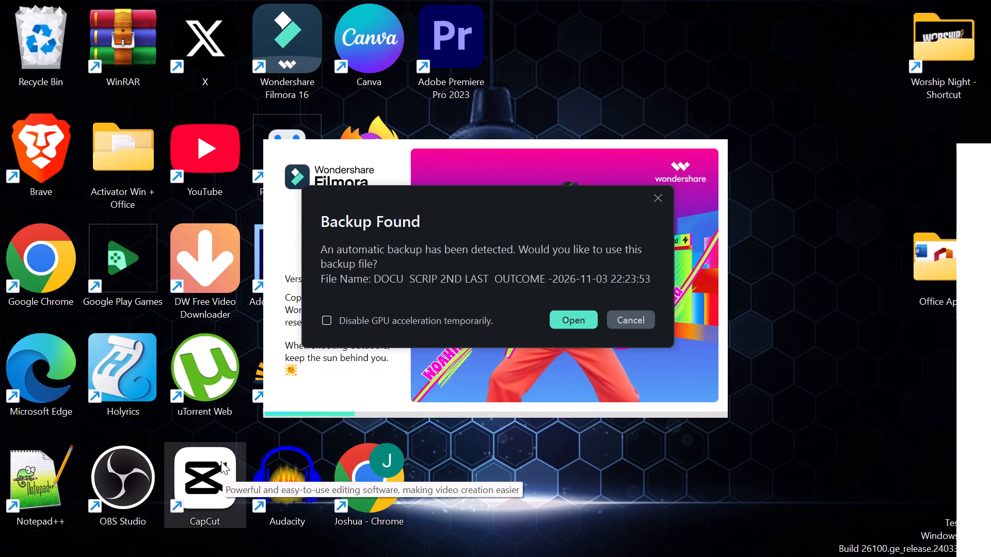
Open the detected automatic backup of the project "DOCU SCRIP 2ND LAST OUTCOME".
click(571, 315)
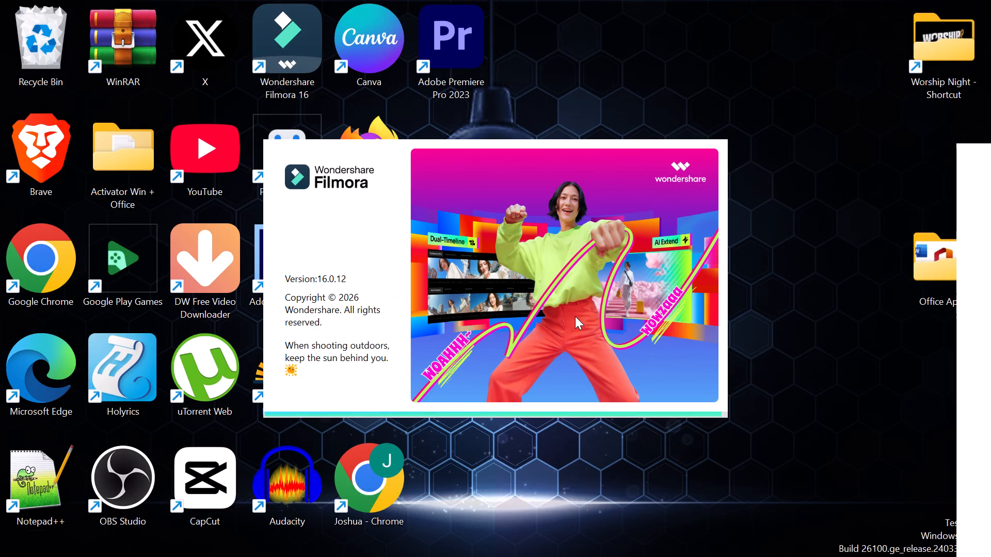
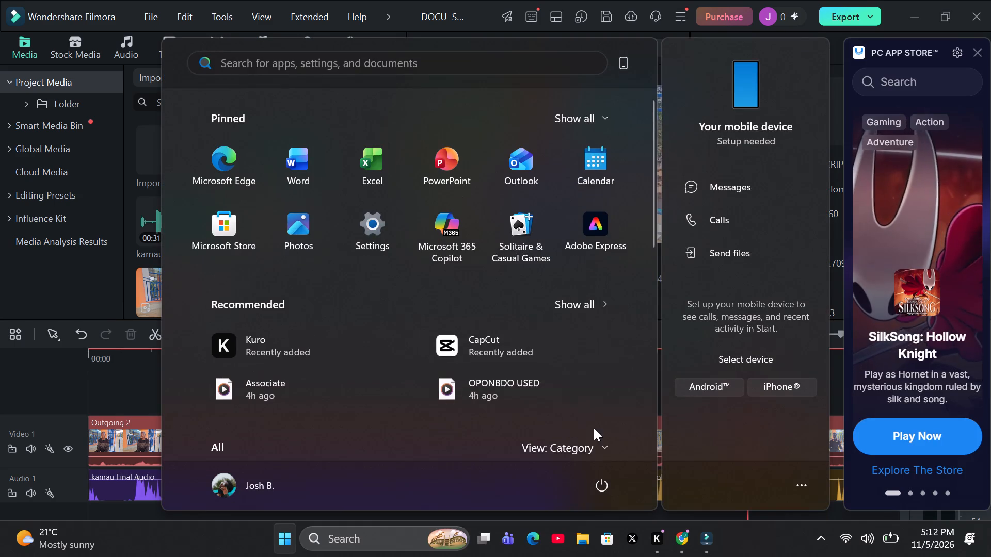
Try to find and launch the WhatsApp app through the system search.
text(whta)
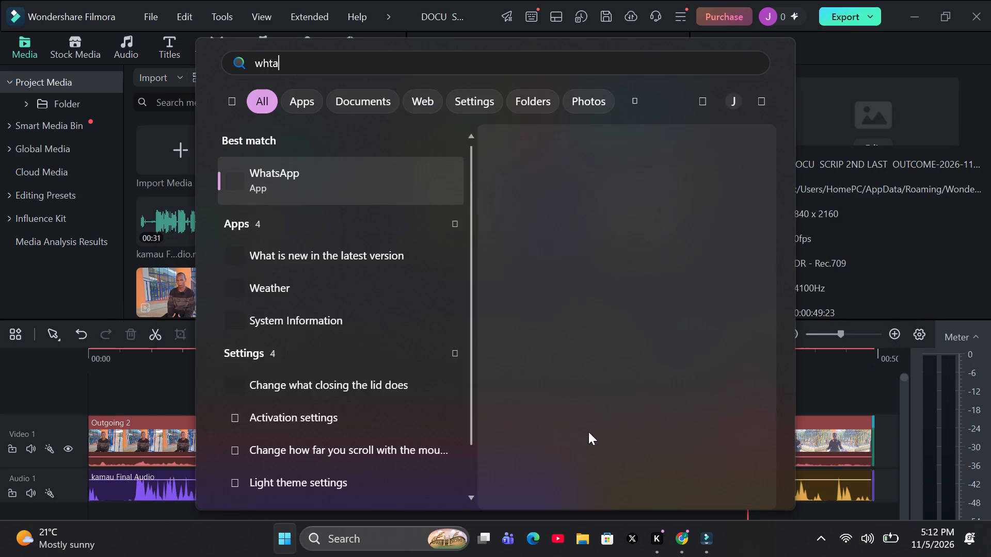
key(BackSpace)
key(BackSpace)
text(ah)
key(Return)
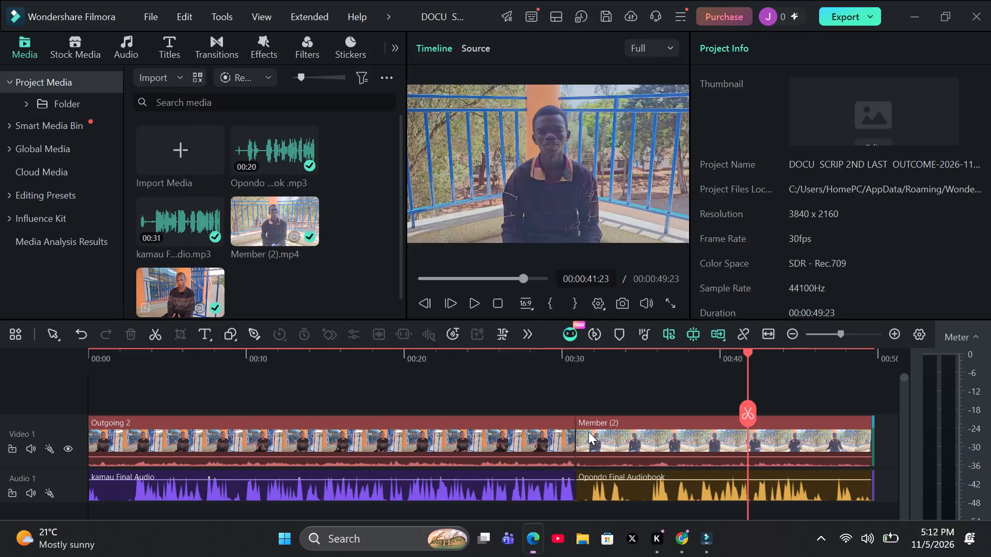
Search the system for "what" and launch the WhatsApp app.
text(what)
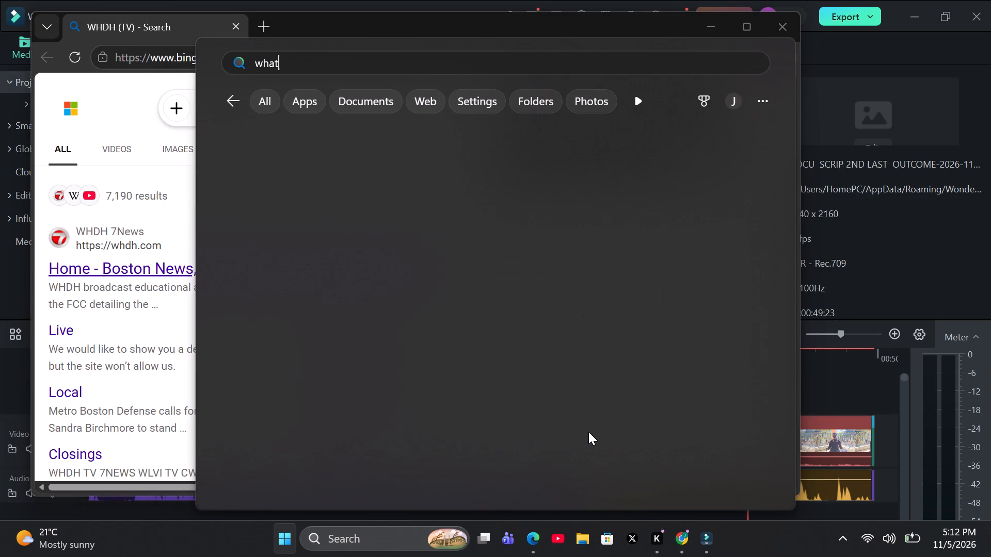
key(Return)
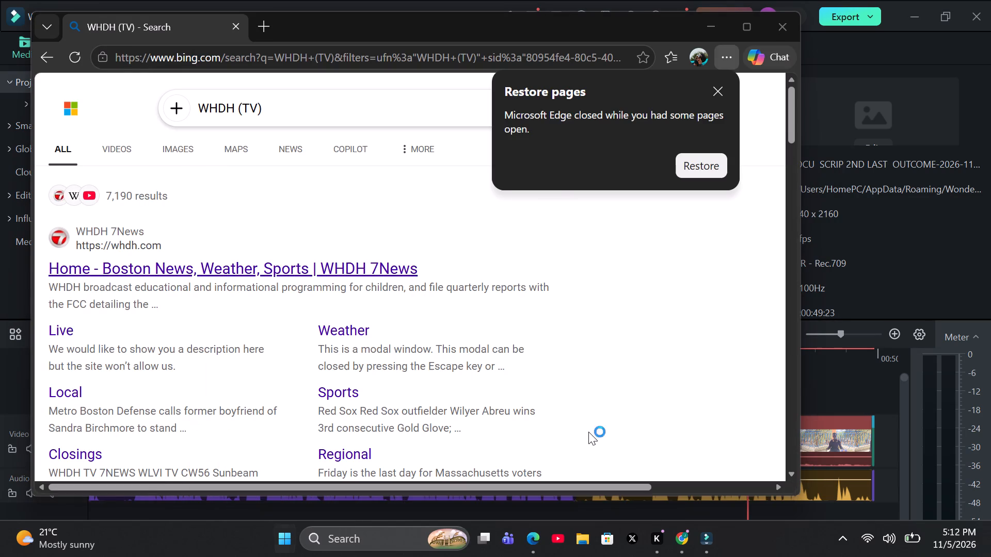
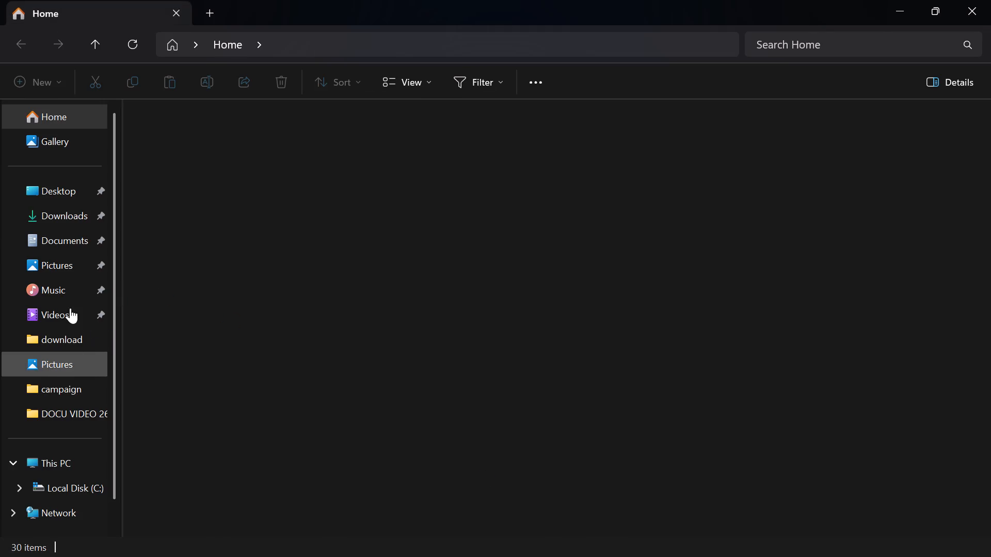
Switch to File Explorer and look through the contents of the Documents folder for the needed file.
click(60, 237)
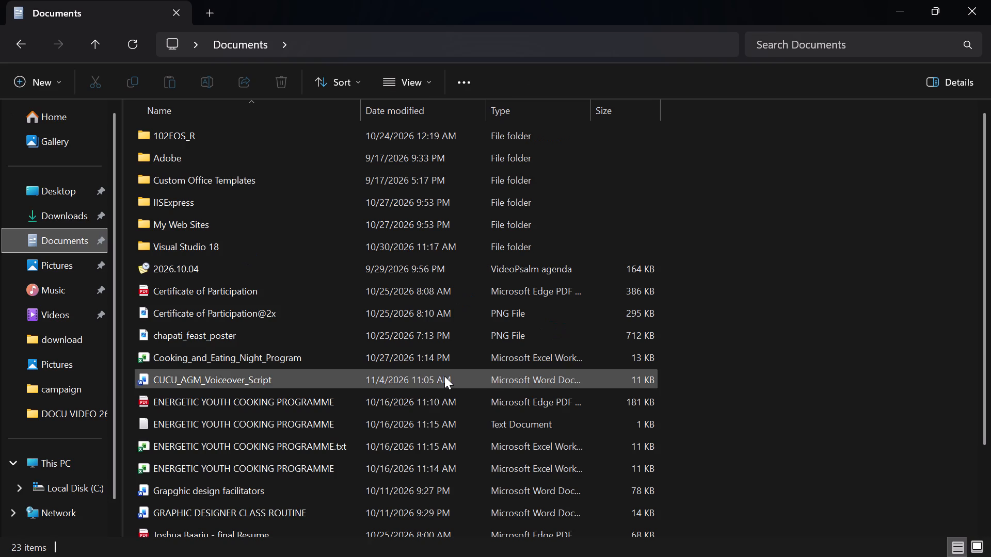
scroll(351, 402, down, 5)
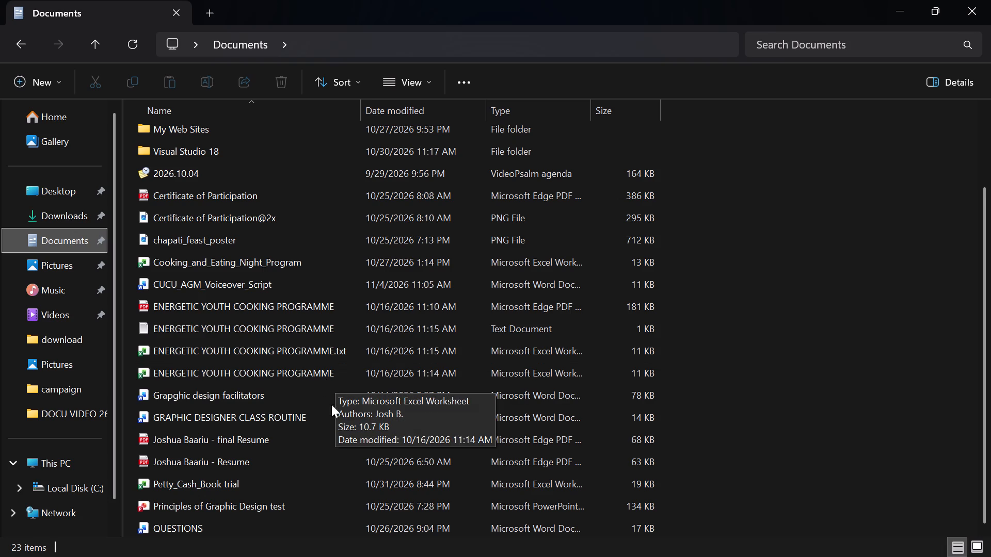
scroll(349, 396, down, 3)
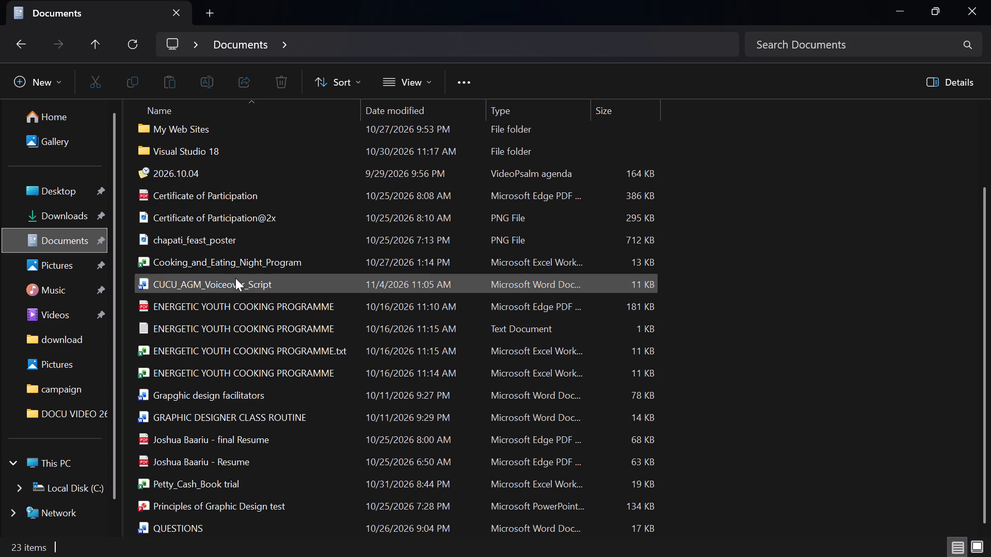
scroll(266, 337, down, 6)
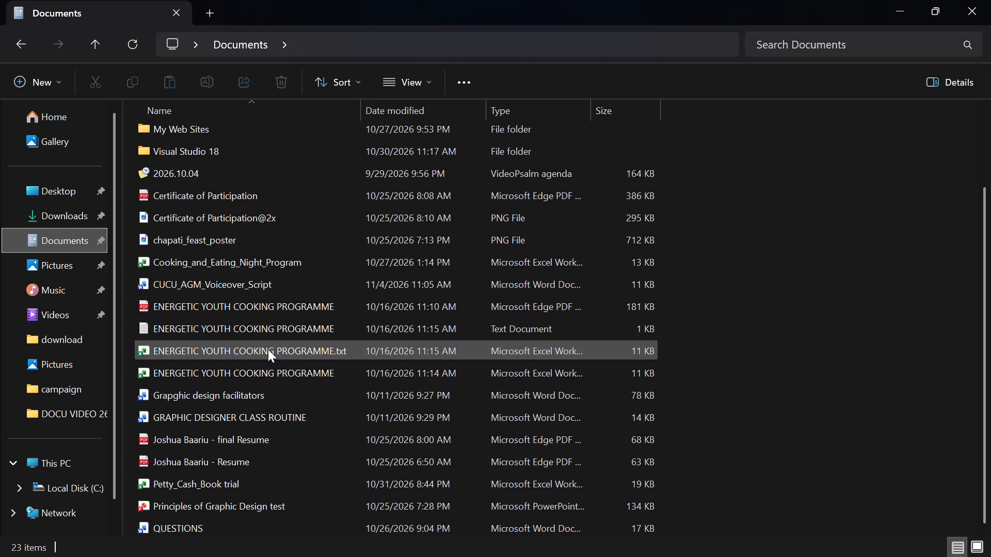
scroll(268, 349, down, 20)
scroll(268, 349, down, 3)
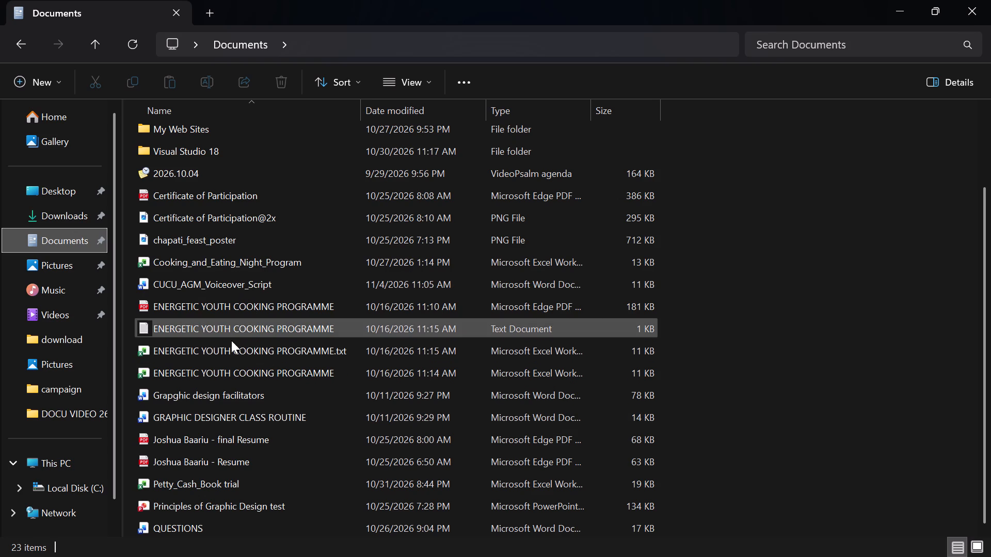
scroll(231, 340, down, 3)
Open the Downloads folder to continue looking for the file.
click(89, 212)
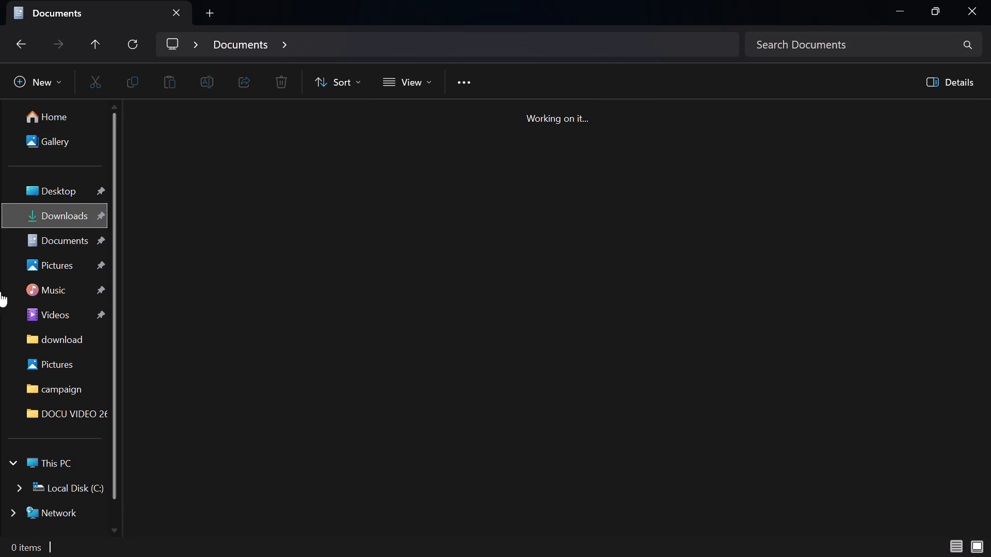
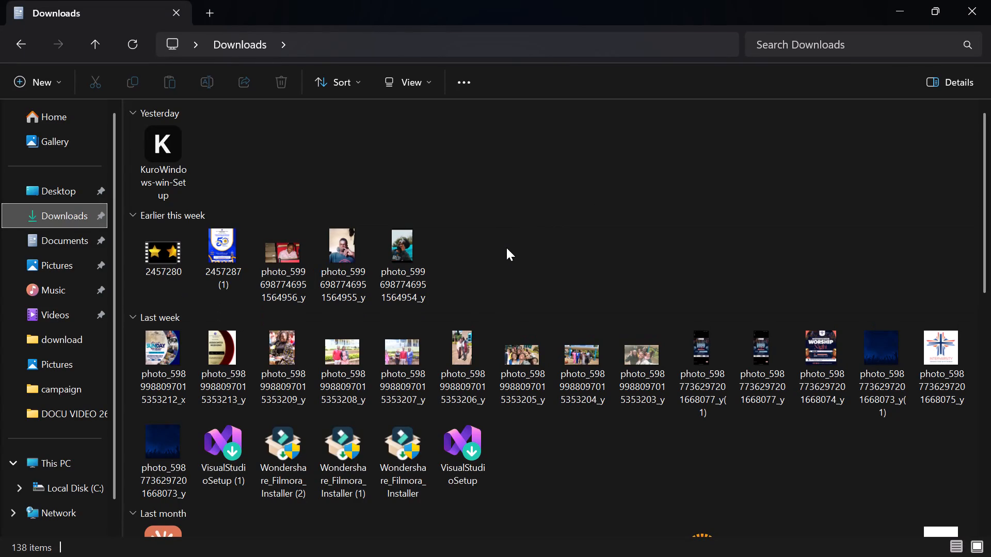
Open the "CUCU AGM Mini - Docu script_5 Minutes-3" PDF from Downloads in a maximized window and dismiss the page-restore prompt.
scroll(419, 340, down, 18)
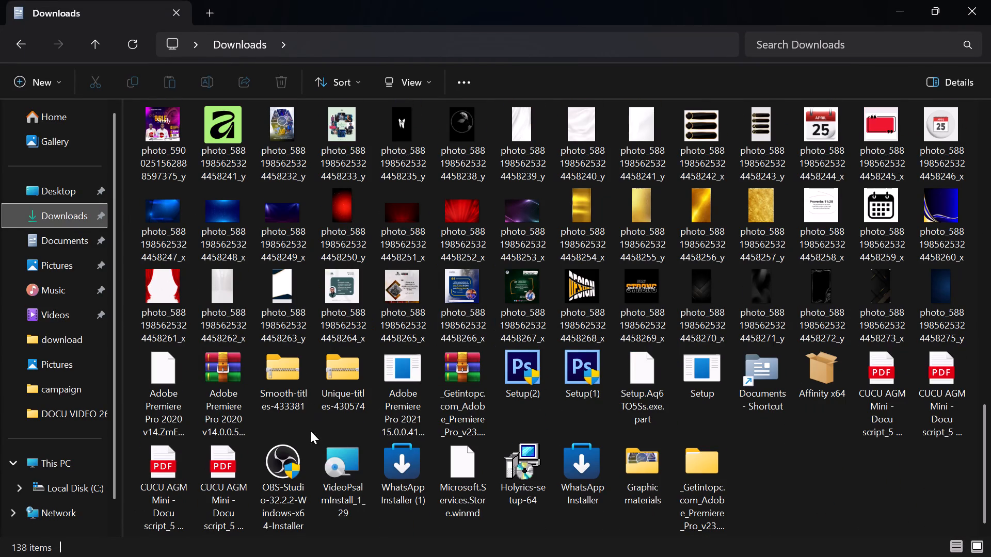
double_click(234, 471)
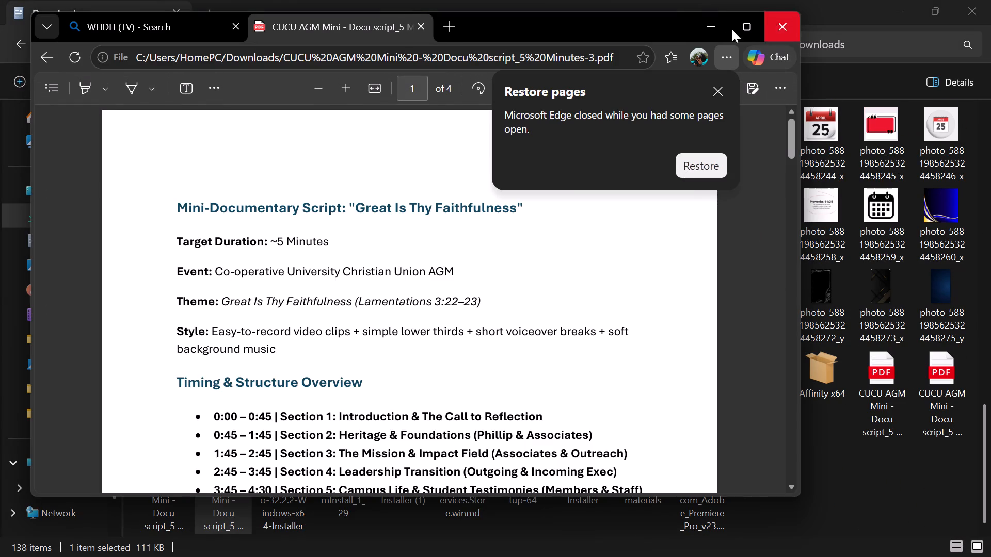
click(725, 32)
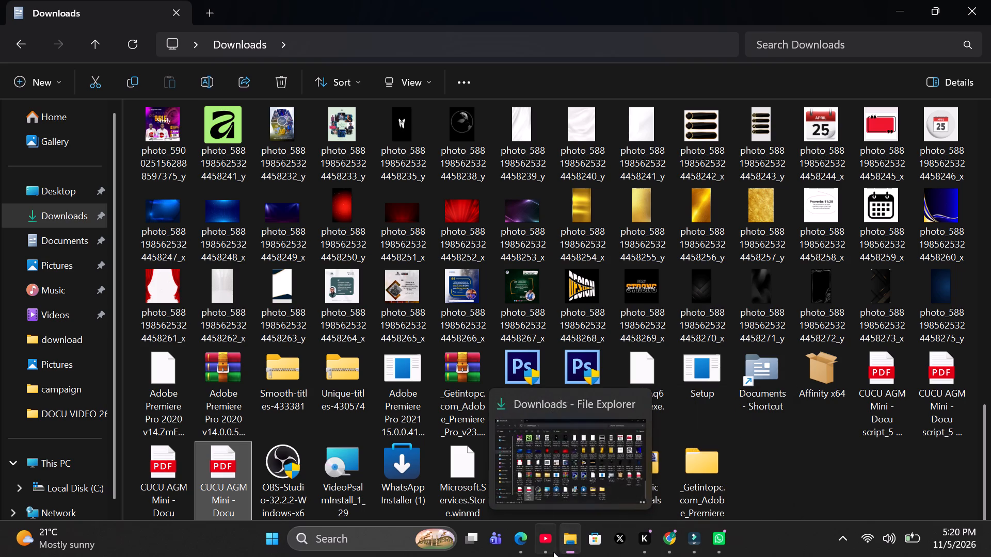
click(524, 546)
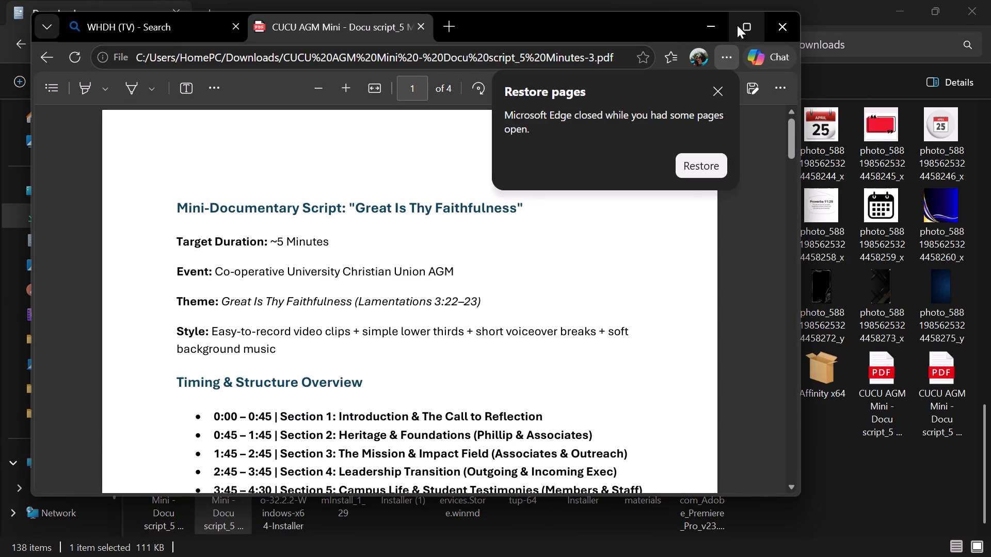
click(754, 21)
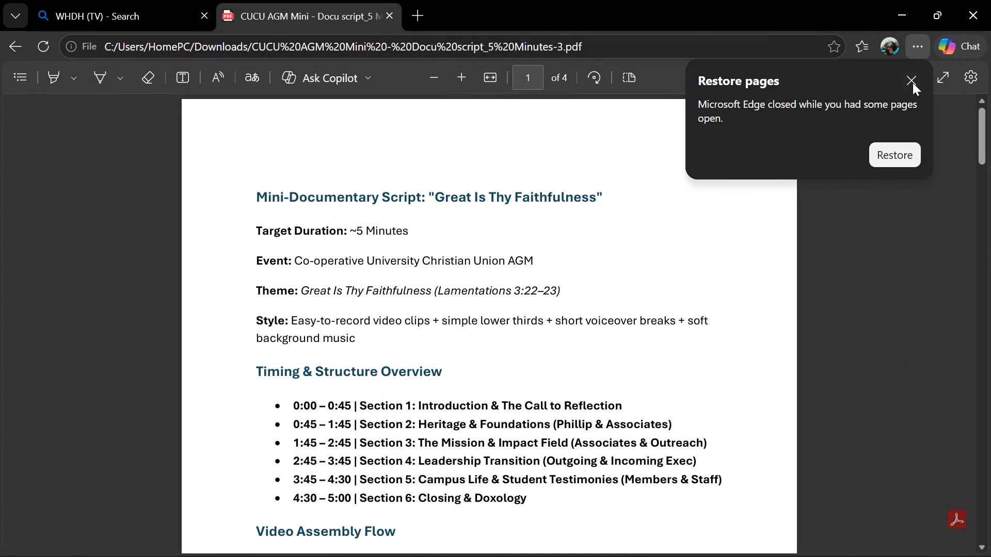
click(917, 78)
Read the mini-documentary script from the timing overview through the leadership transition interview clips.
scroll(712, 208, up, 7)
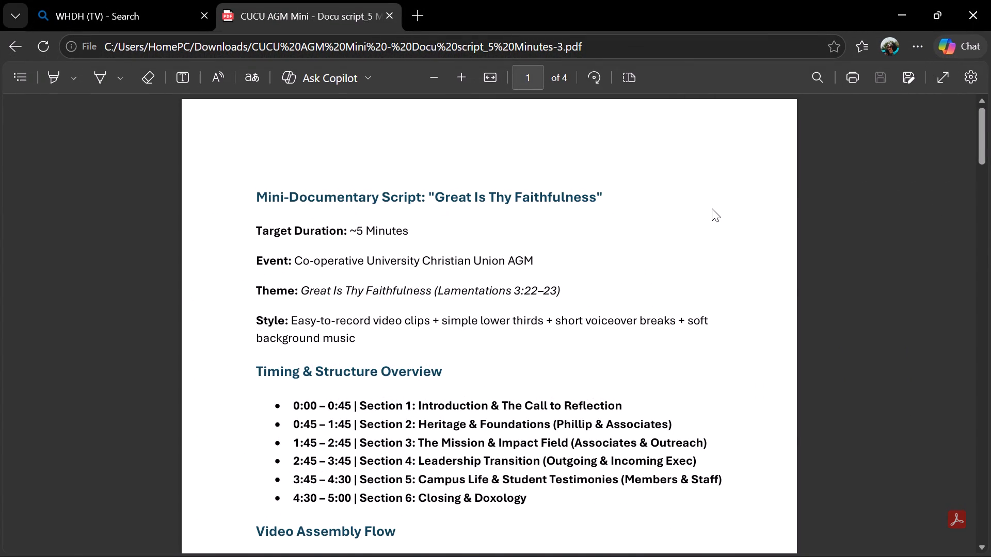
scroll(712, 208, down, 13)
scroll(714, 211, up, 20)
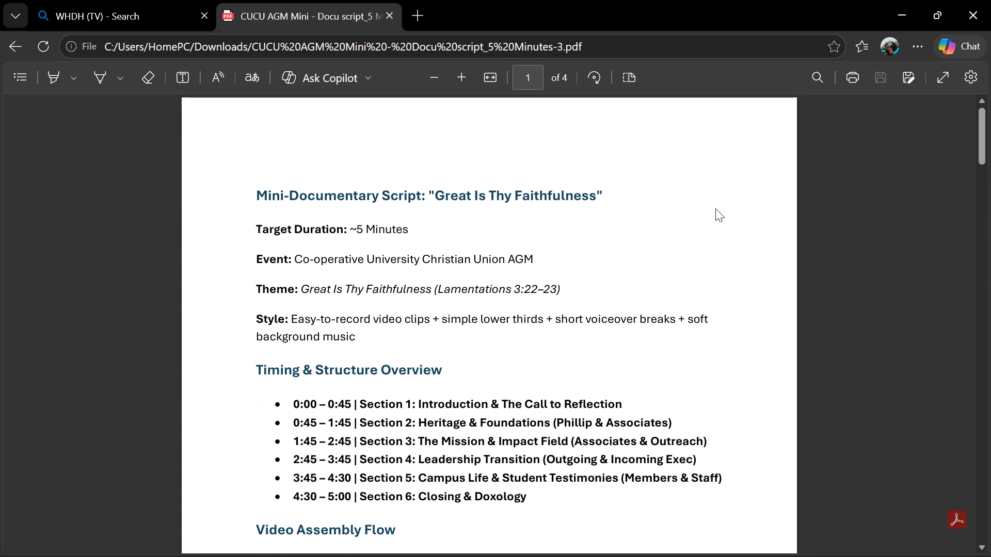
click(456, 75)
click(459, 75)
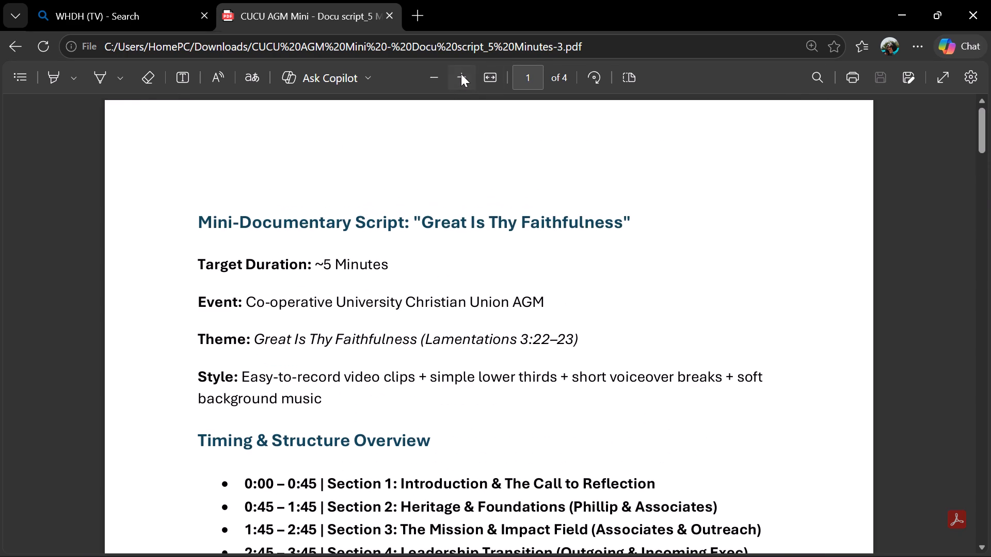
scroll(672, 456, down, 3)
scroll(672, 453, up, 4)
scroll(675, 439, down, 1)
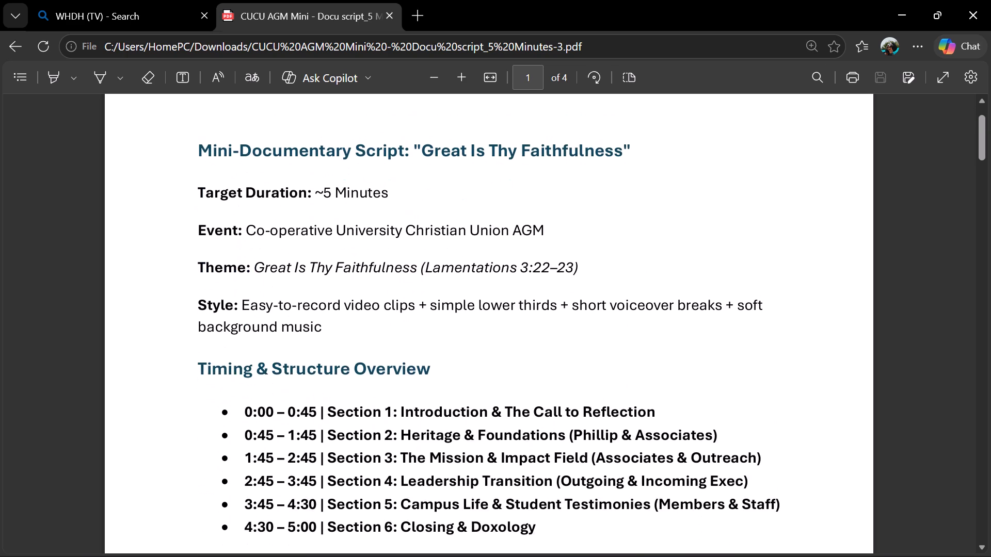
scroll(688, 427, down, 16)
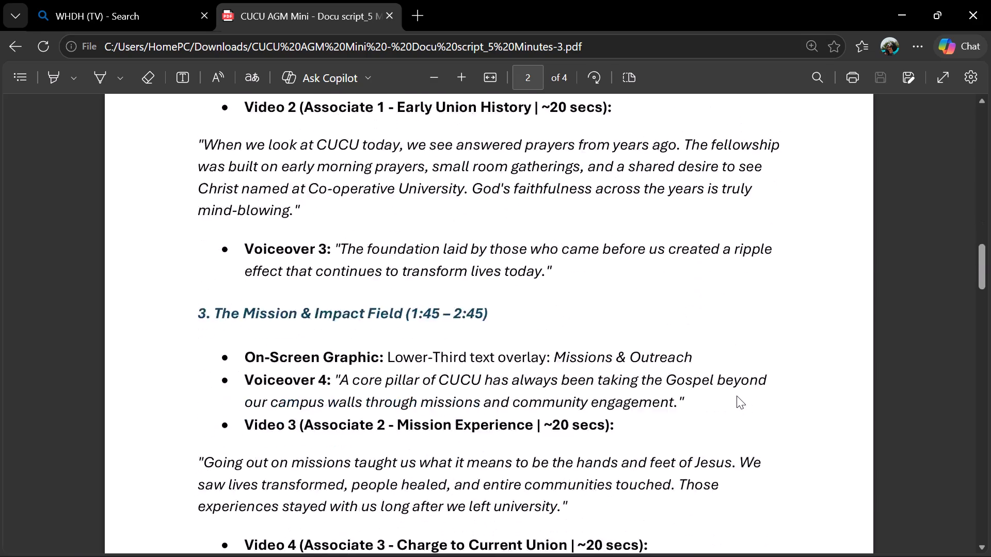
scroll(737, 396, down, 12)
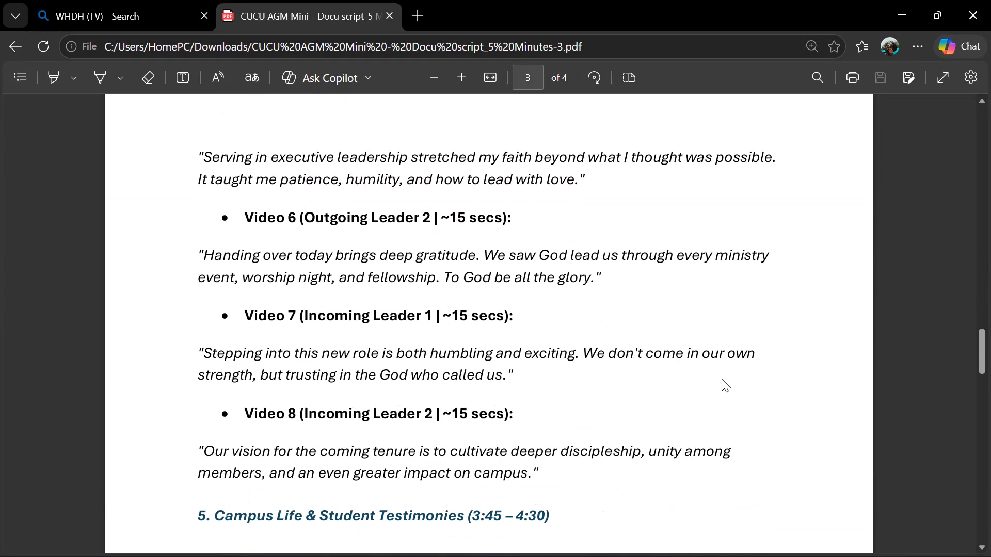
scroll(712, 399, down, 3)
scroll(757, 407, up, 3)
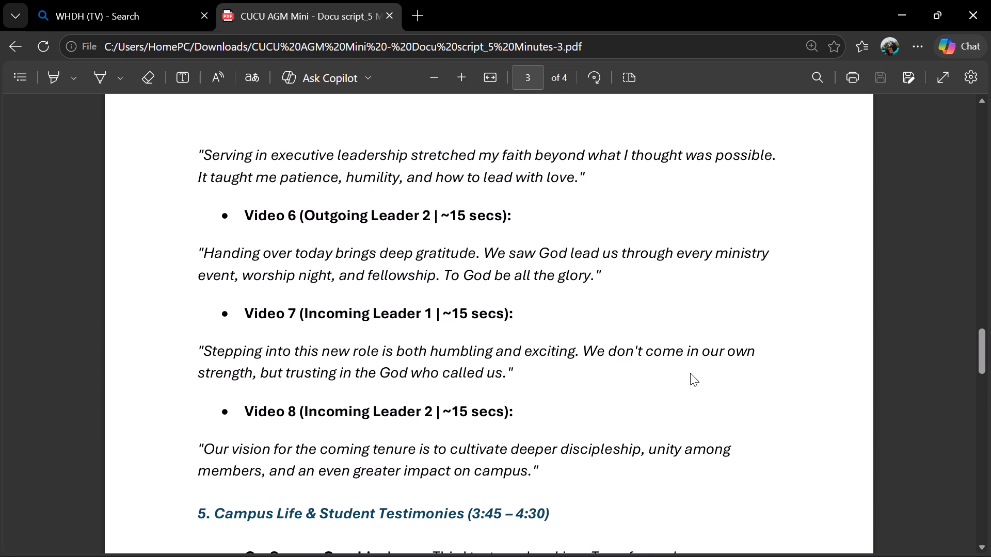
Read the script's Campus Life & Student Testimonies section, the Closing & Doxology section and the editing pace tips.
scroll(646, 334, down, 8)
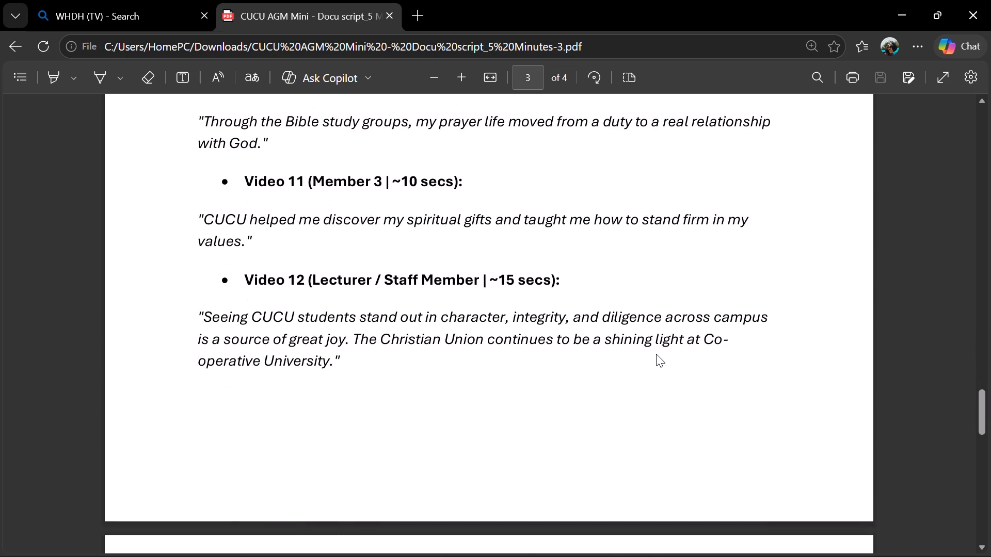
scroll(656, 354, up, 3)
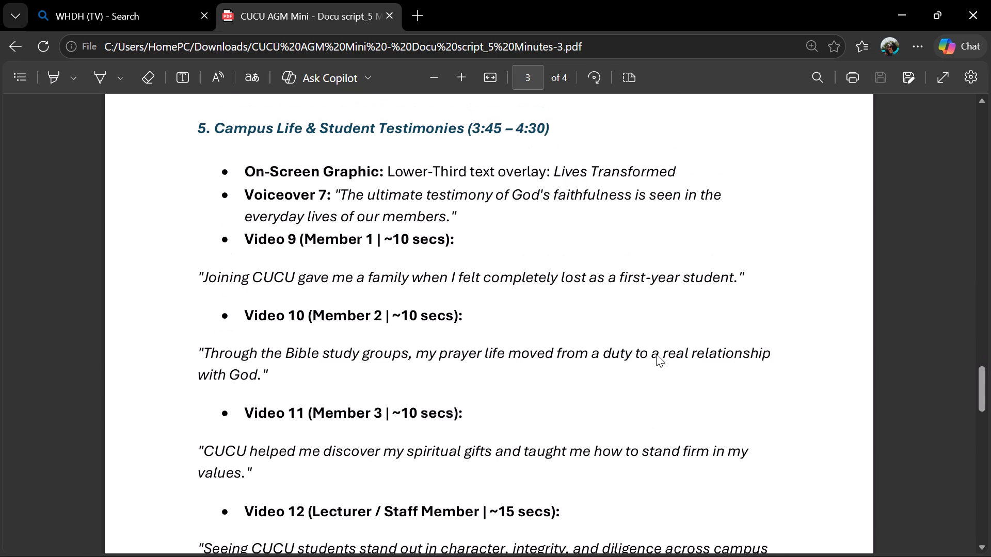
scroll(654, 339, down, 1)
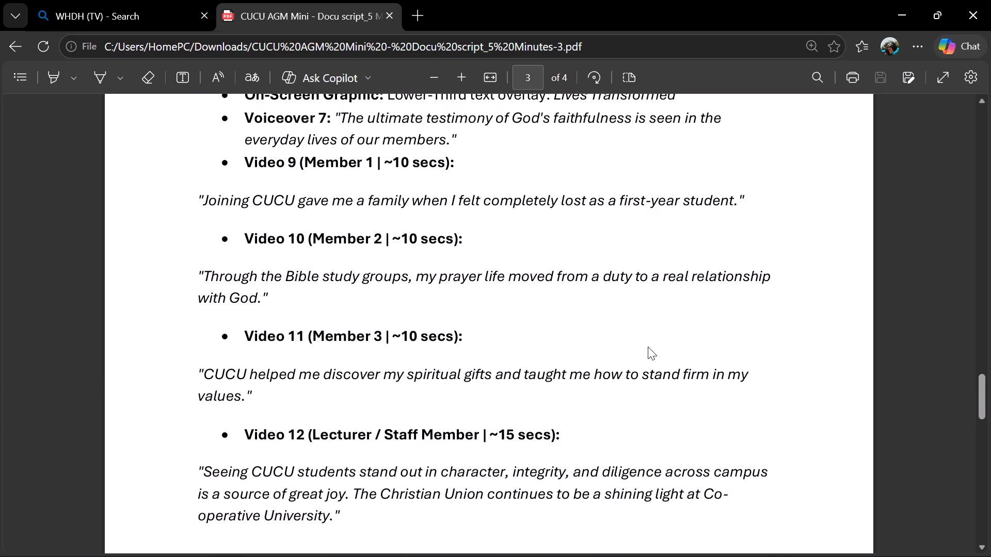
scroll(648, 347, down, 7)
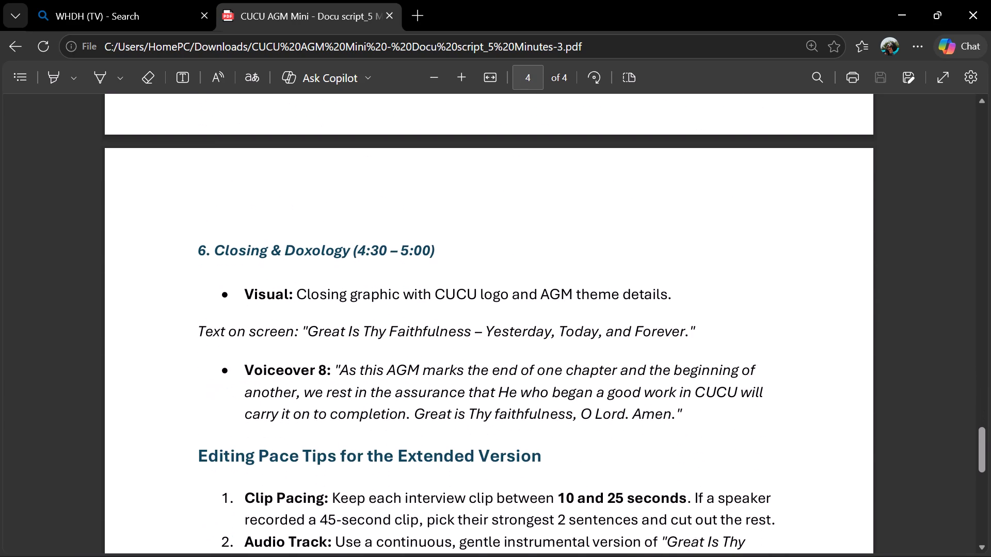
scroll(658, 347, down, 3)
scroll(649, 348, up, 4)
scroll(649, 351, down, 1)
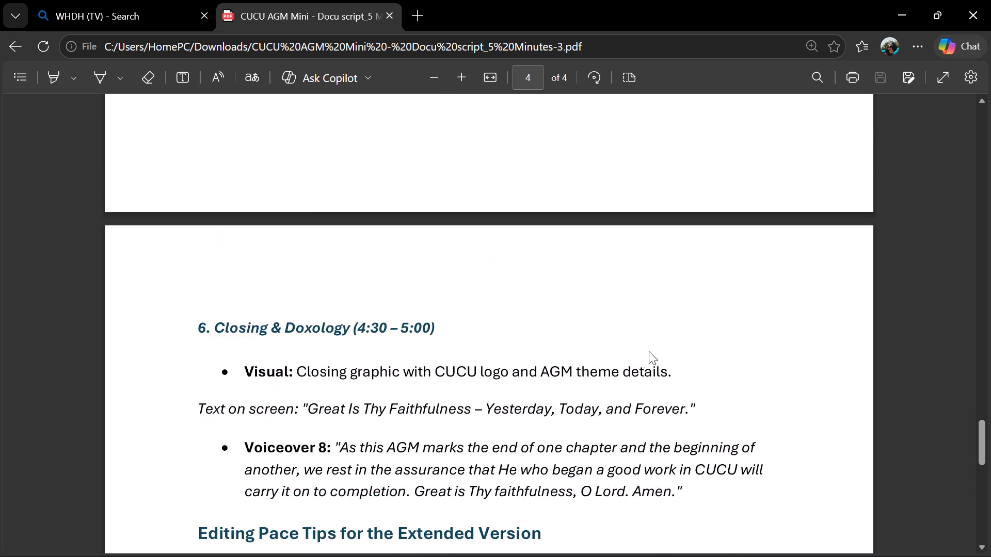
scroll(649, 352, down, 1)
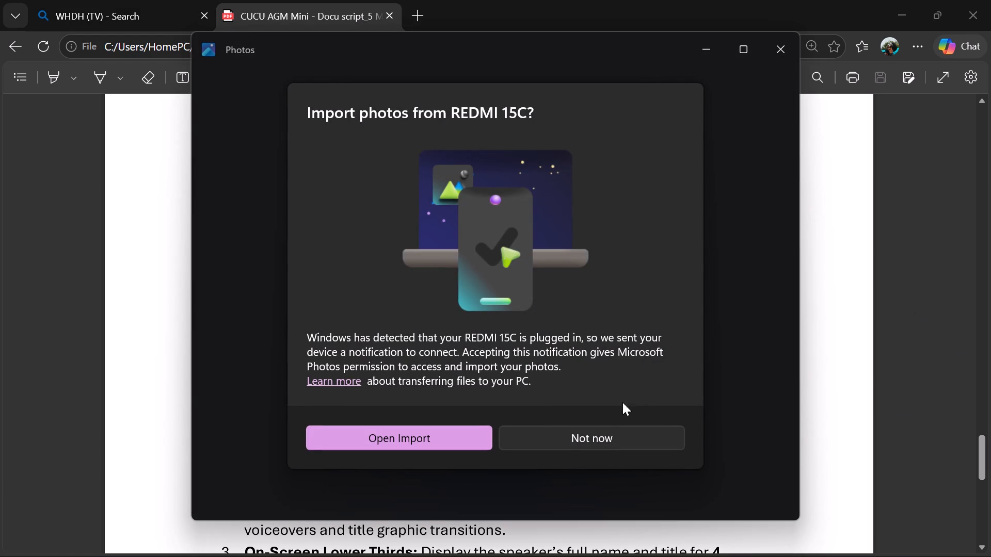
Decline importing photos from the connected REDMI 15C phone.
click(617, 437)
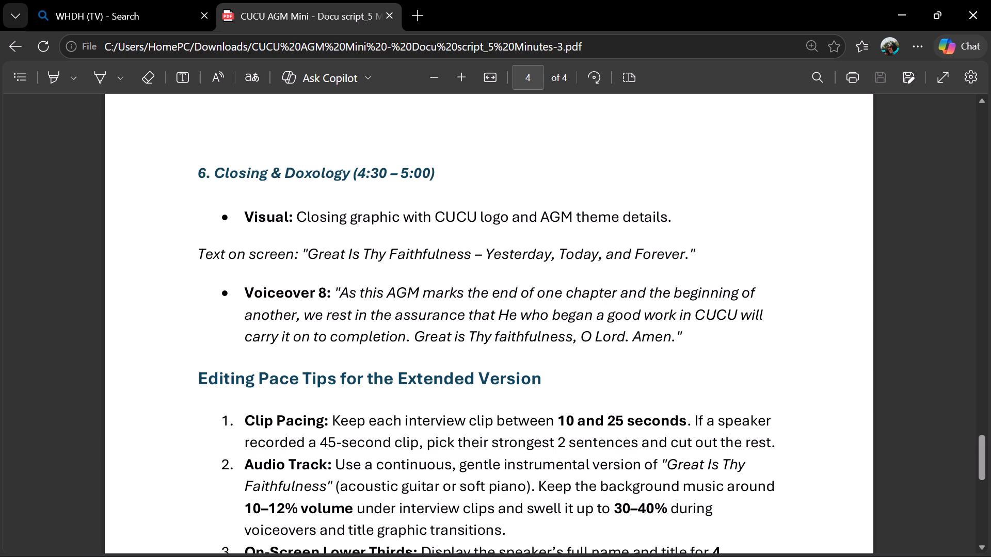
Re-read the Campus Life & Student Testimonies section, checking the Video 9 to Video 12 member and staff clips.
scroll(603, 312, up, 7)
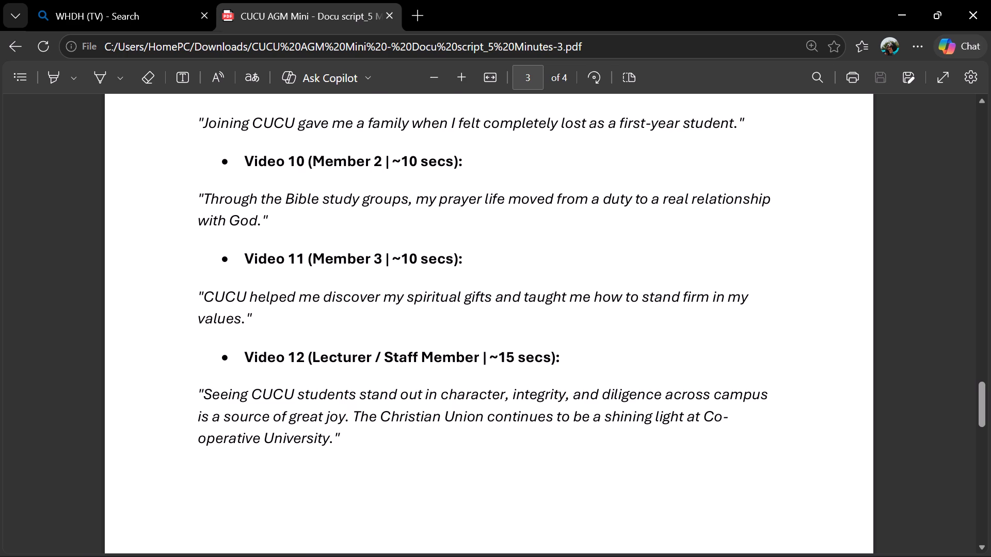
scroll(427, 371, up, 3)
scroll(427, 370, down, 1)
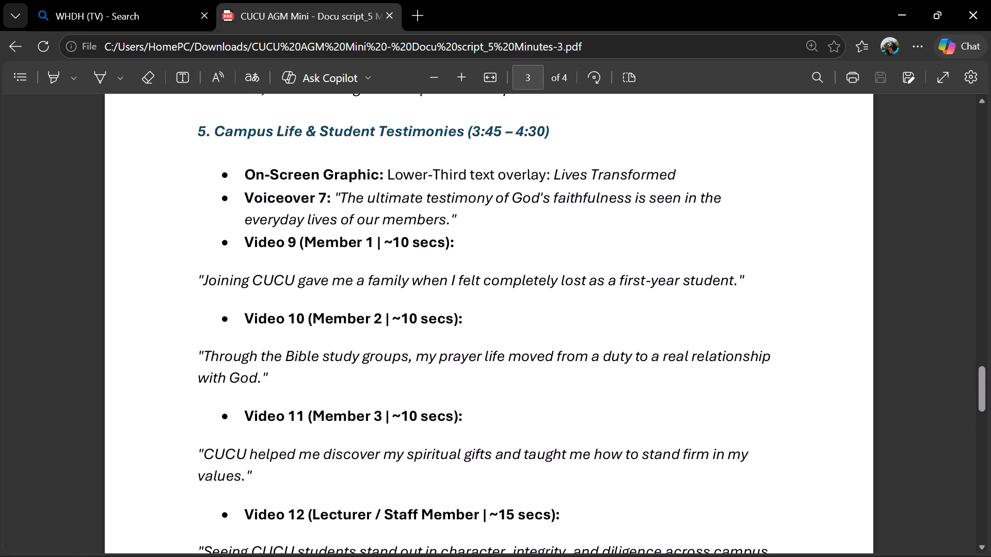
scroll(427, 370, down, 1)
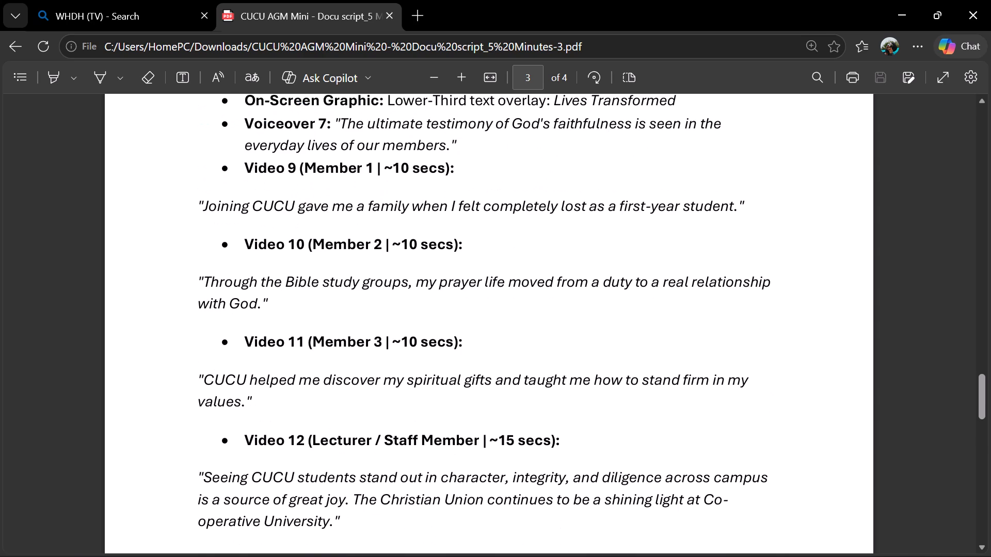
scroll(428, 371, down, 4)
scroll(424, 375, up, 1)
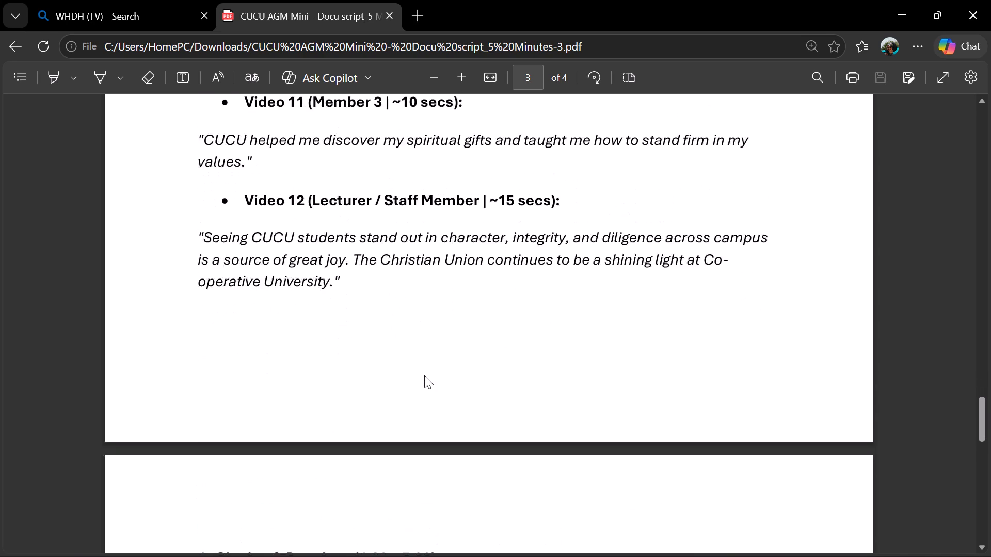
scroll(424, 375, up, 1)
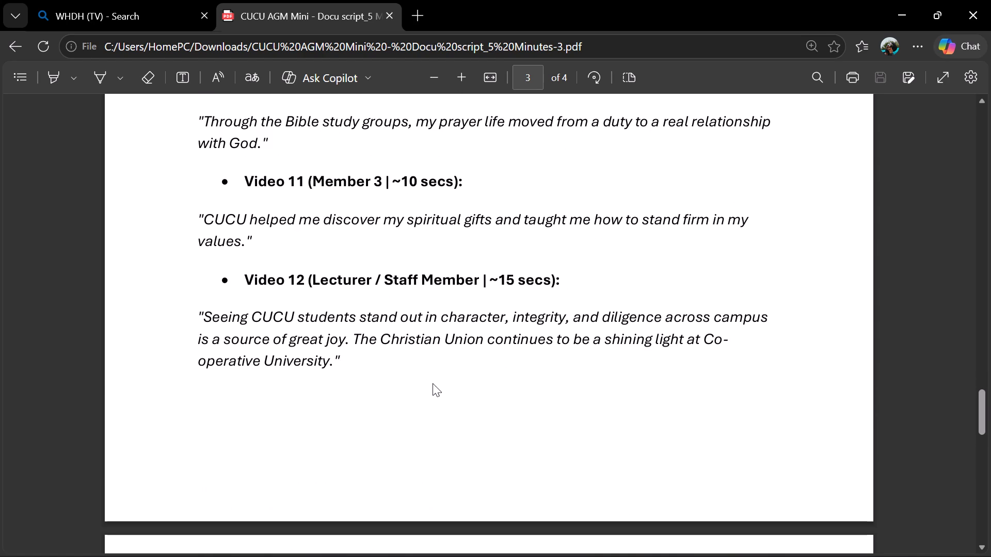
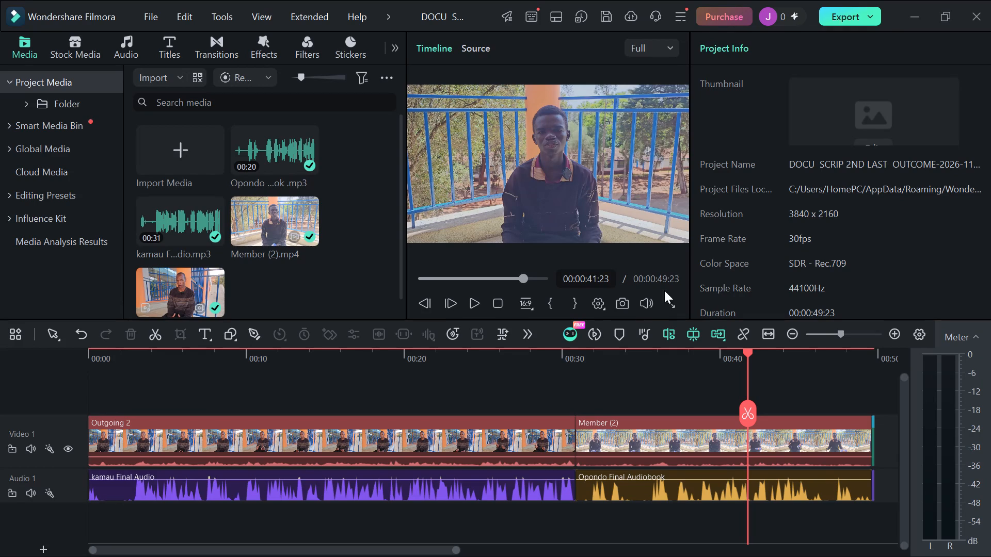
Launch CapCut and open the existing project named "almost".
text(capcu)
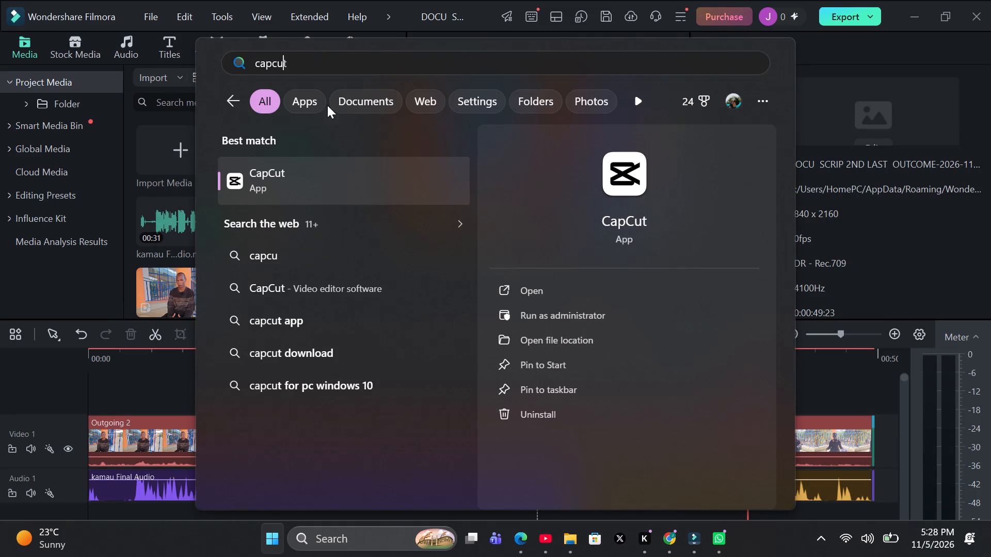
click(313, 179)
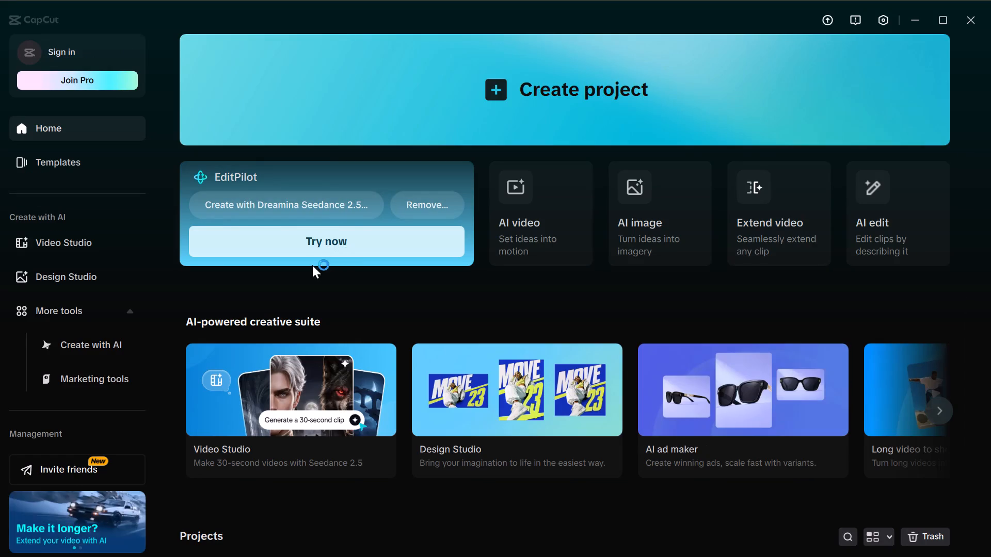
scroll(581, 403, down, 7)
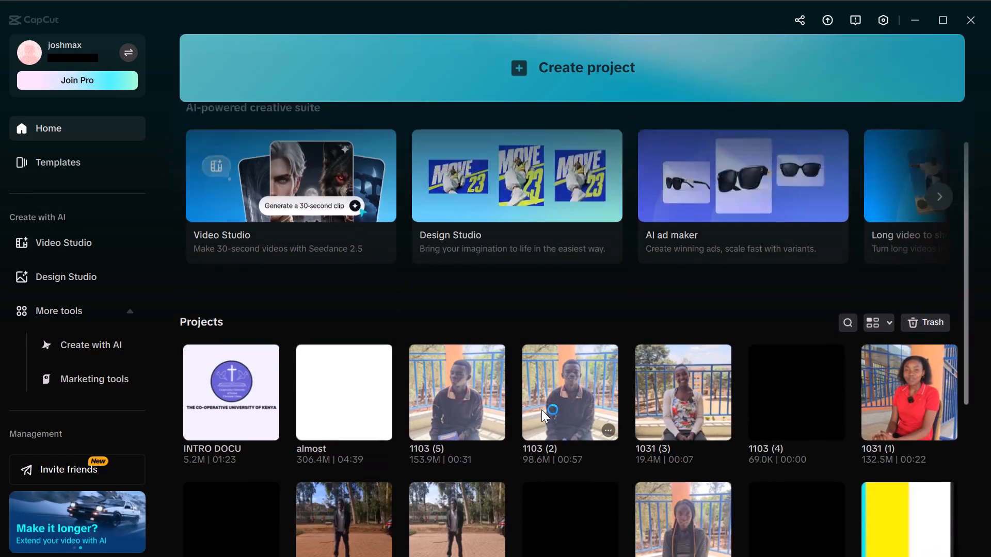
scroll(541, 409, down, 3)
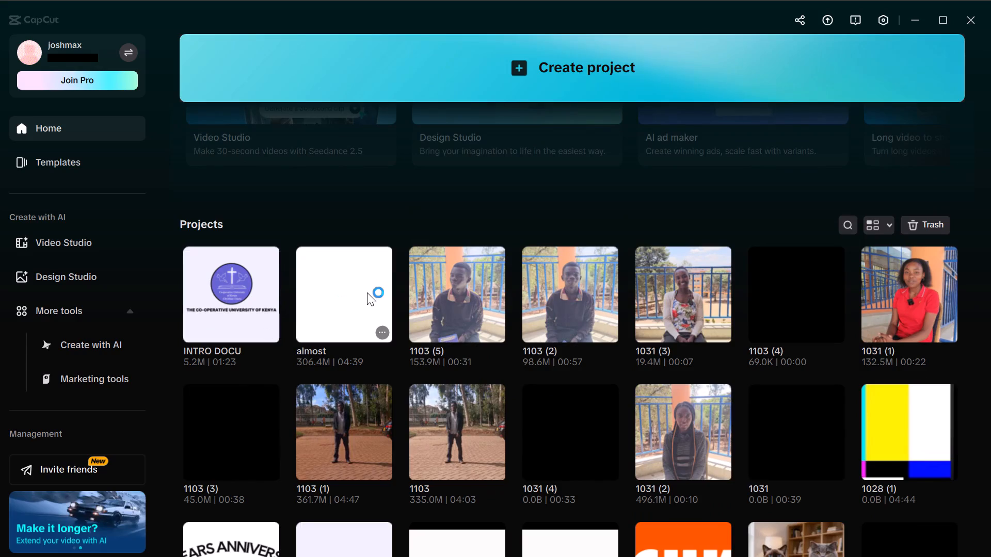
click(367, 292)
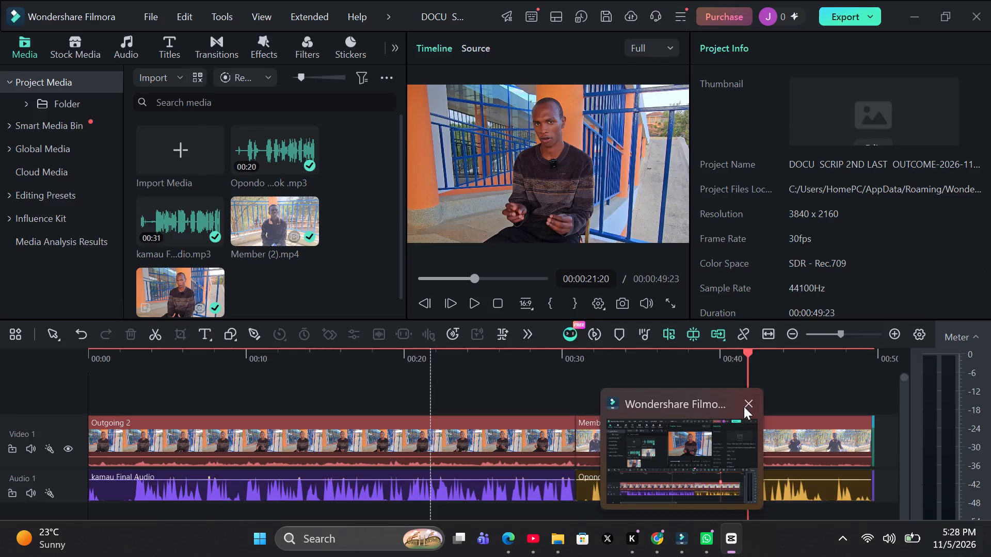
Close the Wondershare Filmora project editor and its start window, leaving the CapCut project open.
click(746, 401)
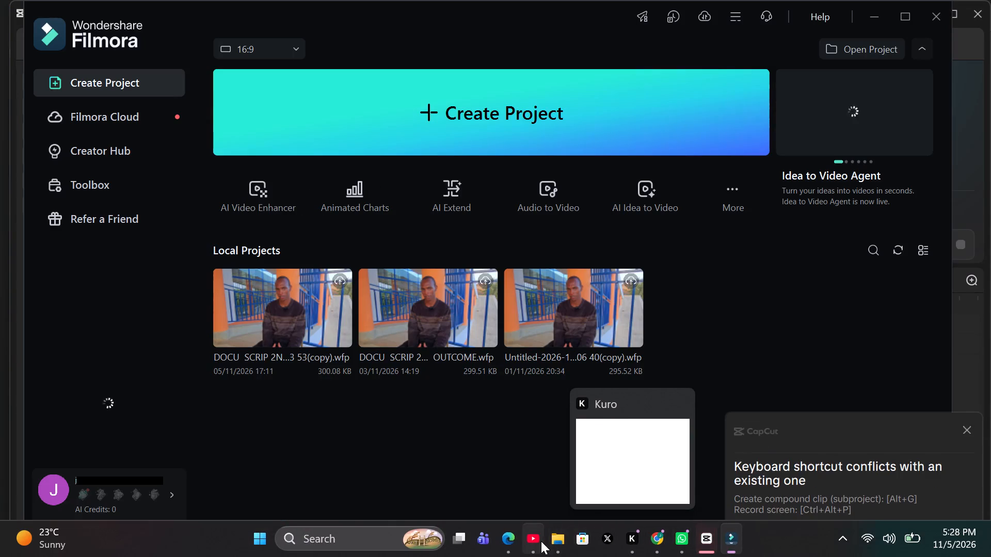
click(602, 407)
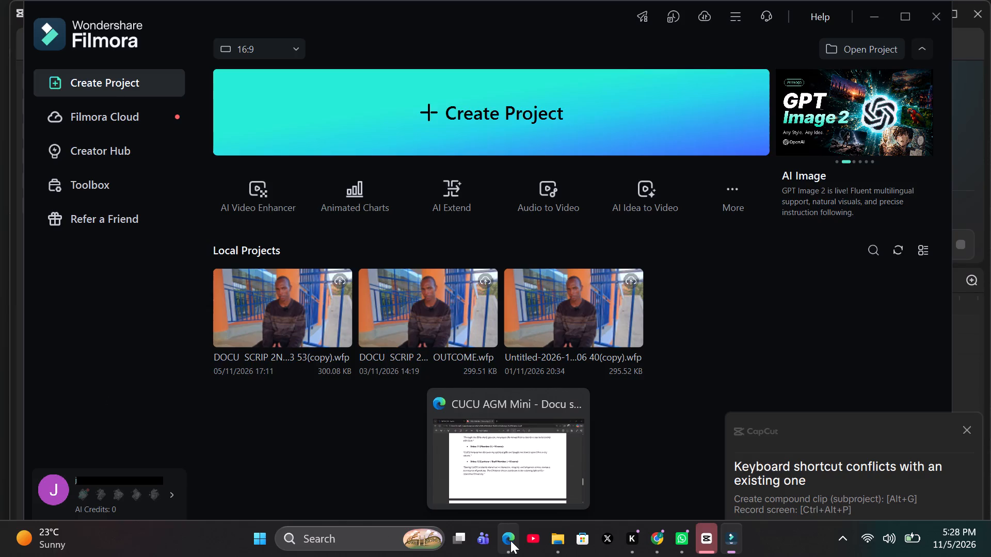
click(710, 547)
right_click(729, 539)
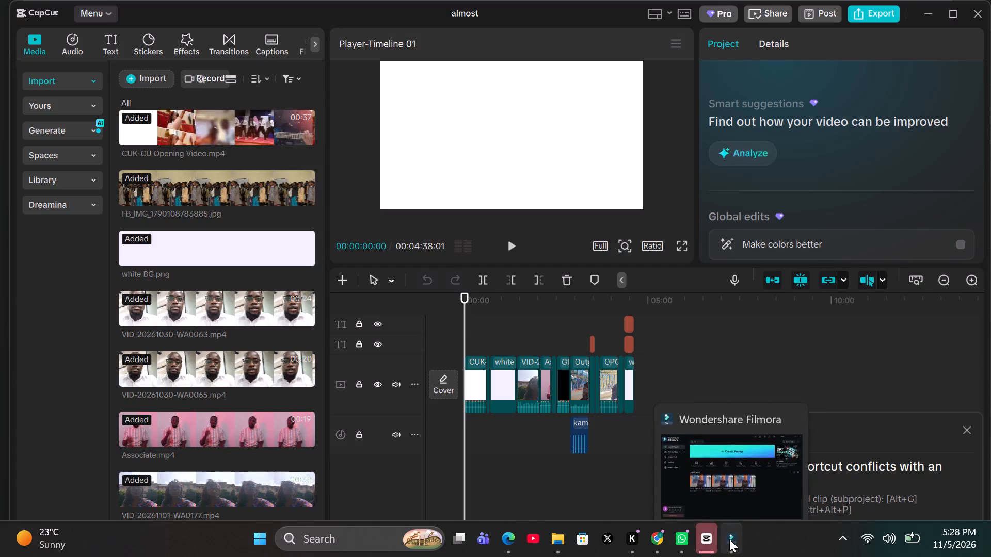
click(697, 492)
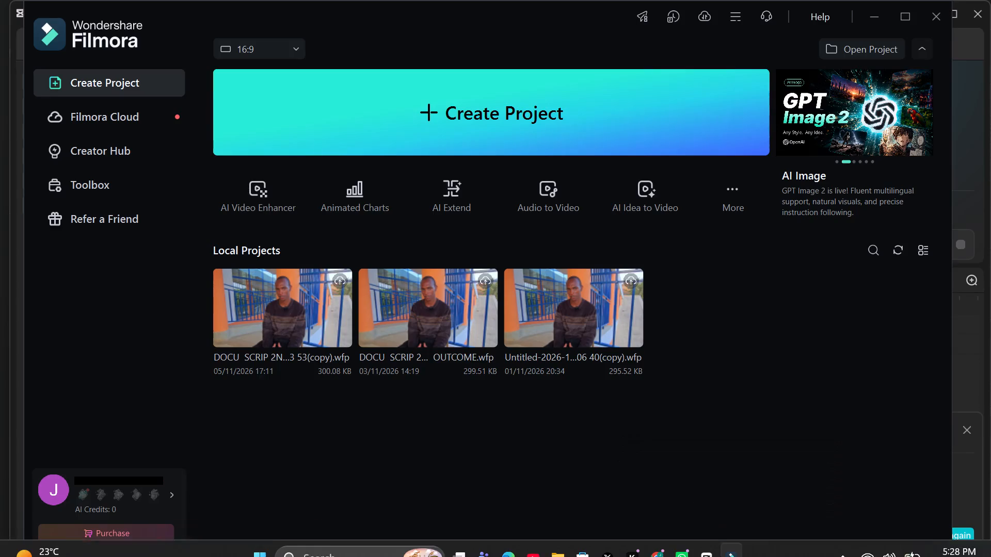
click(937, 10)
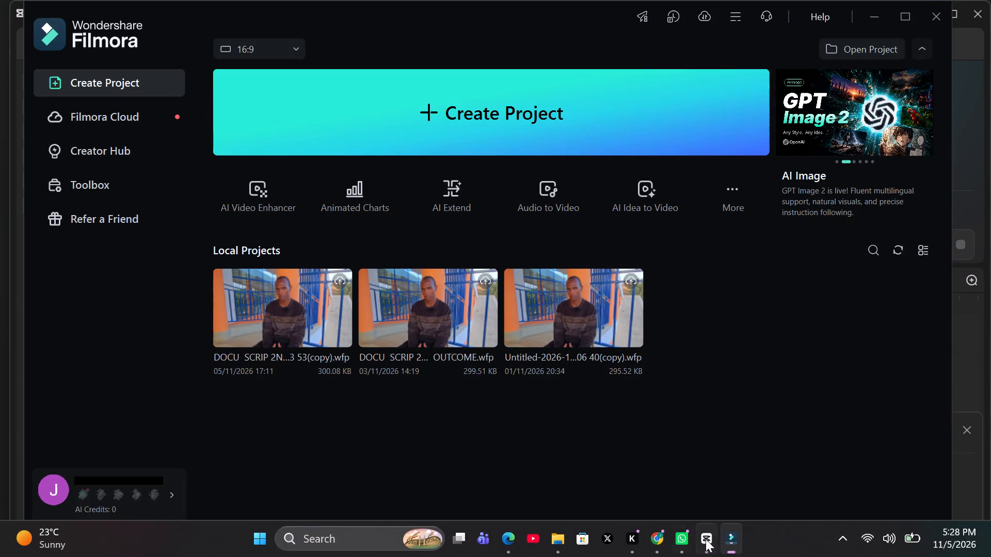
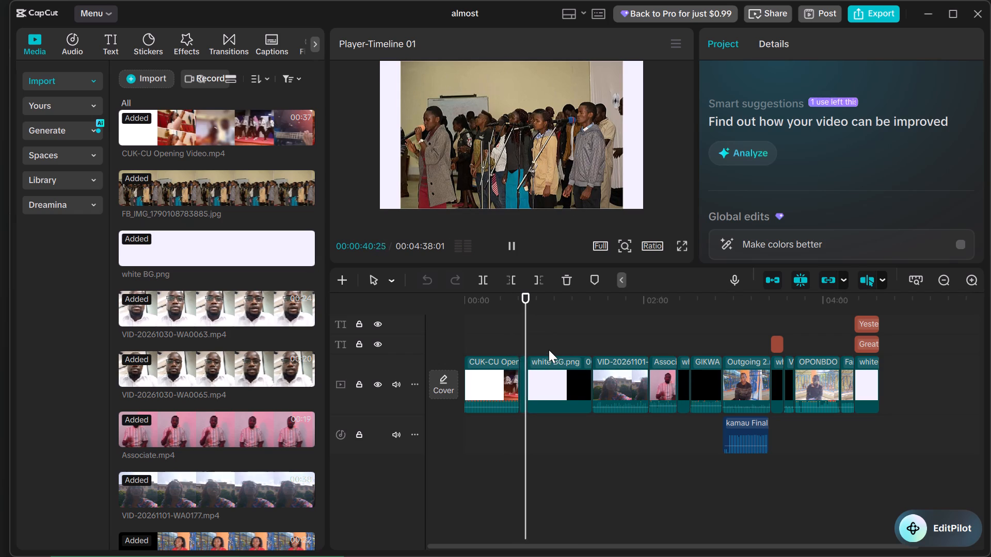
Pause the timeline playback and import the video 20261105_124439 from the DOCU VIDEO 26-27 folder in Videos.
key(space)
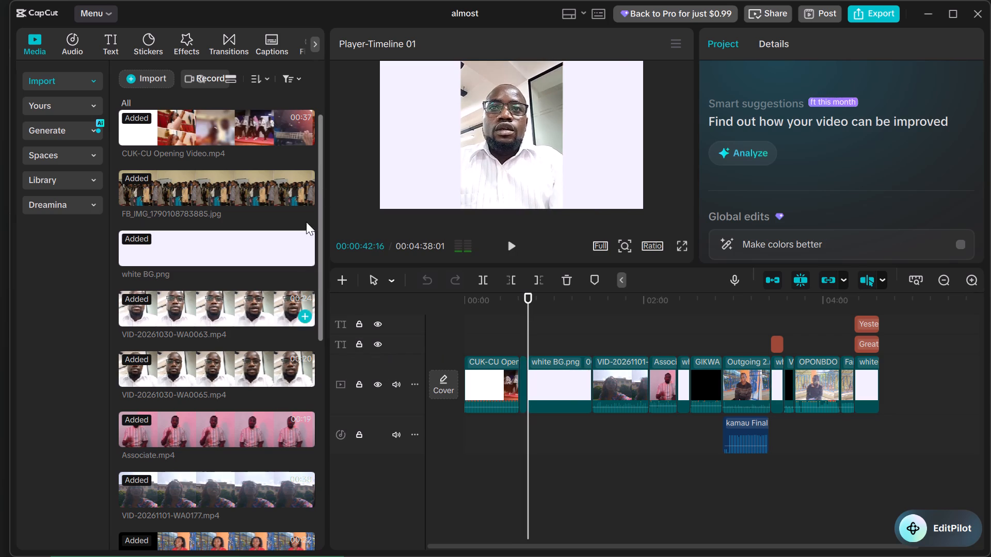
click(135, 78)
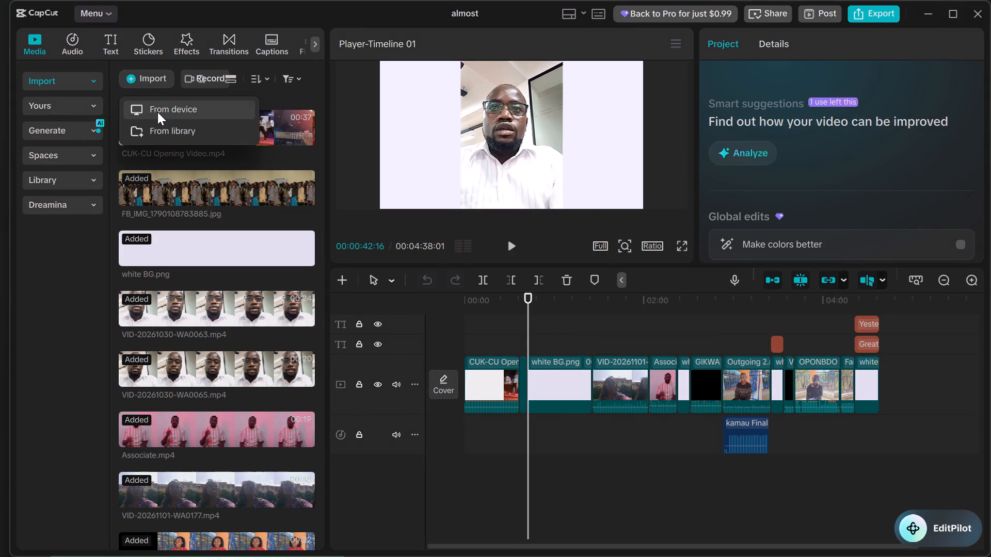
click(157, 112)
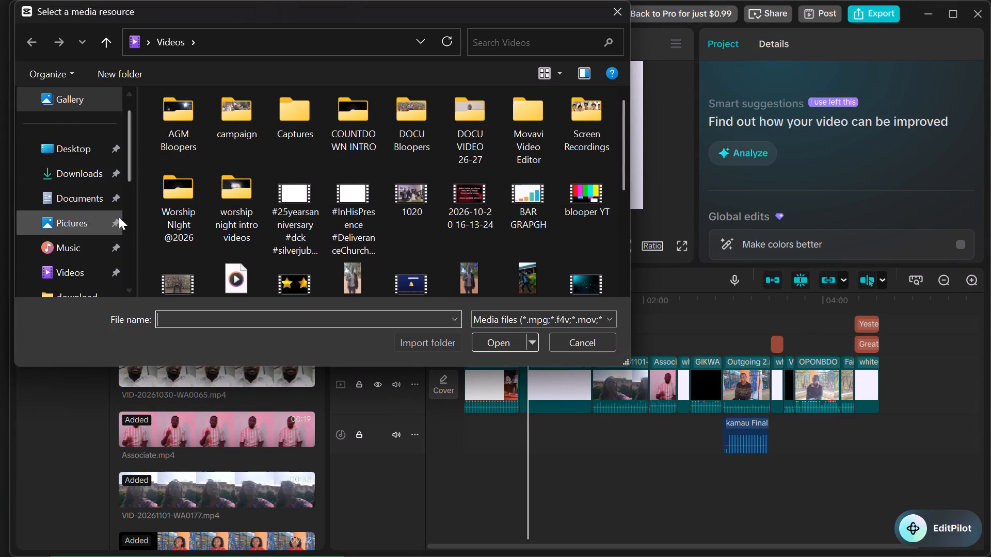
scroll(84, 233, down, 1)
click(63, 196)
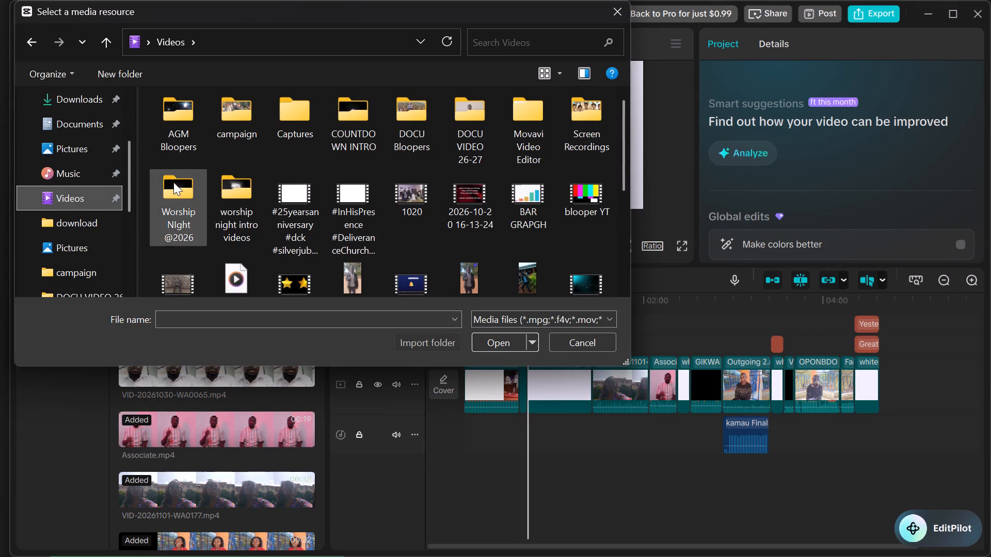
click(461, 122)
click(430, 124)
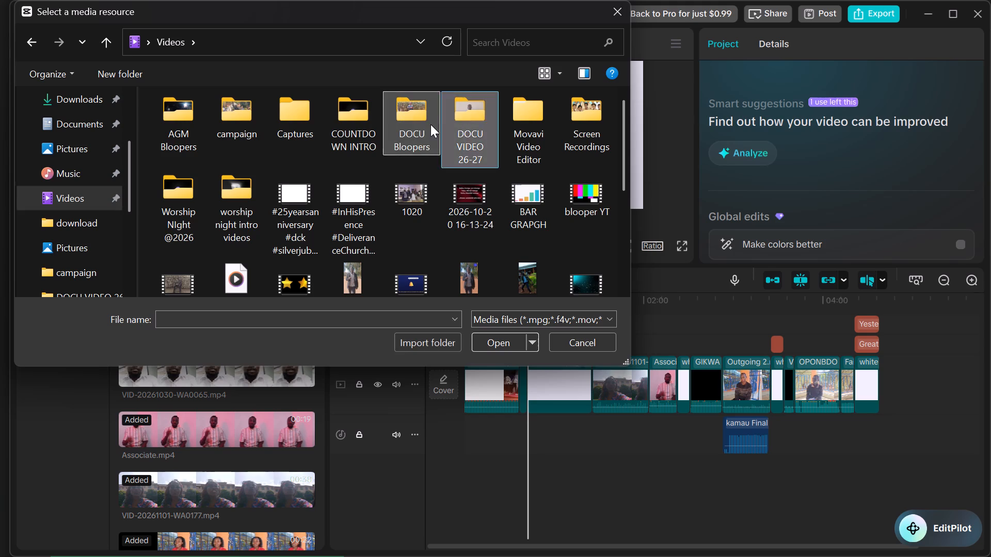
double_click(460, 126)
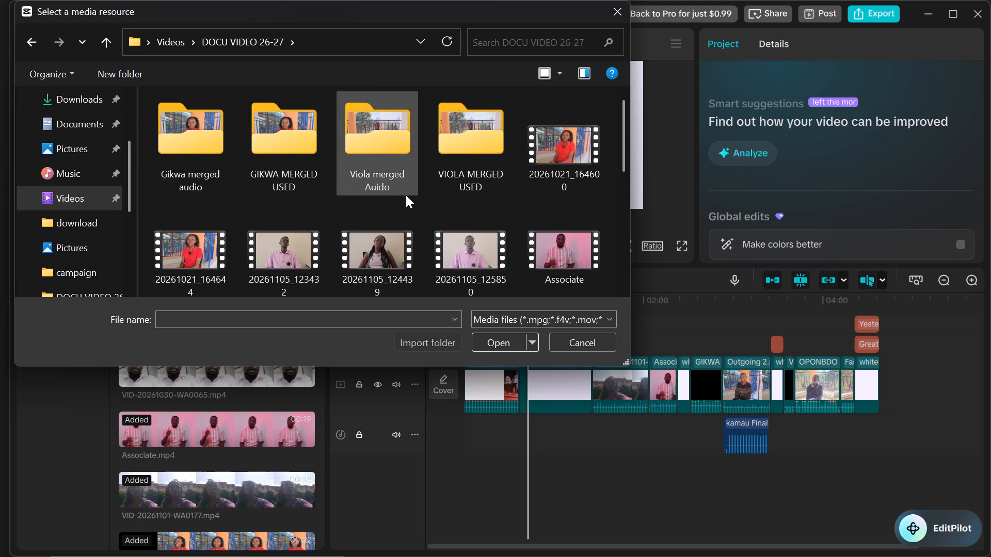
scroll(408, 199, down, 2)
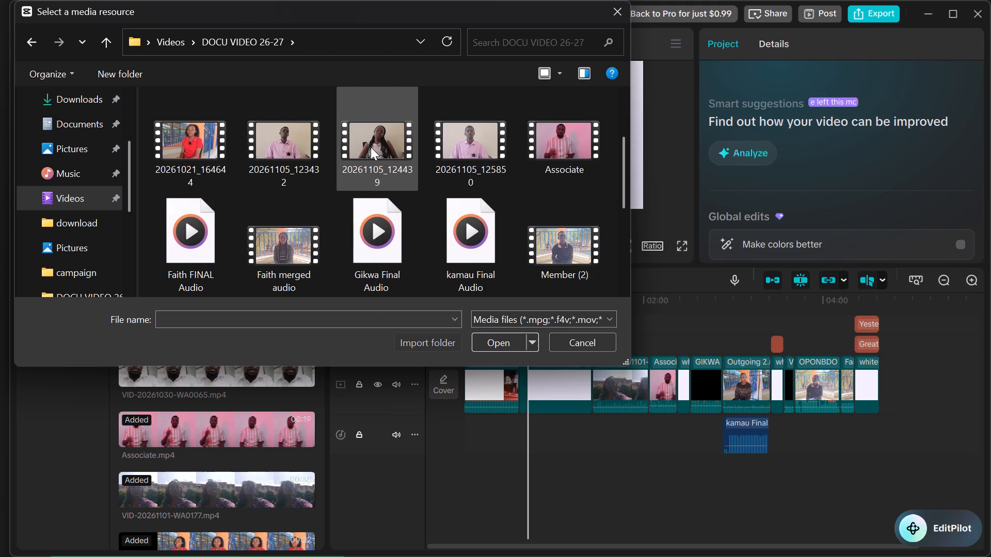
click(374, 145)
click(500, 344)
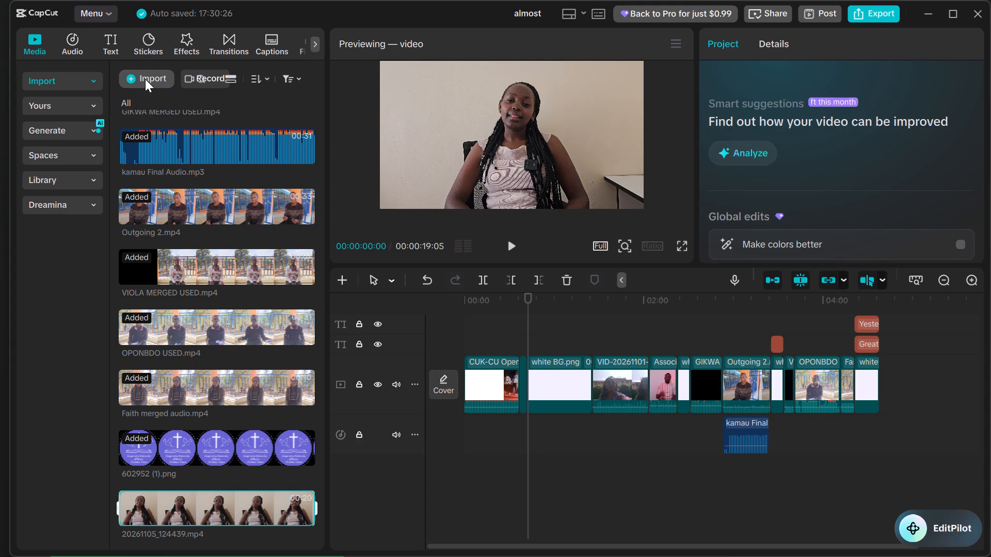
Import the videos 20261105_123432 and 20261105_125850 from the DOCU VIDEO 26-27 folder into the project media.
click(145, 79)
click(229, 112)
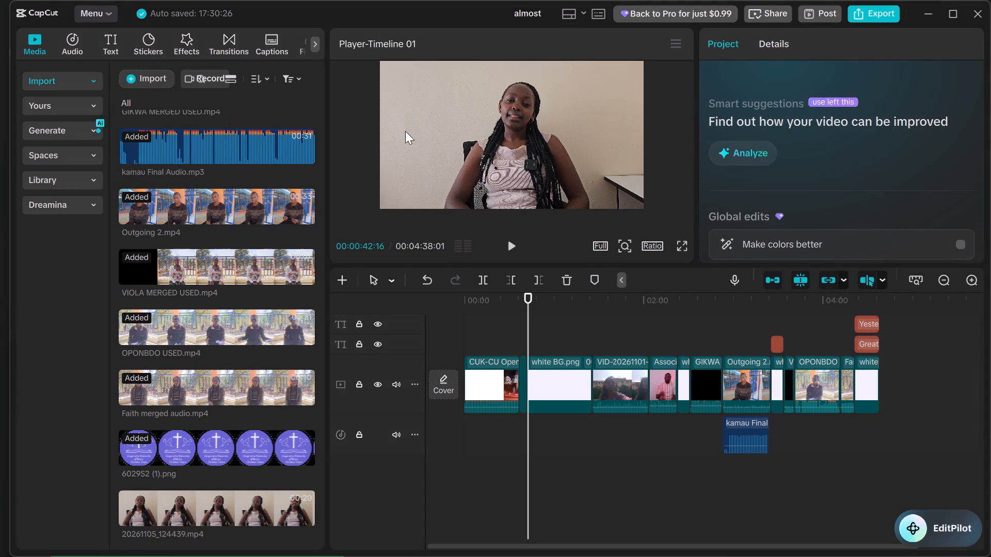
click(306, 250)
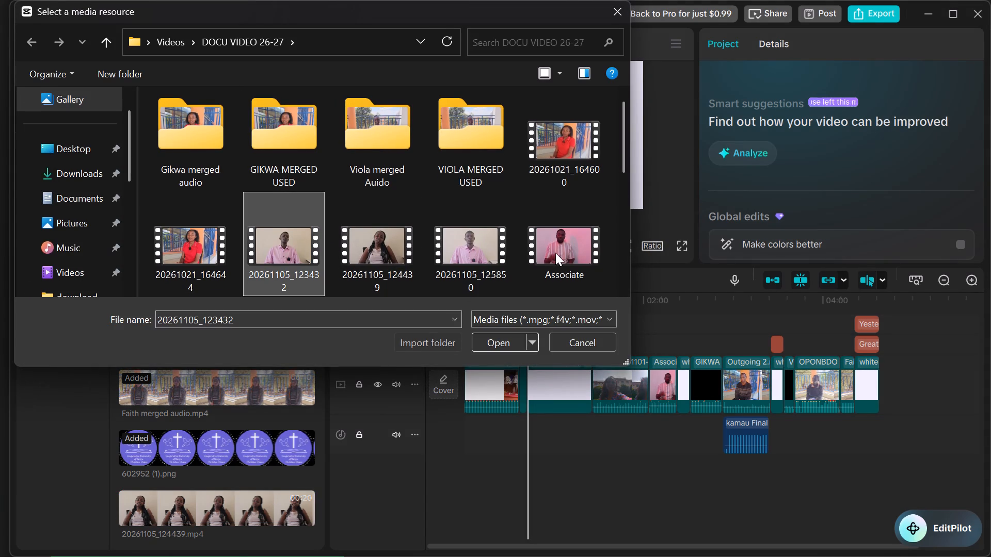
ctrl+click(473, 242)
click(490, 348)
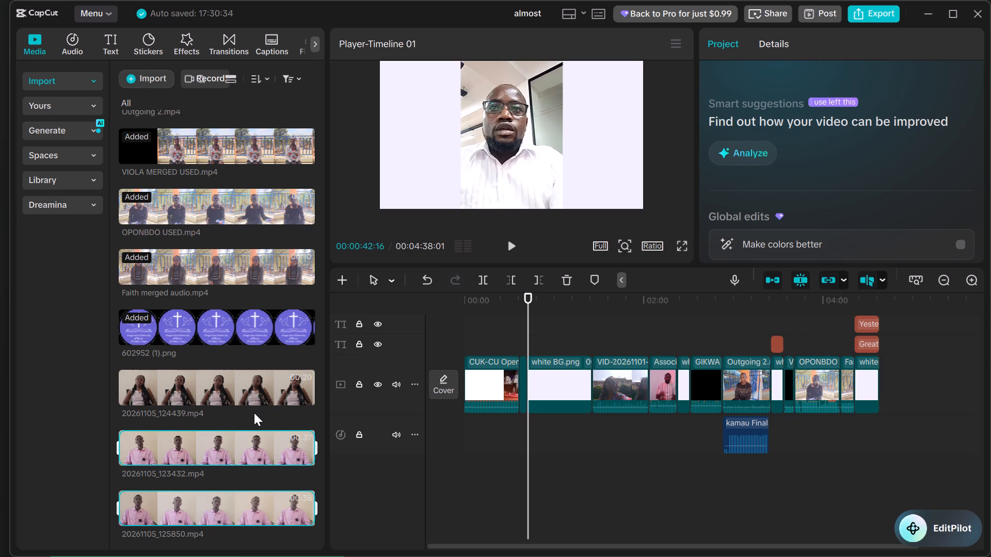
Preview the imported clips 20261105_123432 and 20261105_124439 from their beginnings to review what the speakers say.
click(172, 464)
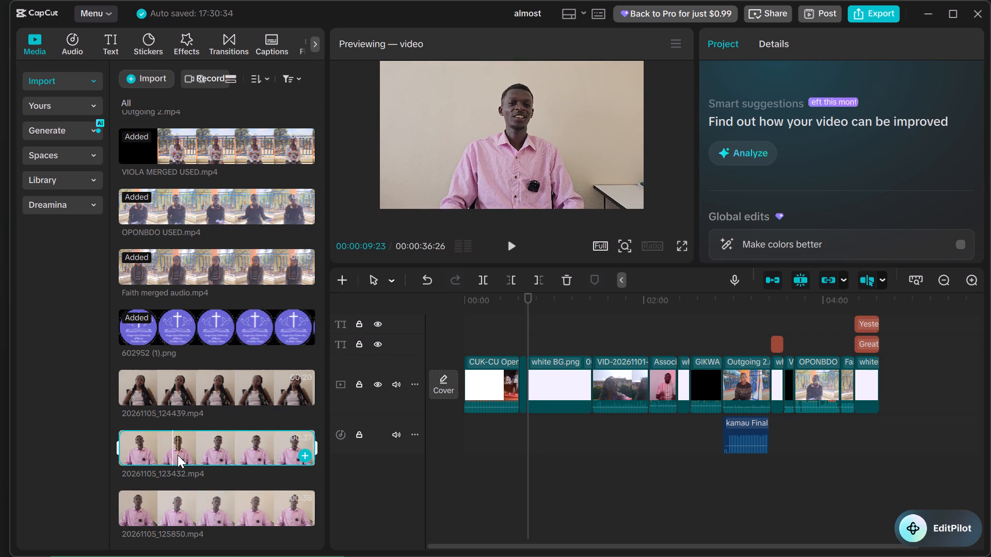
key(space)
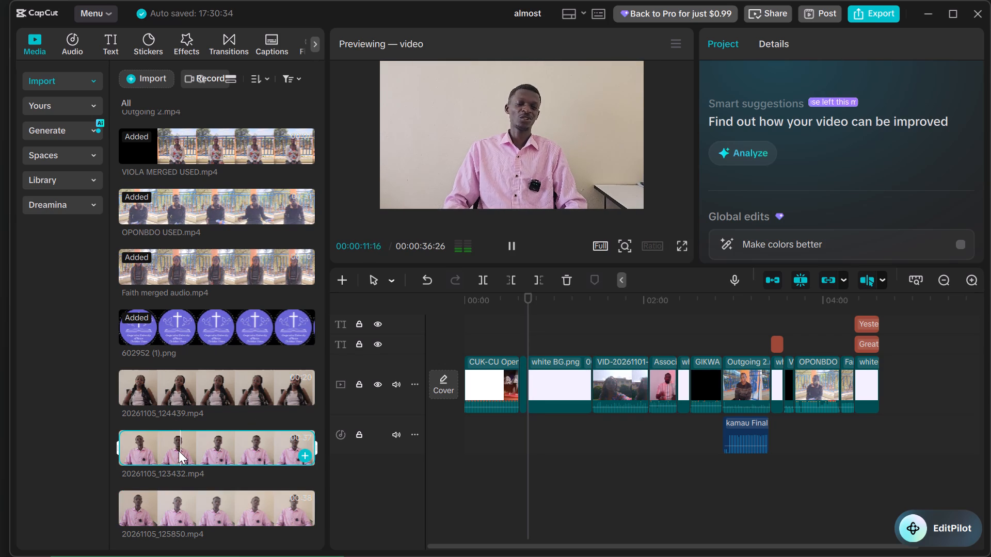
click(138, 455)
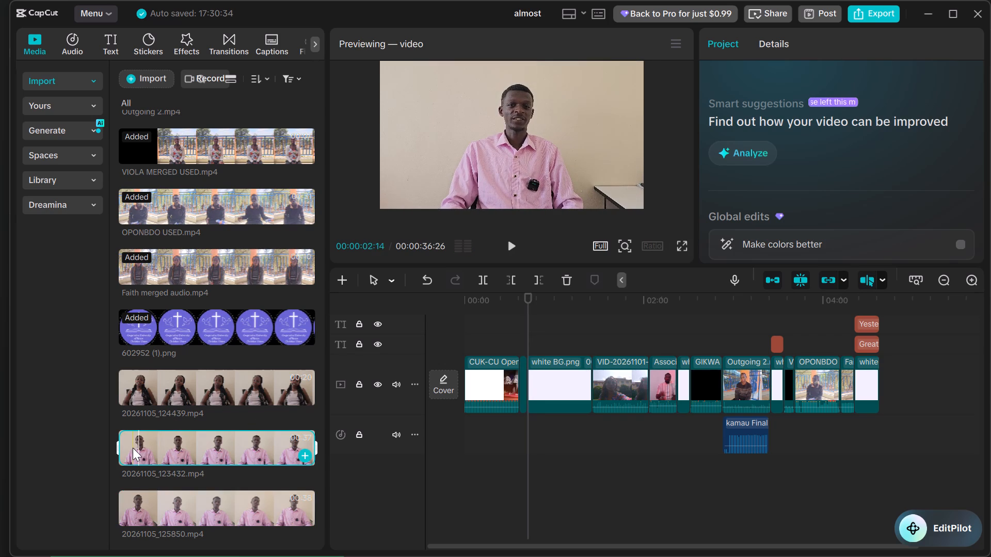
click(124, 459)
key(space)
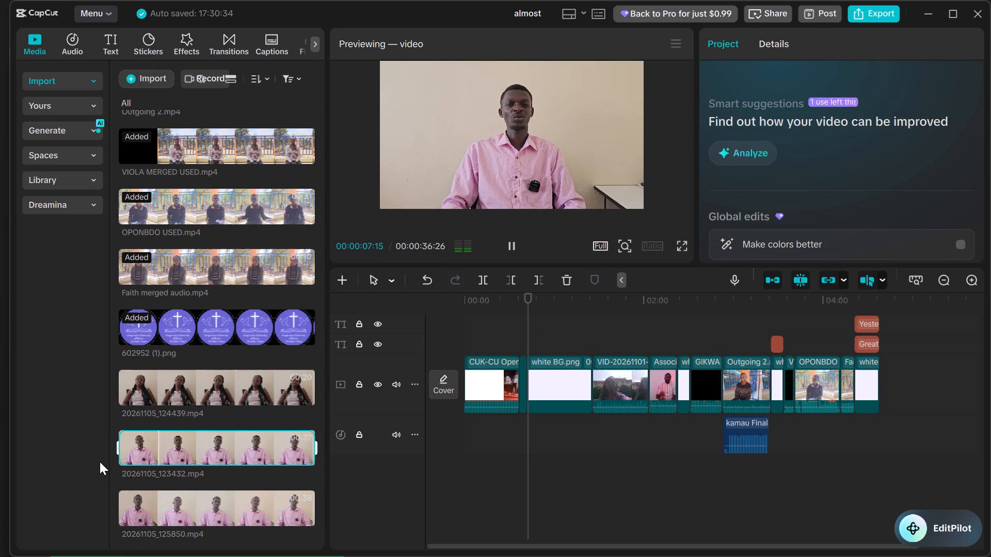
click(146, 394)
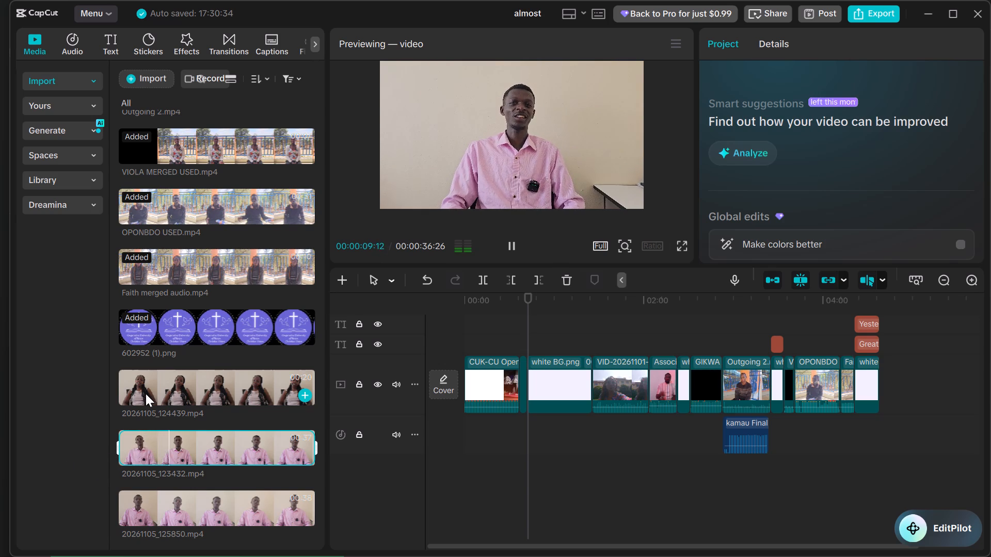
key(space)
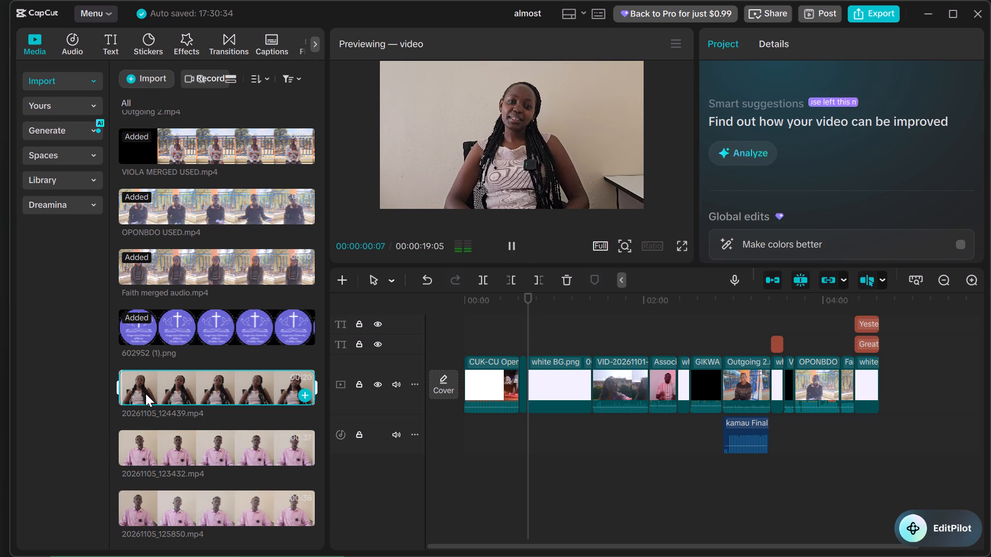
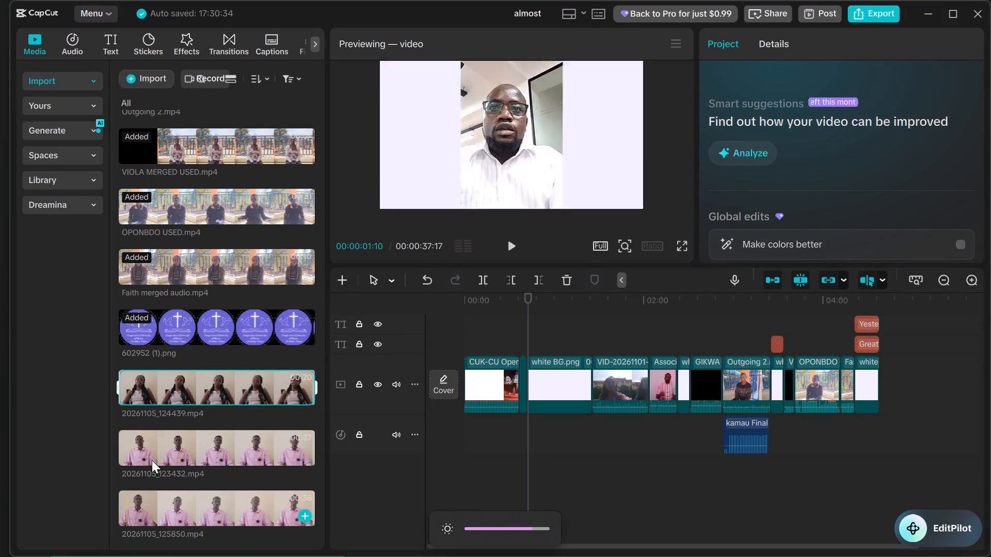
Play and compare the interview clips 20261105_123432 and 20261105_125850 at several points to review what the speaker says.
key(space)
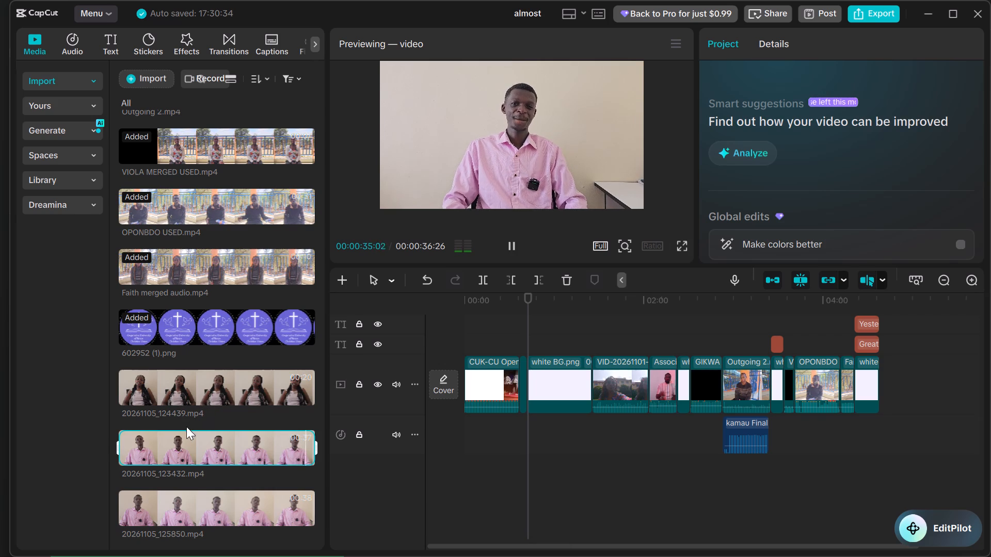
click(130, 510)
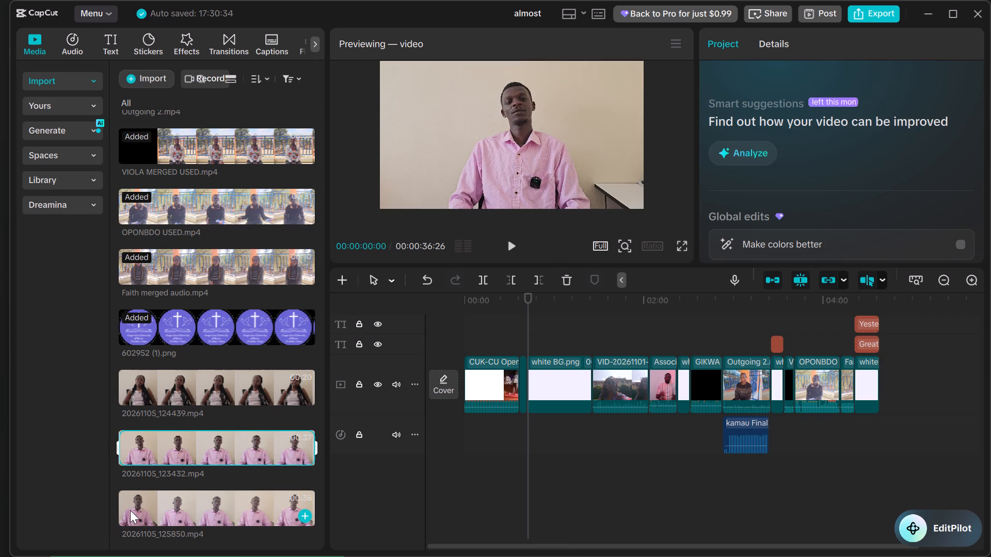
key(space)
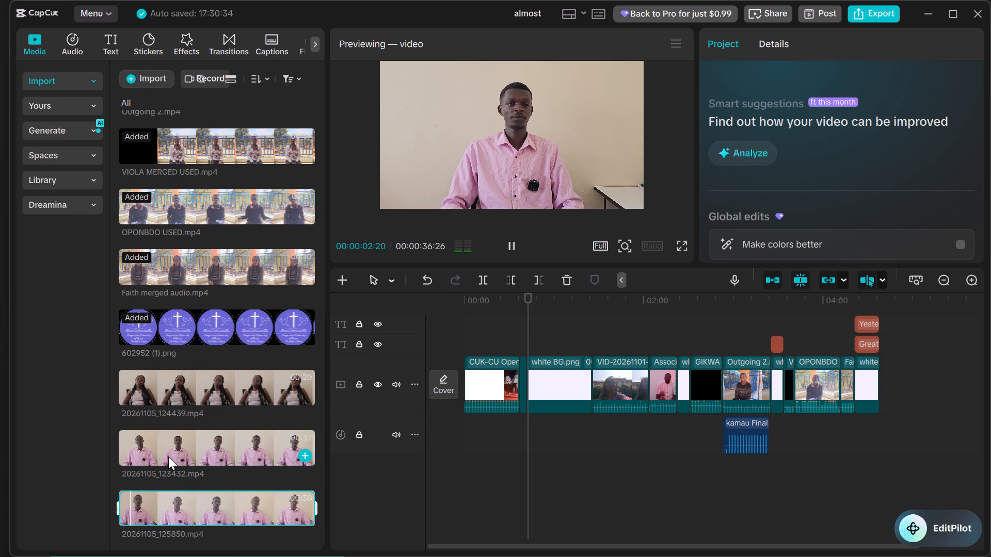
click(168, 451)
click(154, 509)
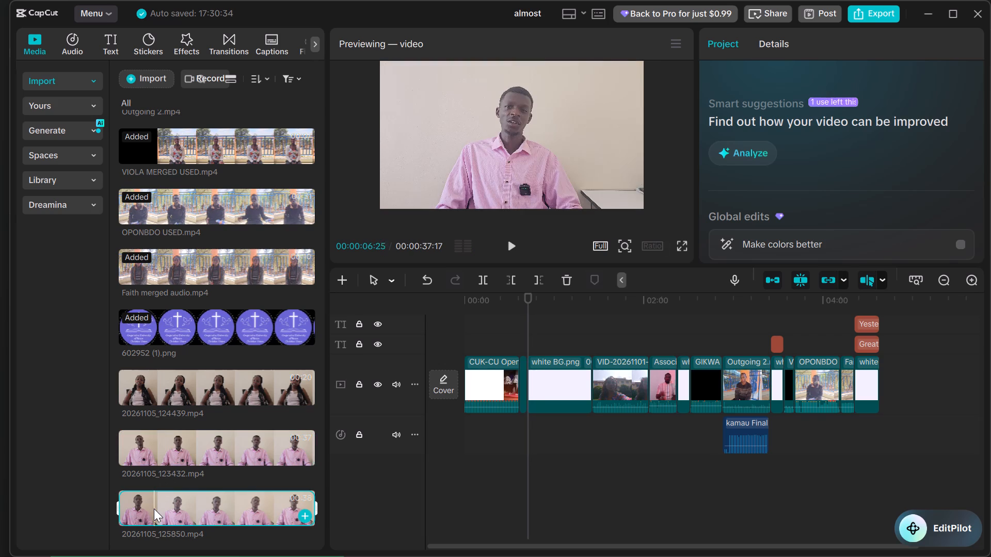
key(space)
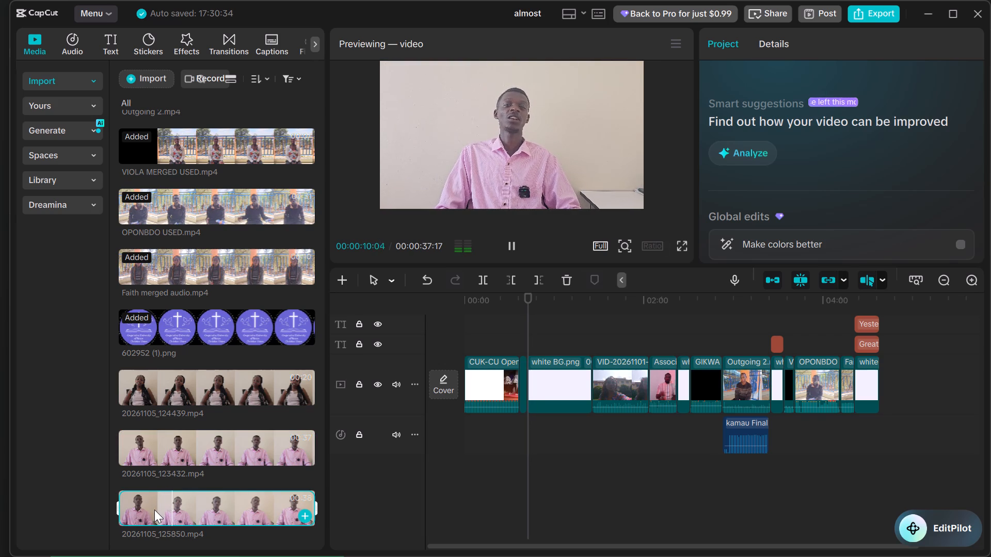
click(169, 453)
click(169, 453)
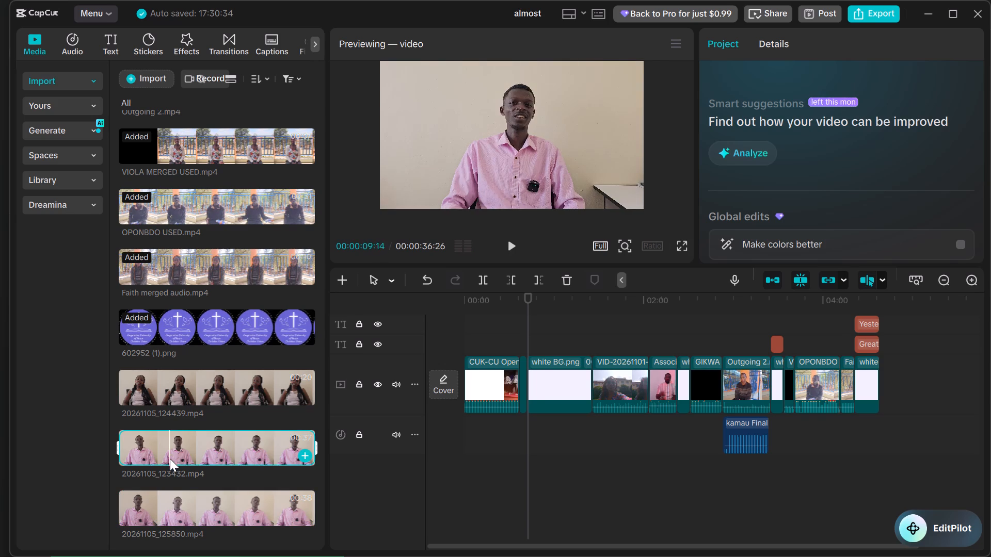
click(180, 504)
key(space)
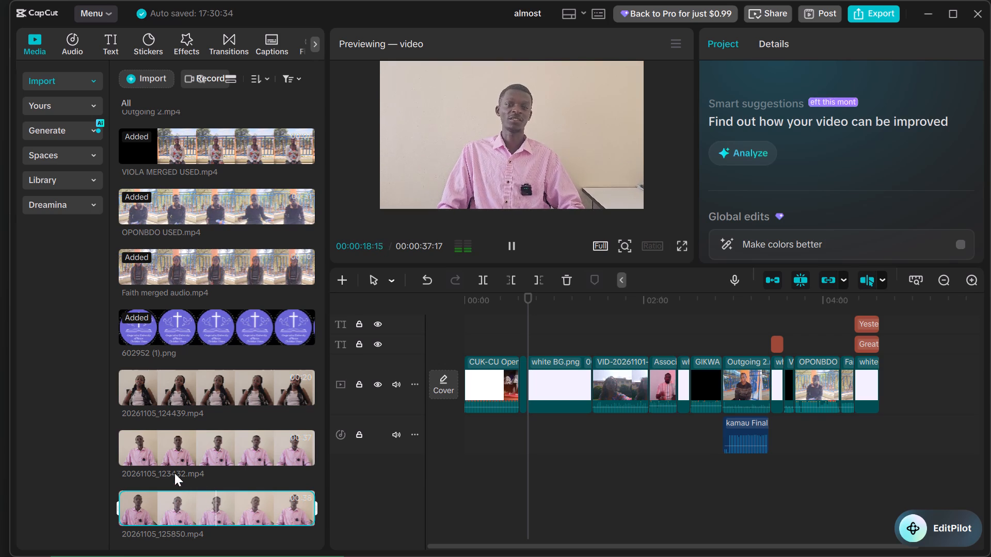
click(166, 453)
click(176, 494)
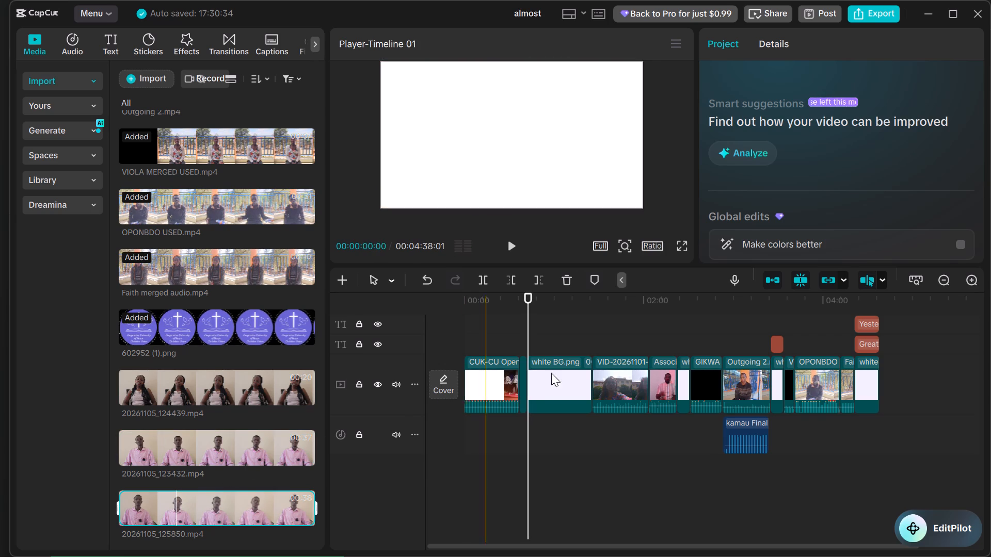
Scrub and play the timeline section over the white BG.png clips to review the interview of the man in the white shirt.
scroll(674, 325, down, 2)
scroll(681, 350, up, 1)
scroll(690, 362, down, 5)
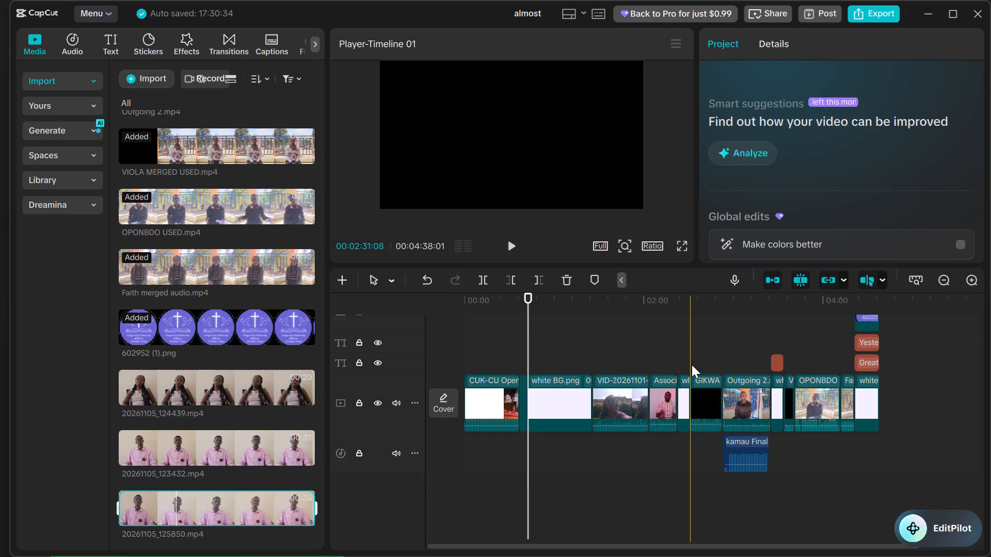
scroll(692, 365, down, 5)
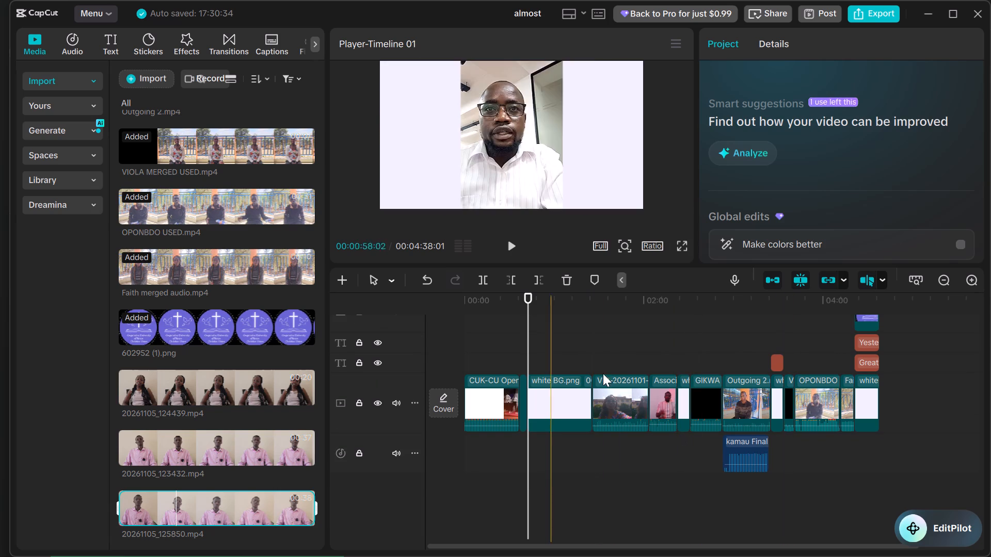
click(977, 283)
click(977, 283)
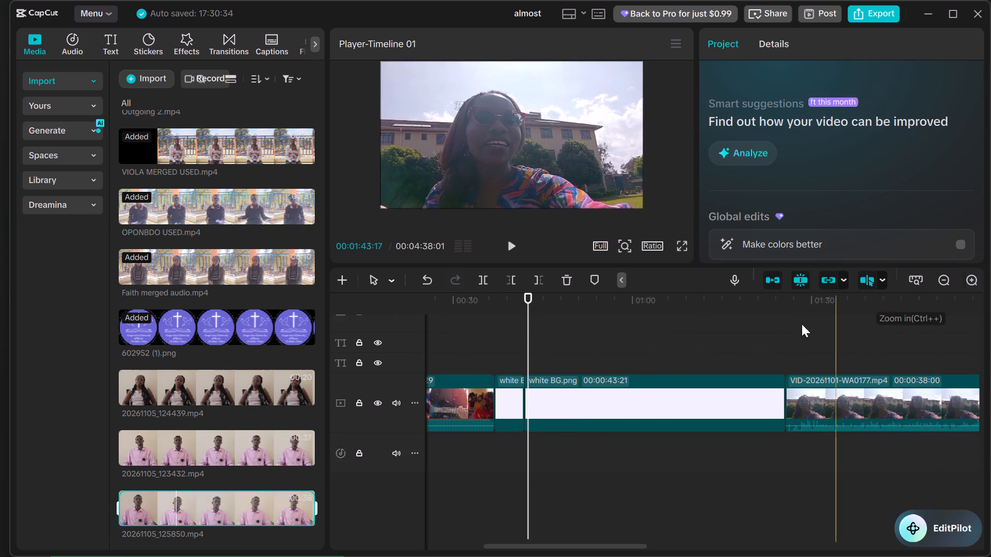
drag(529, 296, 636, 299)
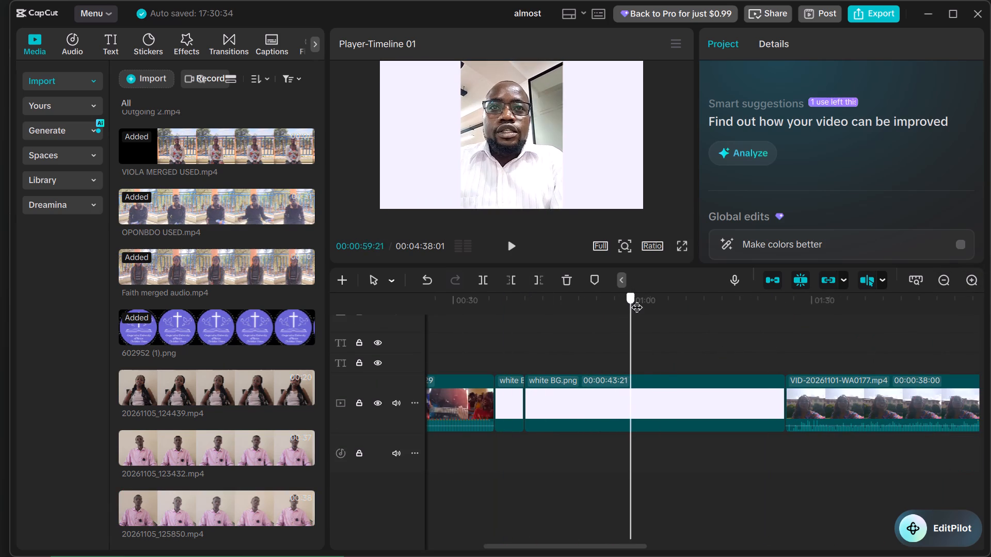
drag(636, 299, 658, 339)
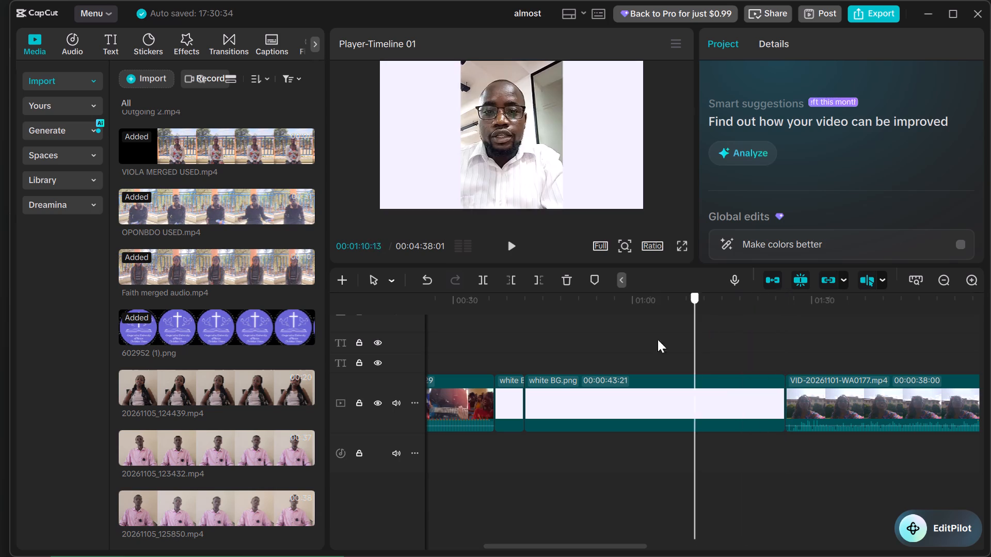
drag(658, 339, 525, 376)
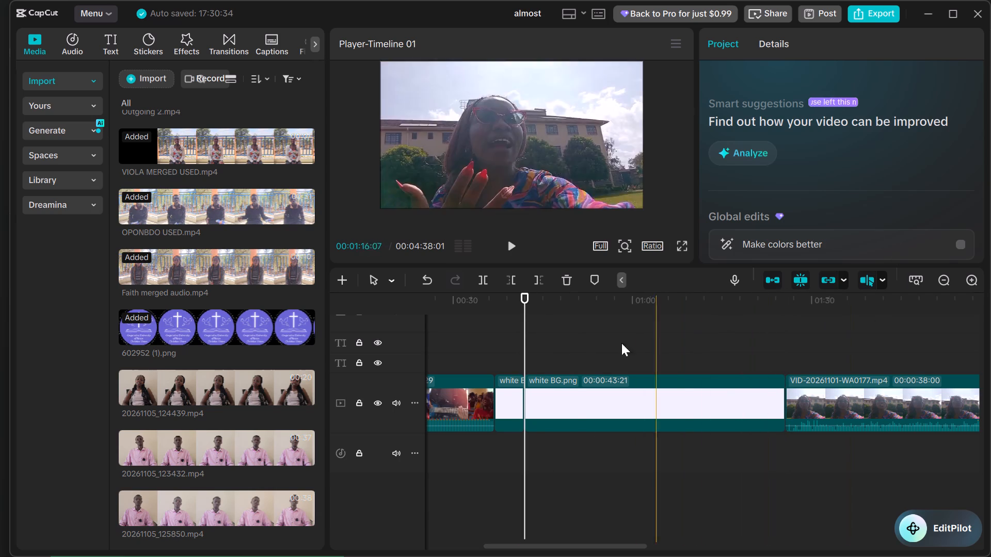
drag(526, 298, 495, 322)
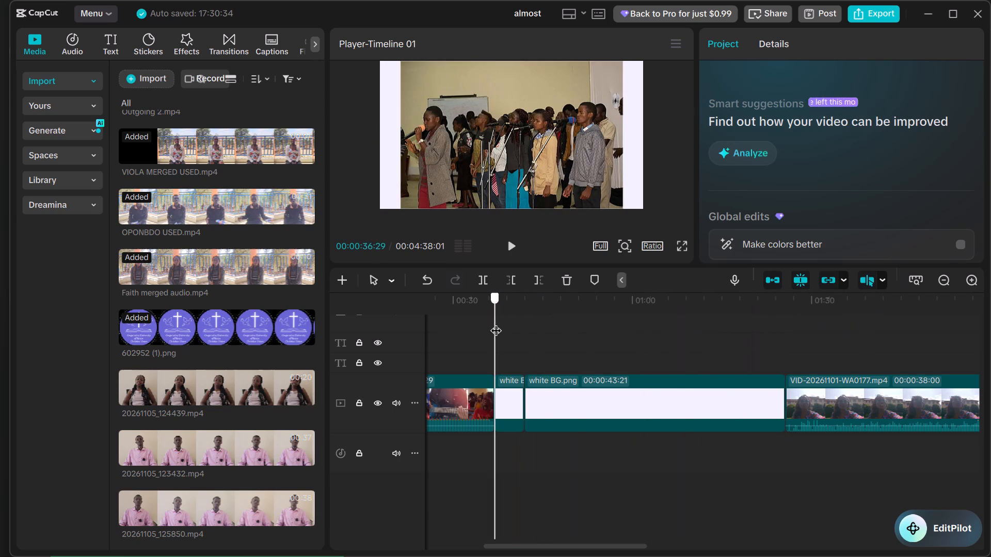
drag(495, 322, 530, 351)
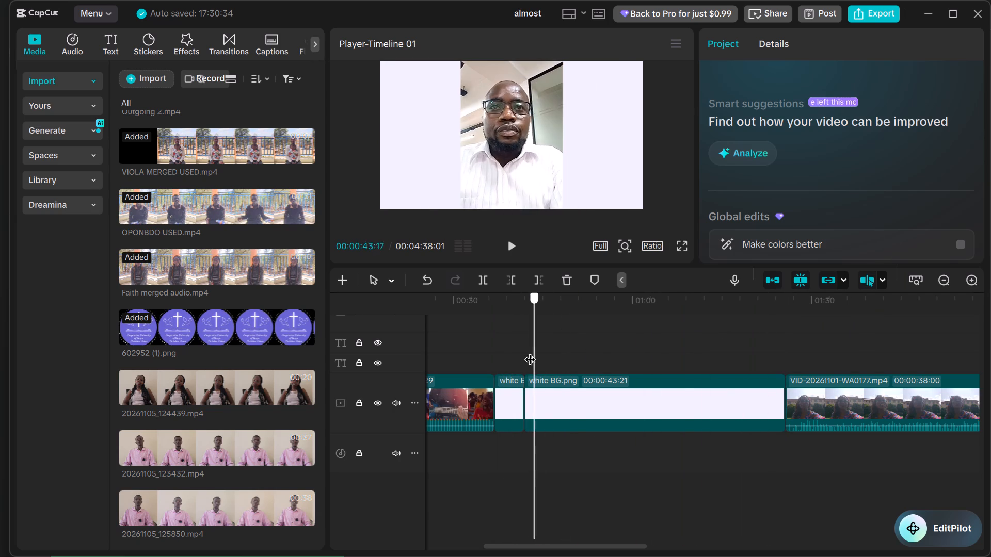
drag(530, 351, 532, 375)
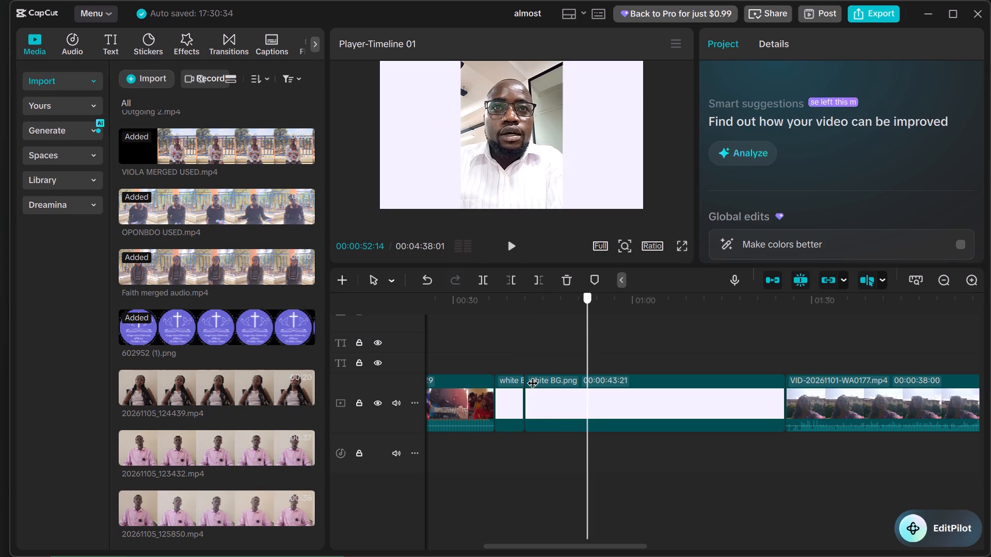
drag(532, 375, 524, 377)
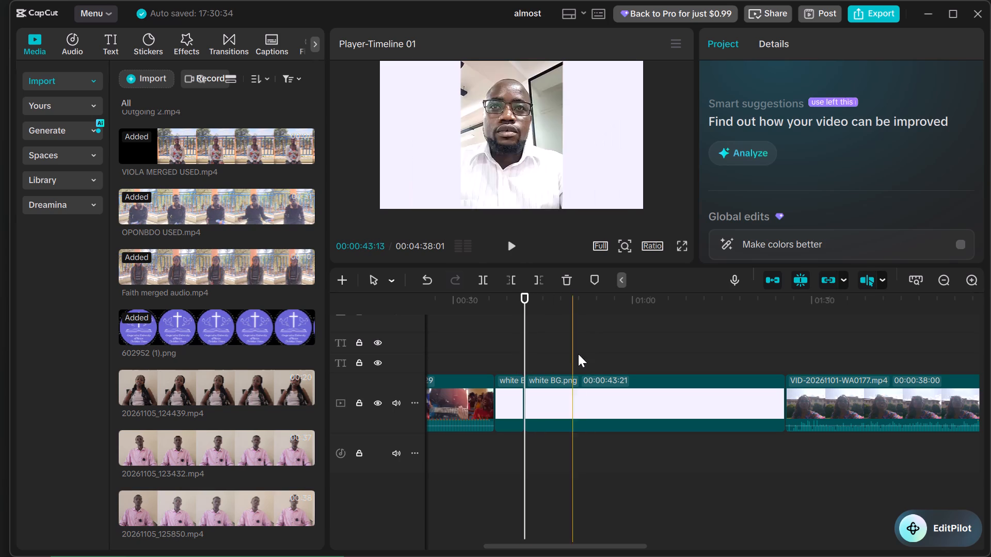
key(space)
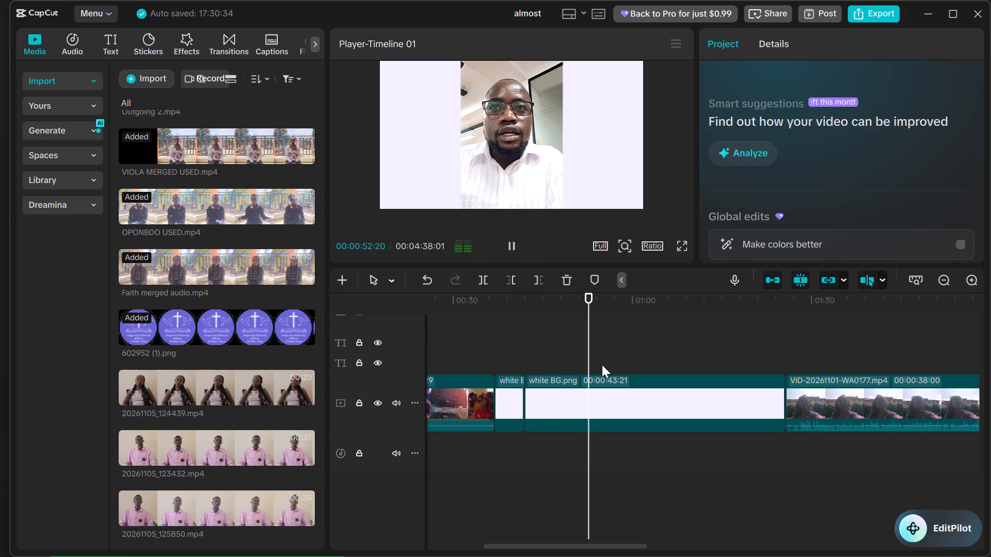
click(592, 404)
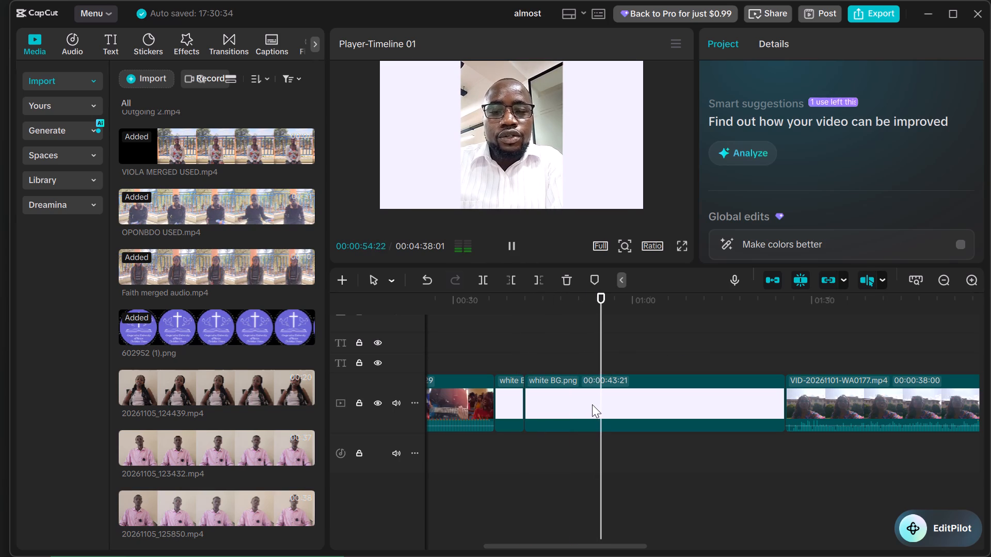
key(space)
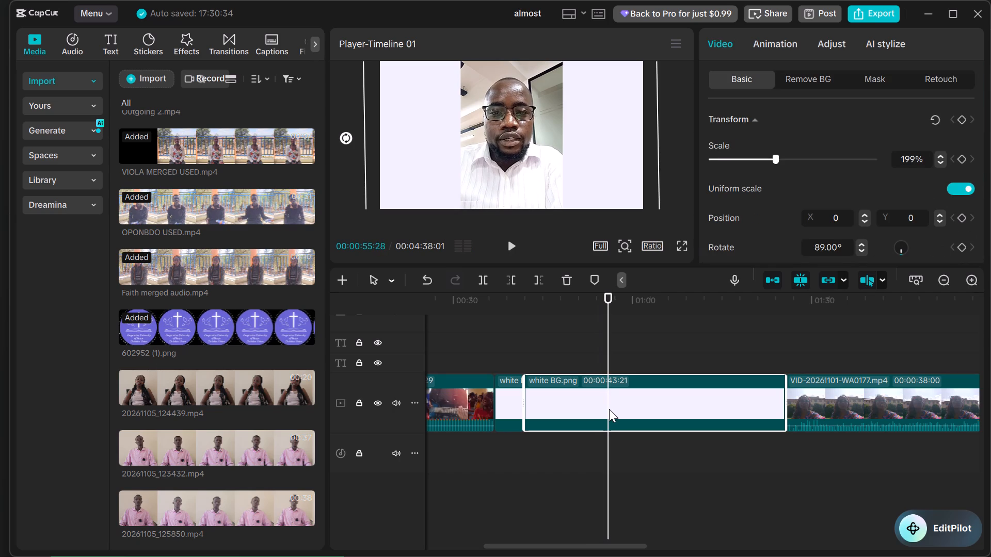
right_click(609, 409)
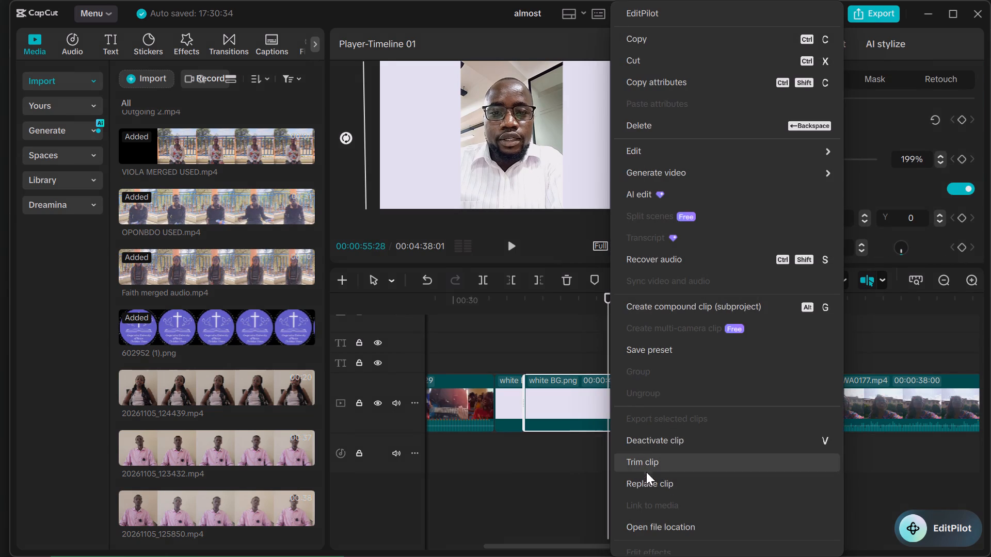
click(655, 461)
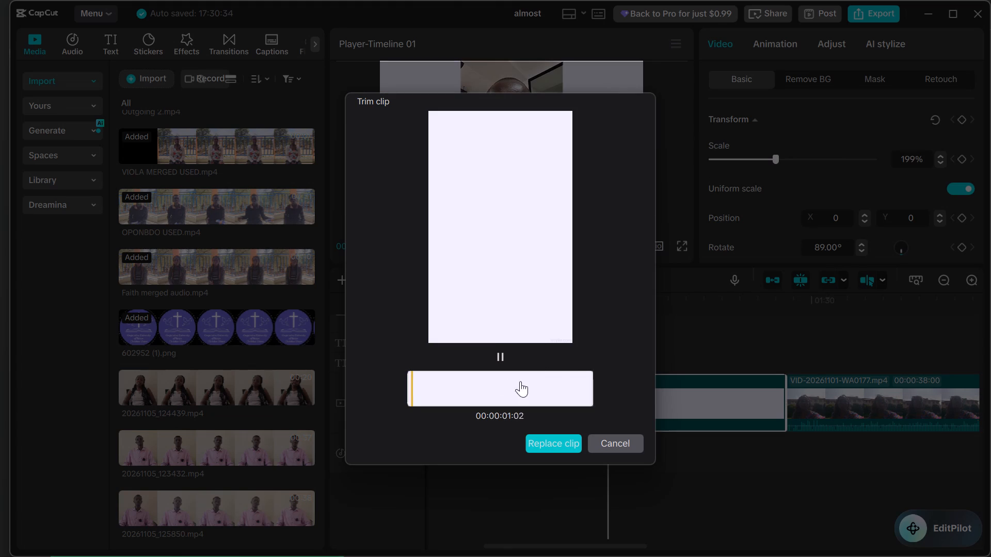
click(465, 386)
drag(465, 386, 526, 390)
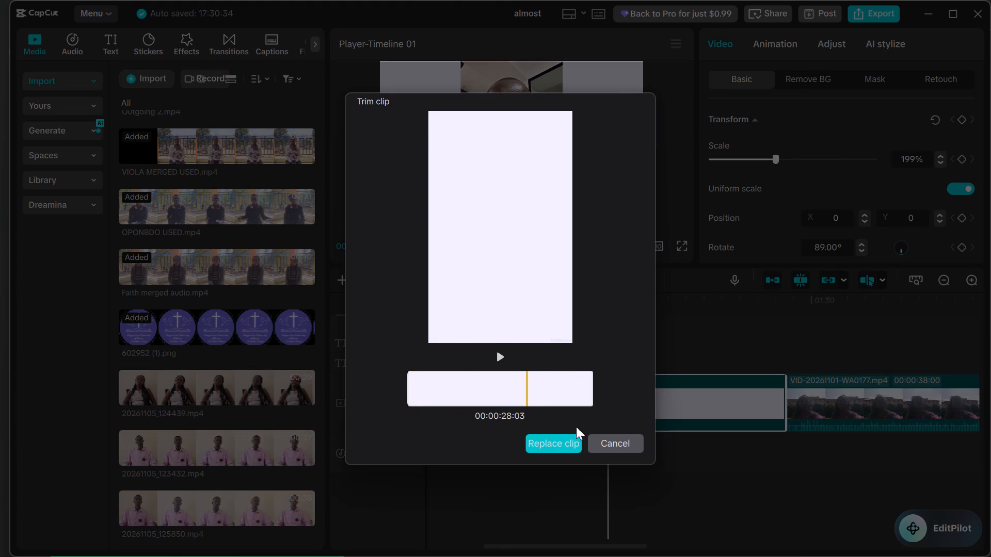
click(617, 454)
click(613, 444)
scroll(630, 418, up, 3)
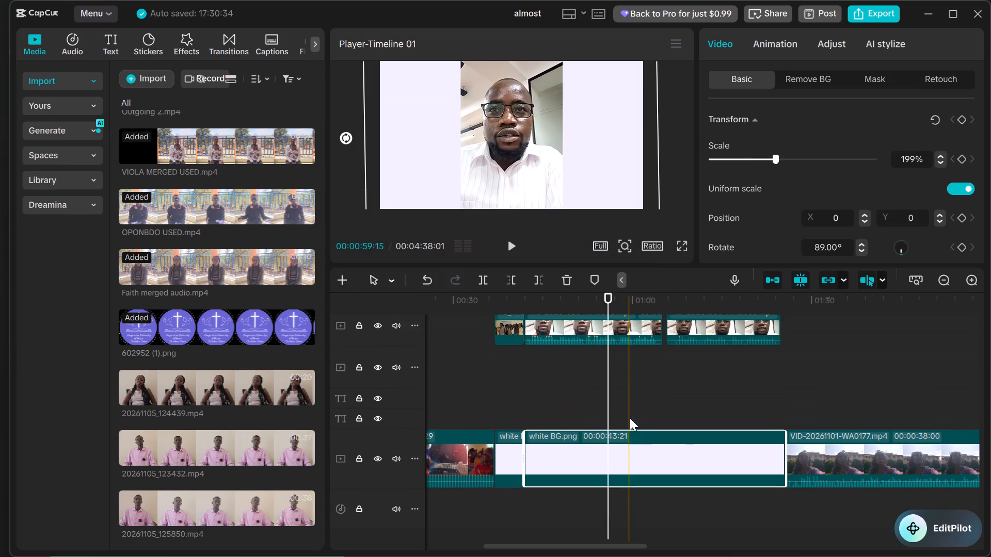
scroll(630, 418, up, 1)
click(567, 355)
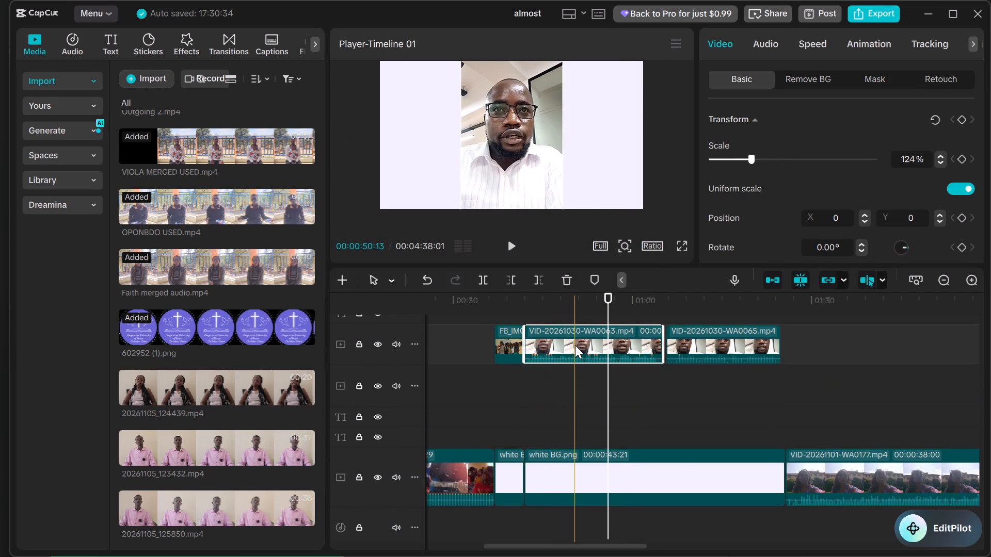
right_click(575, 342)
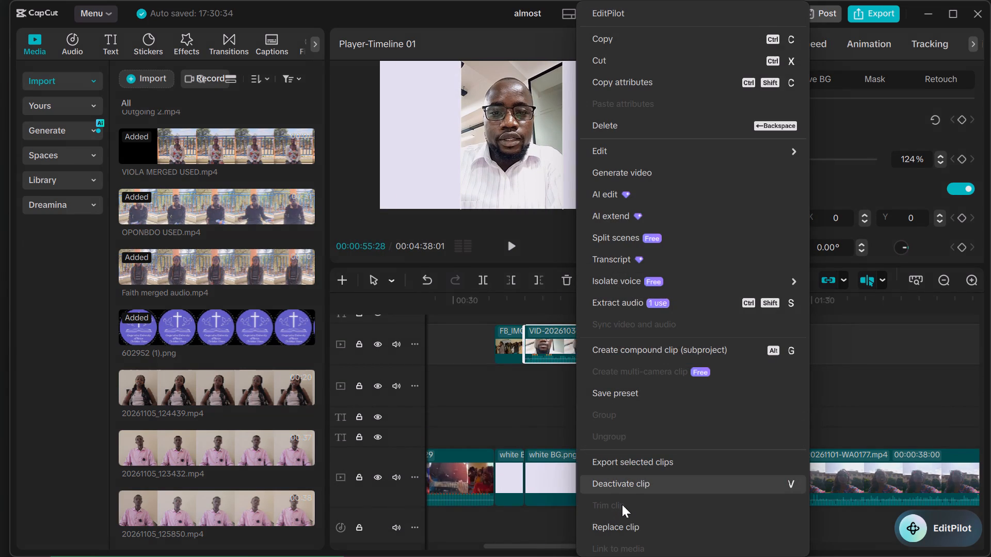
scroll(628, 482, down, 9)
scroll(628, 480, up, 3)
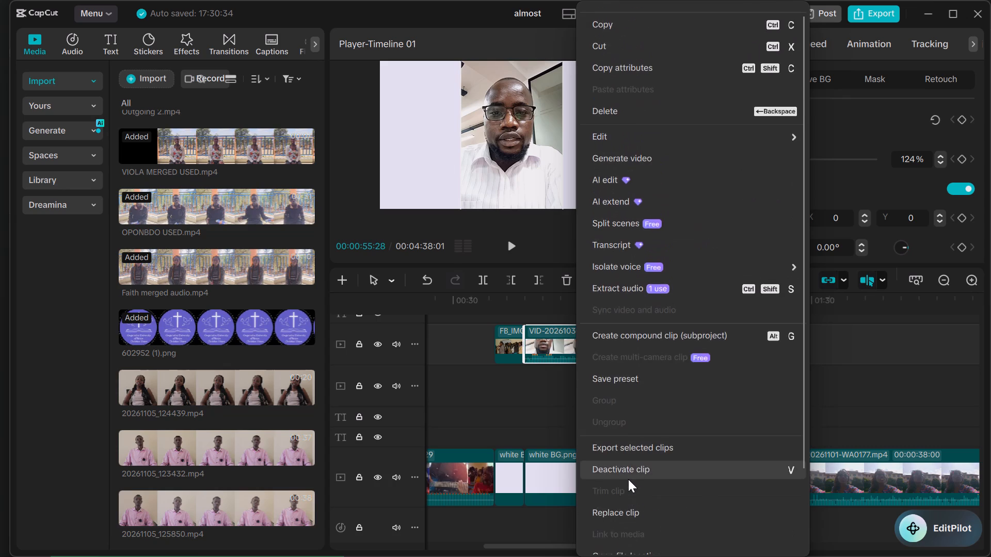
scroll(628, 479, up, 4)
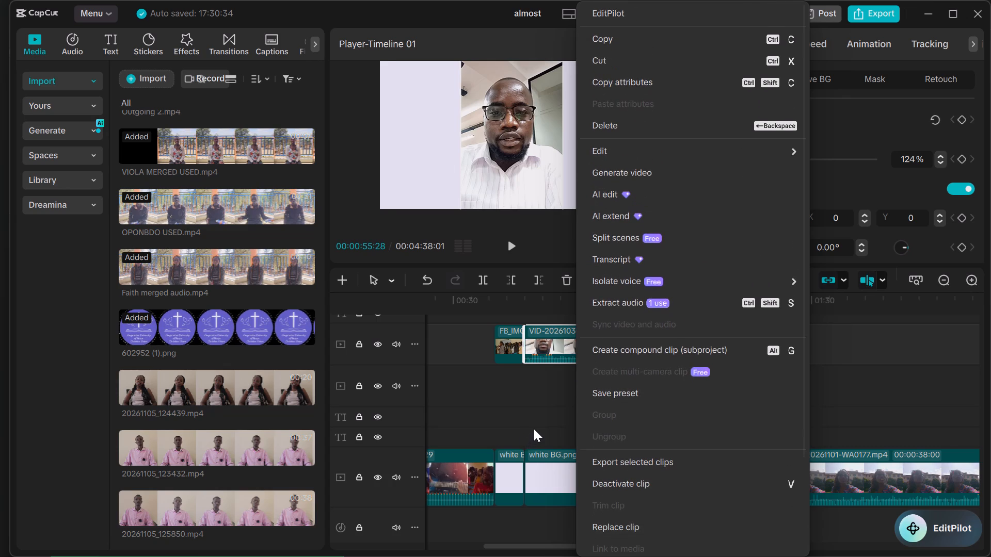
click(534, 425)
Move the clip VID-20261030-WA0063.mp4 down to a lower overlay track above the main track, starting near the beginning of the long white BG.png clip.
drag(575, 339, 576, 414)
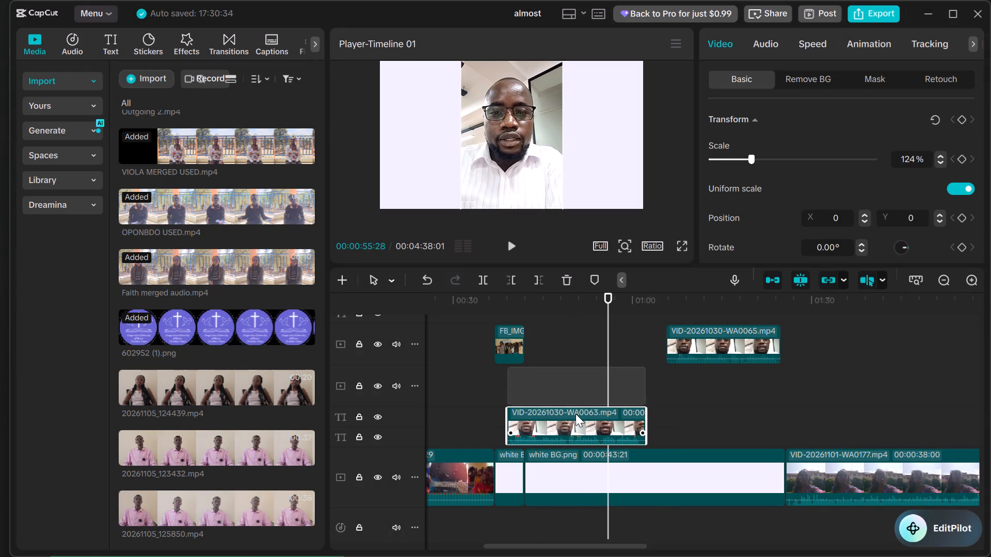
drag(576, 414, 579, 429)
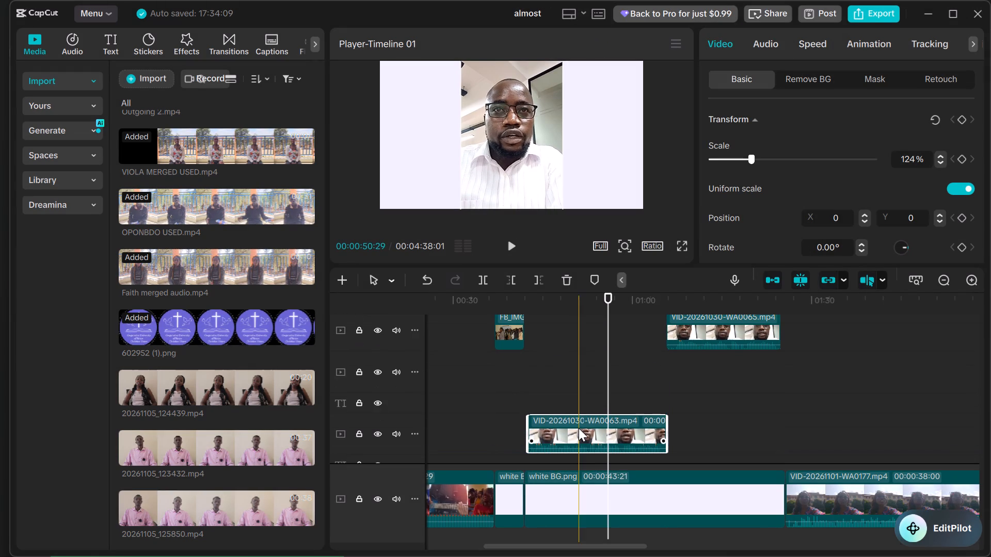
Play and scrub the clip VID-20261030-WA0063.mp4 on the lower overlay track to review the speaker's footage at several points.
click(528, 399)
key(space)
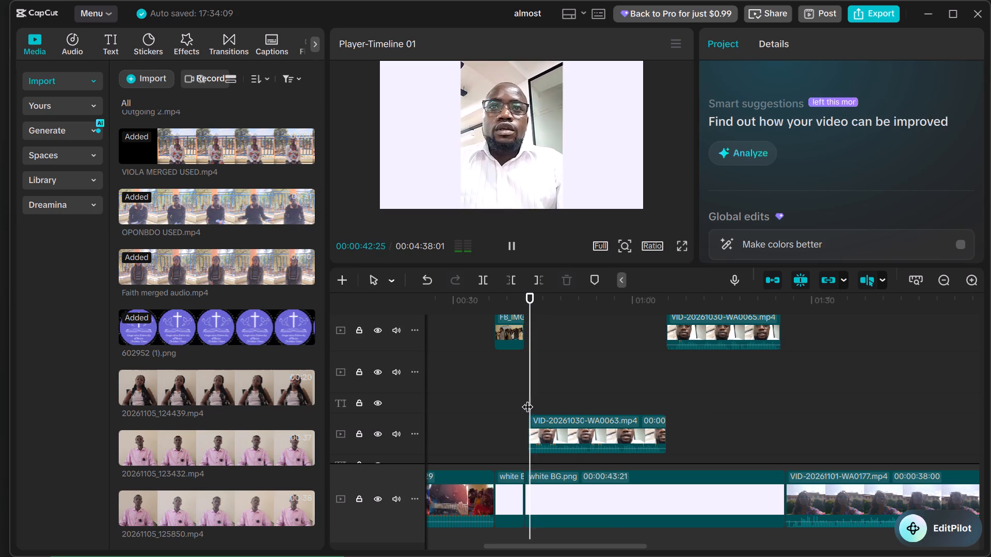
key(space)
click(581, 430)
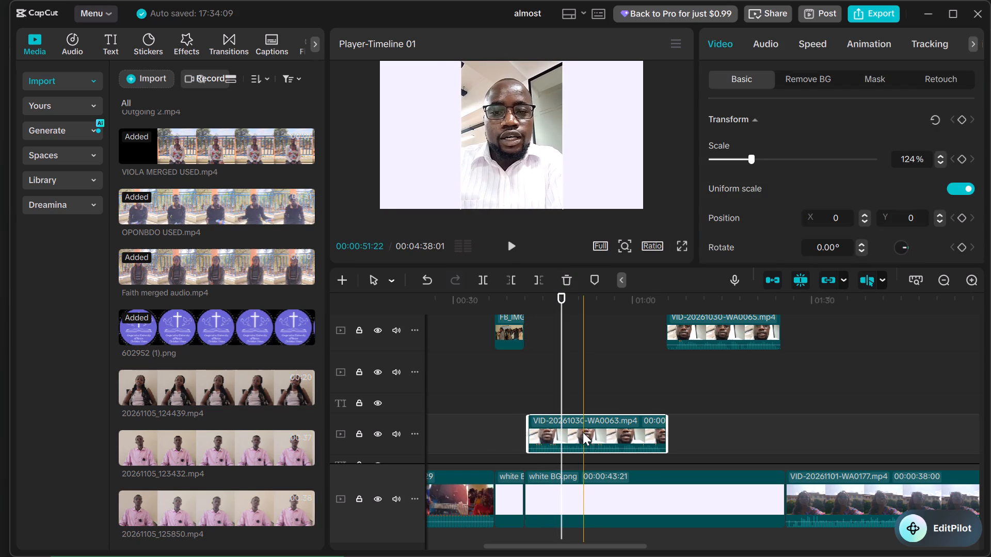
right_drag(585, 433, 483, 461)
click(550, 442)
right_click(551, 441)
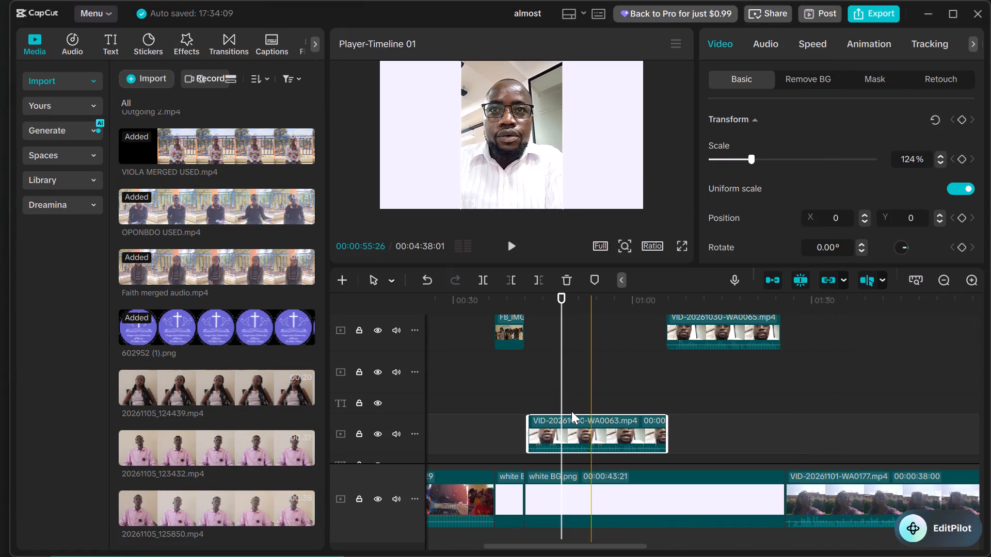
drag(558, 375, 653, 444)
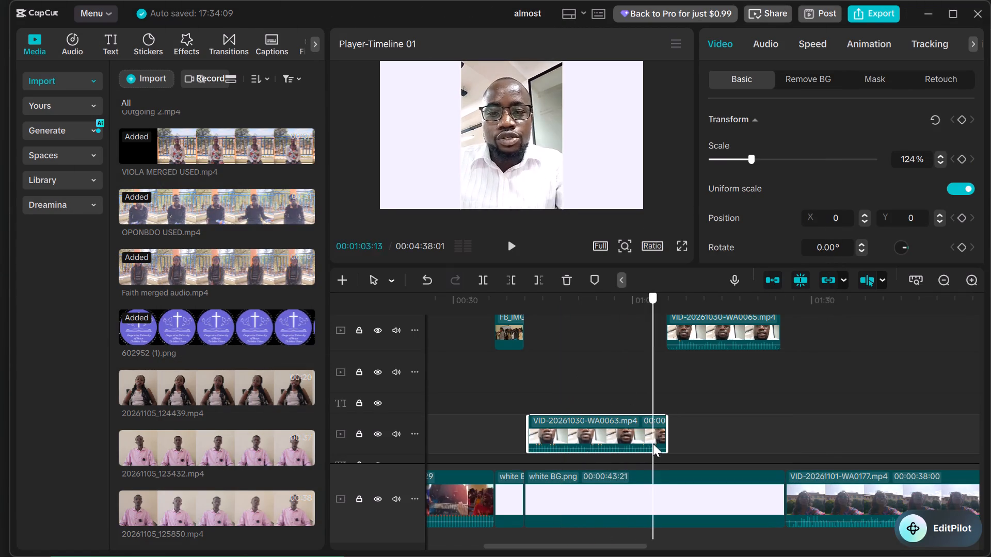
drag(653, 444, 639, 440)
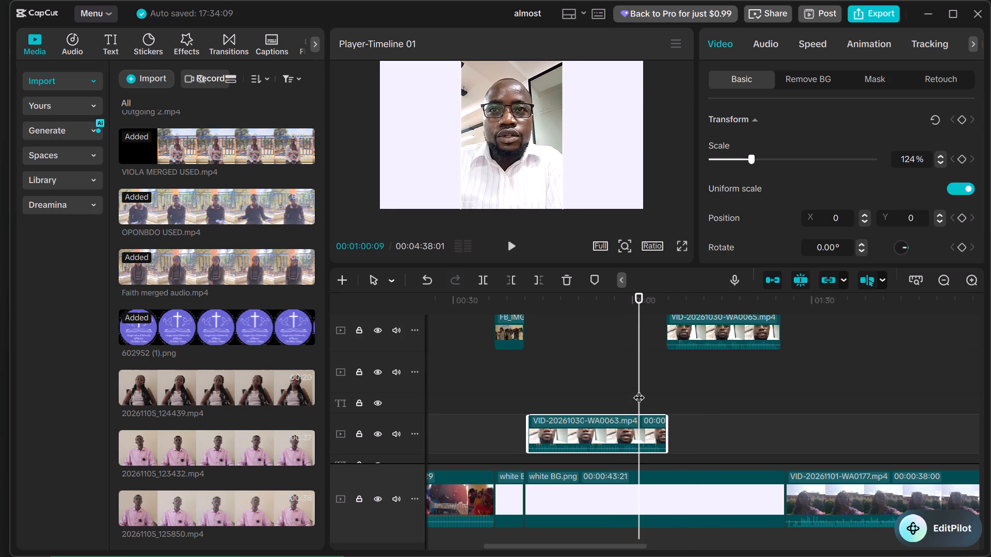
drag(638, 389, 561, 390)
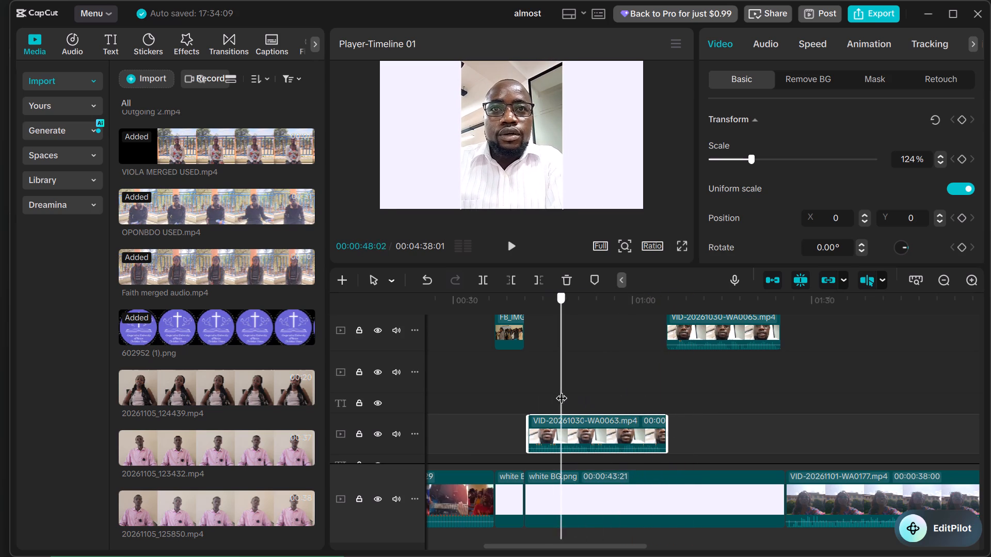
drag(561, 390, 572, 397)
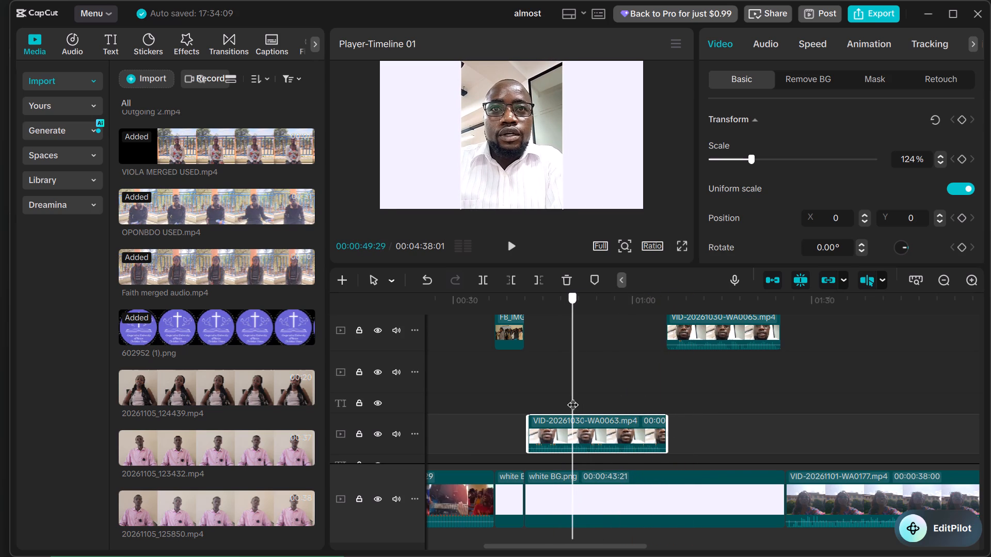
drag(572, 397, 571, 400)
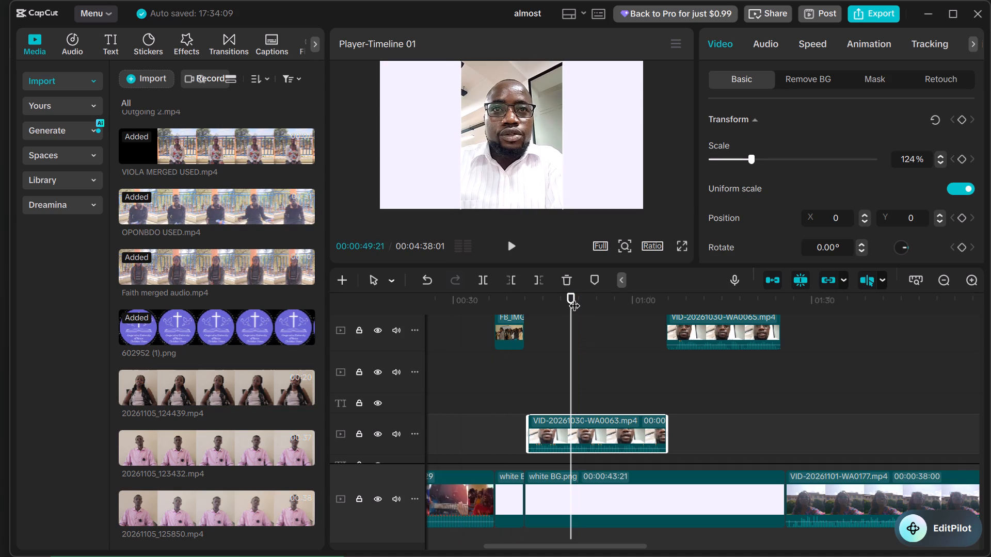
drag(574, 297, 580, 383)
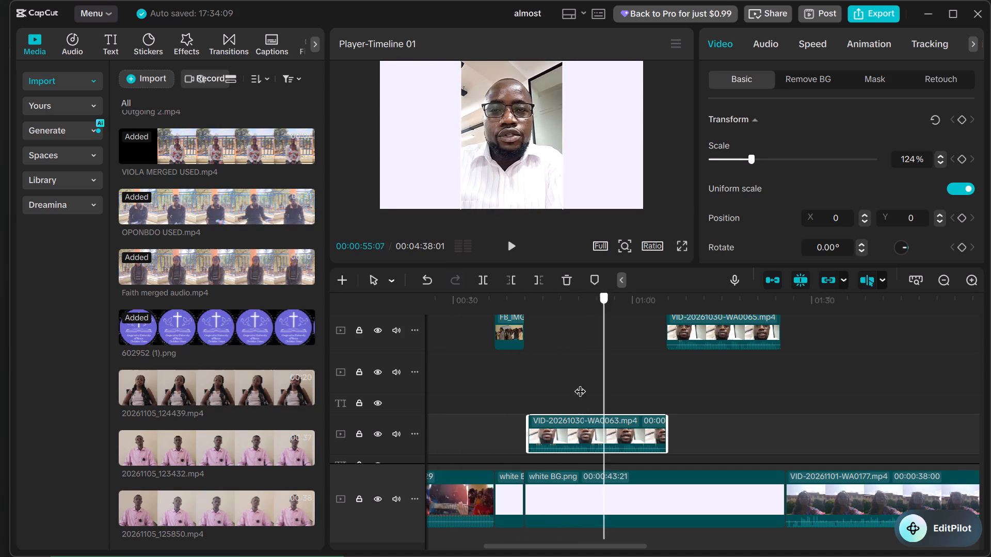
drag(580, 383, 600, 430)
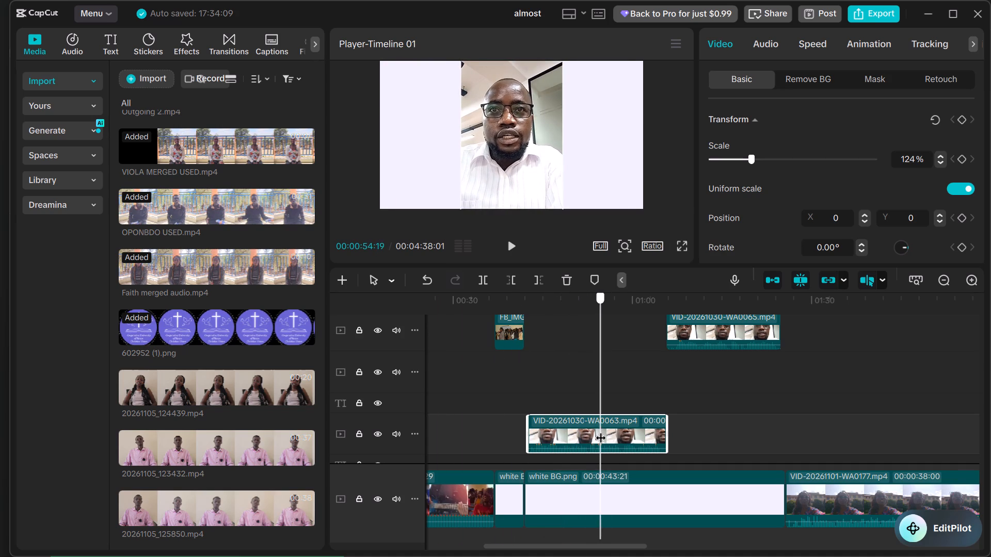
drag(600, 430, 608, 462)
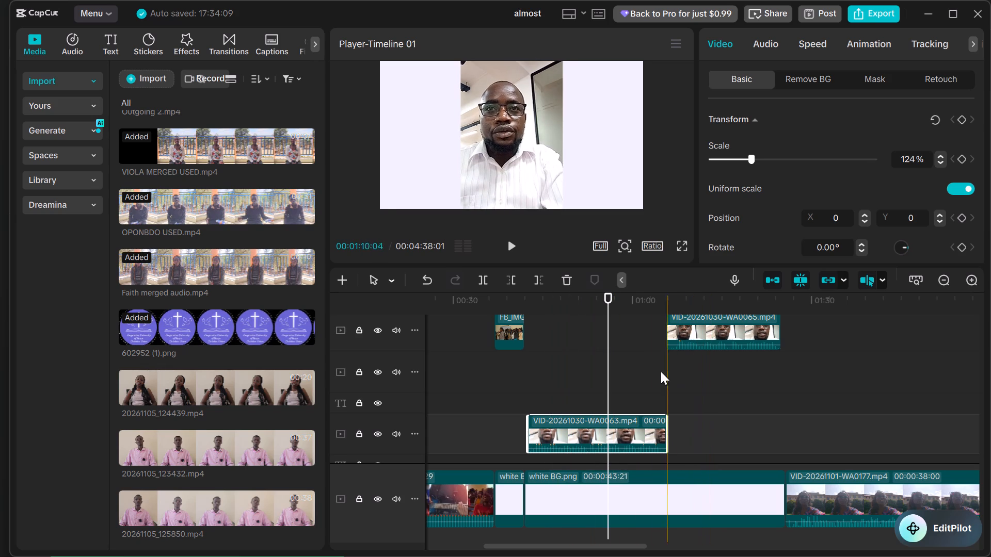
Move the clip VID-20261030-WA0065.mp4 down onto the lower overlay track, directly after VID-20261030-WA0063.mp4.
click(706, 333)
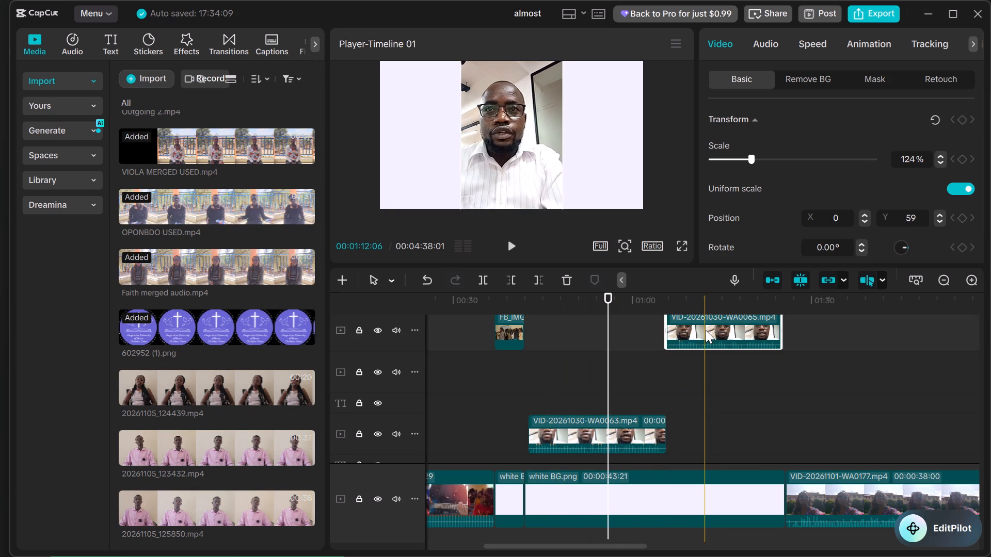
drag(706, 330, 704, 439)
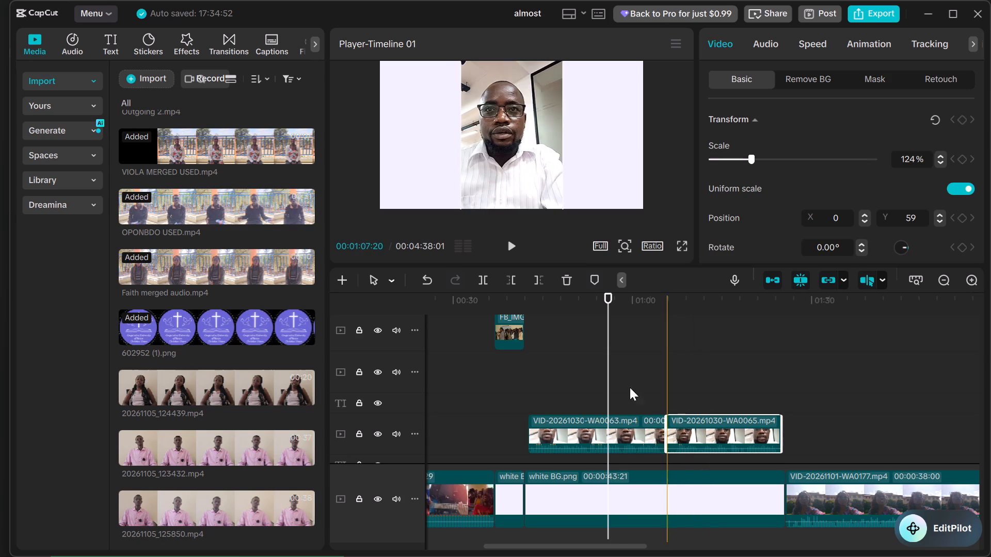
Play the timeline from the start of VID-20261030-WA0063.mp4 into VID-20261030-WA0065.mp4 to review the two interview clips in sequence.
click(512, 324)
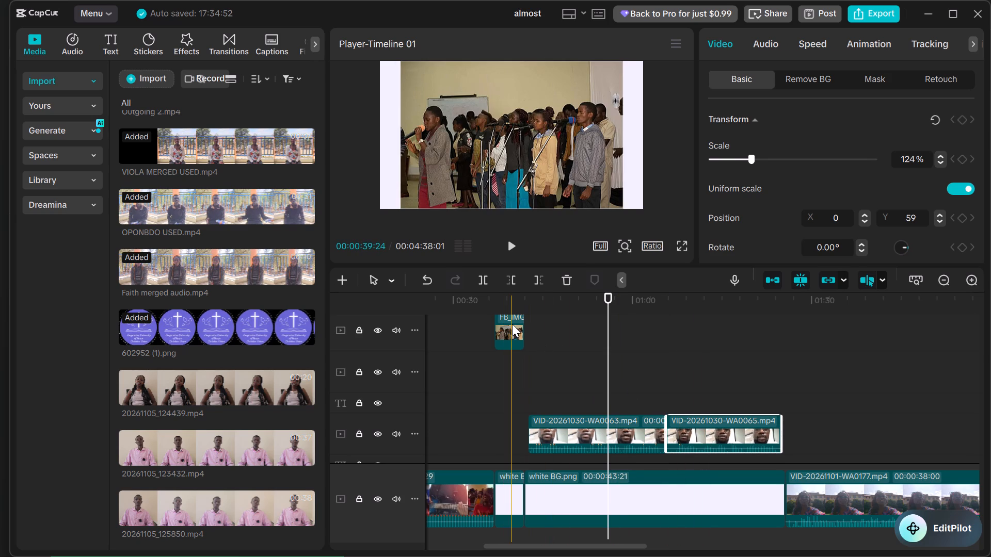
click(512, 328)
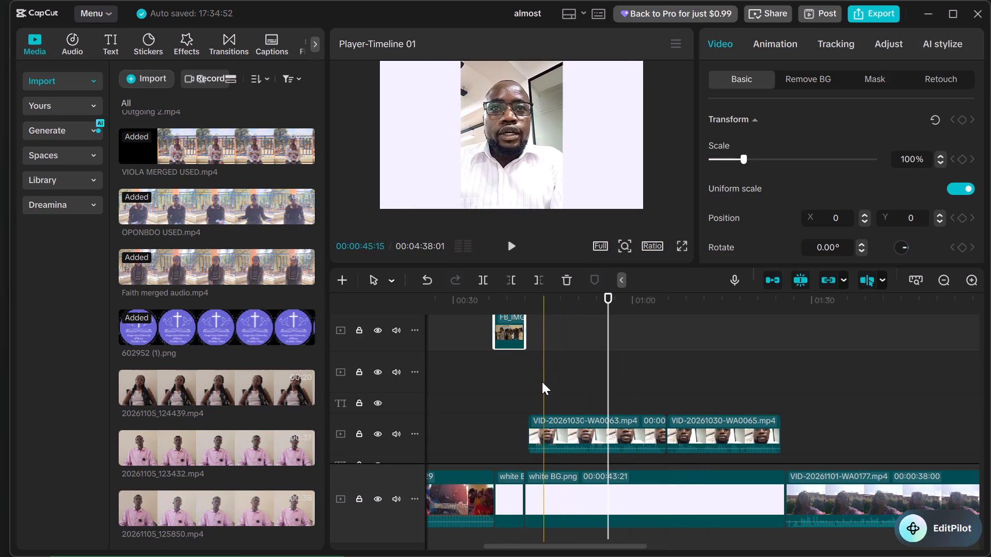
click(537, 388)
key(space)
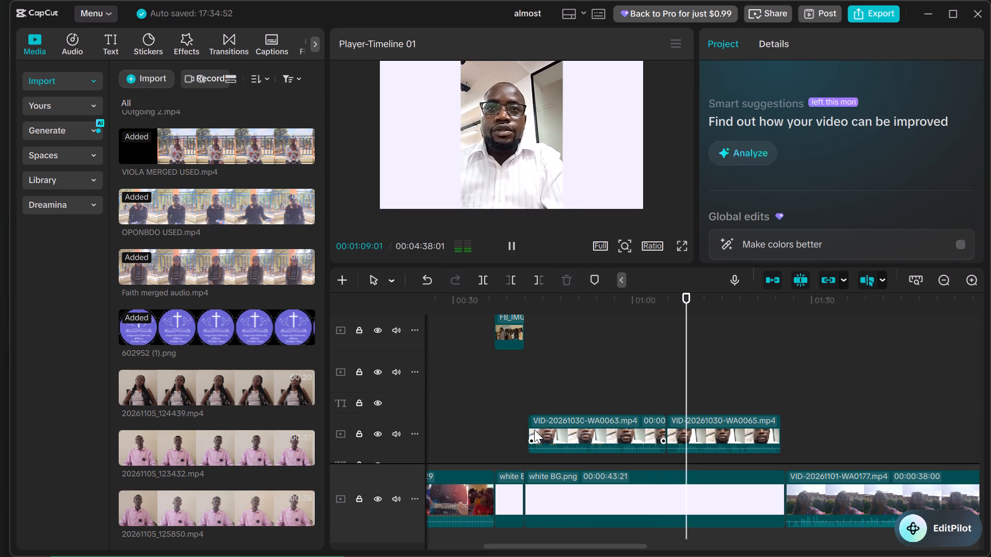
key(space)
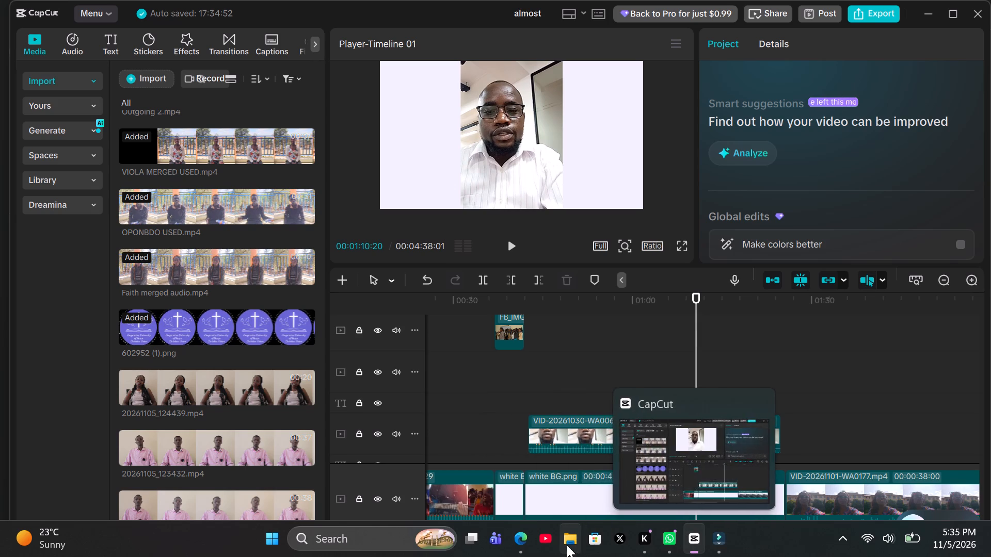
Switch to Microsoft Edge and read the Video 1 and Video 2 passages on page 2 of the documentary script PDF.
click(517, 539)
scroll(370, 207, up, 6)
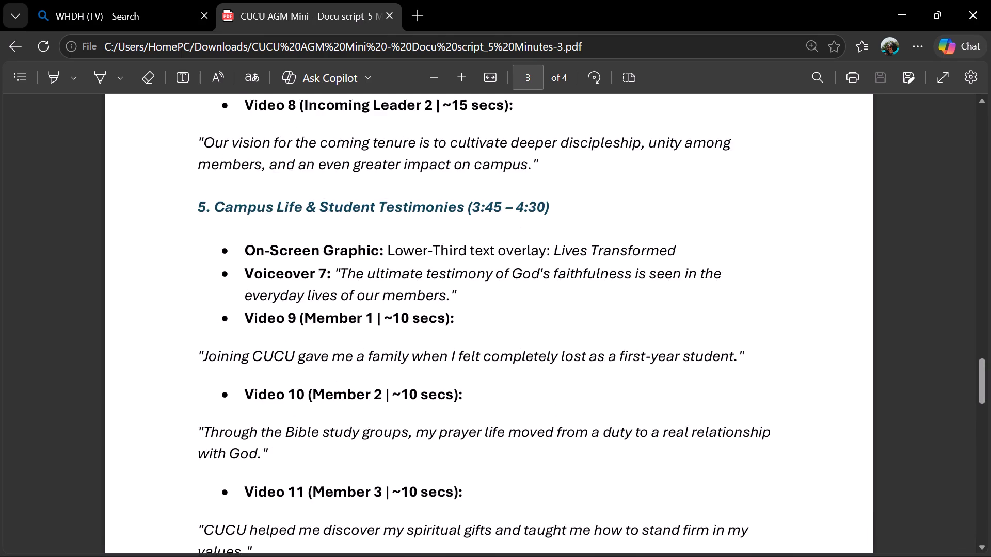
scroll(370, 207, up, 15)
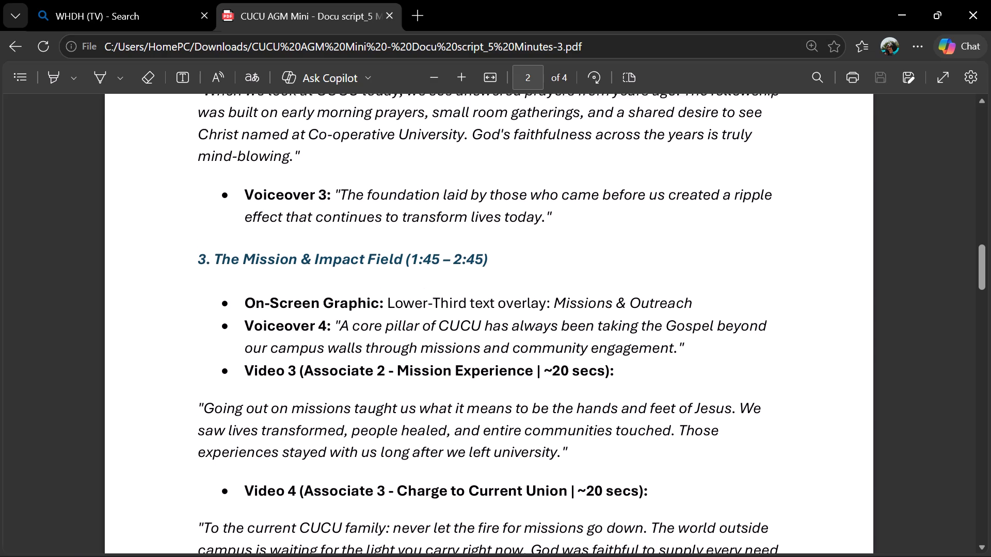
scroll(370, 207, up, 4)
scroll(418, 297, down, 2)
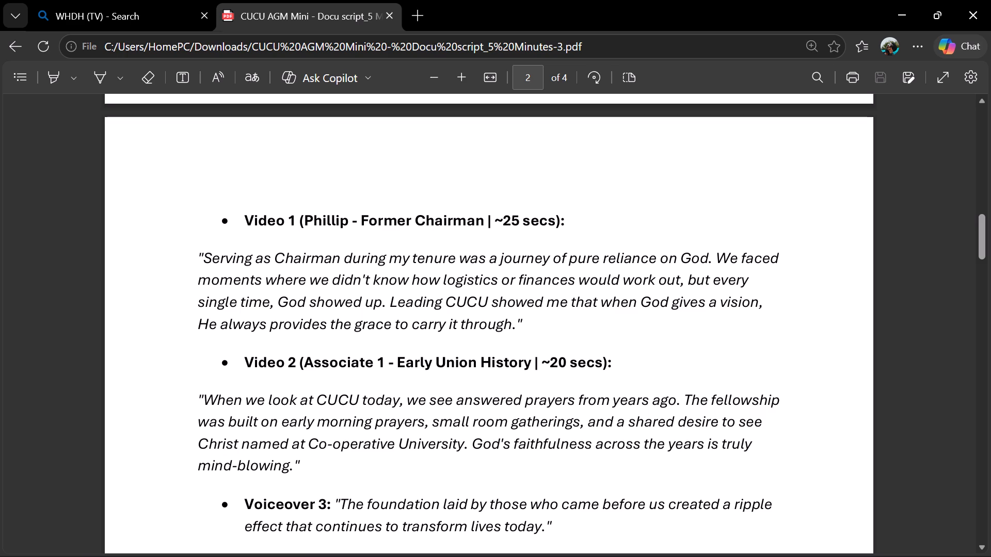
Return to CapCut and replay VID-20261030-WA0065.mp4 and the opening of VID-20261030-WA0063.mp4 to check the speech.
key(alt+Tab)
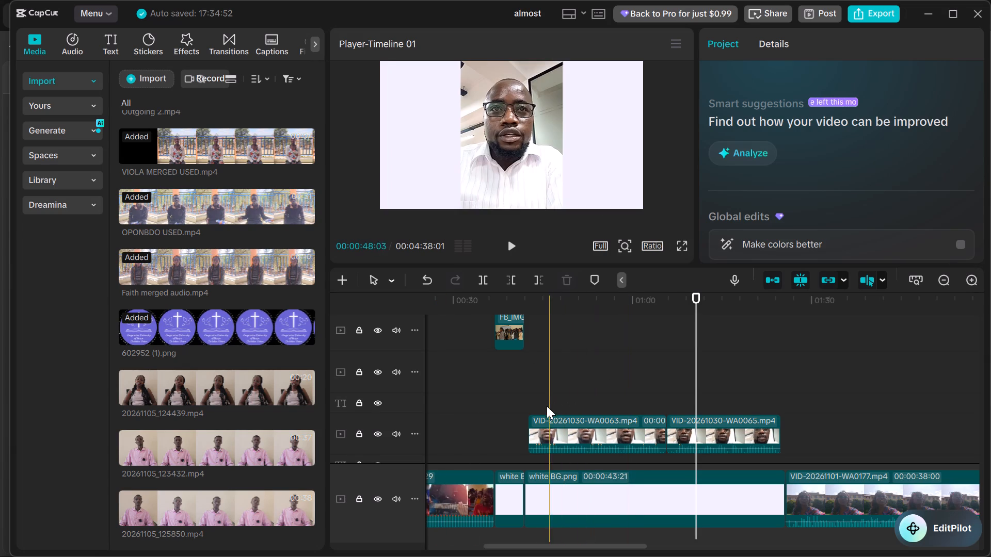
click(671, 402)
key(space)
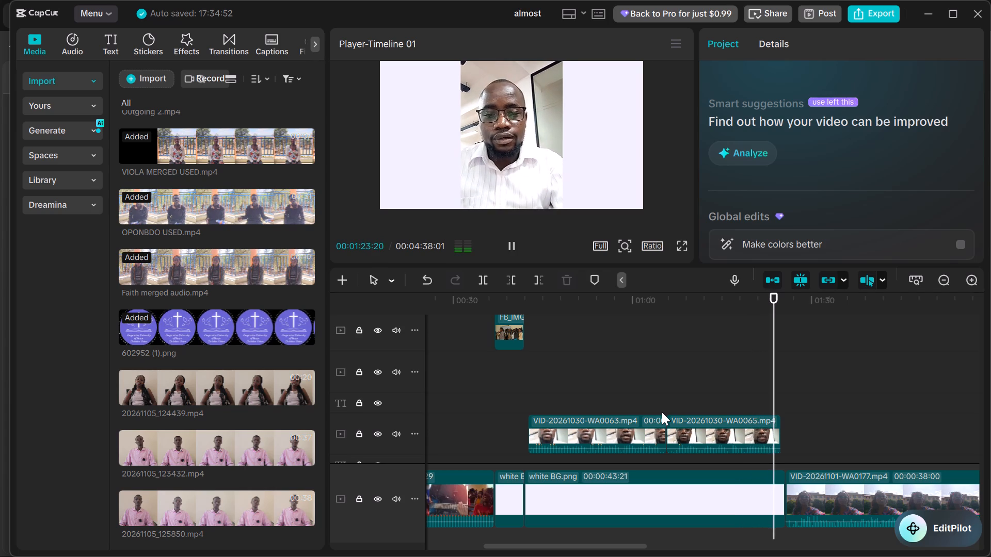
key(space)
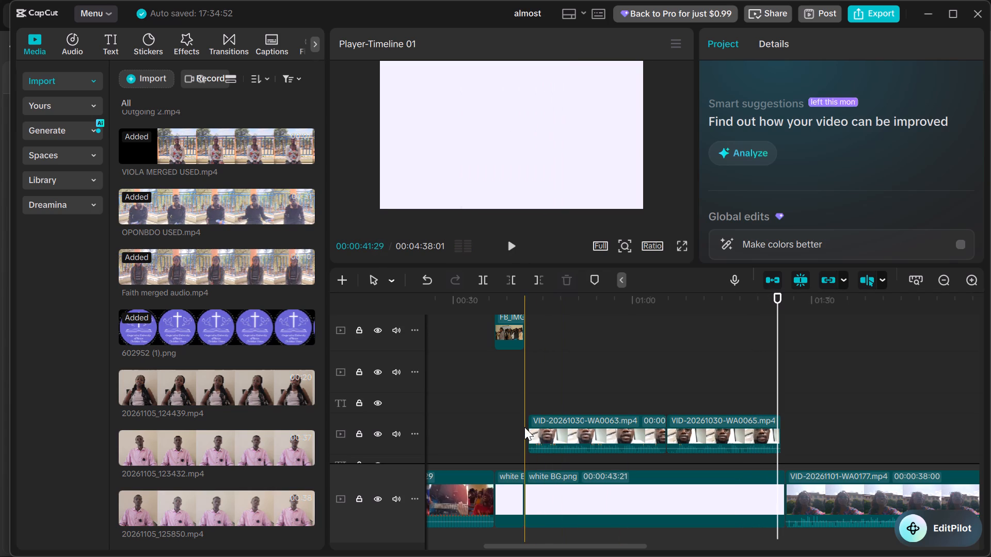
click(532, 421)
key(space)
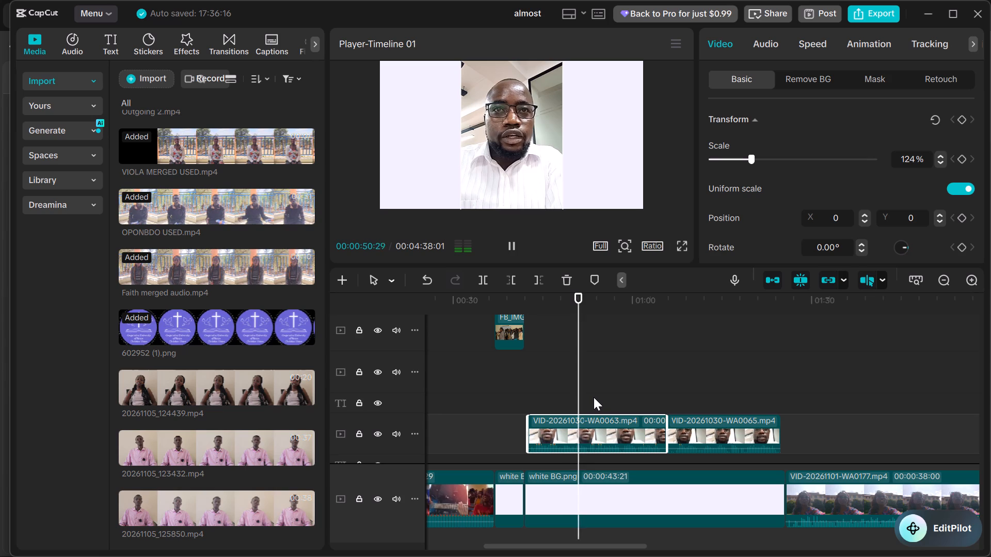
key(space)
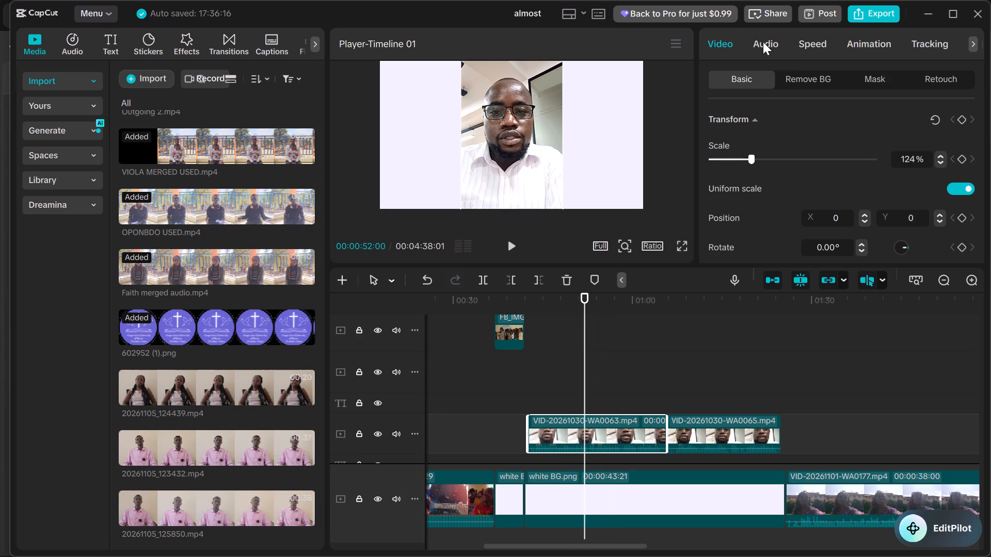
Look through the audio settings of VID-20261030-WA0063.mp4, including the voice enhancement and noise reduction options.
click(763, 42)
scroll(779, 208, down, 6)
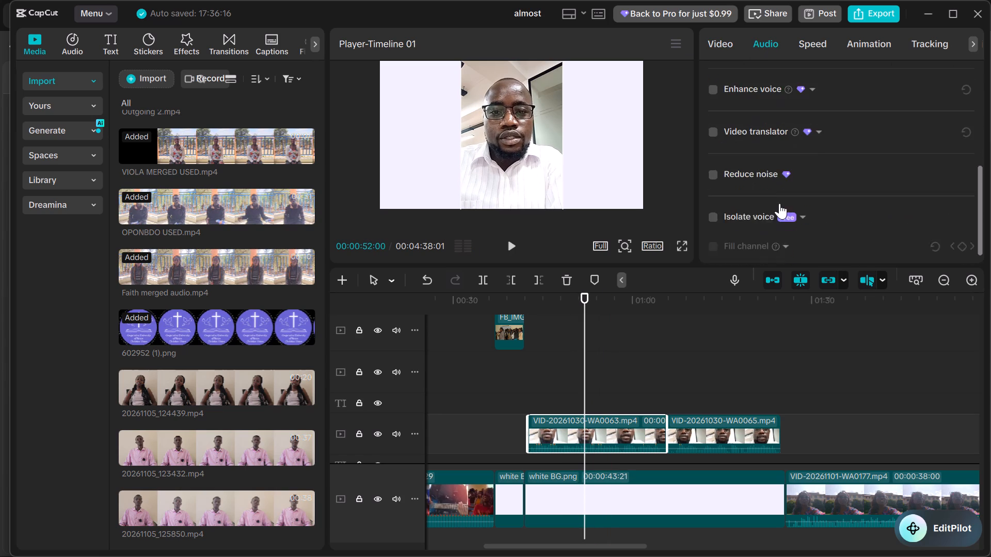
scroll(779, 203, down, 9)
scroll(779, 203, up, 6)
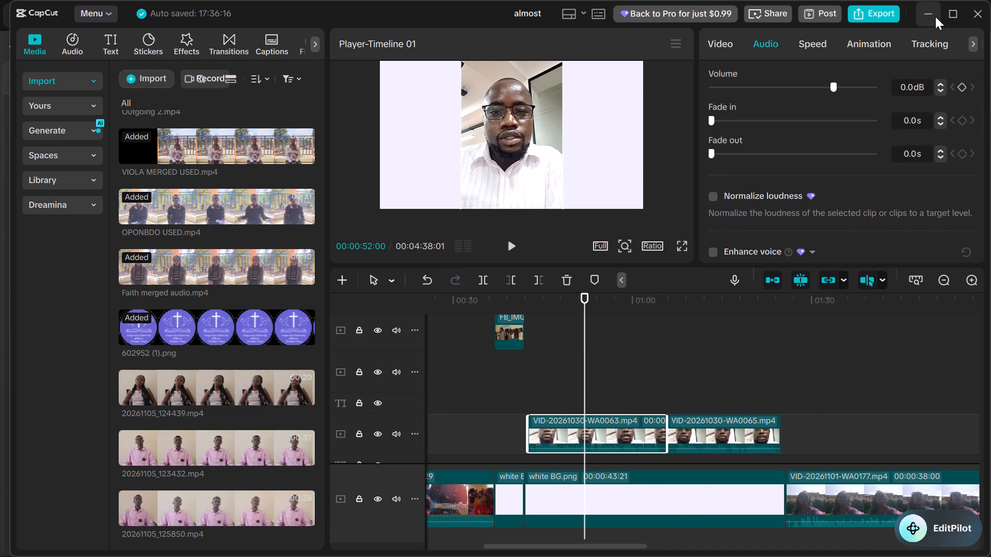
Switch to Google Chrome, search for "audio enhancer" and open Adobe Podcast's Enhance Speech page.
text(chr)
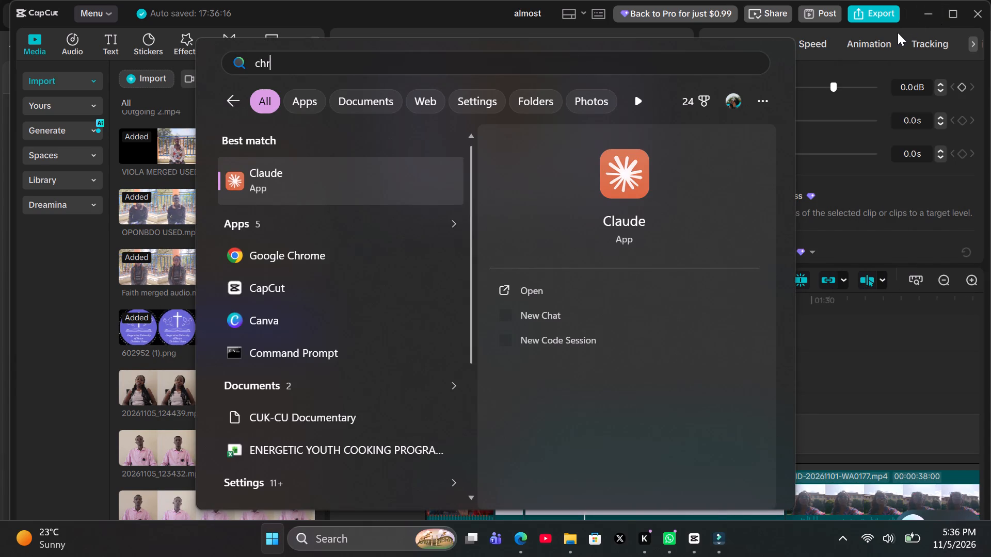
key(o)
click(365, 173)
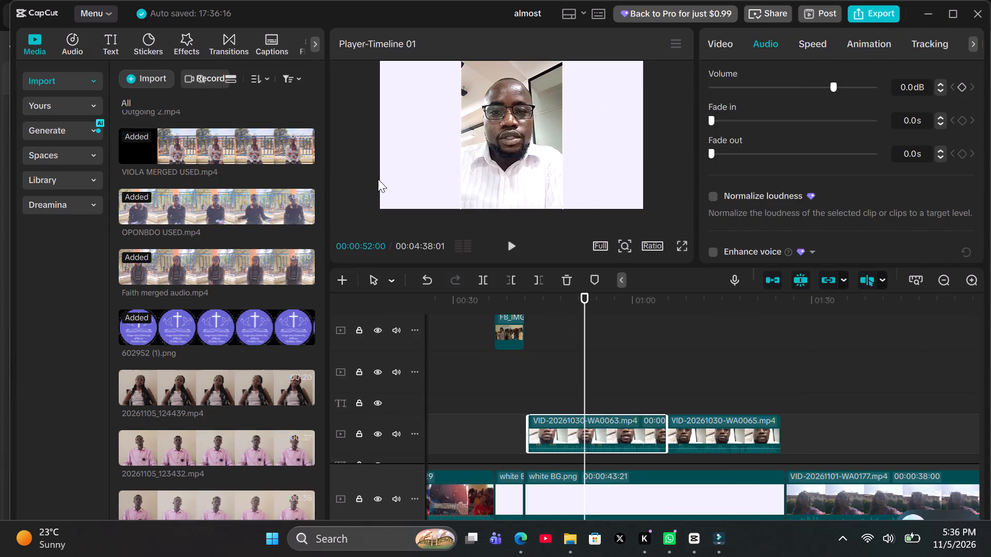
click(505, 342)
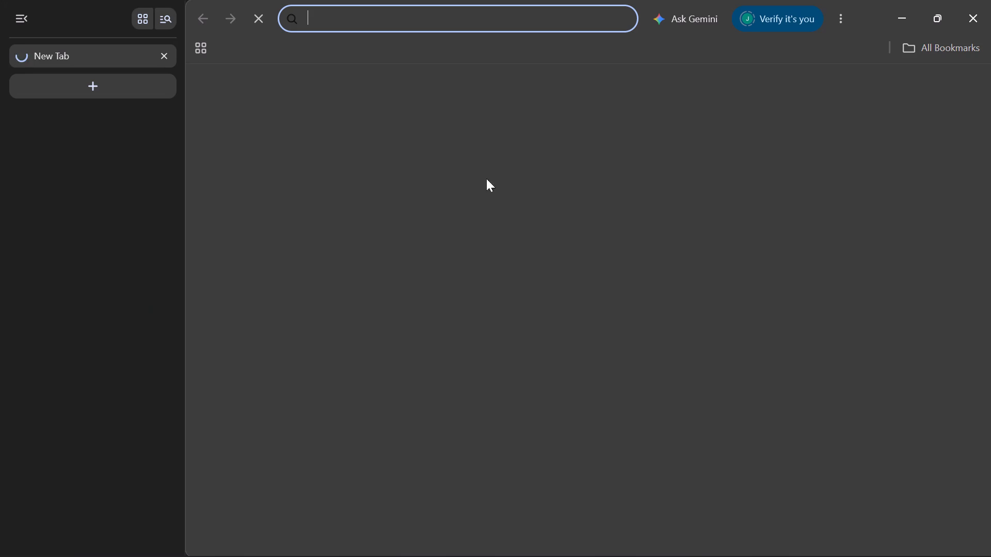
text(audi)
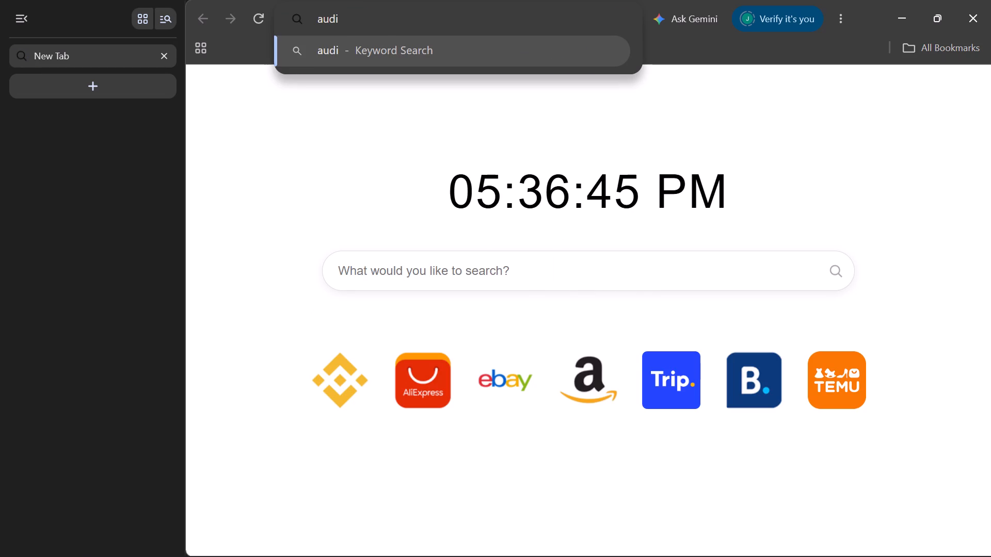
text(o enhancer)
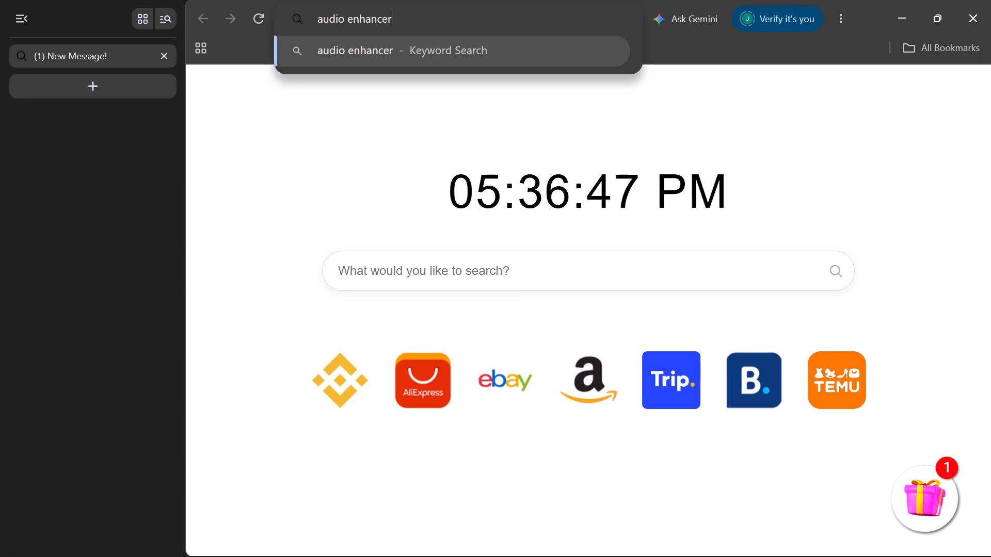
key(Return)
key(Return)
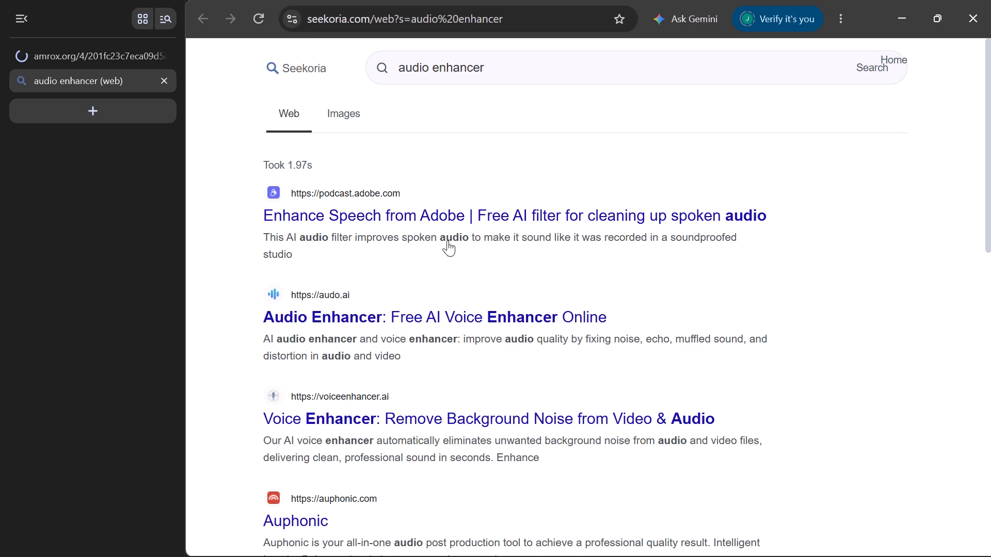
click(354, 209)
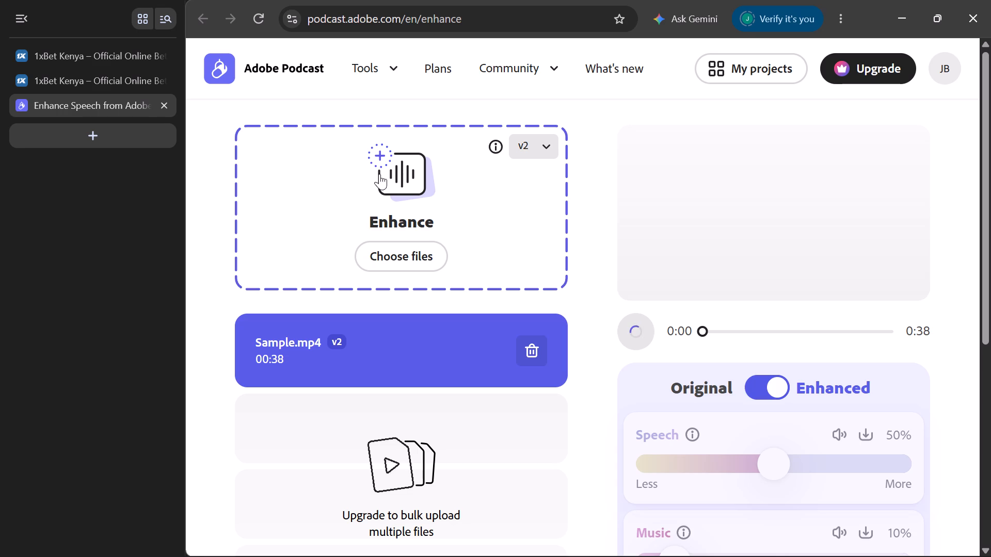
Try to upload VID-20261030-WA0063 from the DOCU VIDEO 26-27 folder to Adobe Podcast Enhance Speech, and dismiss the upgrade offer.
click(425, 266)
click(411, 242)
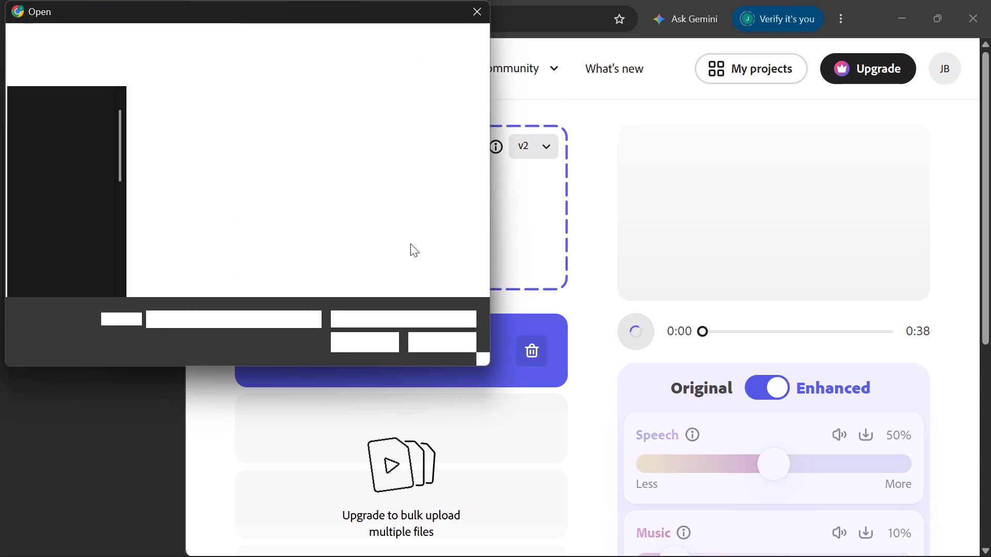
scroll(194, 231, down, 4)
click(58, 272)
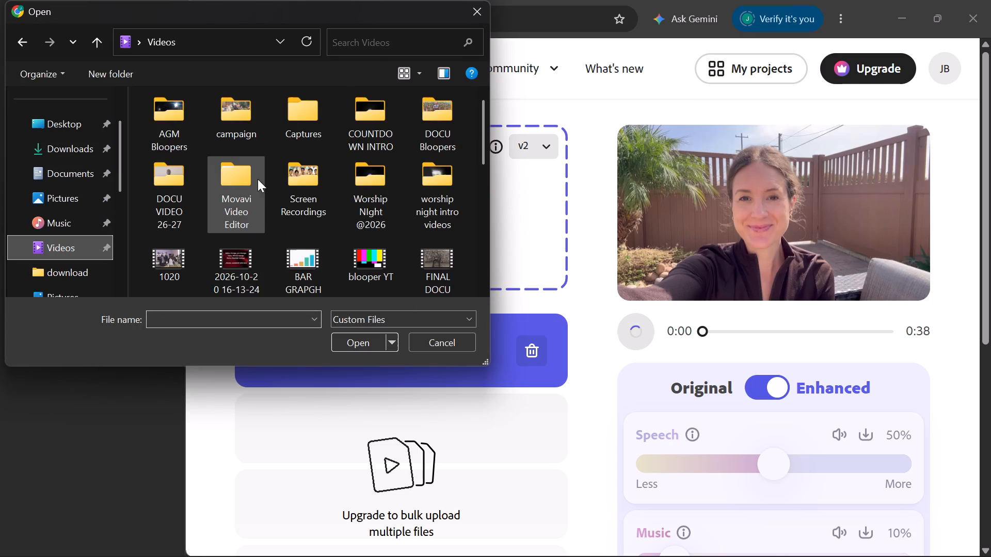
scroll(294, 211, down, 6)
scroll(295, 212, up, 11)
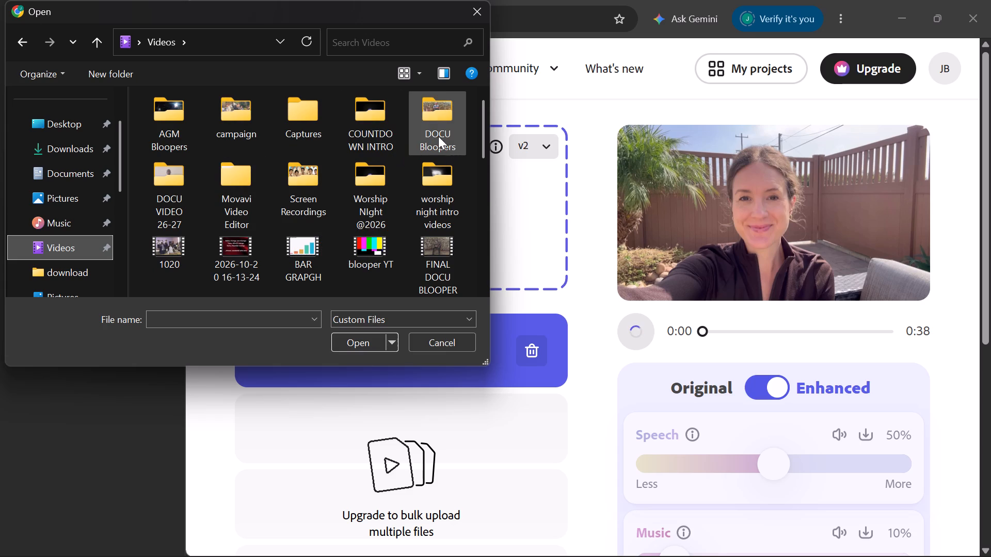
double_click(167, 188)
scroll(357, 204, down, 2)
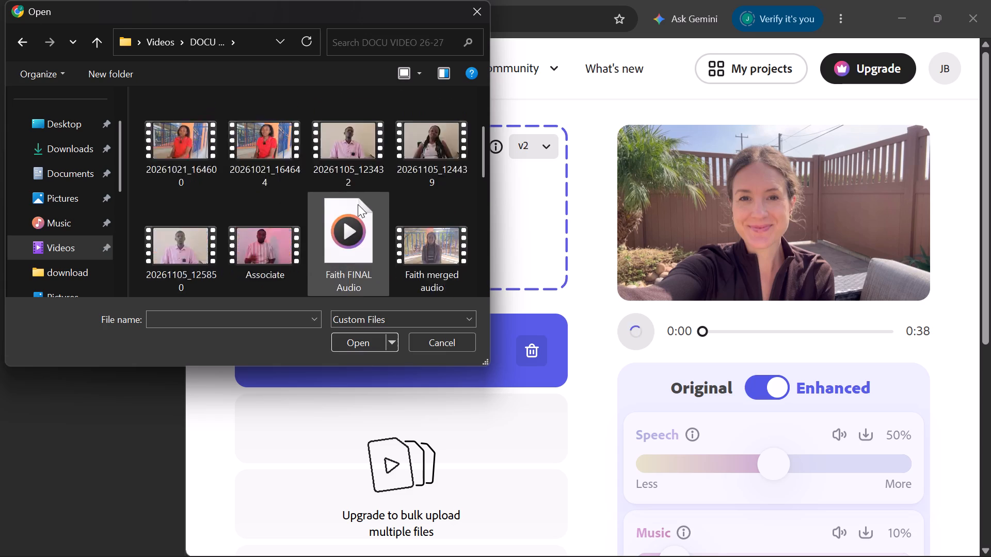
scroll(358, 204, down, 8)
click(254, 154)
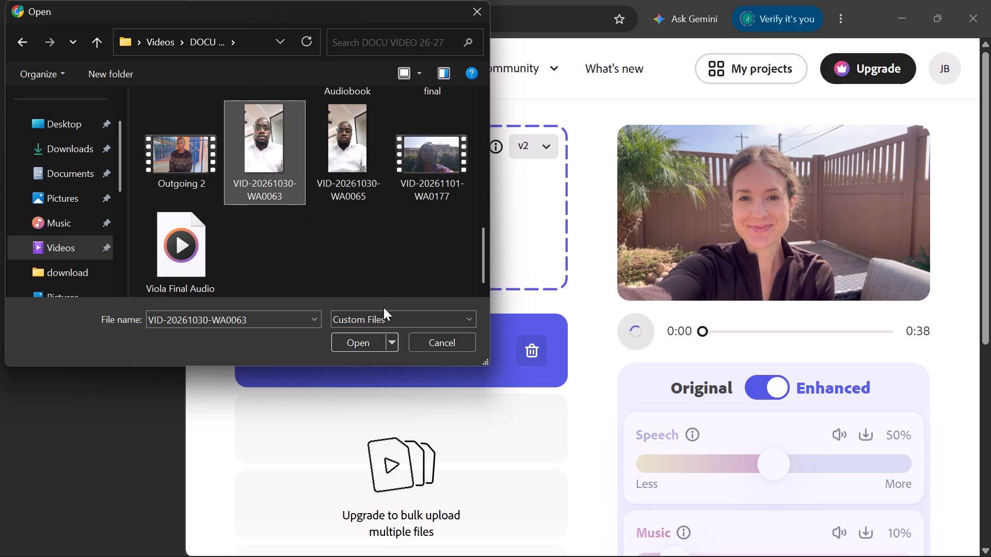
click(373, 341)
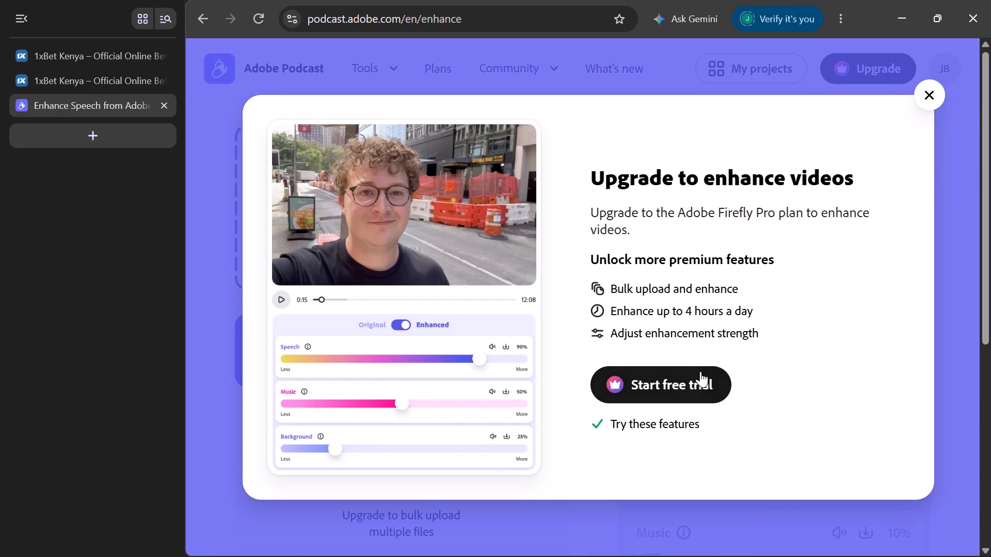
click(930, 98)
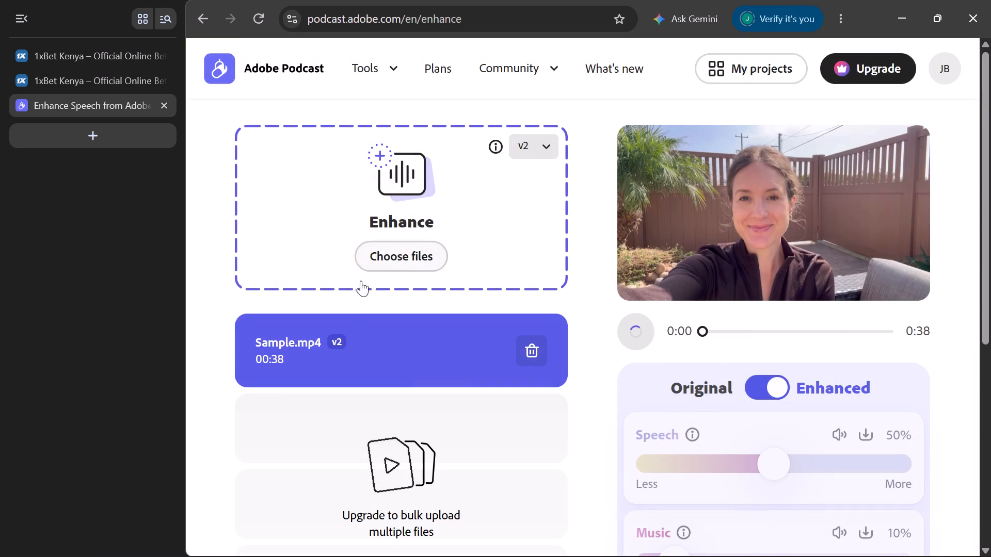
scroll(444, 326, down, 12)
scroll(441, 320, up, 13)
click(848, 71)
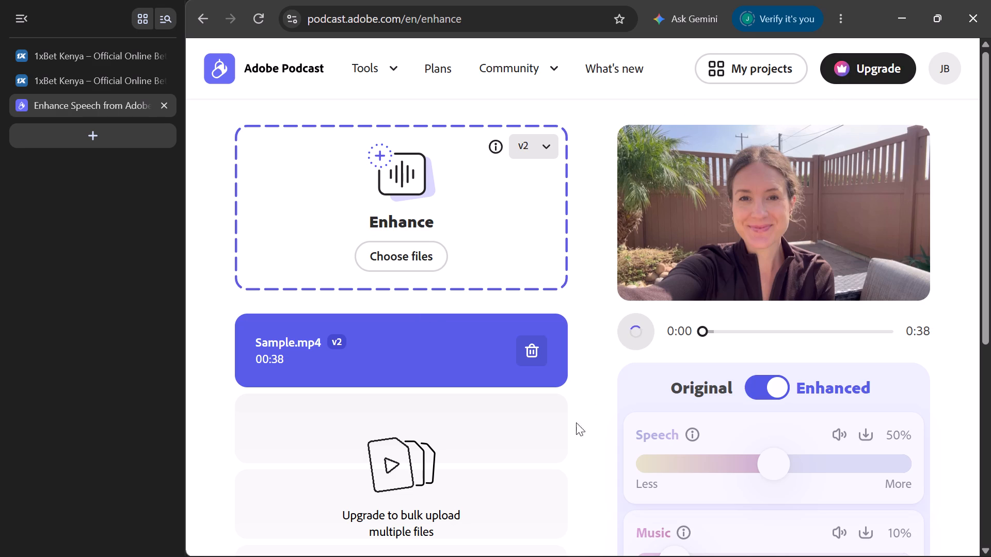
Switch to Wondershare Filmora, dismiss the promotional offer and create a new project.
drag(638, 535, 672, 556)
click(688, 543)
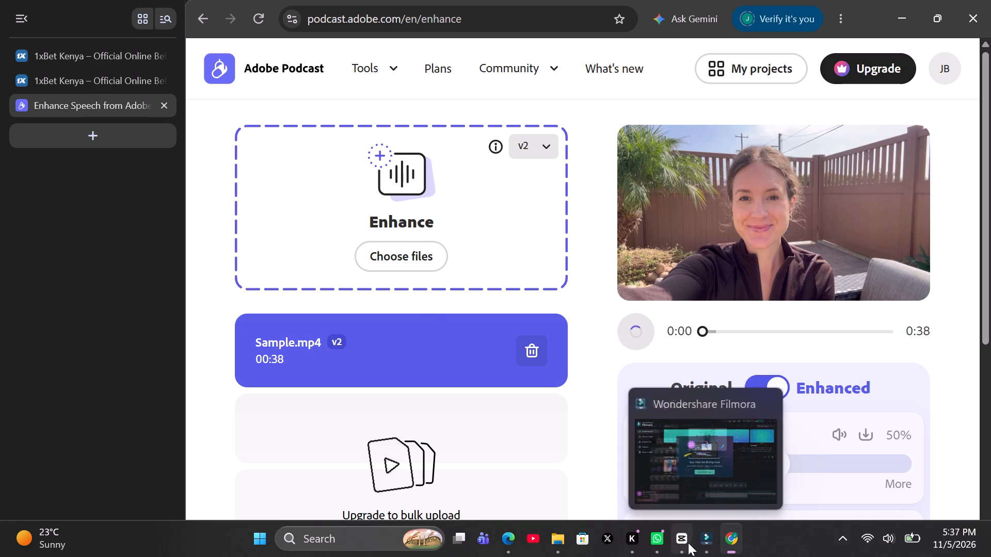
click(701, 540)
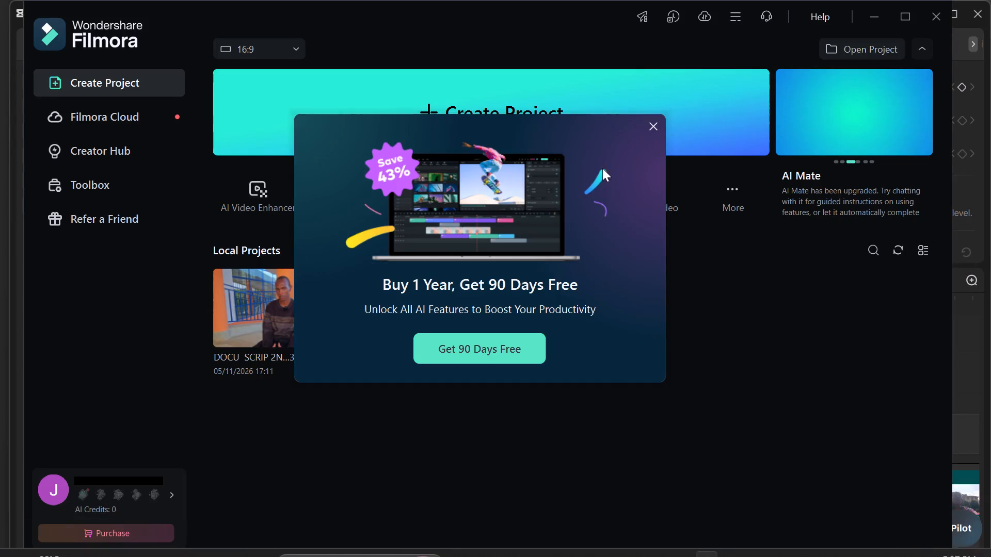
drag(665, 123, 655, 124)
click(648, 126)
click(496, 95)
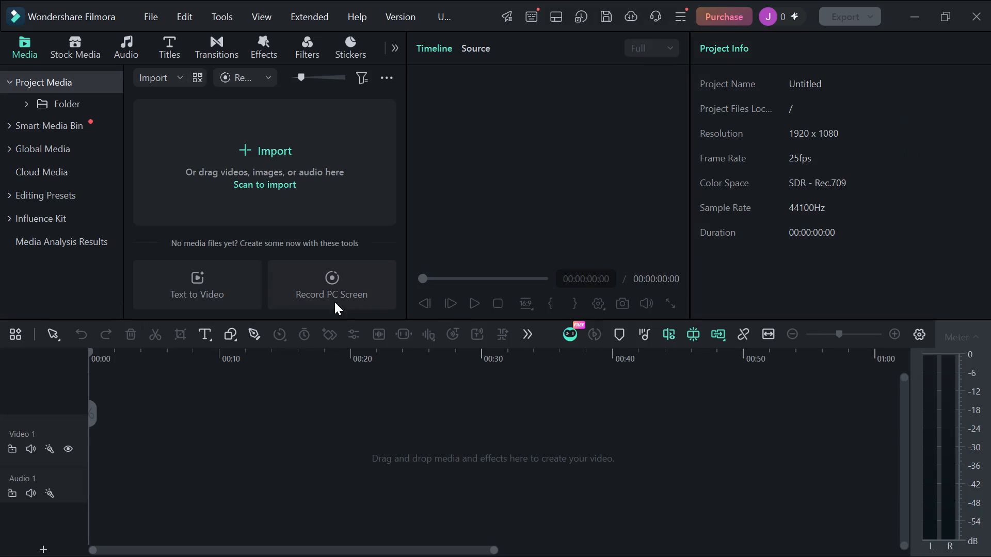
Import VID-20261030-WA0063 from the DOCU VIDEO 26-27 folder into the project media.
click(248, 148)
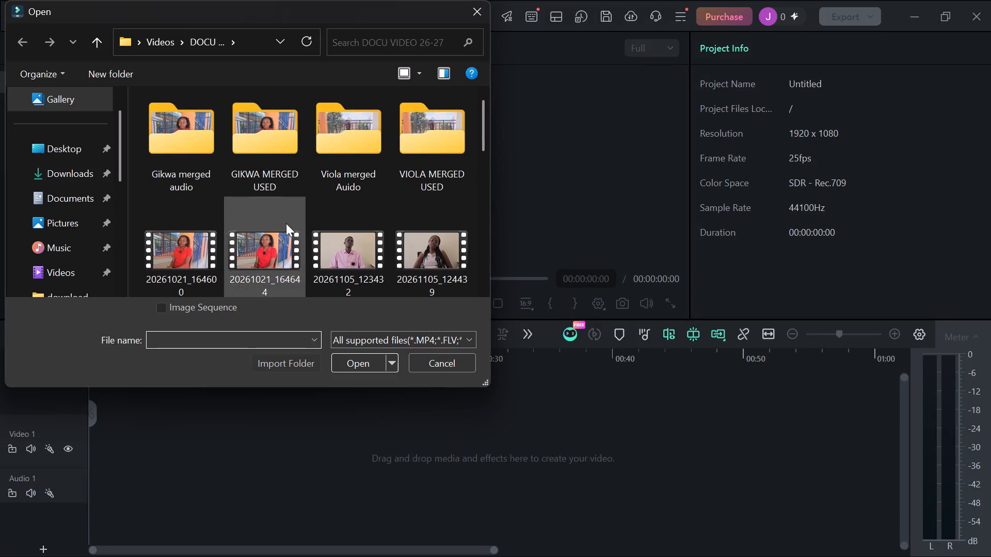
scroll(321, 177, down, 7)
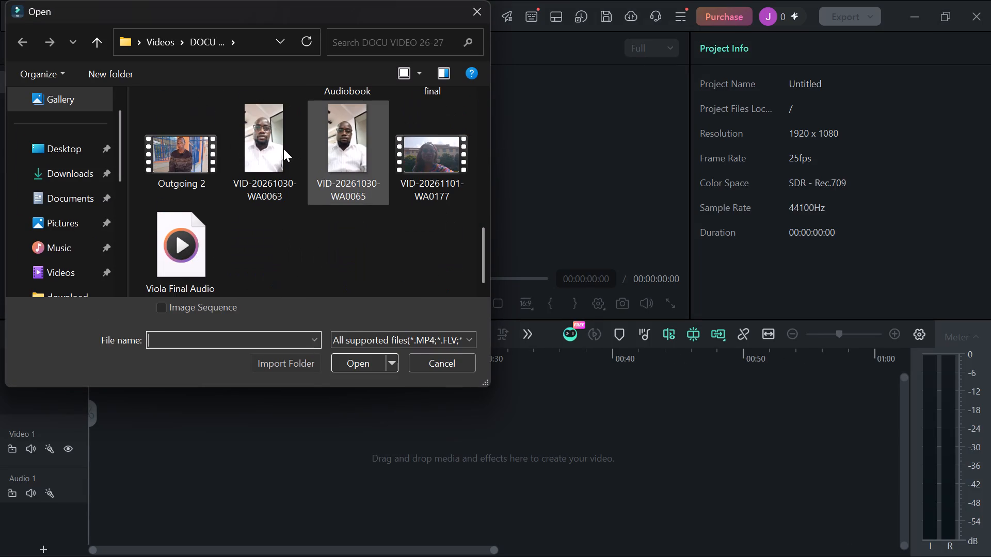
click(257, 152)
click(366, 359)
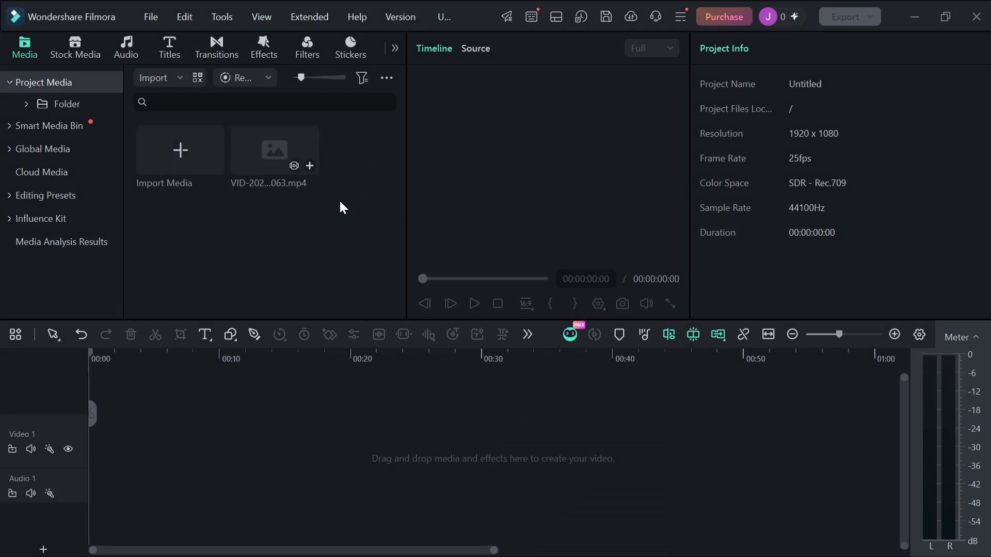
Add the imported clip to the Video 1 track, matching the project settings to the media at 480x854 30fps.
click(308, 188)
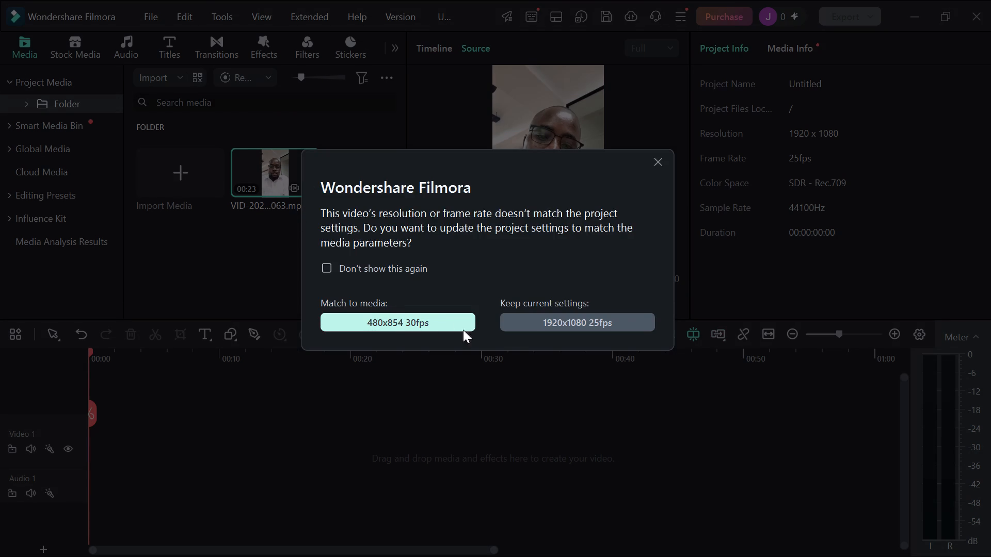
click(433, 322)
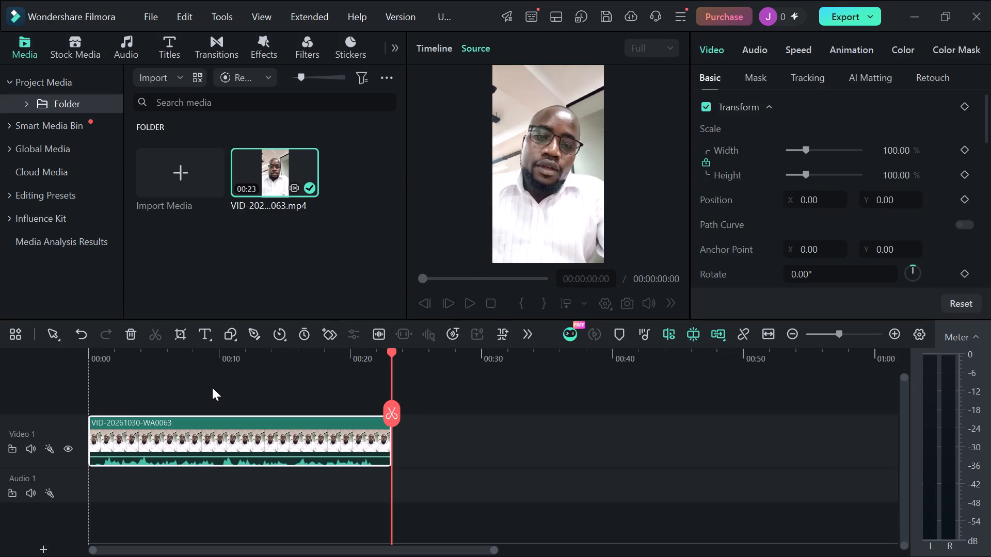
Play the clip from its start and set its Audio Channels option to Copy left to right.
drag(391, 406, 82, 419)
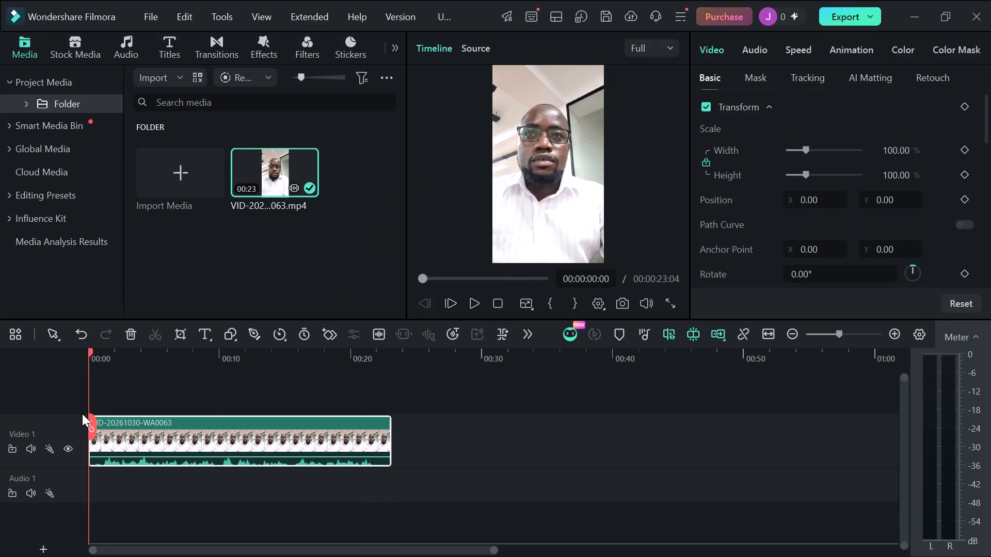
key(space)
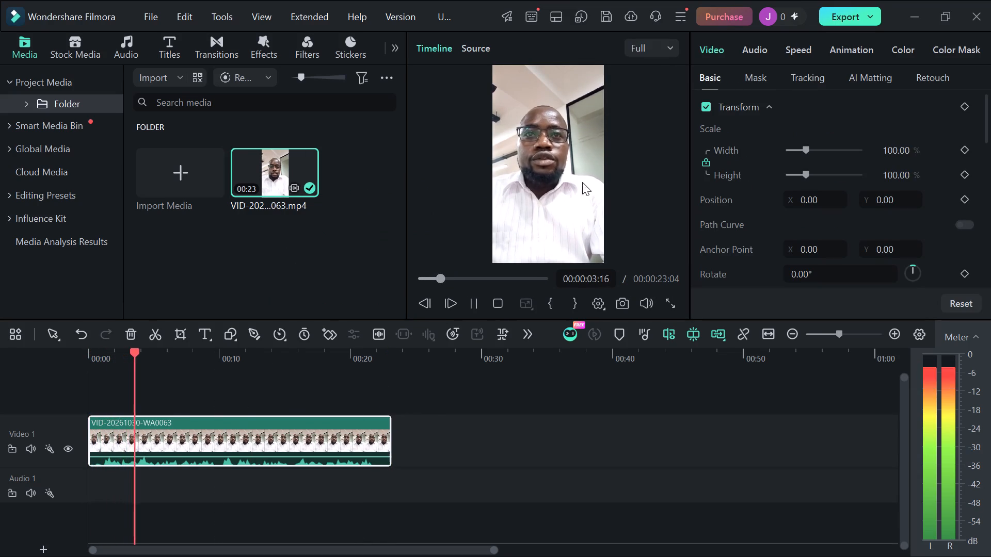
click(746, 47)
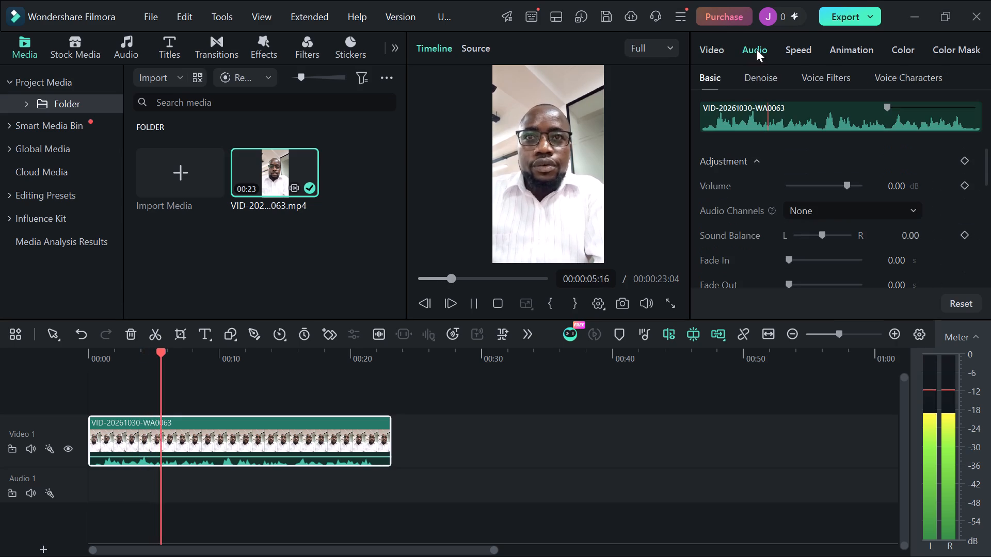
click(866, 208)
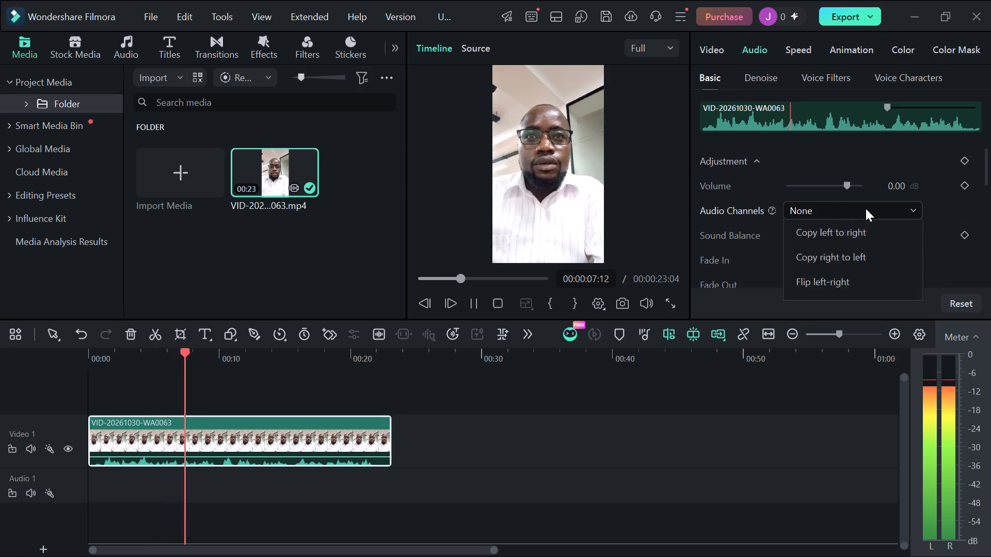
click(829, 271)
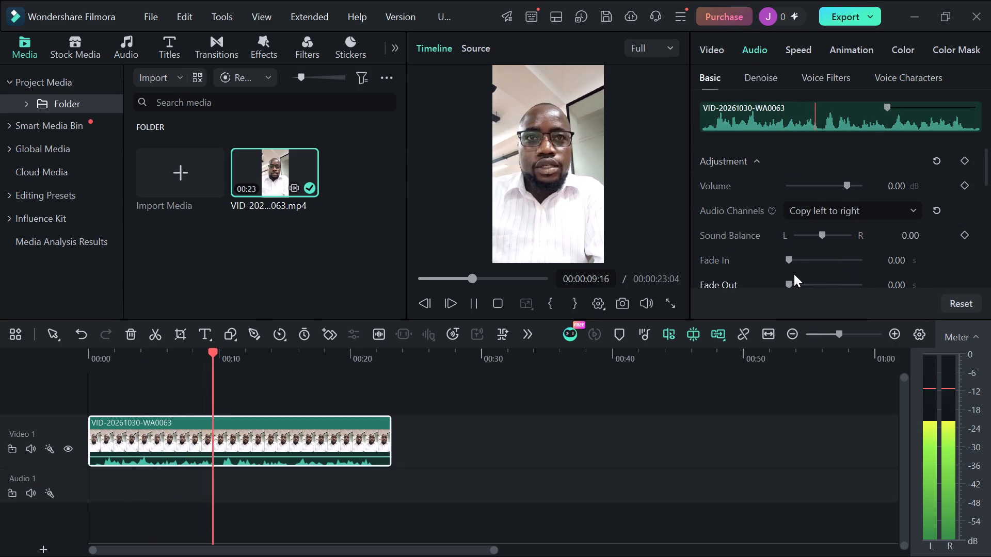
Audition the clip's pitch at 12.0 and -2.8 during playback, and settle it at 0.1.
scroll(794, 274, down, 2)
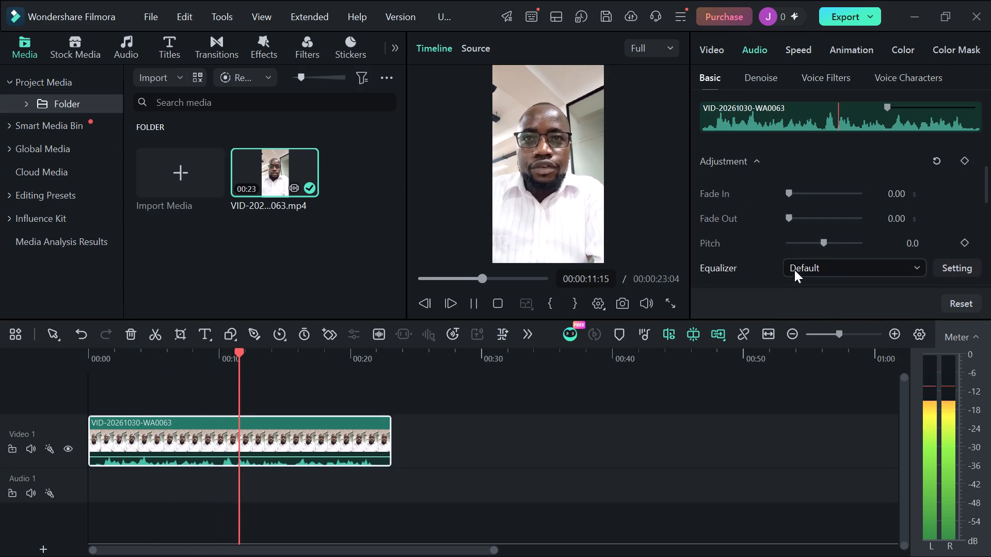
drag(825, 242, 889, 228)
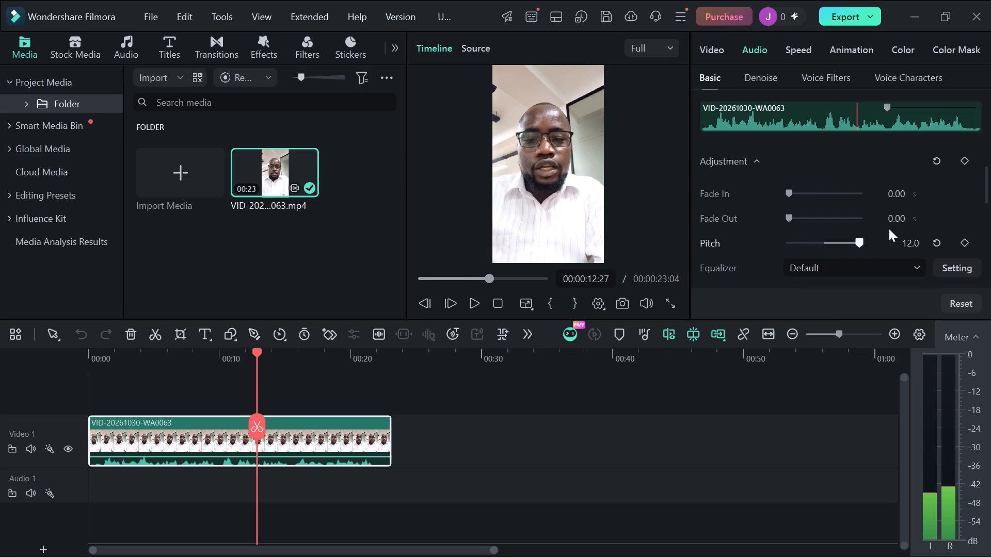
drag(889, 228, 886, 230)
key(space)
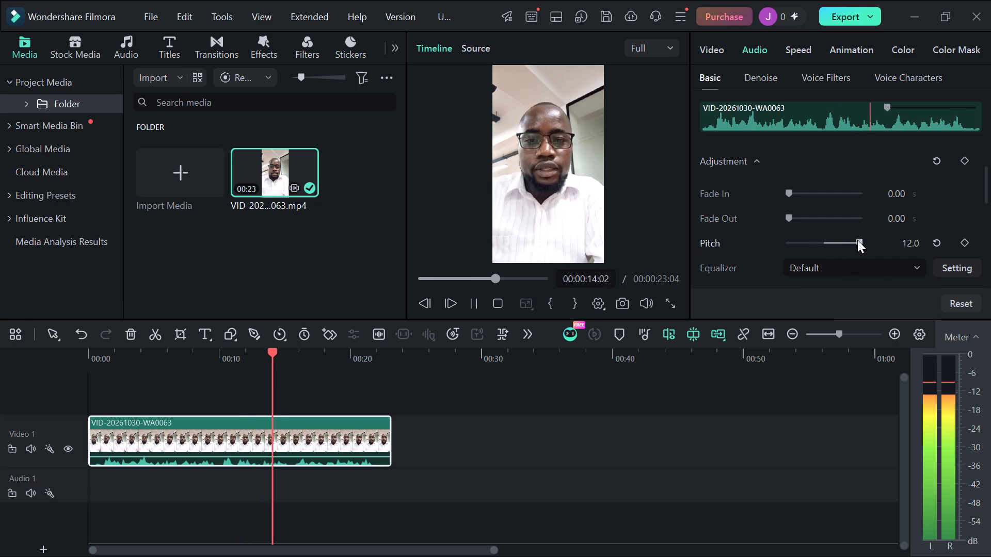
drag(857, 240, 816, 268)
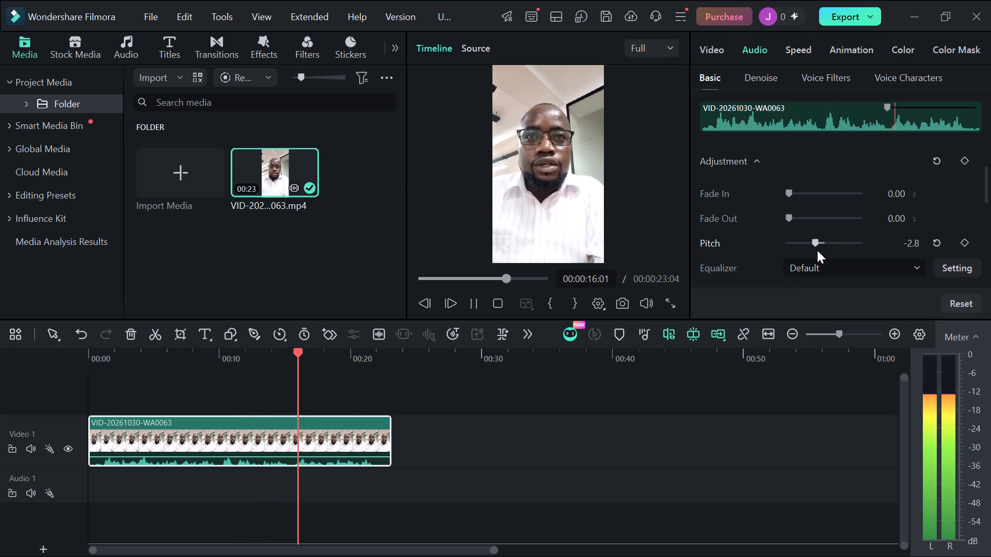
click(825, 243)
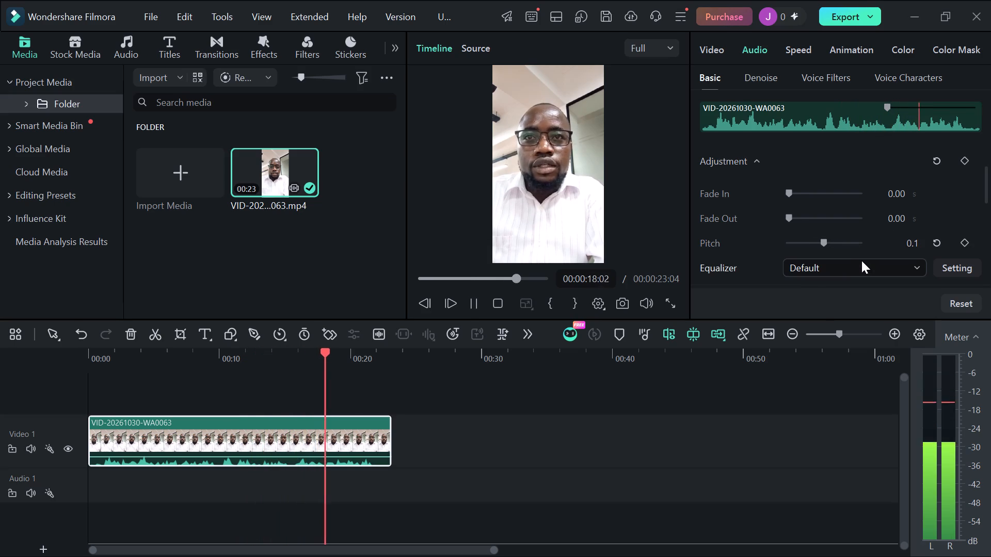
Set the clip's Equalizer preset to Classic.
scroll(861, 260, down, 2)
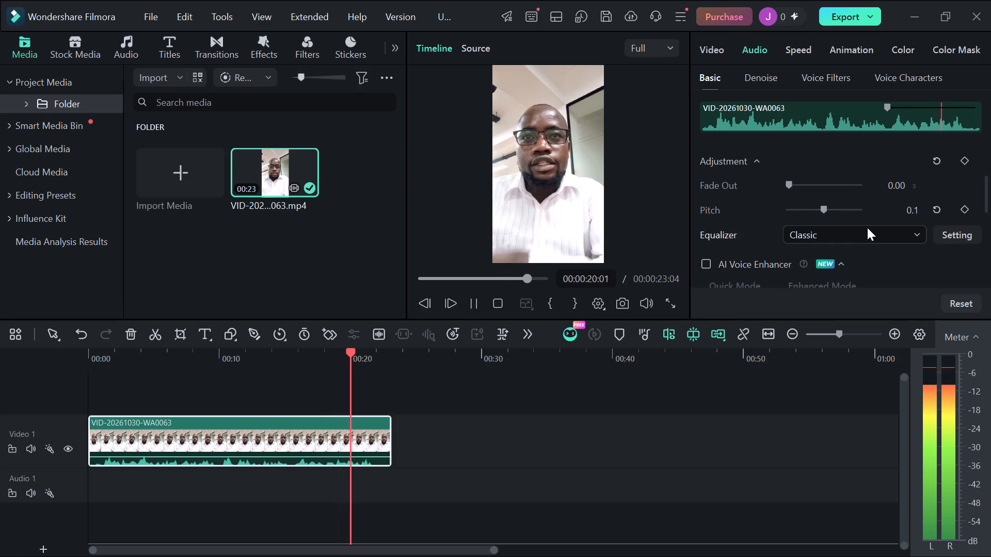
click(904, 235)
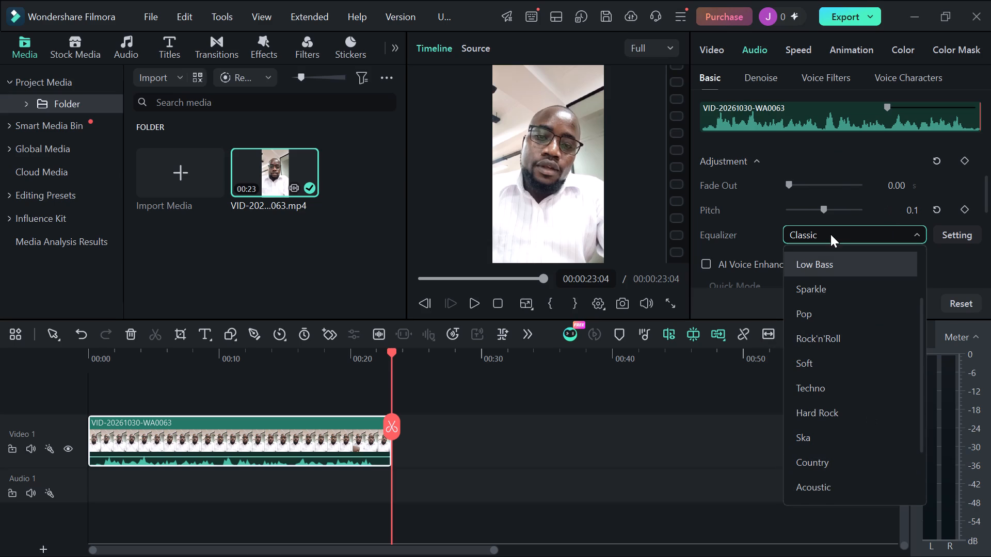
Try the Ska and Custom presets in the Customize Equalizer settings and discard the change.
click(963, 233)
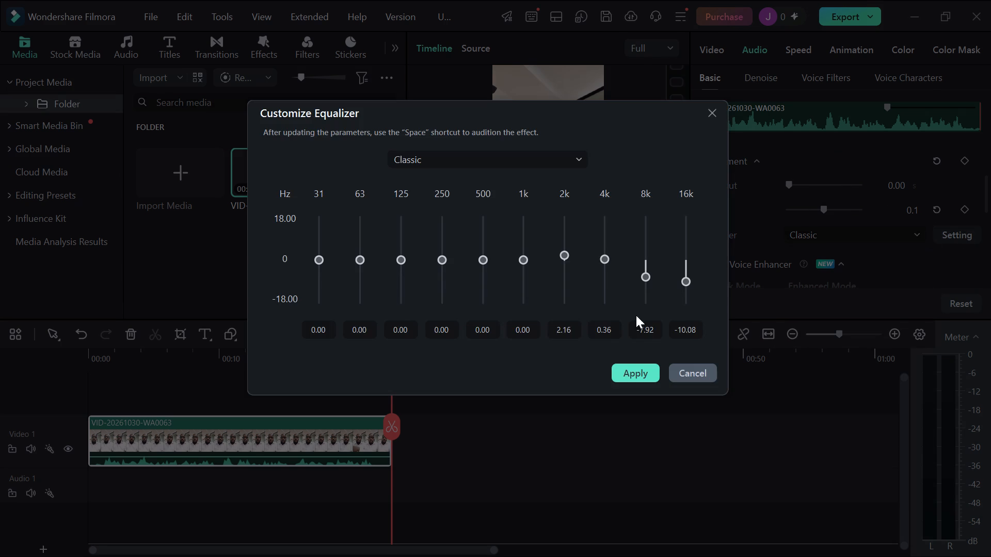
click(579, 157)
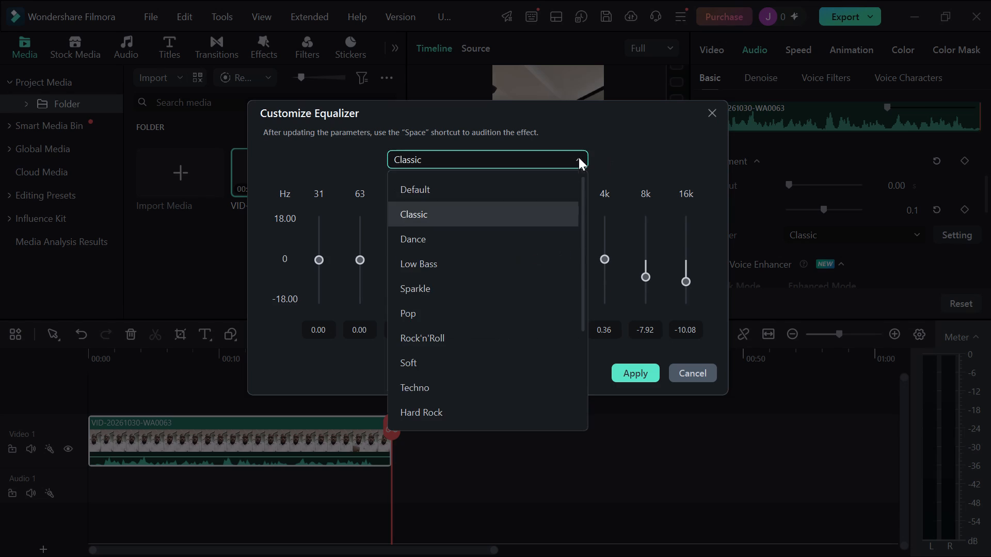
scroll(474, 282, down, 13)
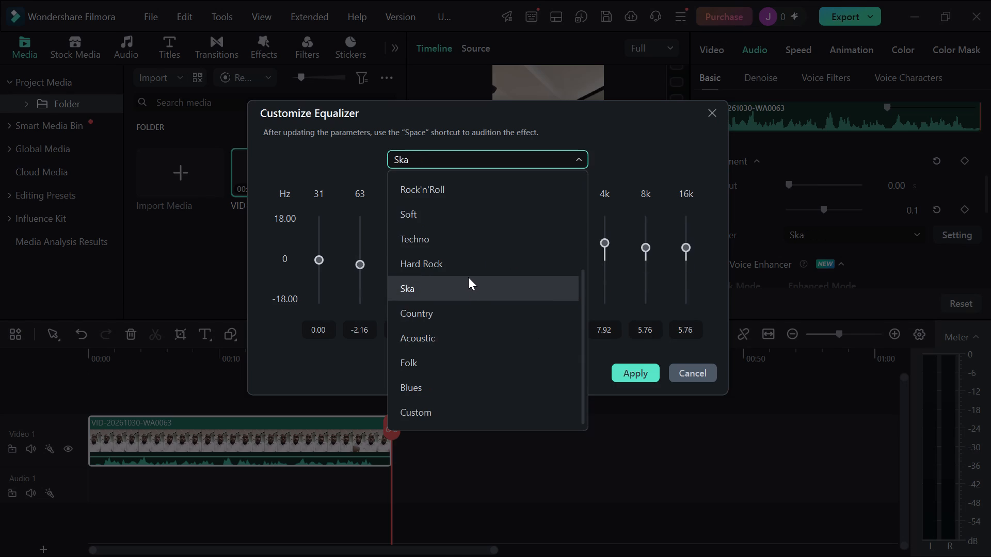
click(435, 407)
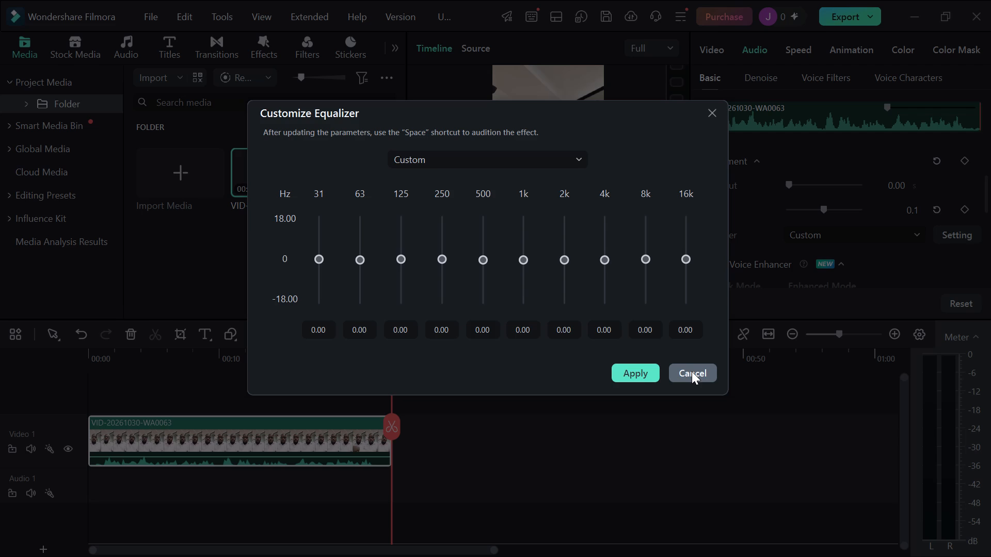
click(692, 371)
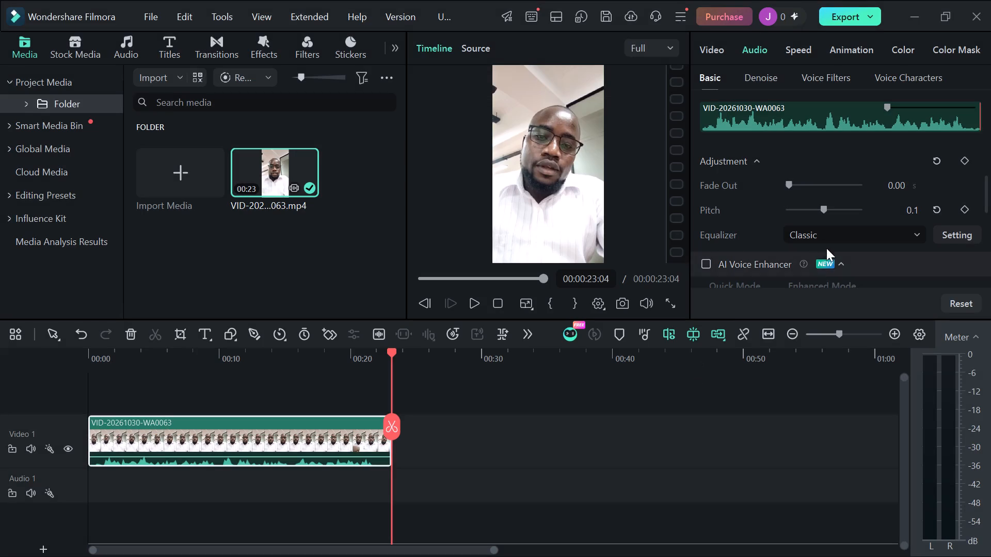
Look through the clip's remaining audio settings, including AI Voice Enhancer, Auto Normalization, AI Vocal Remover and Audio Ducking.
scroll(825, 245, down, 7)
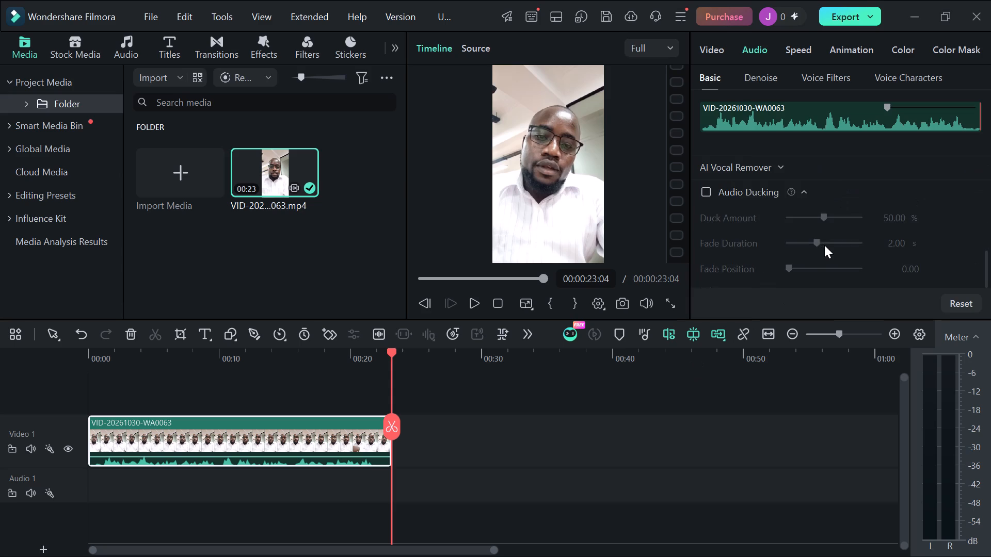
scroll(802, 251, up, 3)
scroll(802, 251, down, 1)
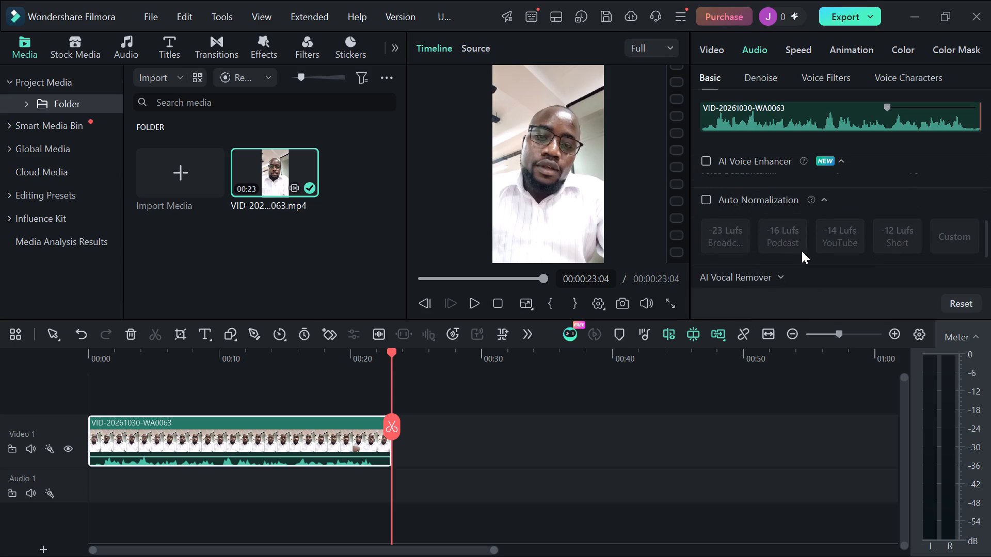
scroll(739, 221, down, 6)
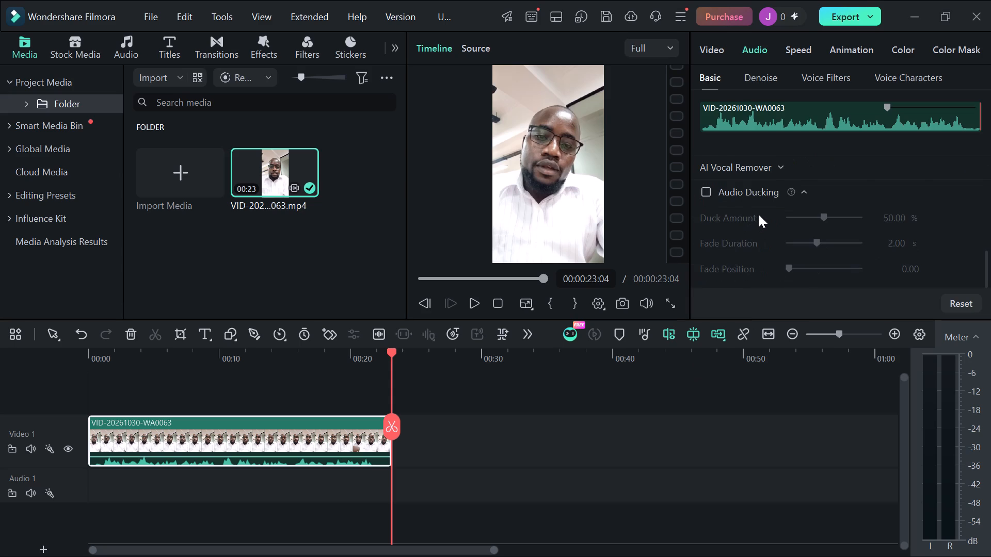
scroll(759, 215, down, 5)
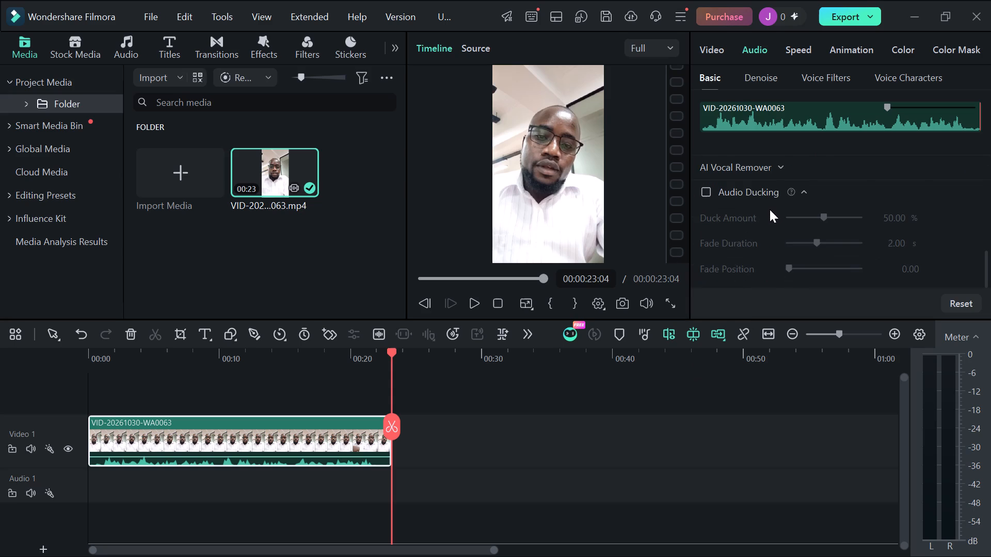
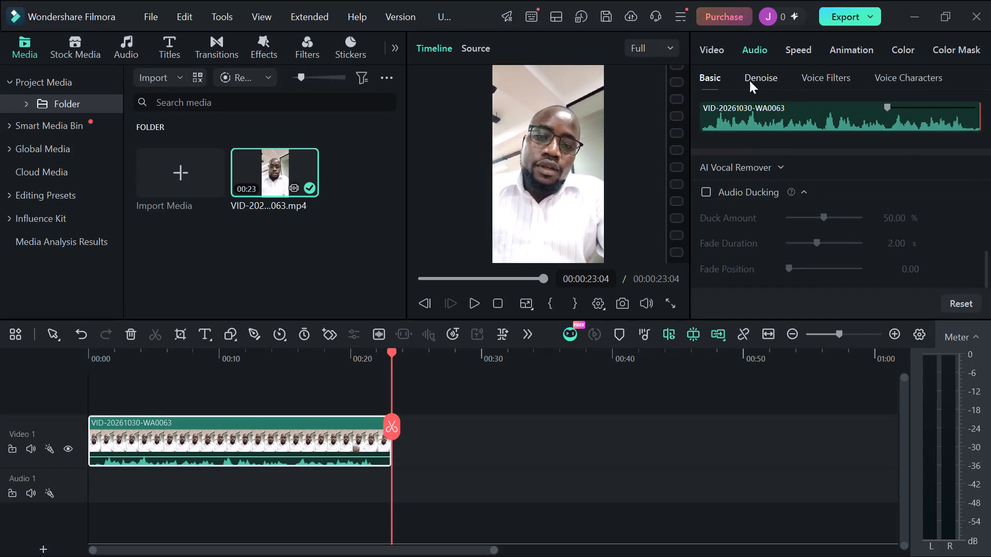
Decline the REDMI 15C photo import and turn on the Normal Denoise (Real Time) Intensity for clip VID-20261030-WA0063.
click(746, 82)
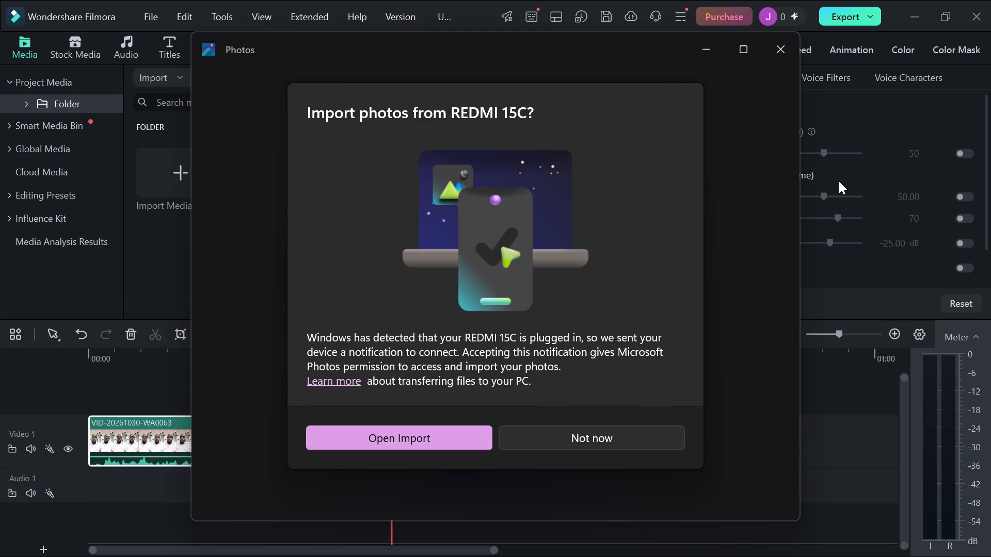
drag(616, 432, 615, 443)
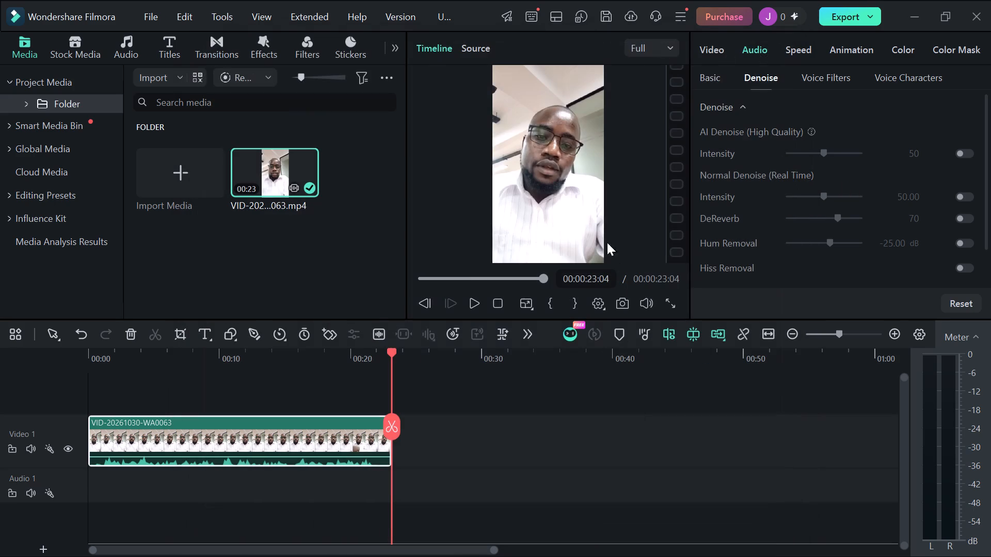
scroll(822, 177, up, 2)
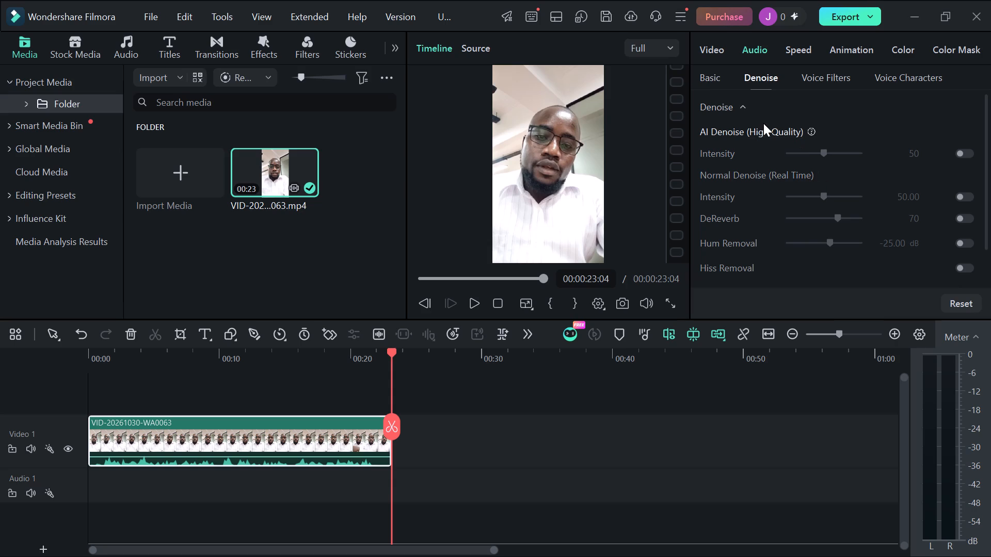
click(771, 133)
click(729, 111)
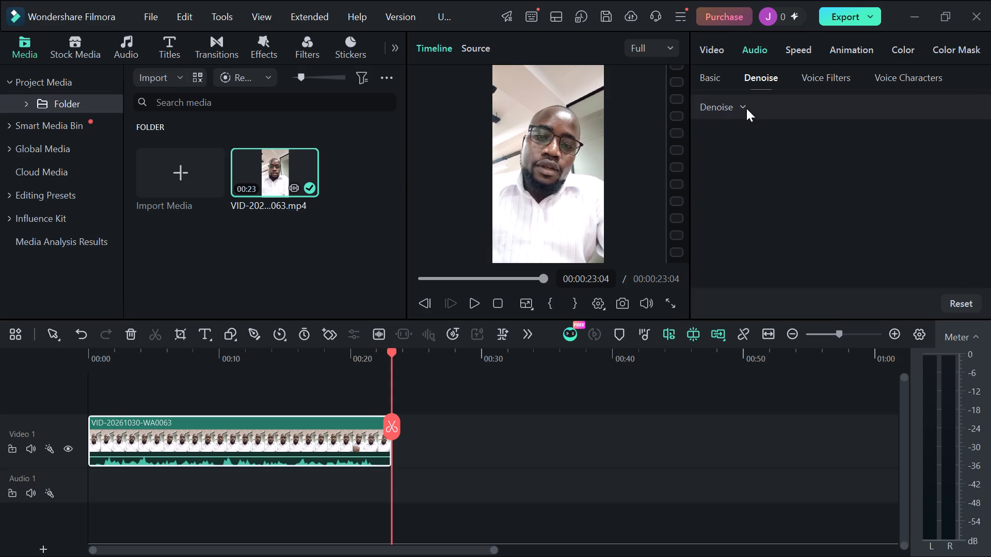
click(746, 108)
scroll(794, 205, down, 2)
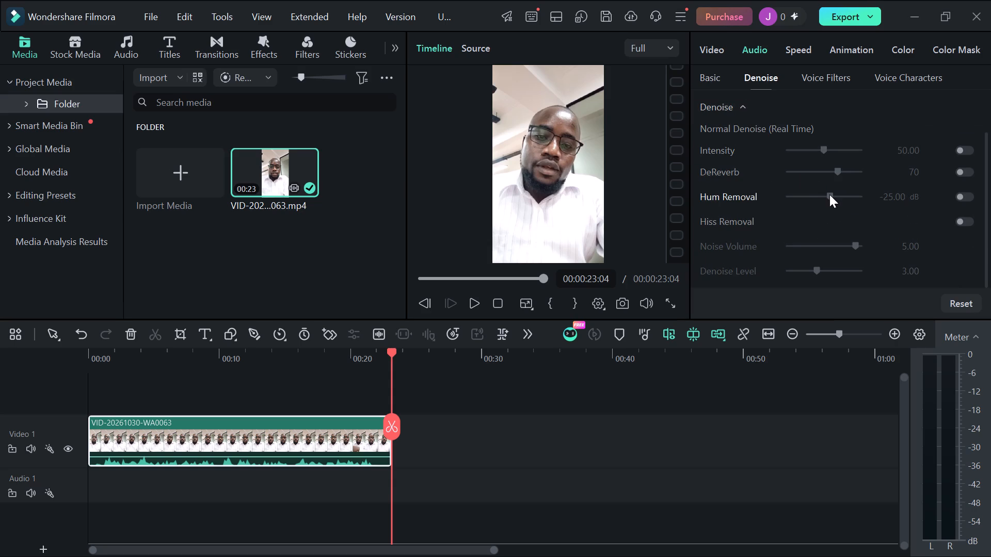
drag(829, 194, 804, 199)
scroll(810, 200, down, 7)
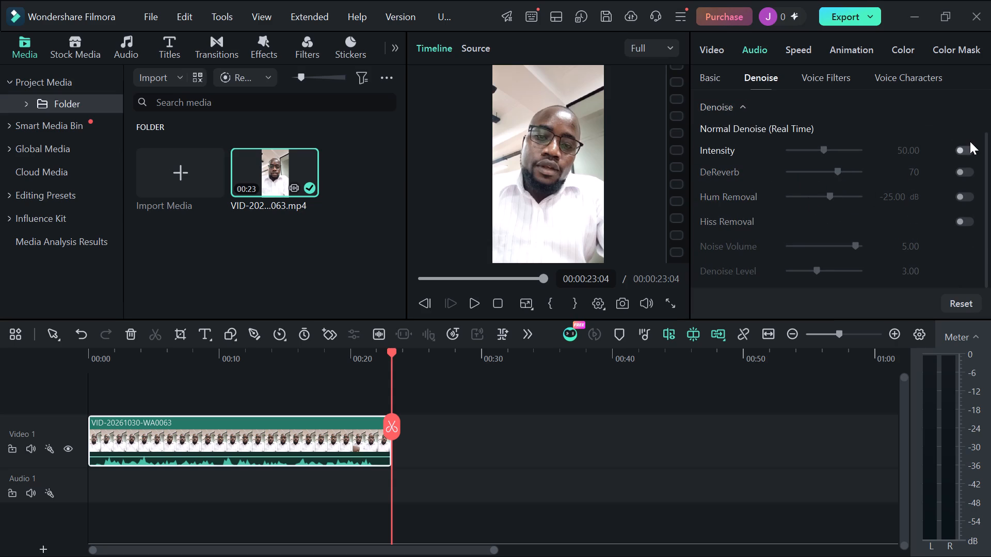
click(968, 154)
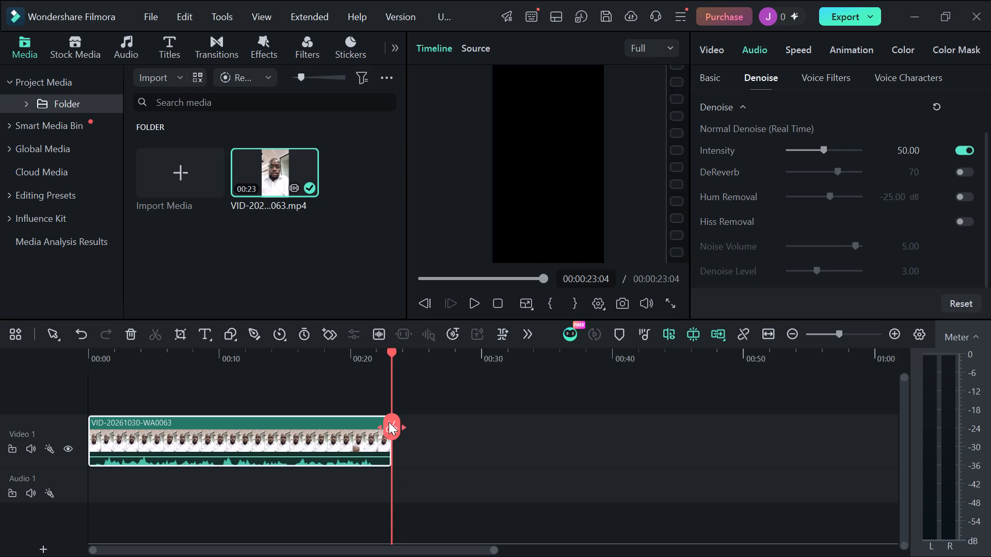
Play the clip from the start, audition the Normal Denoise Intensity at 70.33, and set it to 83.52.
drag(389, 423, 38, 482)
key(space)
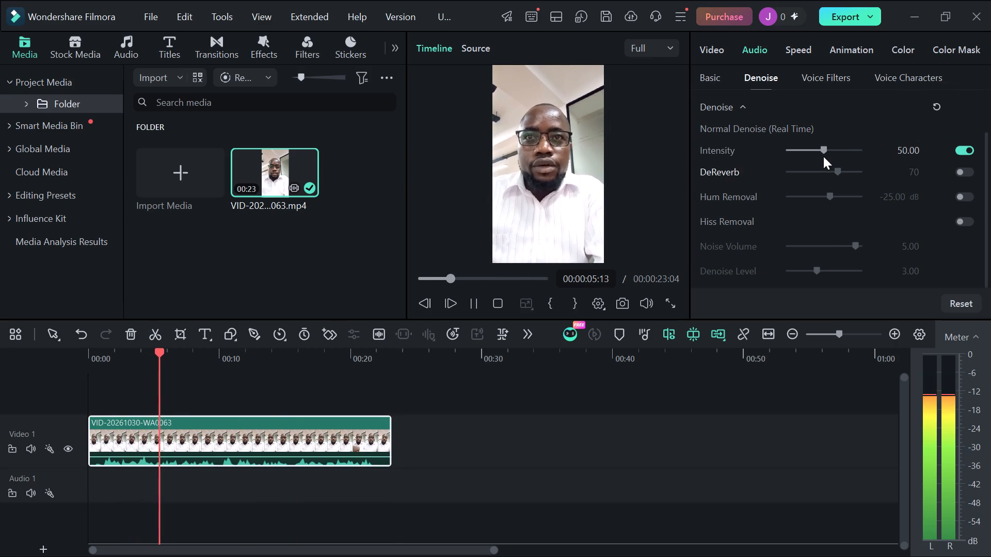
drag(823, 150, 838, 169)
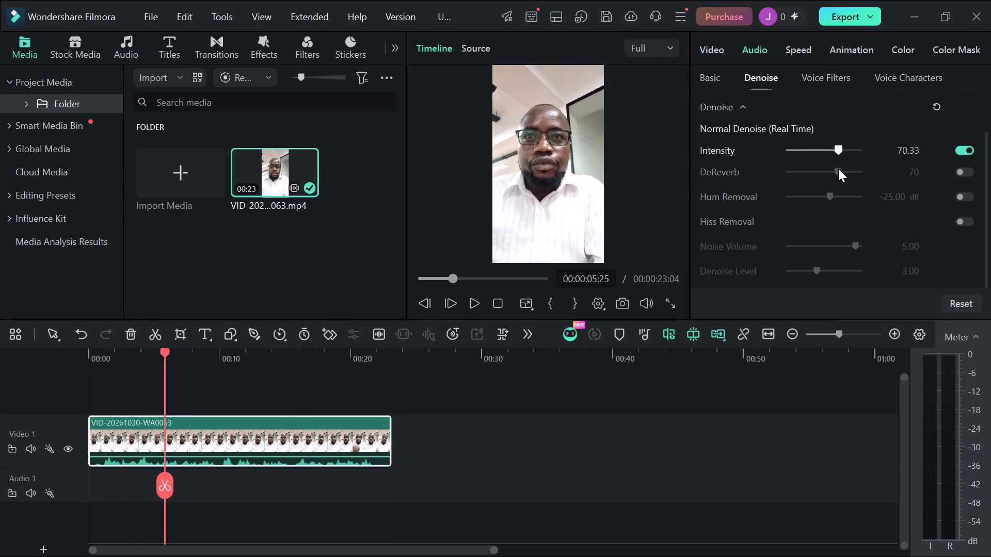
key(space)
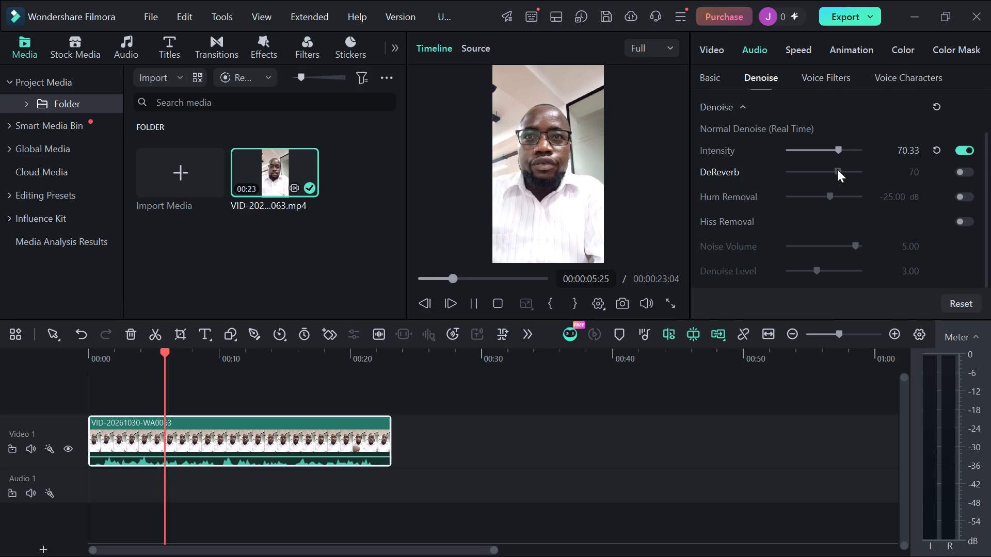
click(848, 151)
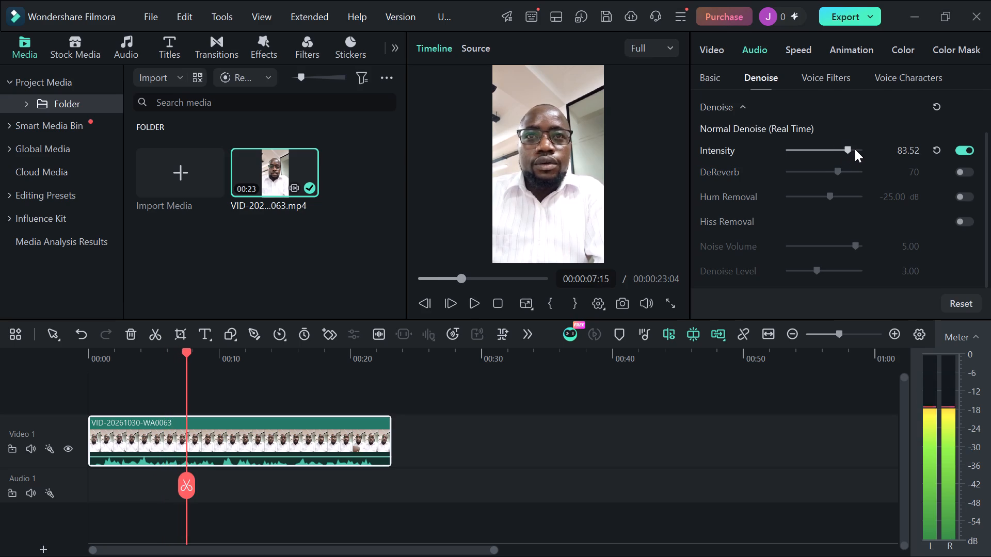
key(space)
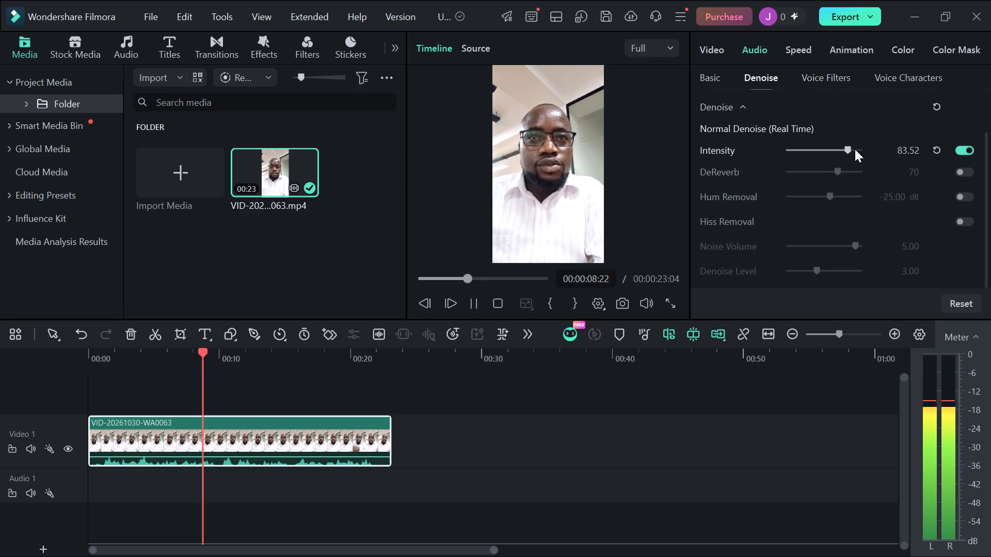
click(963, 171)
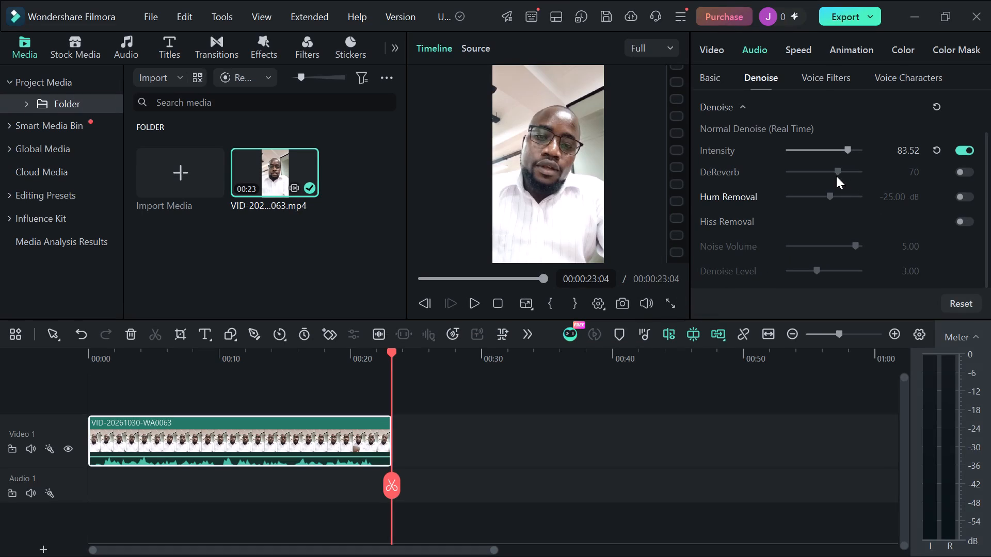
Check the clip's Voice Filters settings and return to its Basic audio settings.
click(830, 76)
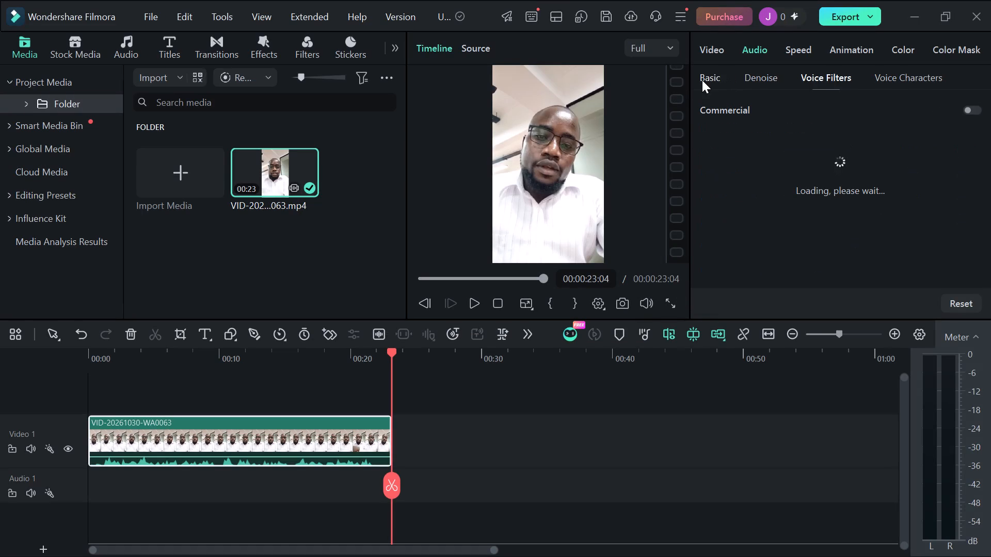
click(702, 80)
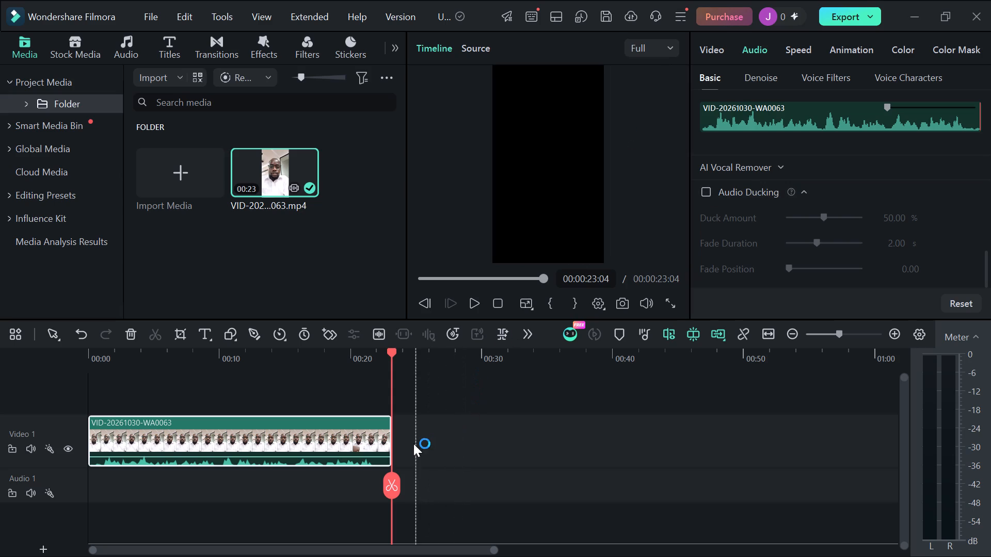
Move the playhead back to 00:00:03:00 in the clip.
drag(388, 486, 114, 538)
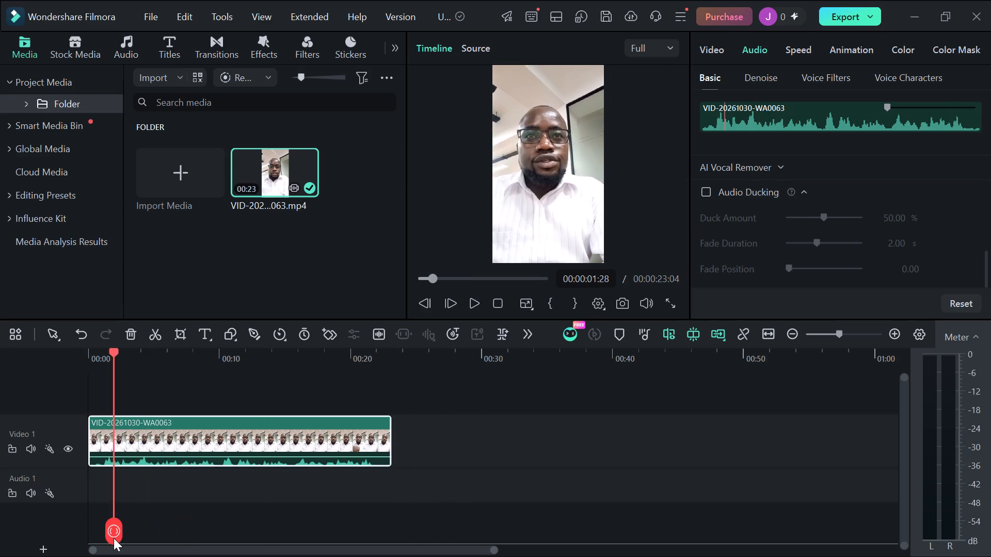
drag(114, 538, 128, 533)
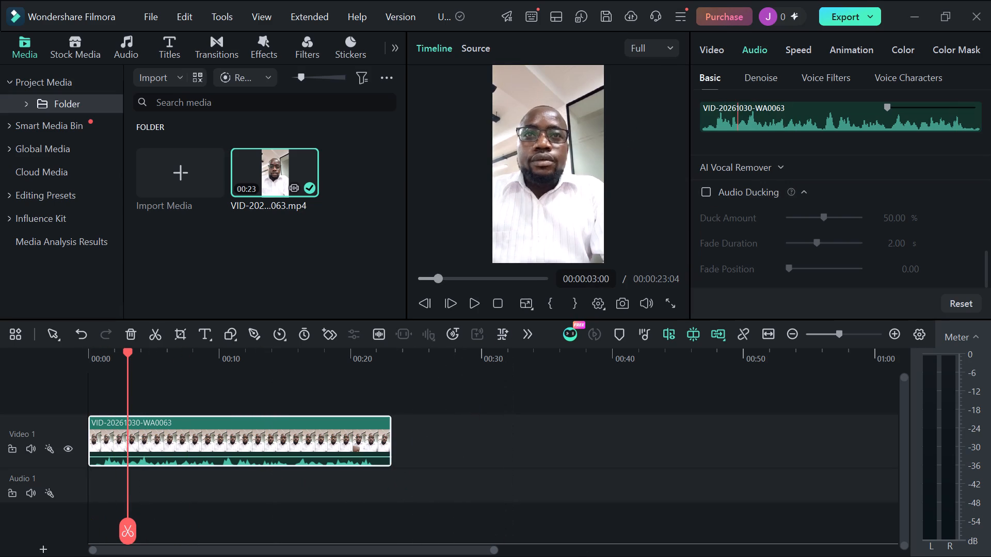
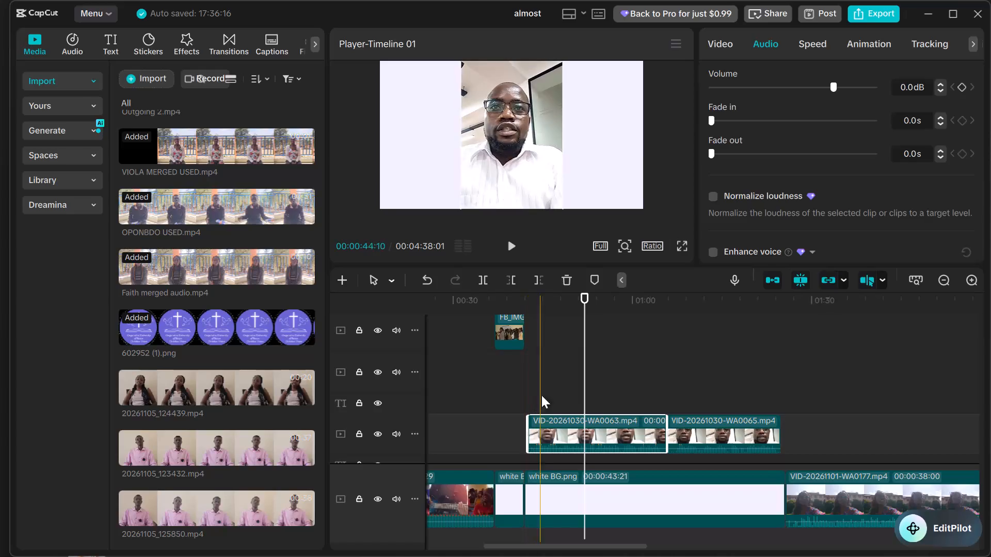
Play VID-20261101-WA0177.mp4 from its start and trim away its opening up to about 00:01:36.
click(779, 381)
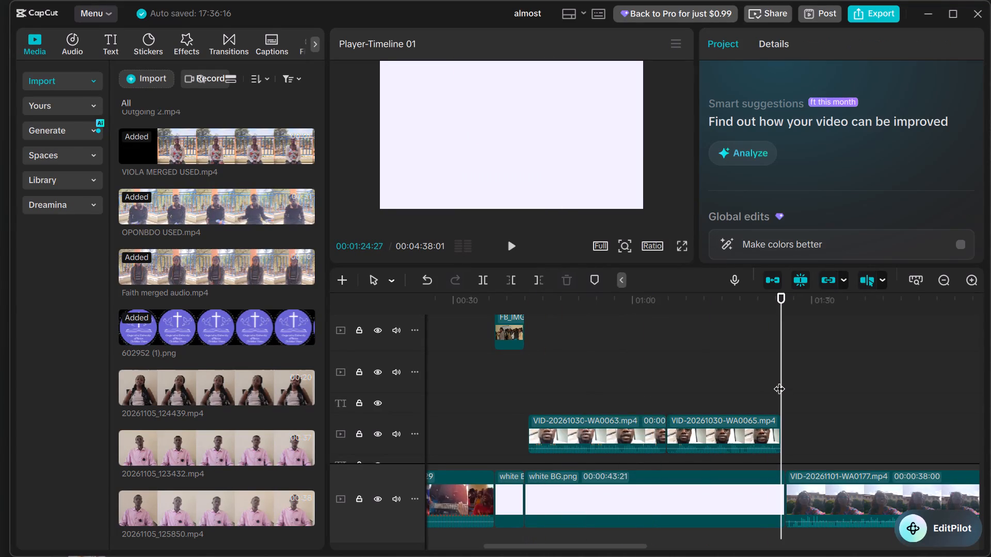
key(space)
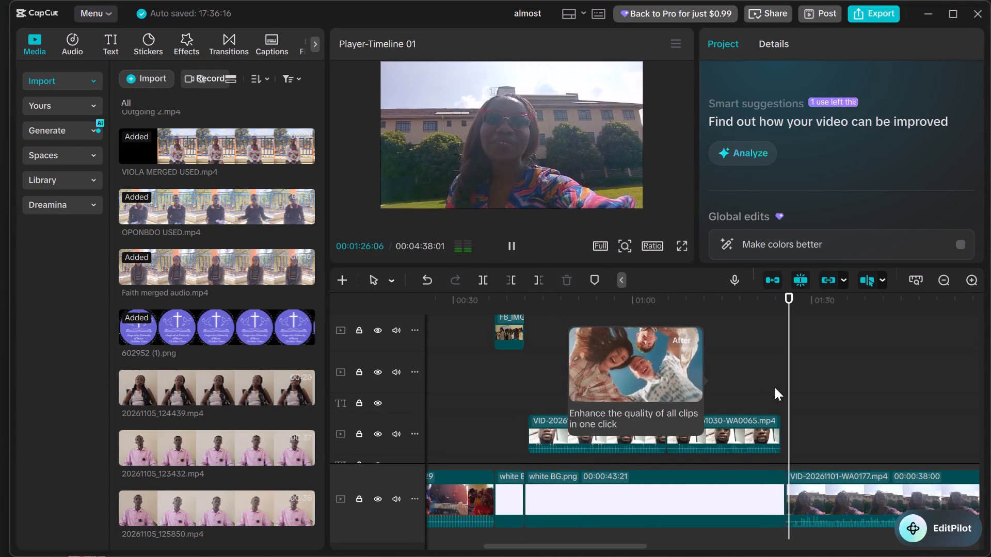
scroll(832, 407, down, 1)
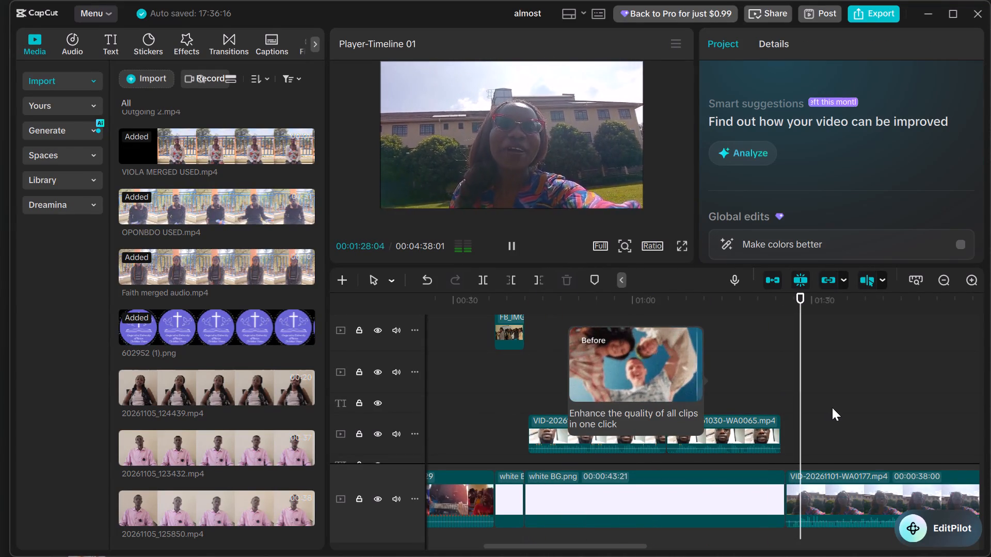
drag(886, 385, 821, 392)
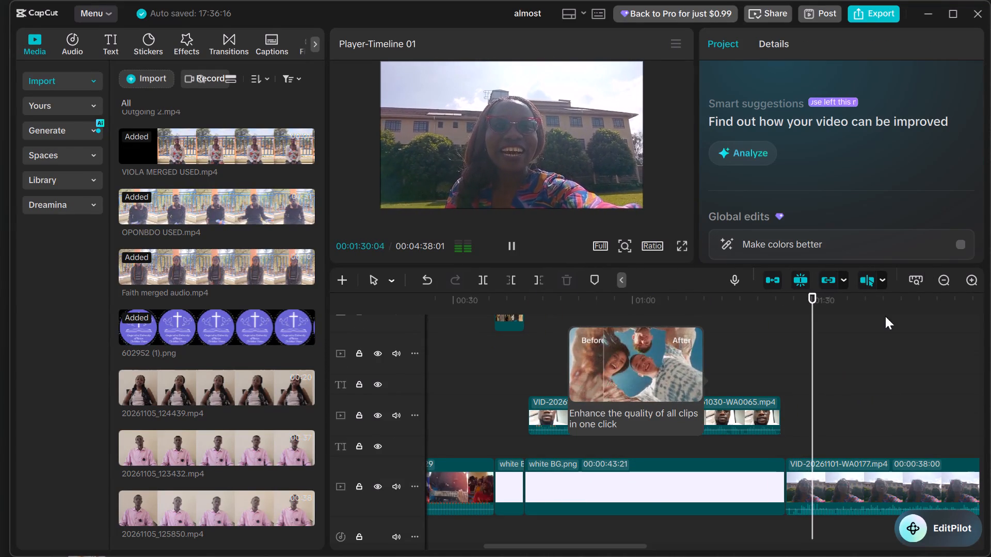
click(949, 285)
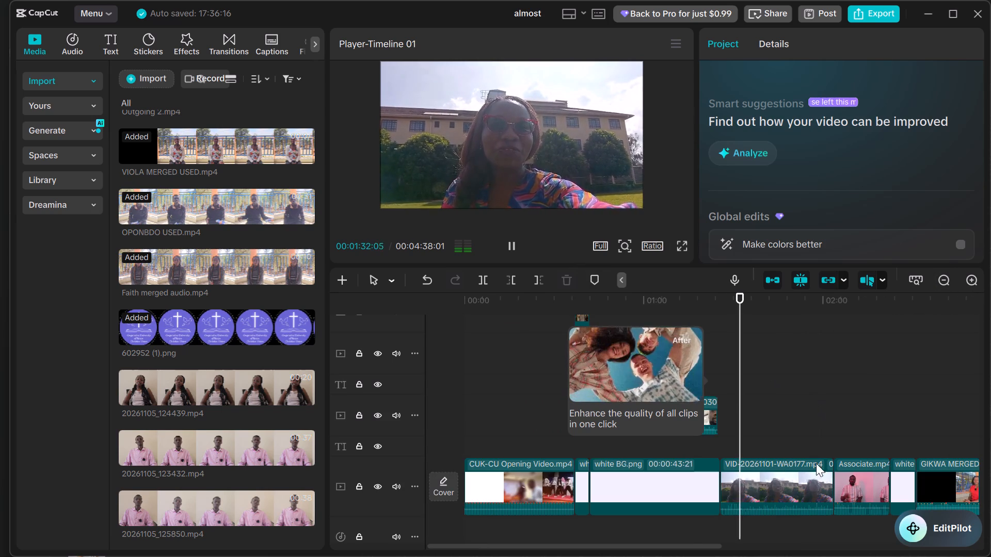
drag(693, 547, 757, 543)
click(793, 357)
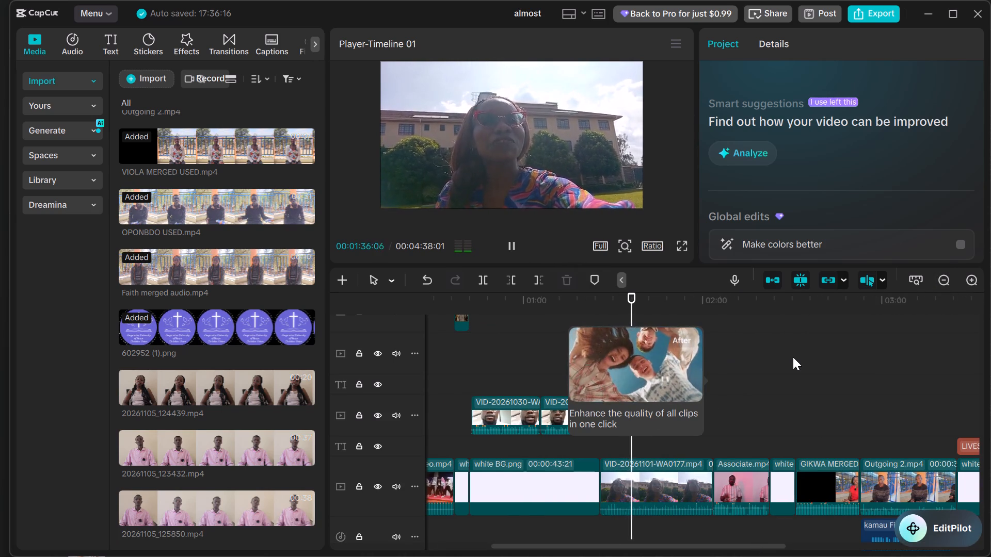
click(636, 503)
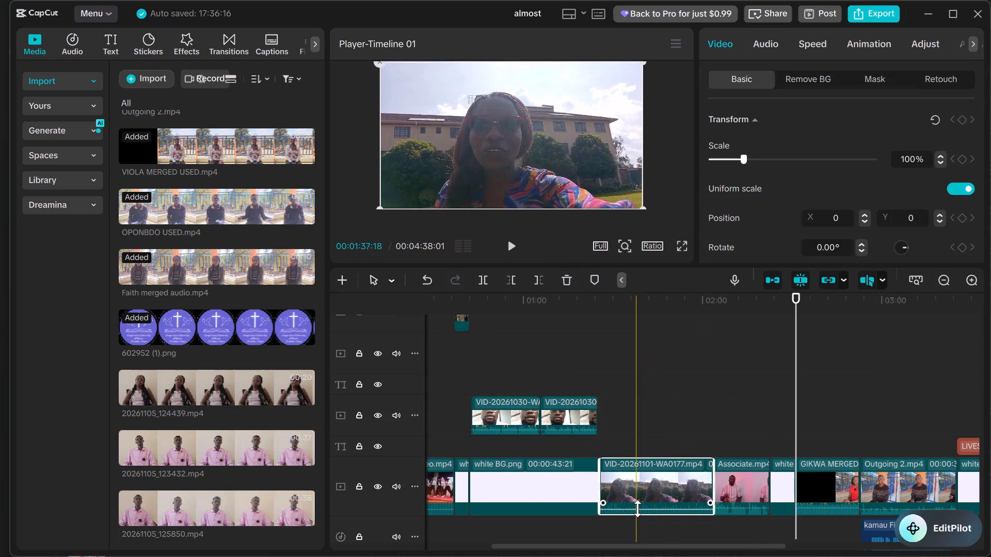
click(608, 420)
key(space)
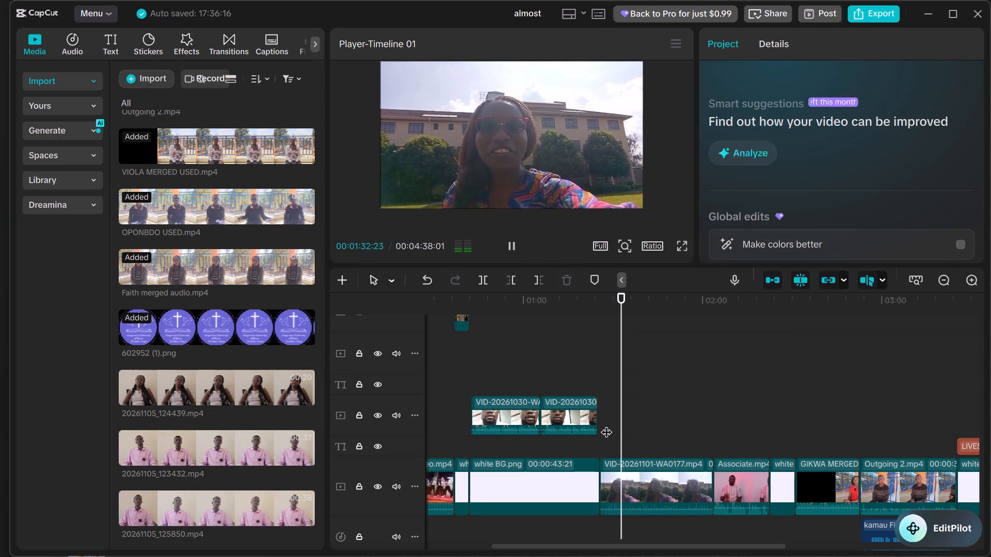
key(space)
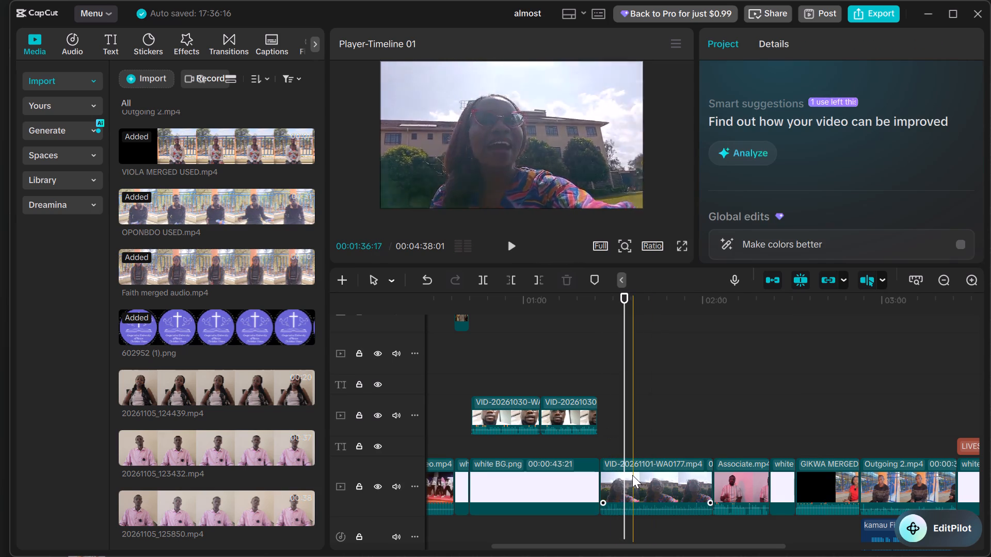
click(632, 475)
key(q)
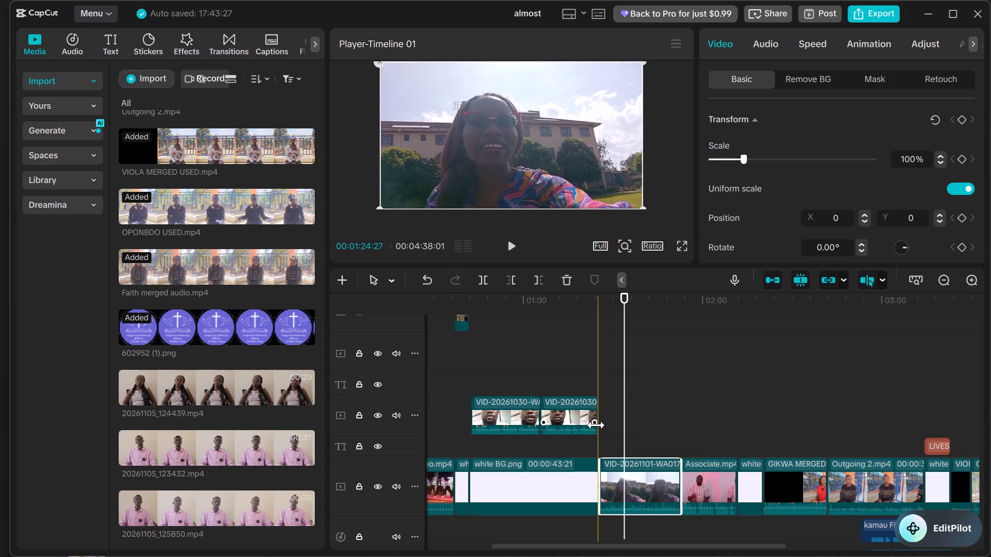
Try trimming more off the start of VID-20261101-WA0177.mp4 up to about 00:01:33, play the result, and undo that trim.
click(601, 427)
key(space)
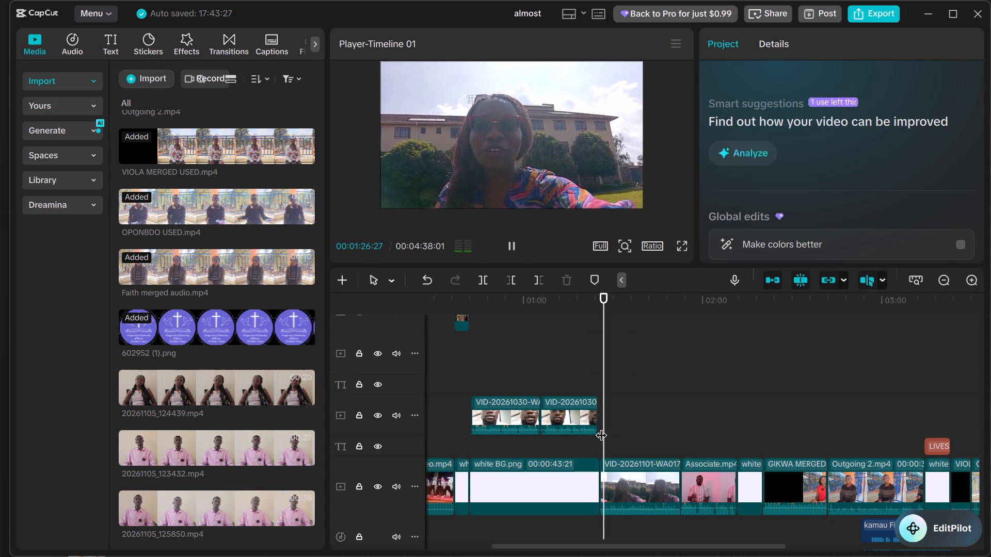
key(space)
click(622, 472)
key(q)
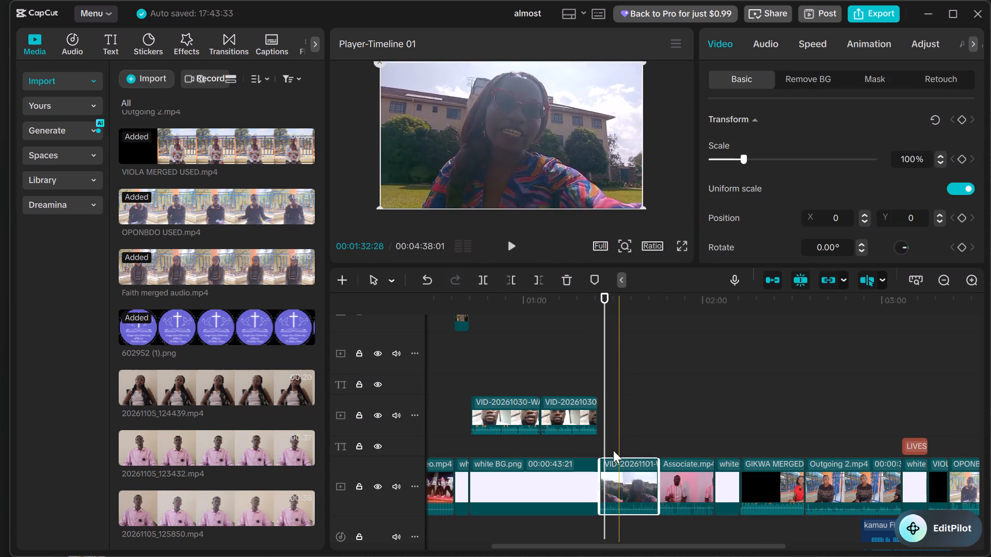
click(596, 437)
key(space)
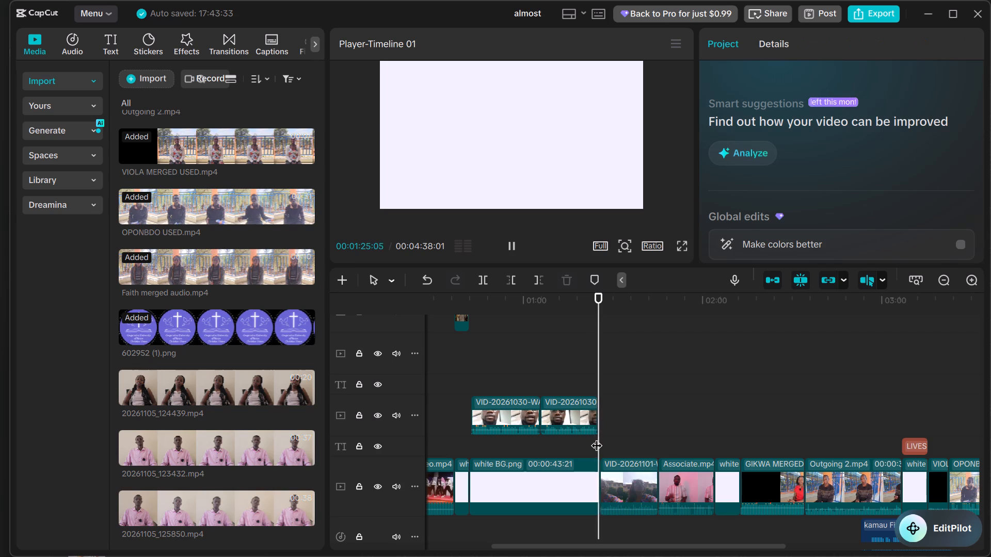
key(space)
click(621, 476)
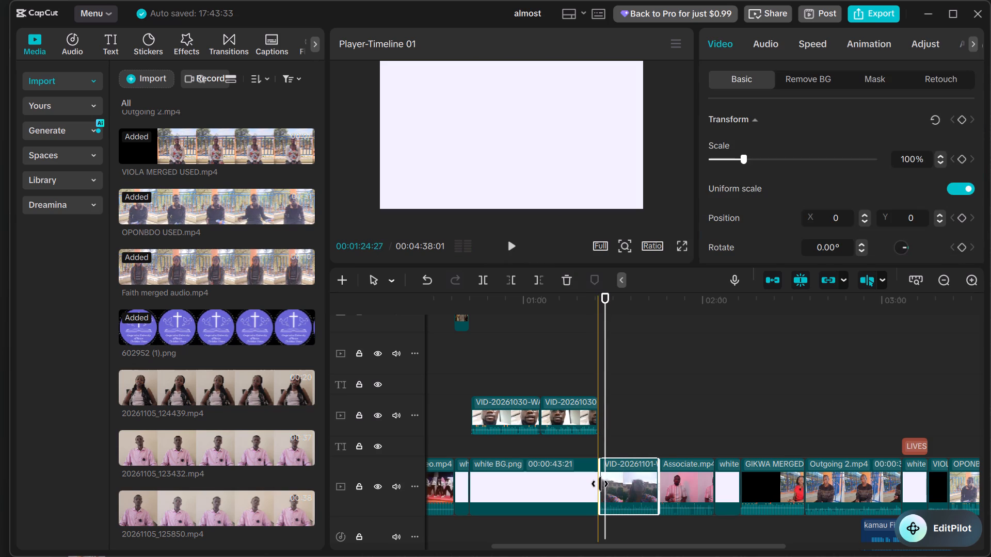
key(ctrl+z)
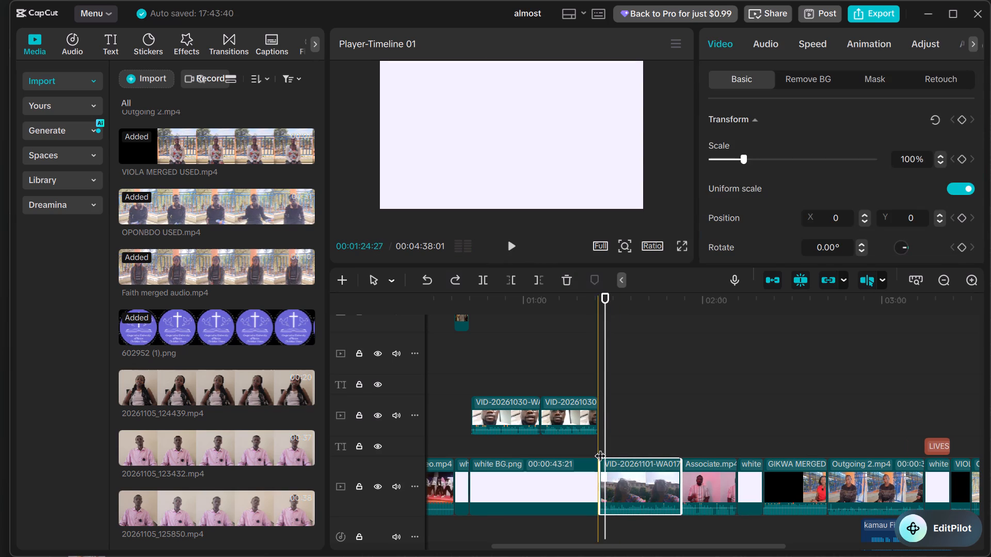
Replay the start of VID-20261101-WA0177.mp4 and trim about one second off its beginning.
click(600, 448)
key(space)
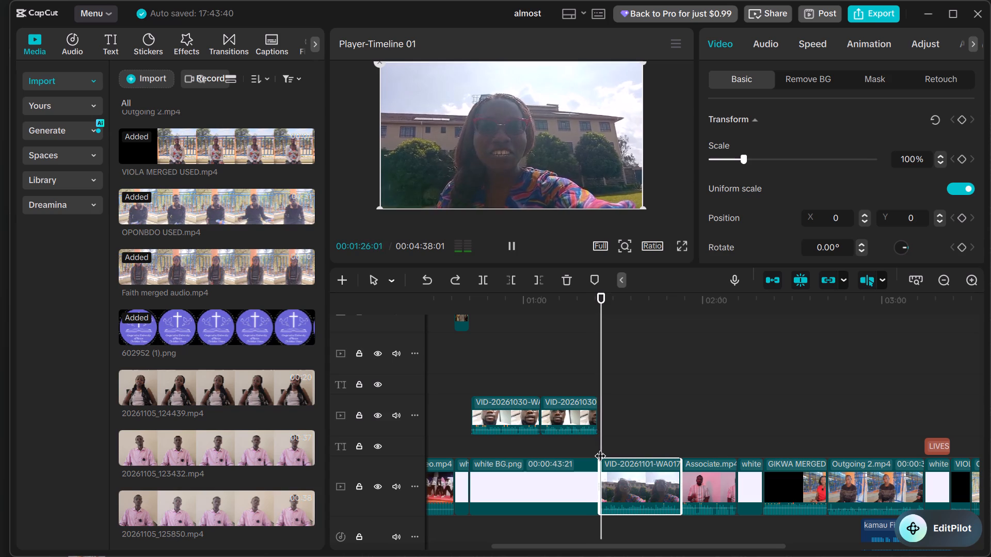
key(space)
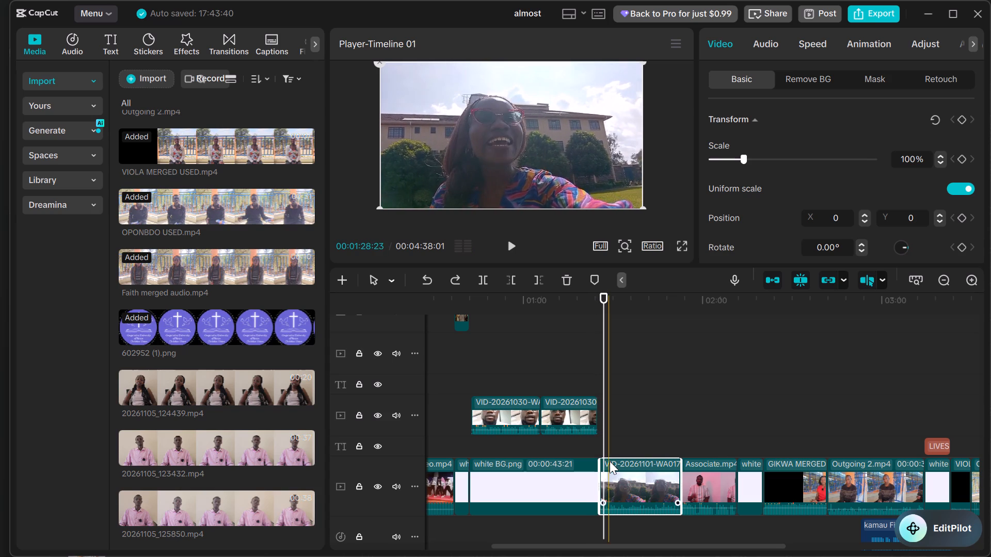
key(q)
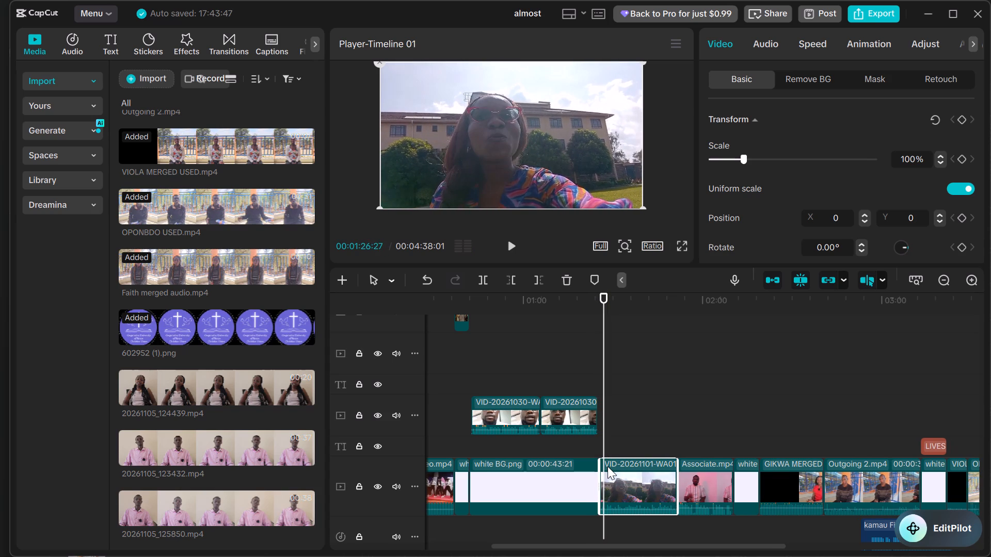
Play the trimmed opening of VID-20261101-WA0177.mp4 and extend the clip's start back to a duration of 00:00:29:11.
key(space)
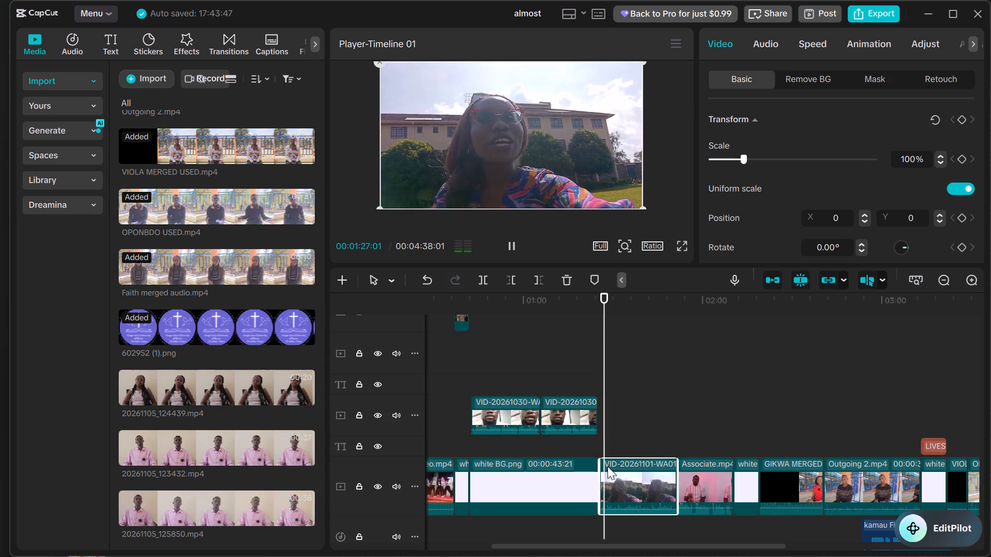
click(605, 448)
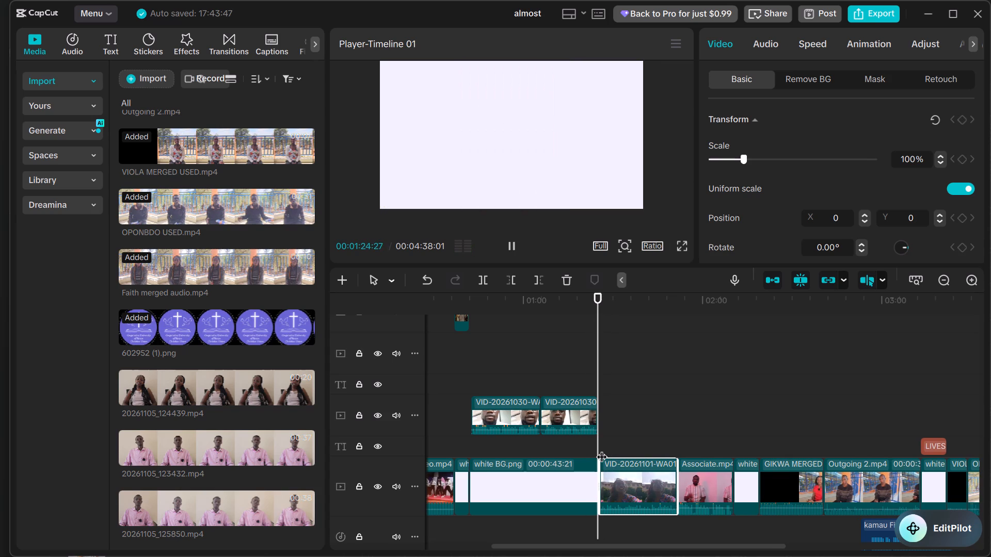
key(space)
key(space)
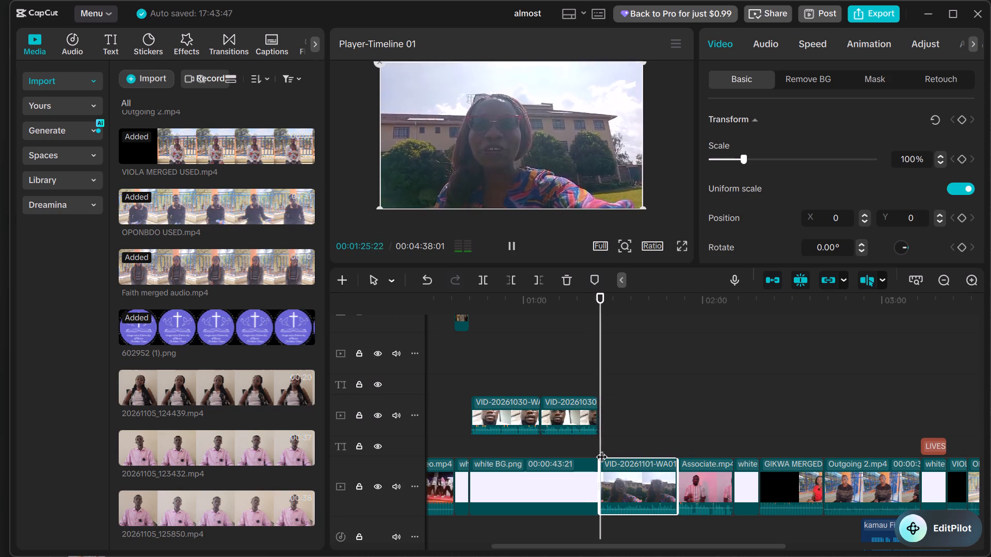
key(space)
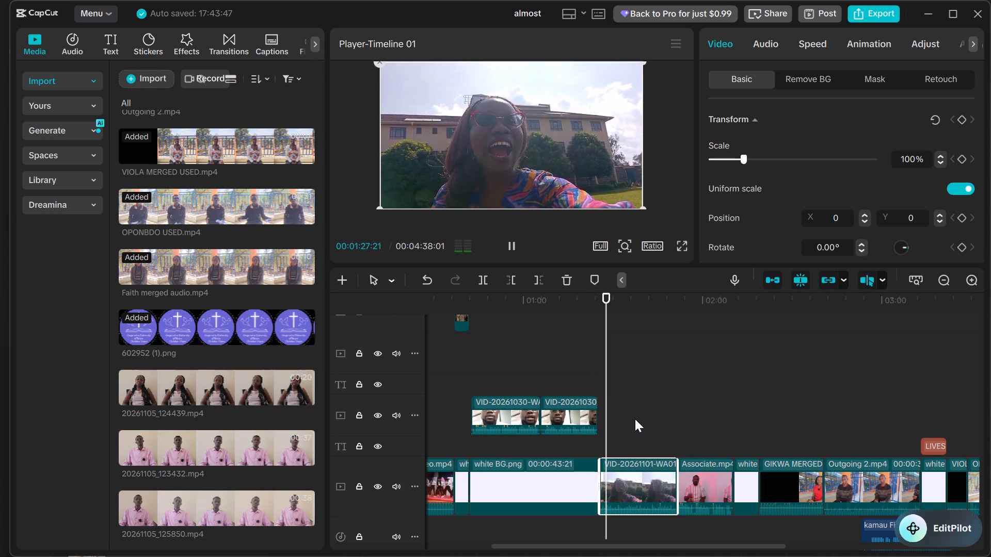
drag(601, 479, 591, 503)
Audition the opening of VID-20261101-WA0177.mp4 closely and extend its start by a few frames to a duration of 00:00:29:15.
scroll(652, 441, up, 2)
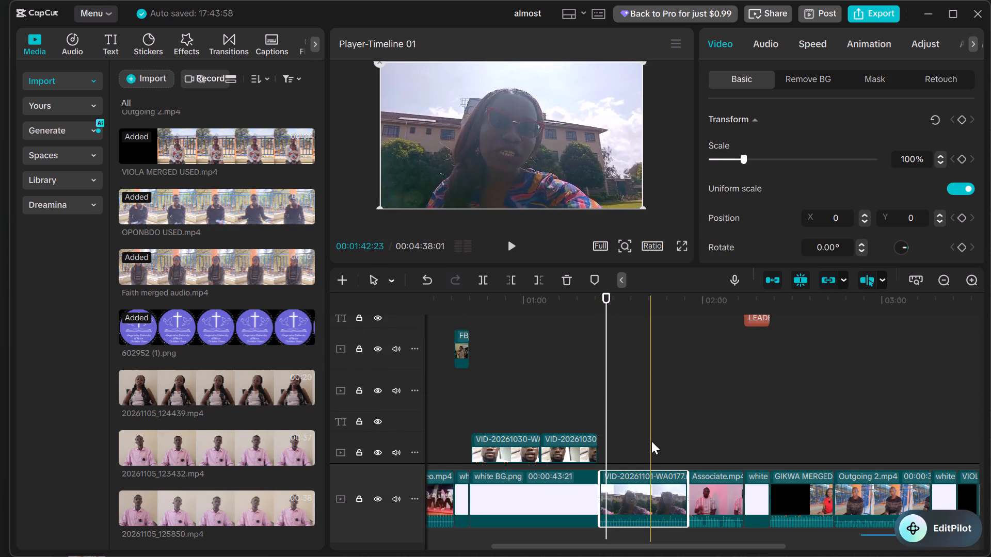
scroll(651, 441, down, 2)
drag(976, 283, 971, 289)
click(973, 280)
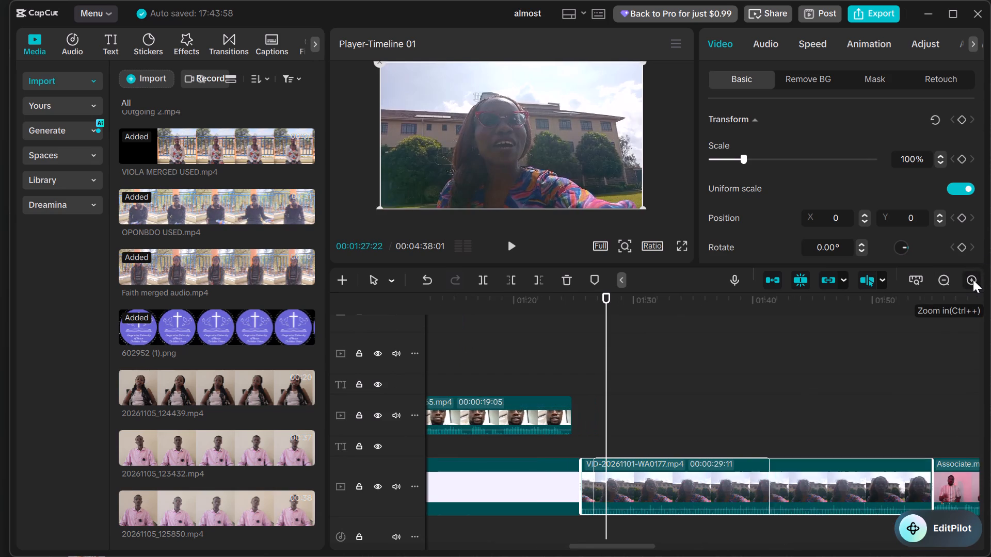
double_click(973, 280)
drag(611, 294, 532, 352)
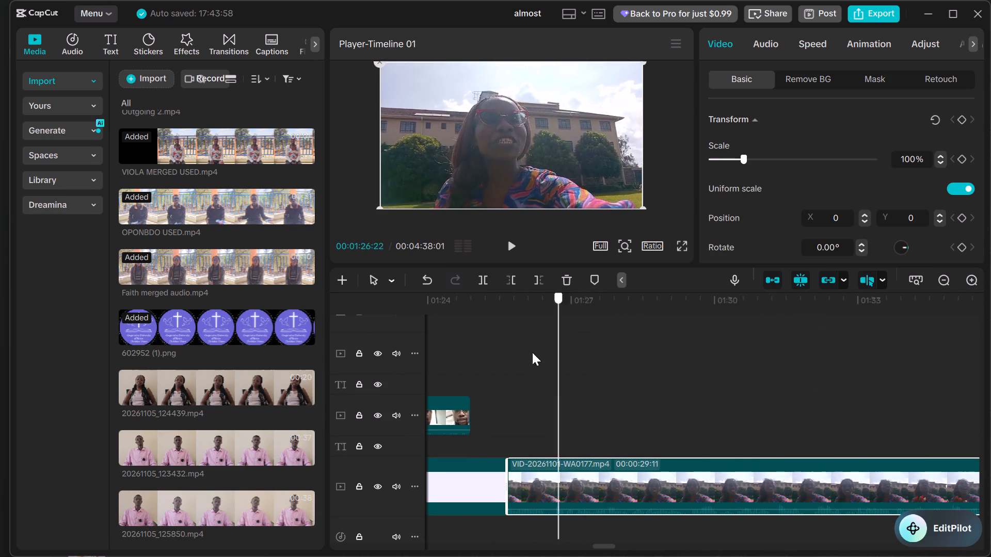
drag(532, 352, 510, 381)
key(space)
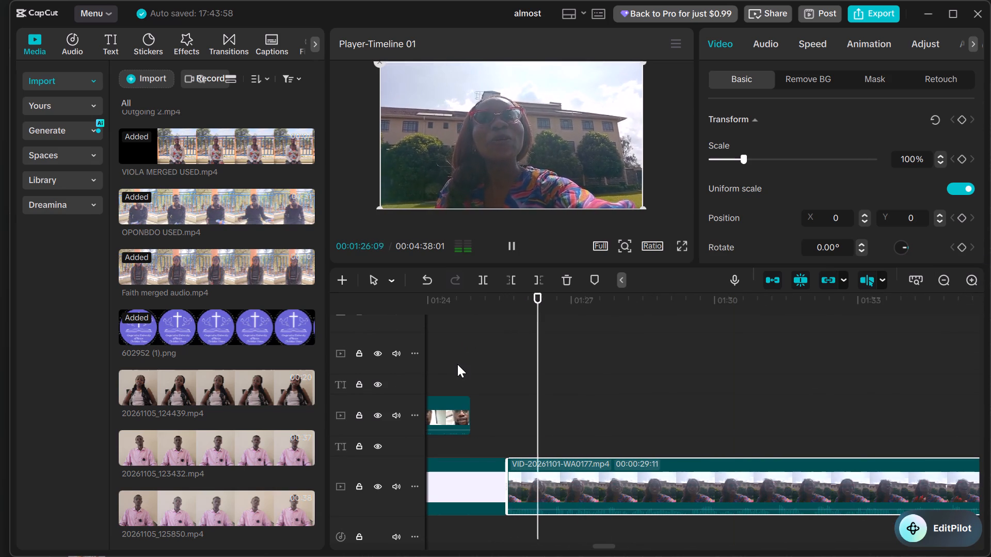
key(space)
click(504, 318)
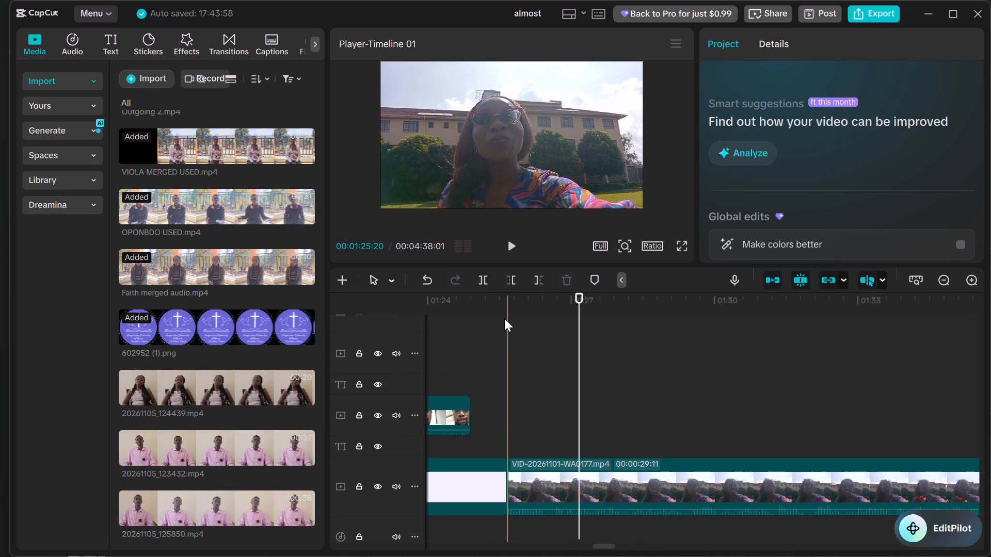
key(space)
key(space)
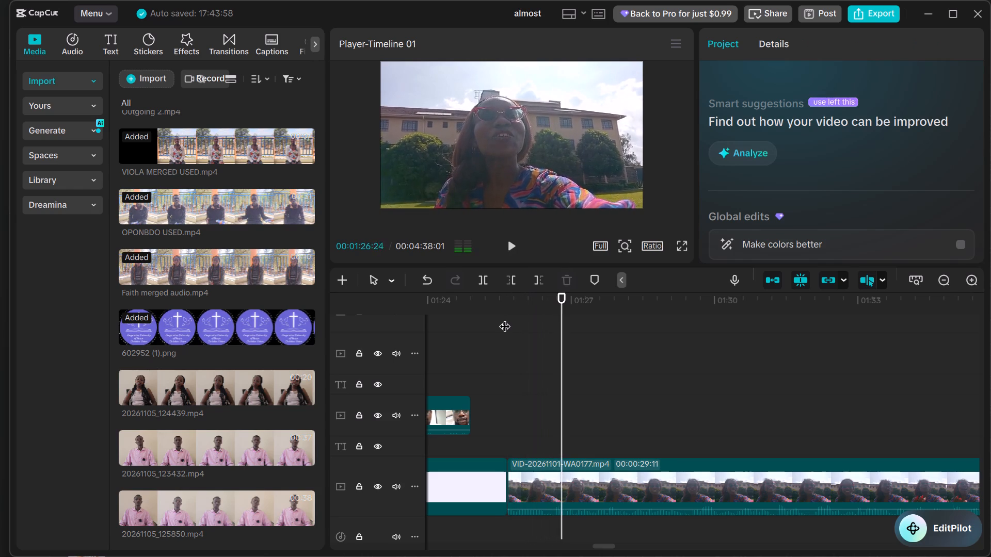
click(544, 468)
drag(508, 484, 502, 491)
Play VID-20261101-WA0177.mp4 from its new start through to about 00:01:45 to review the cut.
click(505, 423)
key(space)
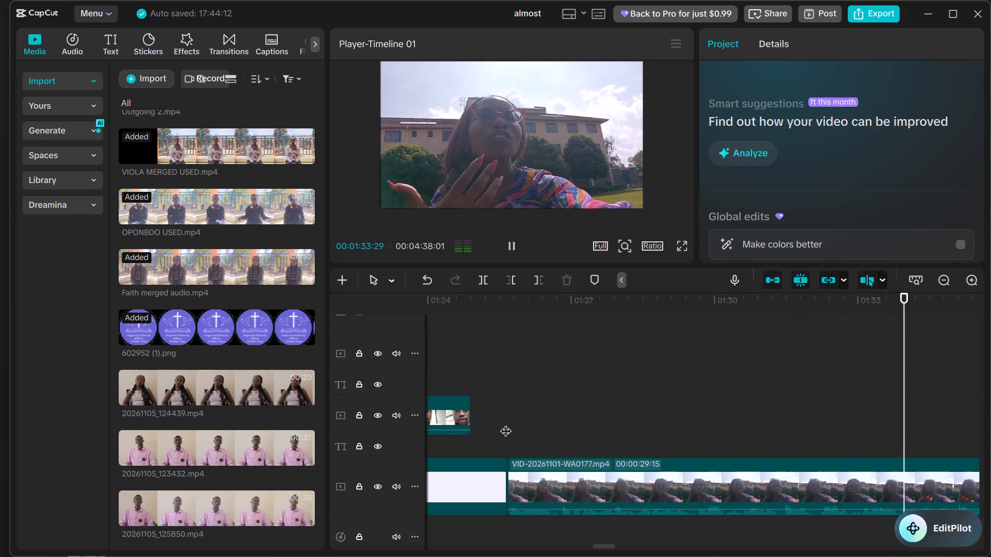
click(946, 286)
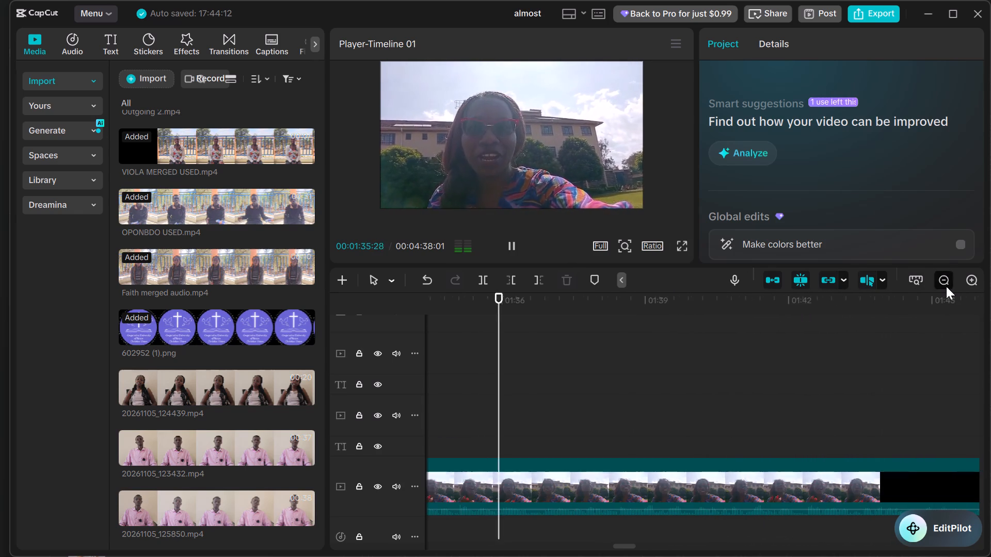
click(946, 286)
click(949, 286)
click(949, 286)
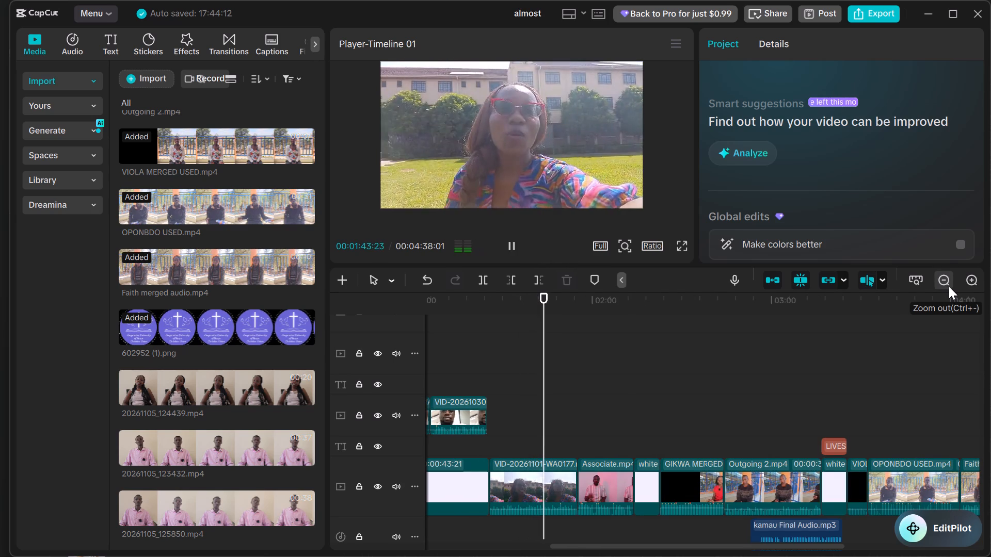
key(space)
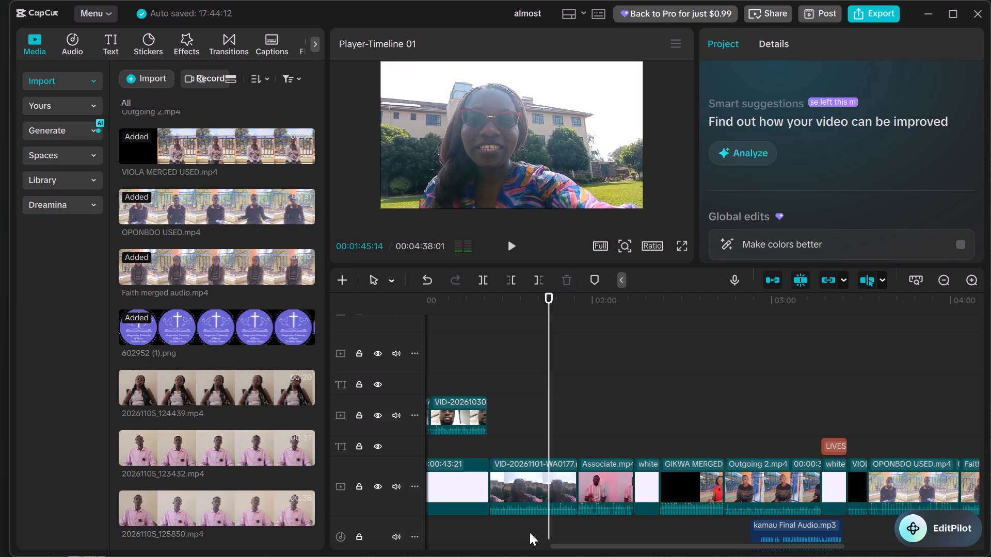
Switch to the documentary script PDF in Microsoft Edge, read the Video 1, Video 2 and Voiceover 3 passages, and return to CapCut.
click(509, 542)
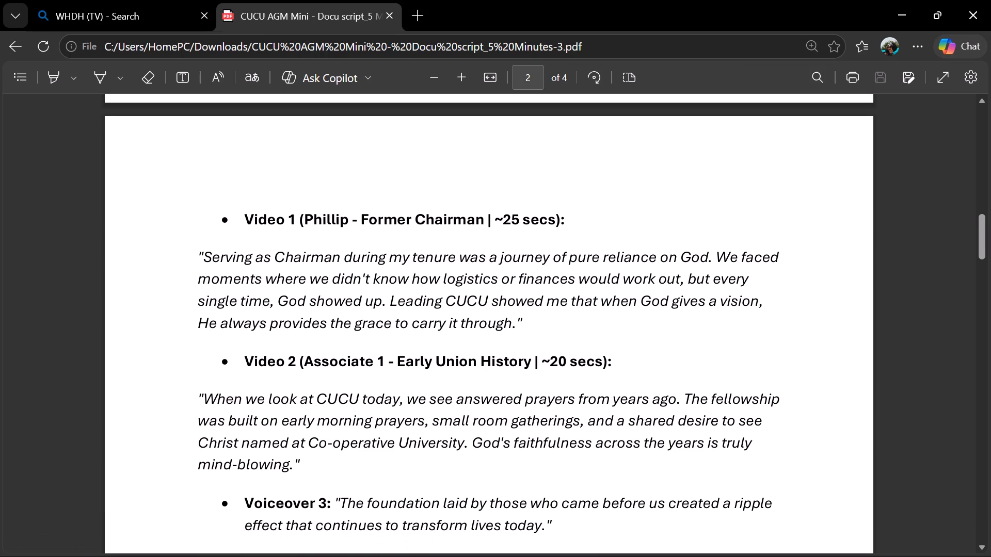
scroll(375, 362, down, 1)
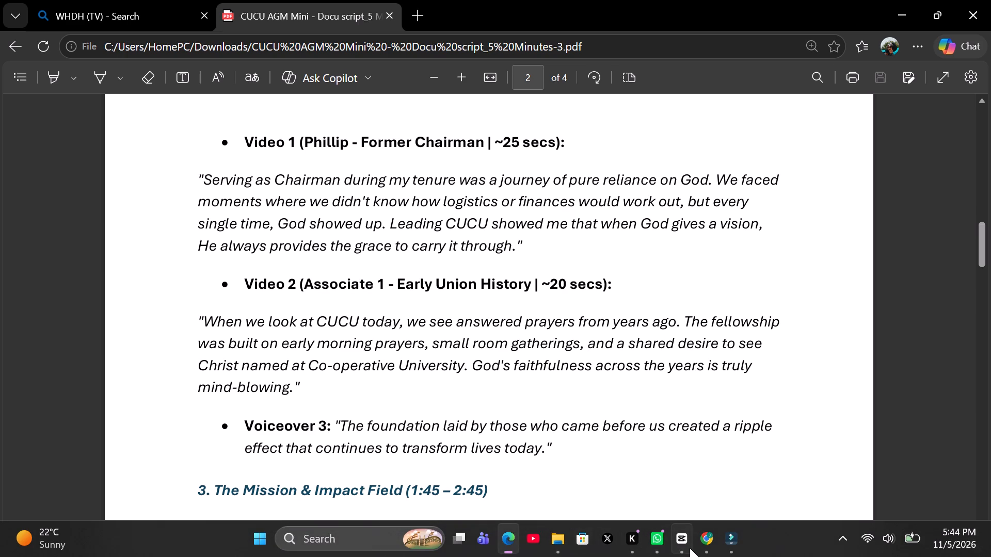
click(682, 548)
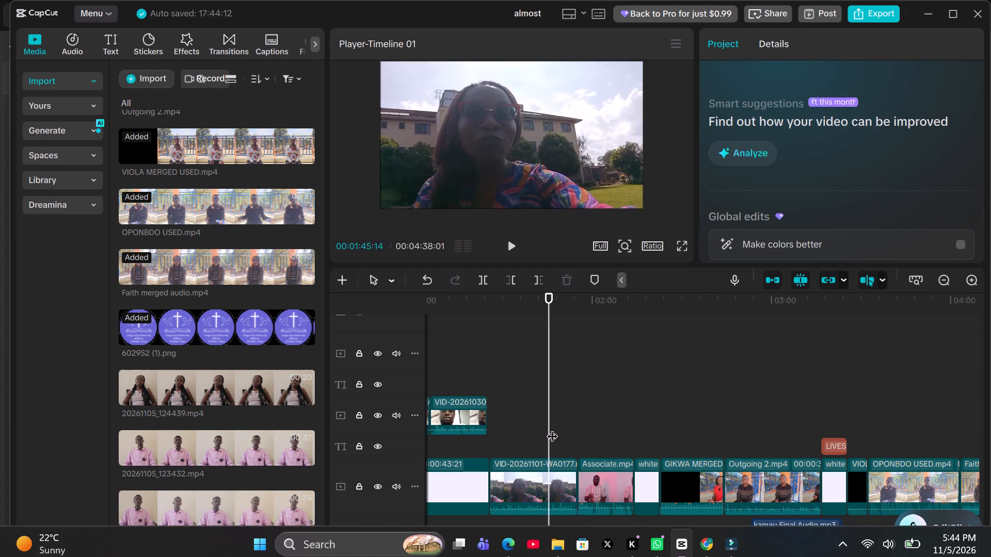
Play the timeline from about 00:01:45 into the GIKWA MERGED interview and replay that clip from its start to check its sound.
key(space)
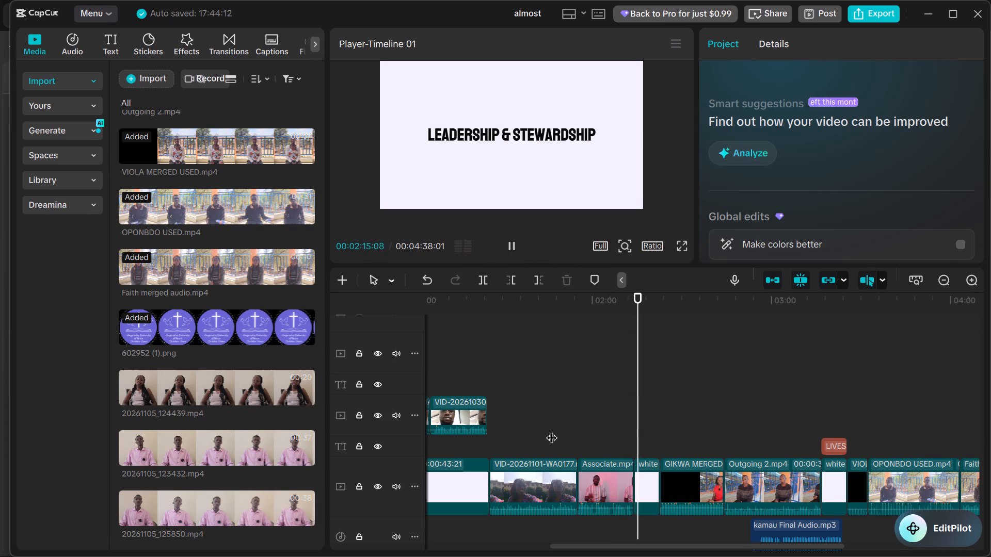
click(658, 429)
key(space)
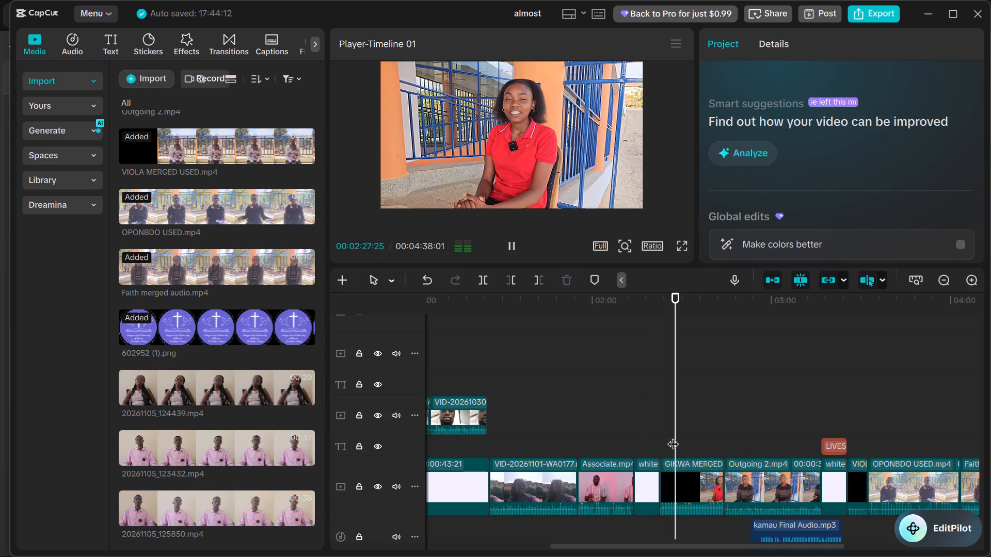
scroll(729, 492, down, 1)
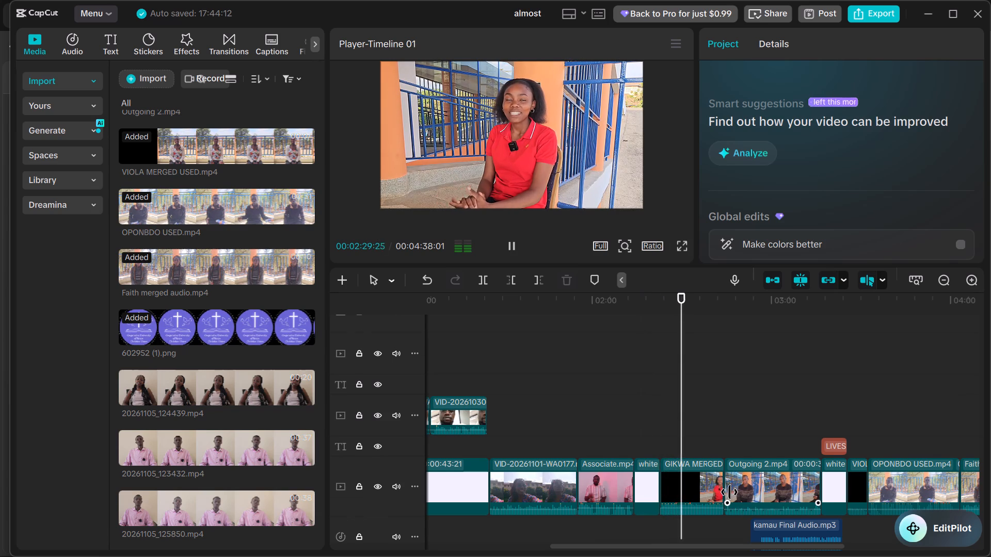
scroll(729, 492, down, 2)
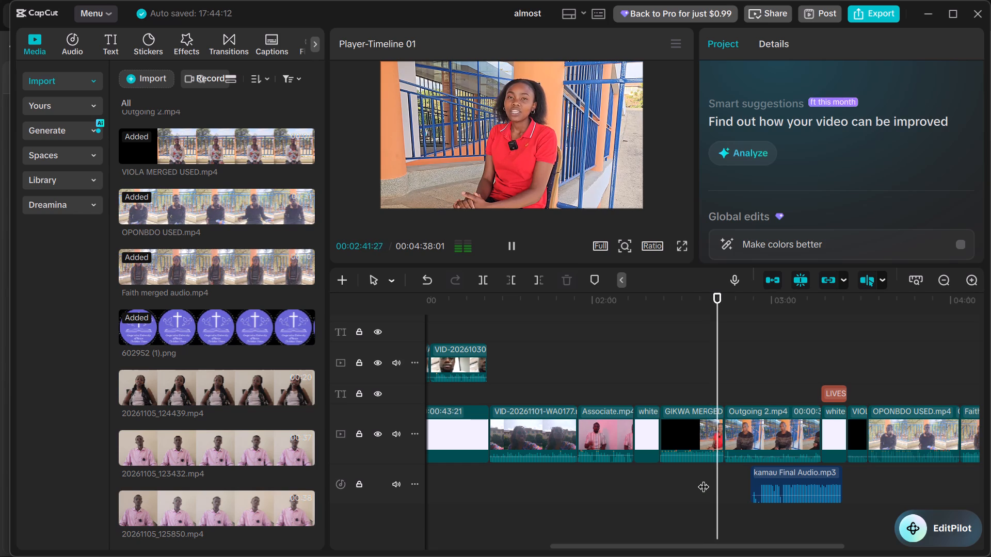
key(space)
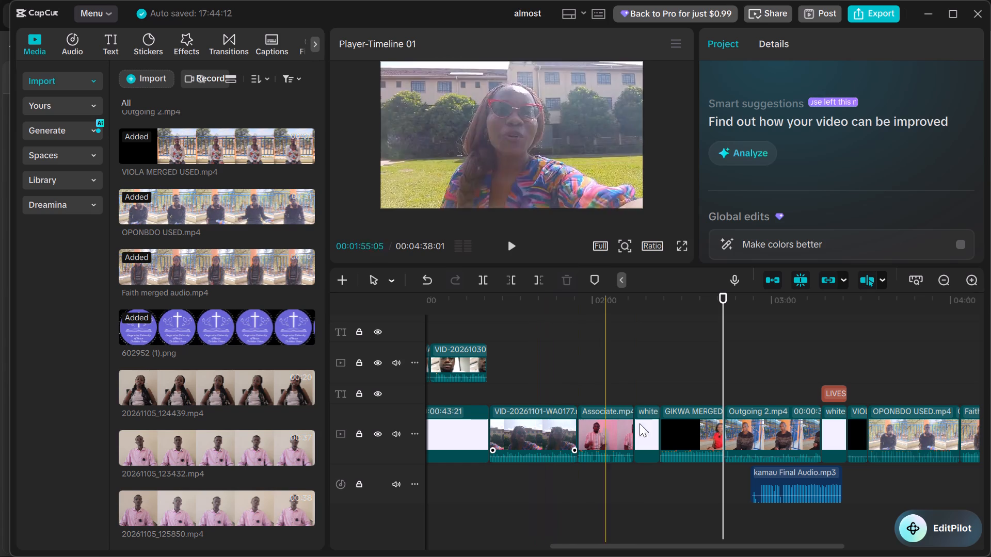
click(659, 386)
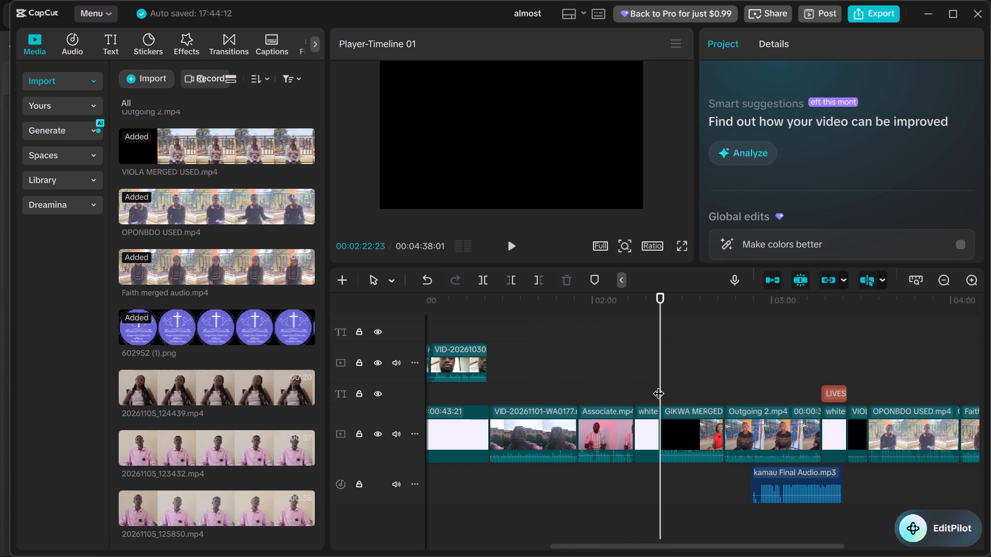
key(space)
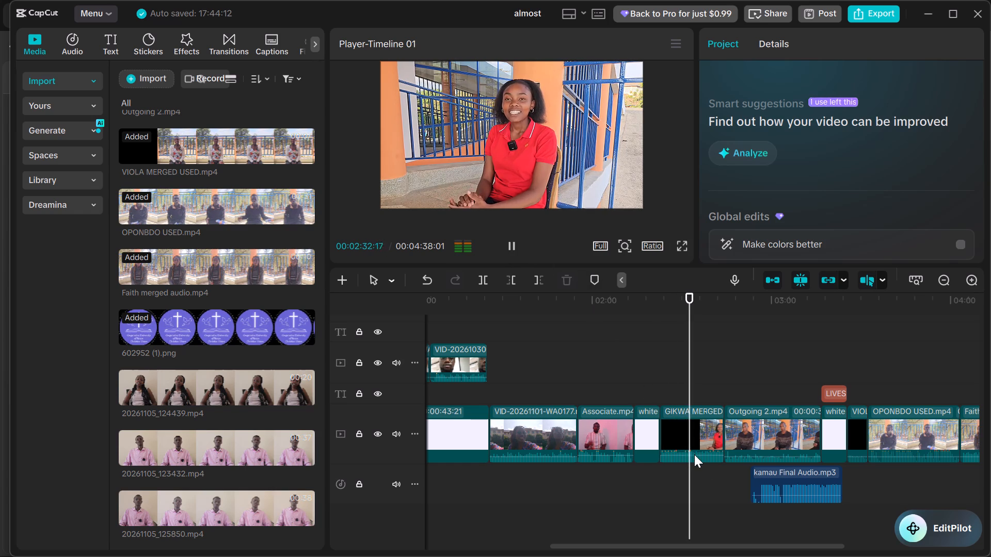
Set the volume of the GIKWA MERGED clip to 0.0 dB.
click(682, 435)
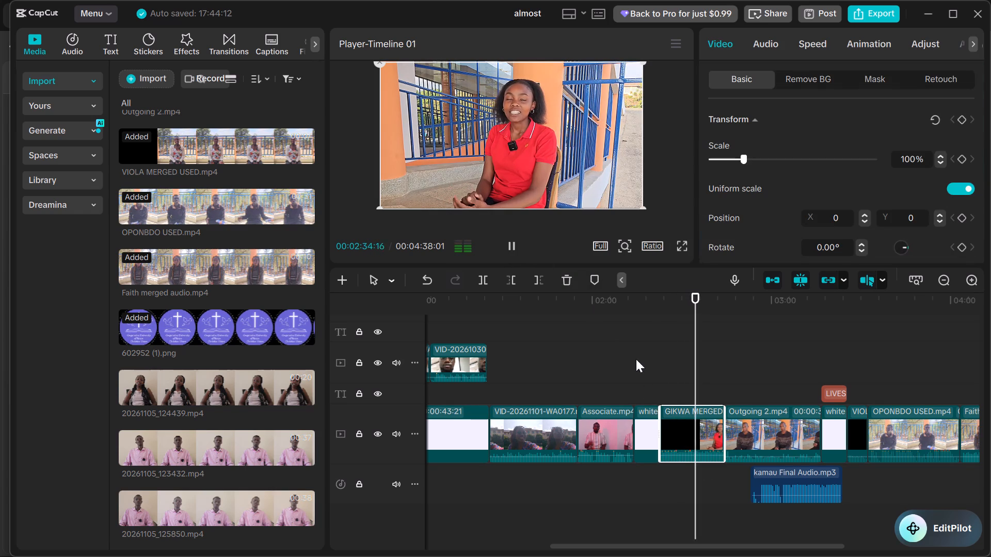
click(515, 253)
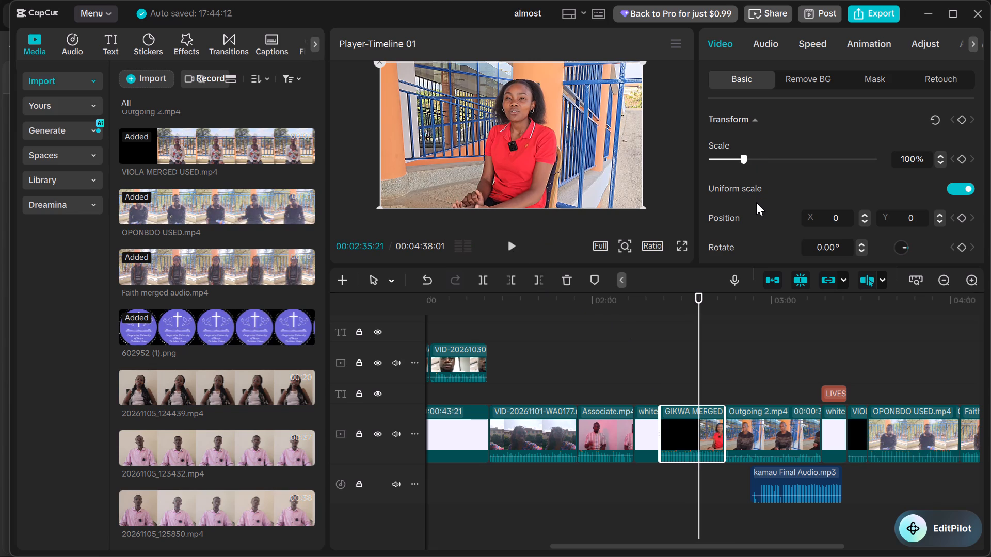
click(758, 39)
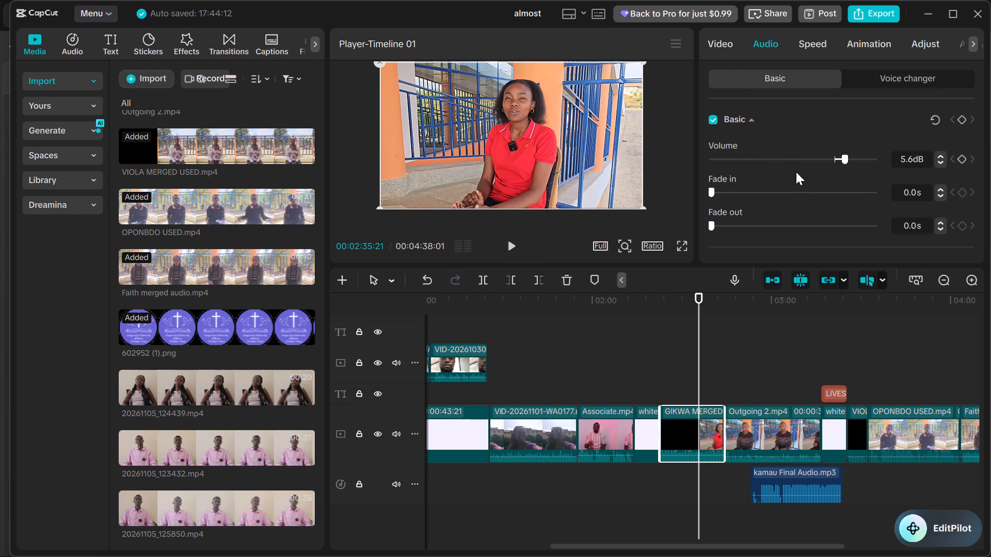
drag(842, 154, 838, 164)
drag(838, 164, 836, 174)
Examine the remaining audio options for the GIKWA MERGED clip, including Enhance voice, Reduce noise and Isolate voice.
scroll(781, 208, down, 4)
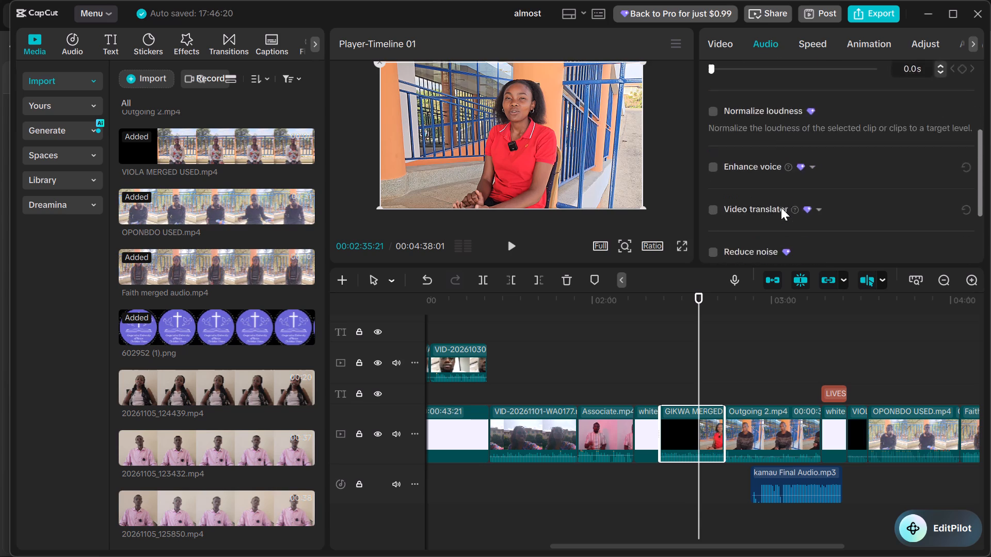
scroll(781, 207, down, 5)
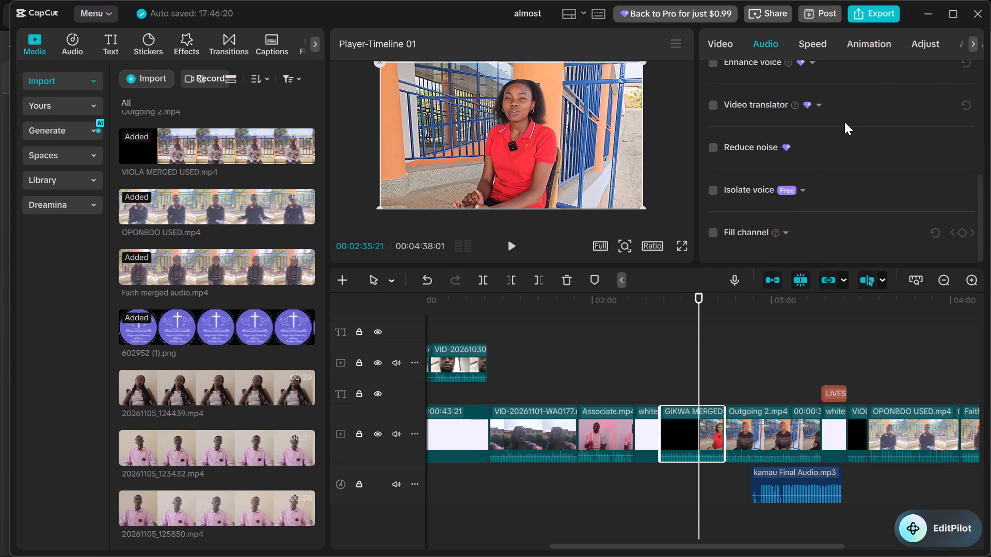
scroll(844, 121, up, 9)
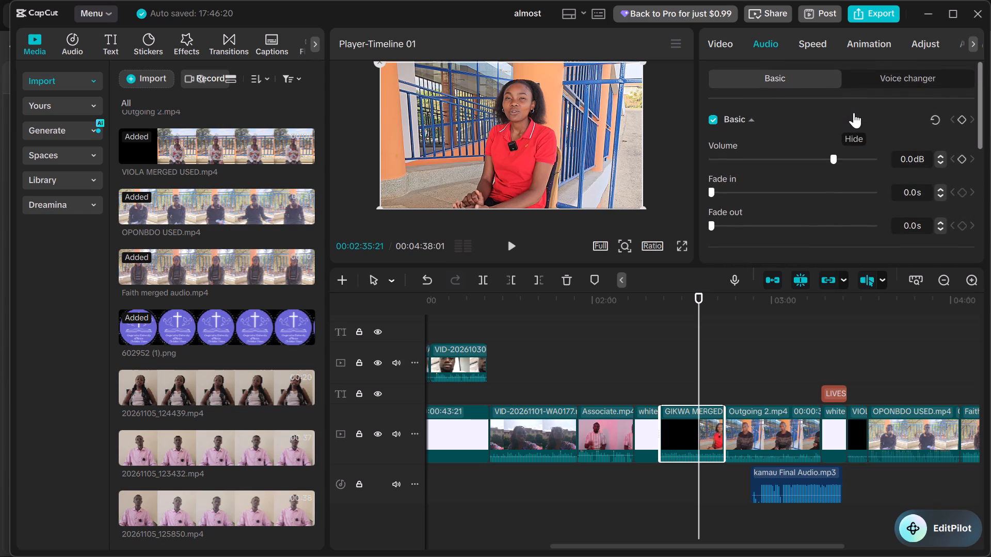
scroll(854, 112, up, 2)
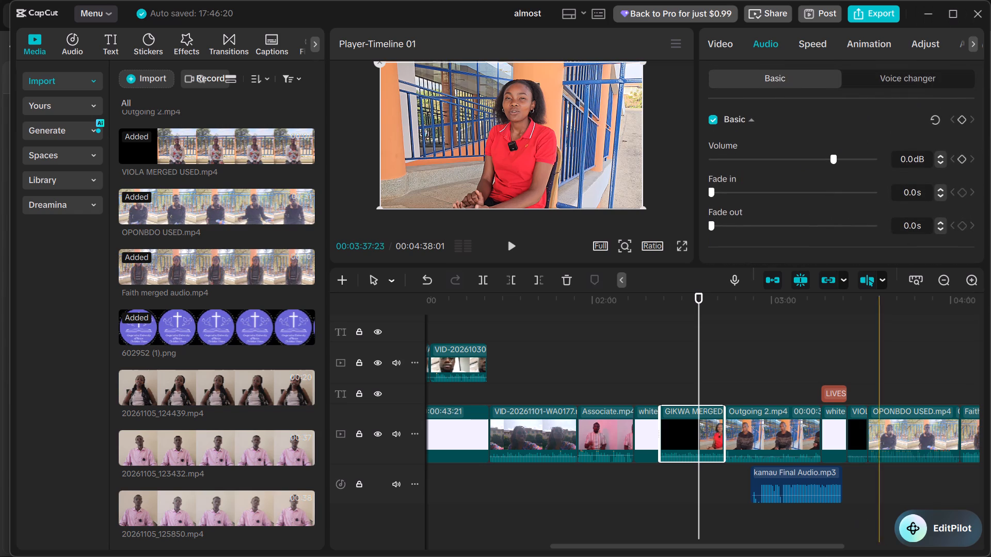
Switch to Google Chrome, search for "noise reducer" in a new tab and open the noise-reducer.com result.
click(704, 542)
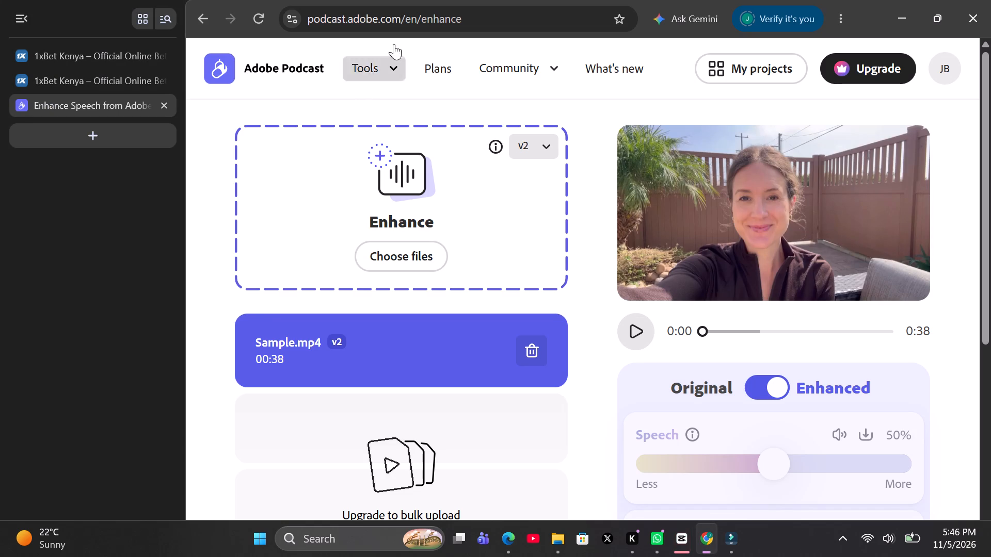
click(107, 126)
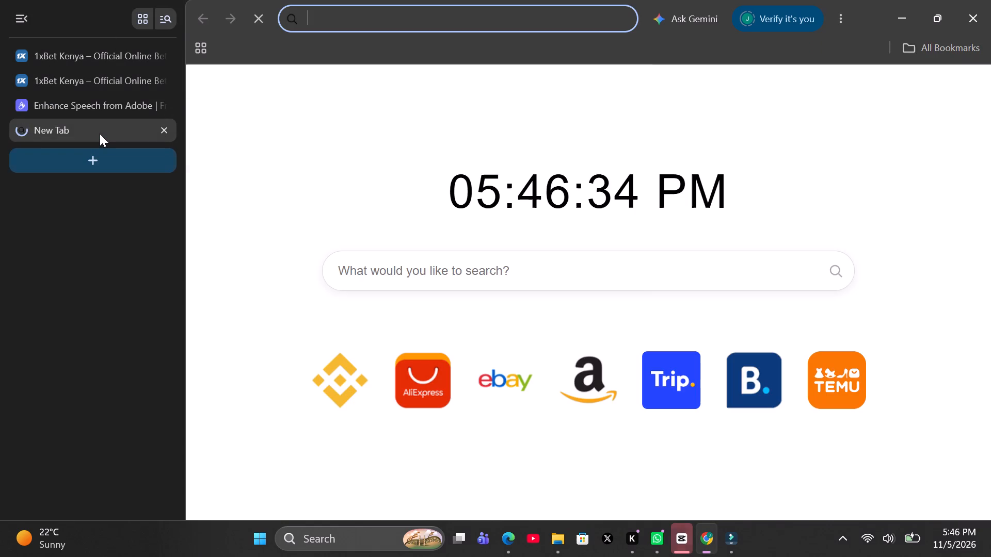
text(noise reducer)
key(Return)
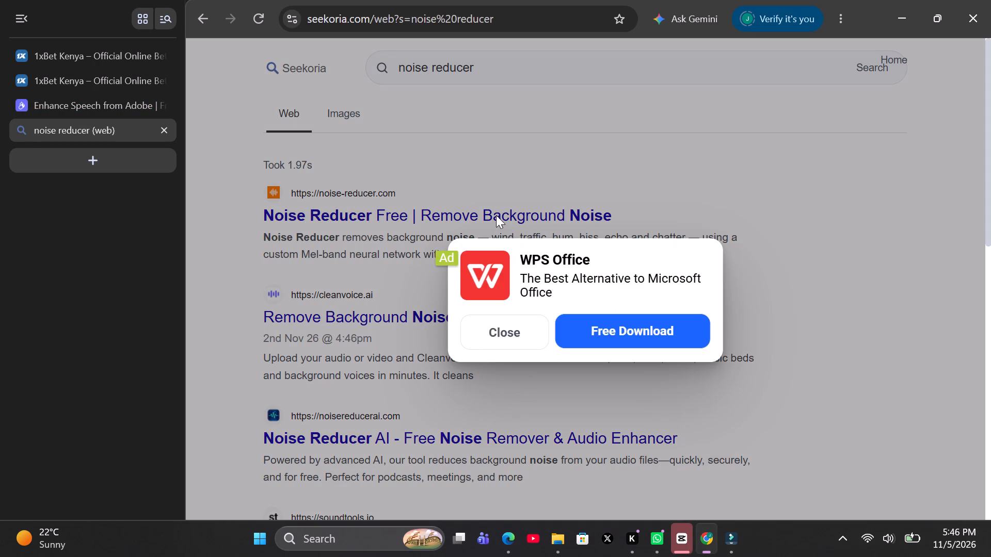
click(492, 340)
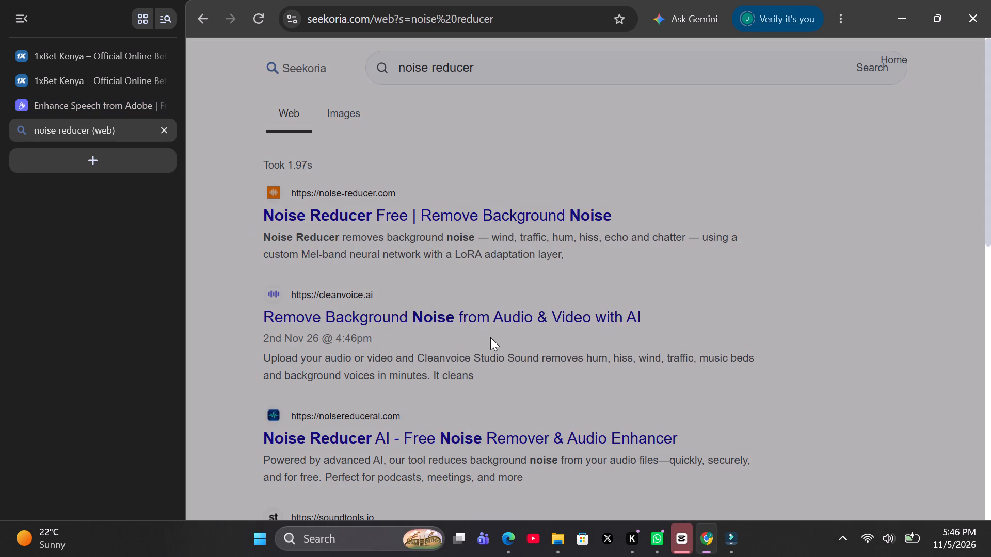
click(363, 216)
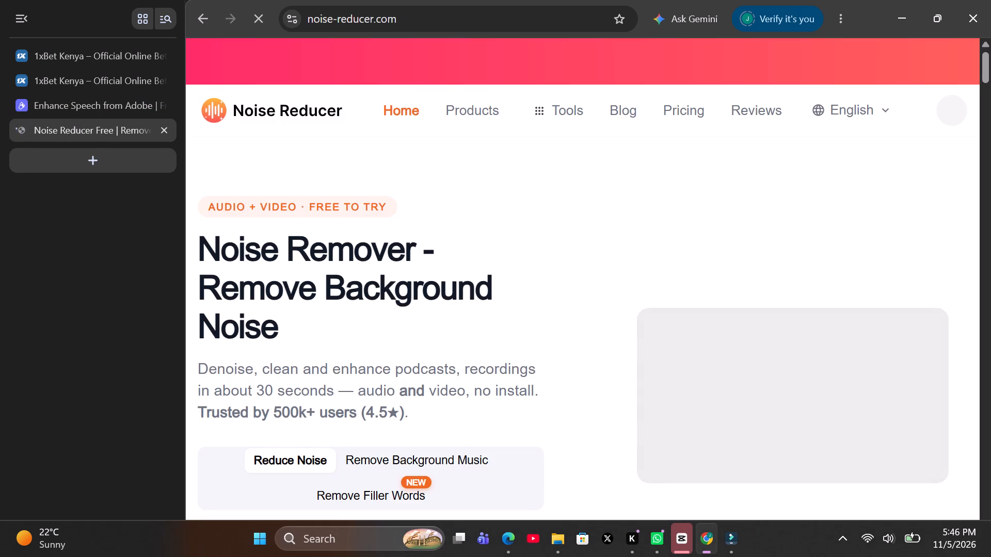
Upload the GIKWA MERGED USED video from the folder of the same name to Noise Reducer.
scroll(533, 296, down, 1)
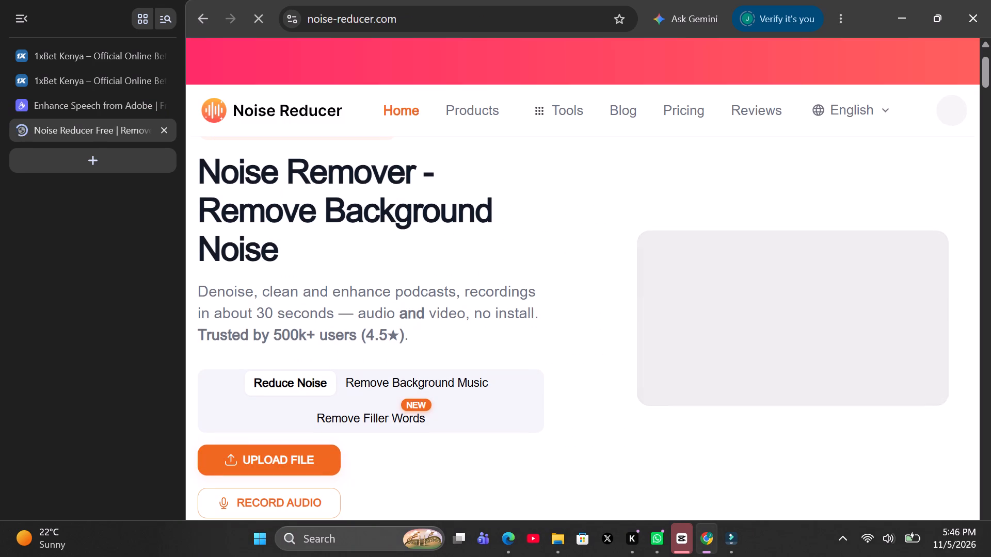
scroll(492, 365, down, 1)
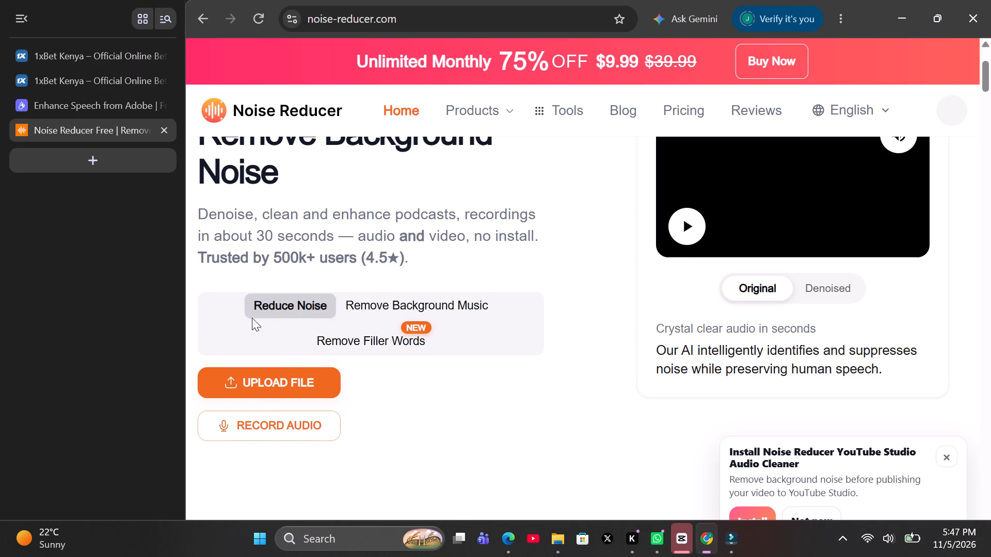
click(278, 385)
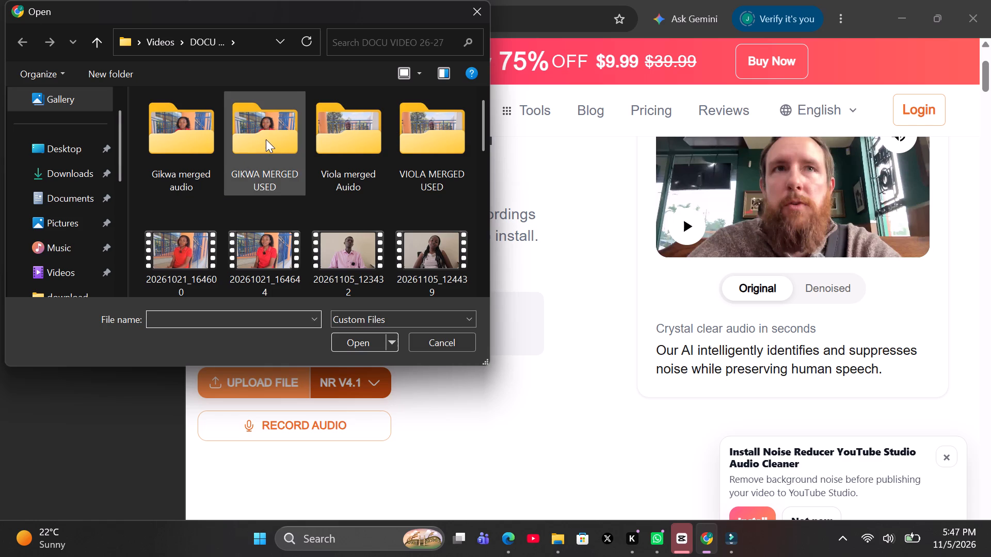
click(266, 139)
click(266, 139)
double_click(266, 139)
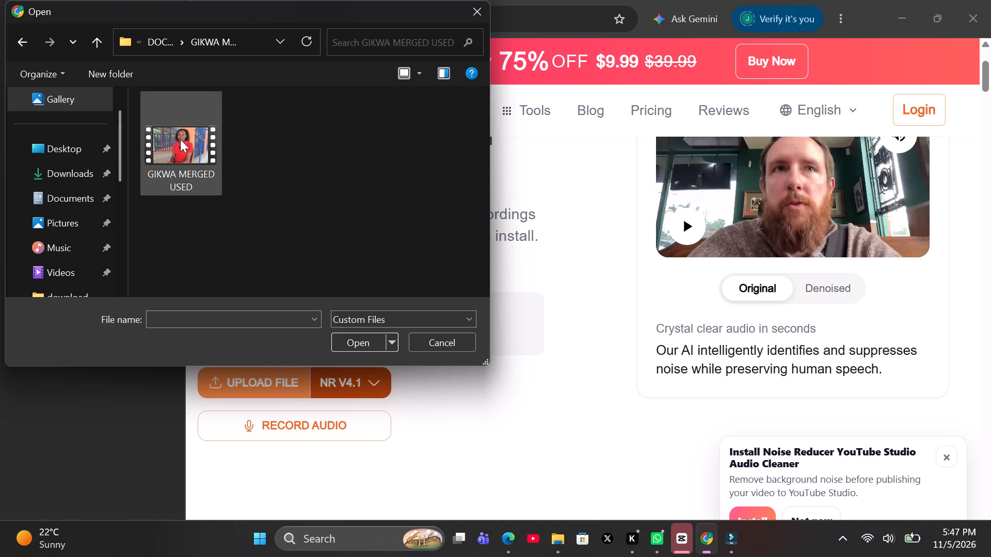
click(180, 139)
click(350, 338)
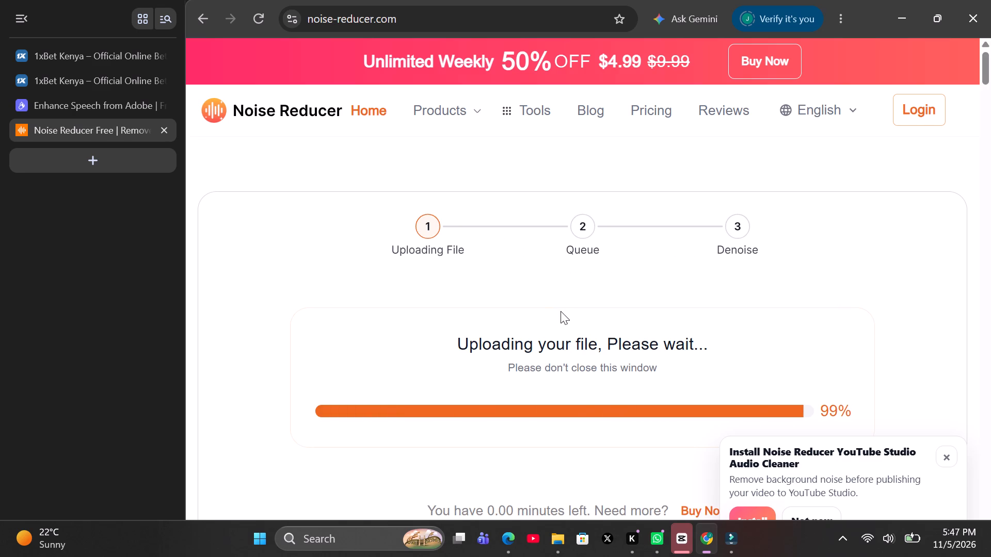
Follow the processing of the uploaded video and examine the denoised preview, its waveform and the editing options.
scroll(659, 317, down, 1)
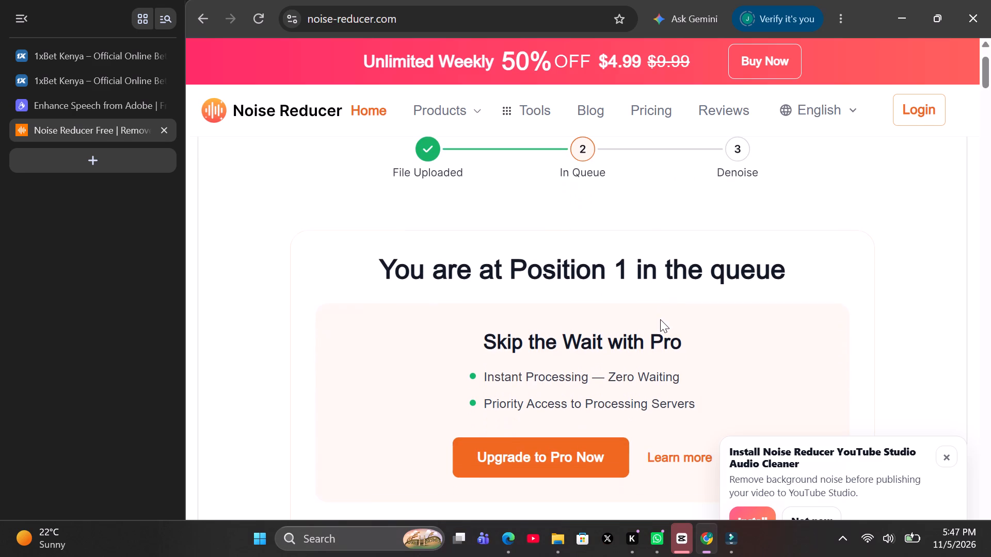
scroll(661, 326, down, 1)
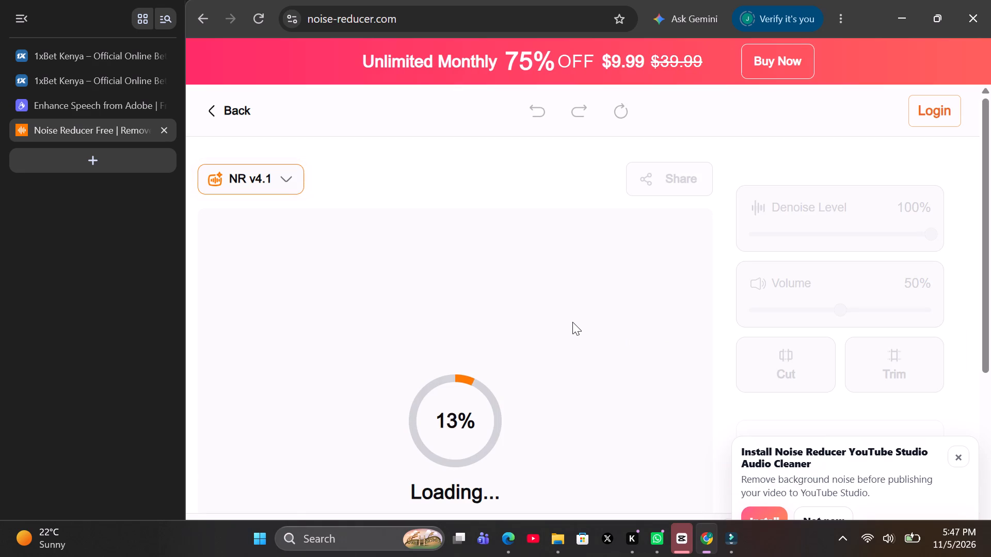
scroll(606, 345, down, 4)
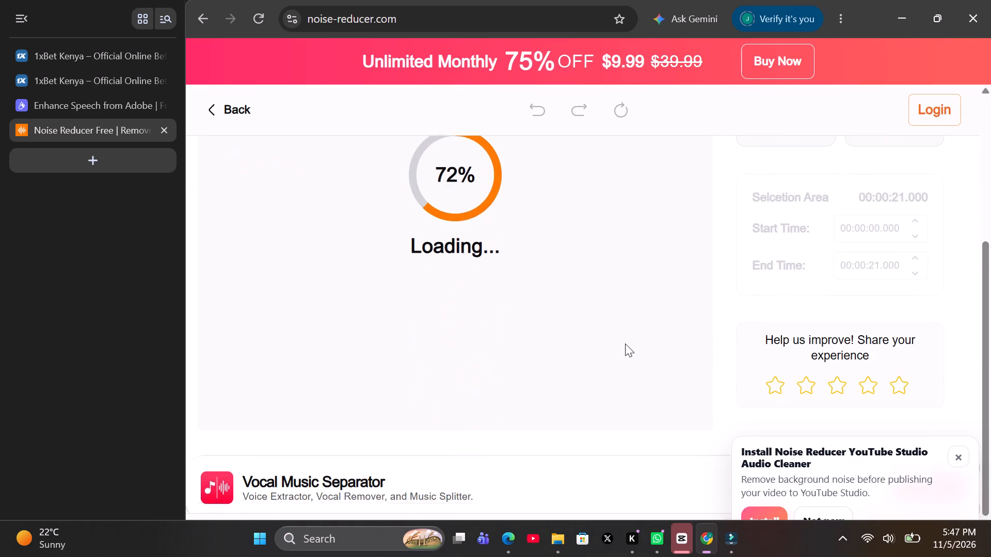
scroll(630, 344, up, 2)
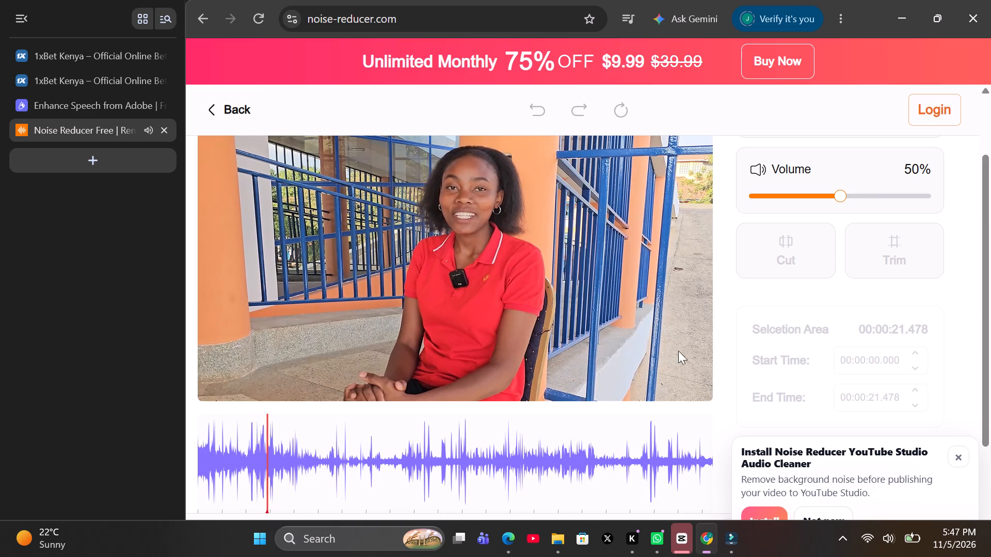
scroll(715, 333, down, 2)
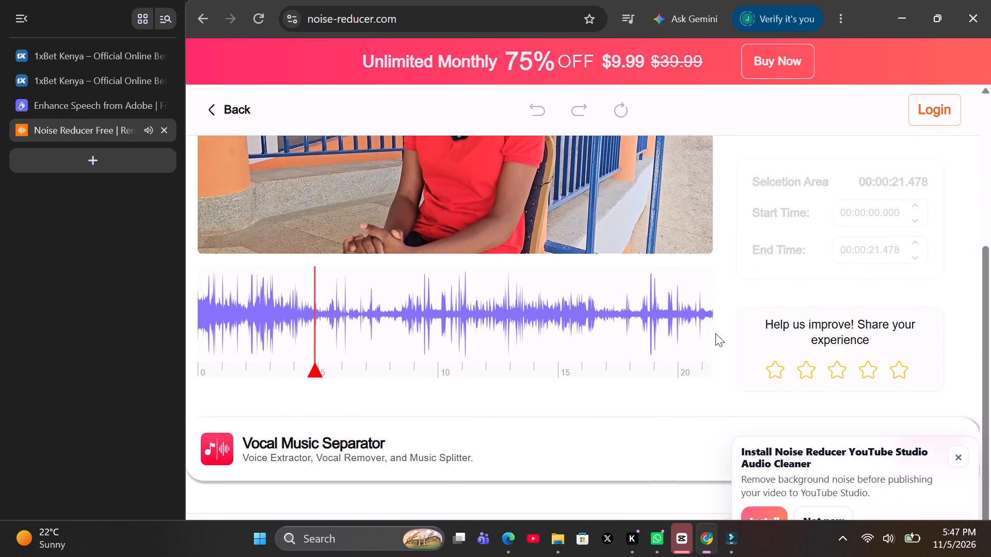
scroll(807, 365, down, 2)
scroll(649, 334, down, 3)
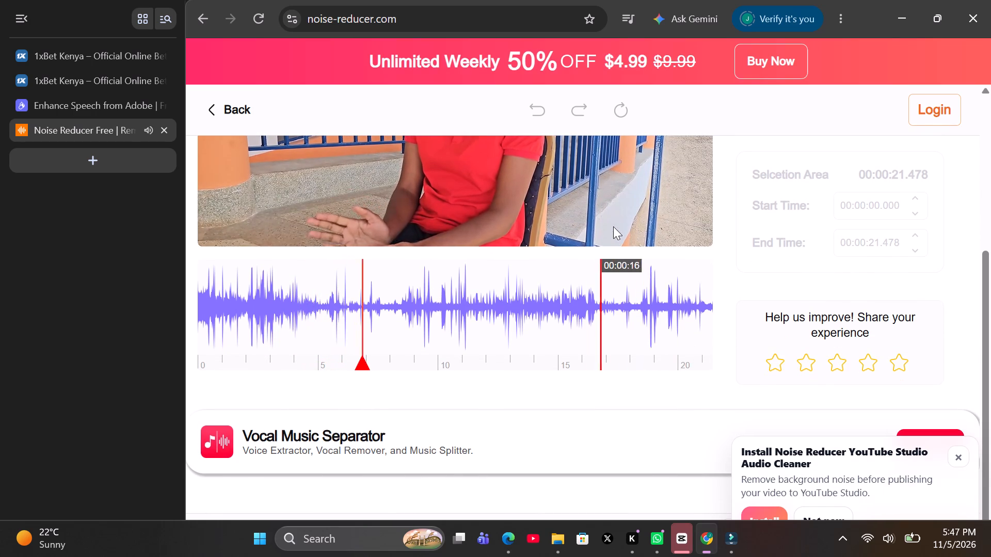
scroll(610, 206, down, 5)
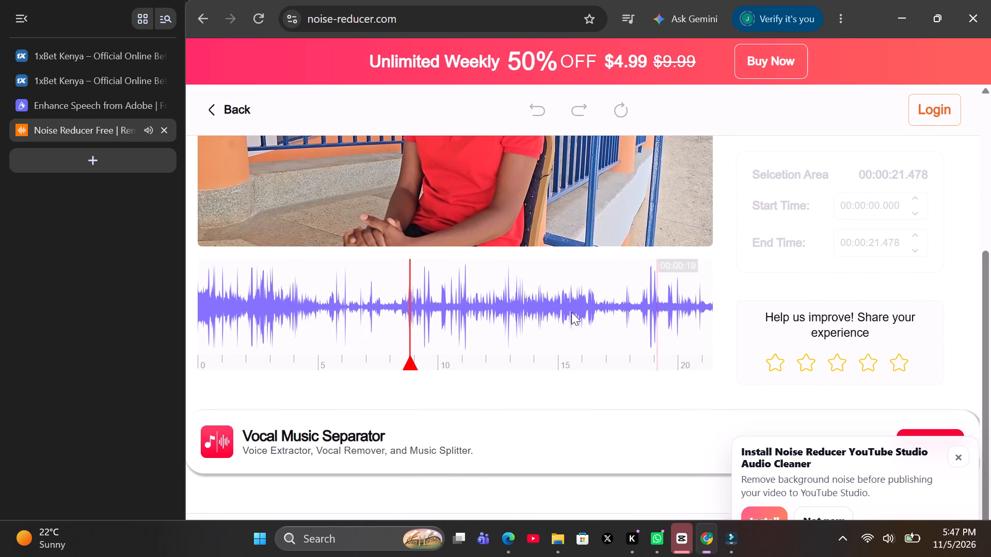
scroll(908, 427, up, 2)
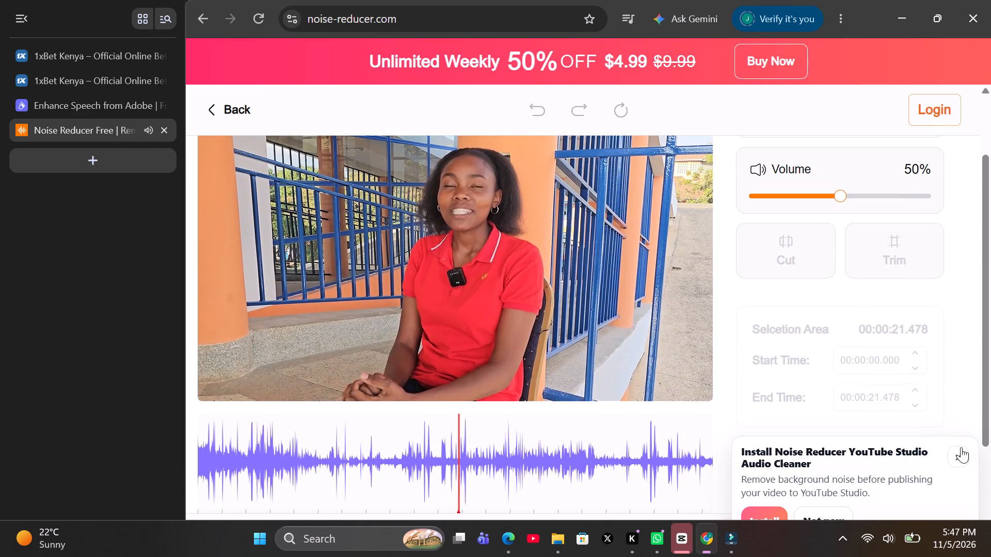
Dismiss the YouTube Studio Audio Cleaner install offer and open the share page for the denoised audio.
click(960, 454)
scroll(946, 472, down, 7)
scroll(848, 436, up, 9)
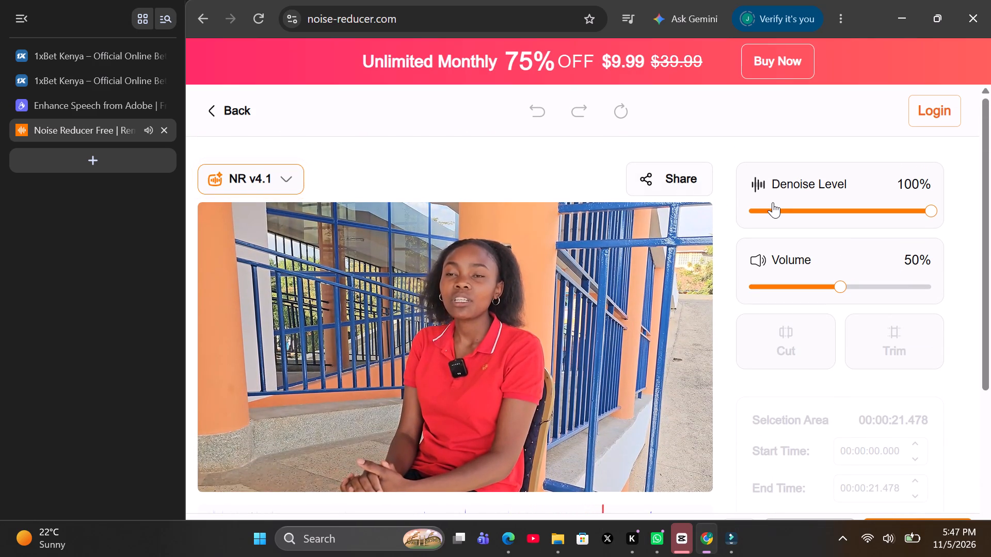
click(656, 183)
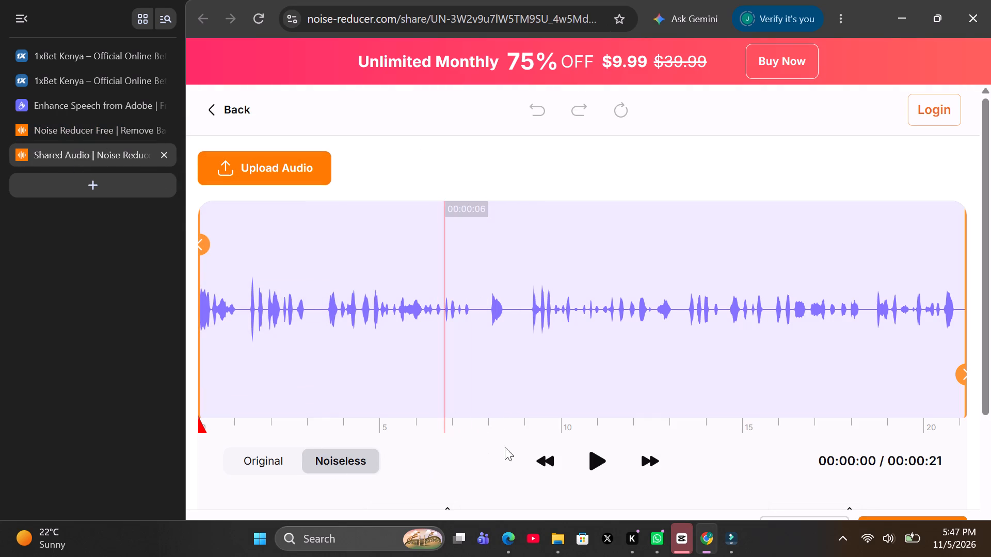
Play the original audio and the noiseless version on the shared audio page to compare them, returning the noiseless playhead to the start.
click(277, 458)
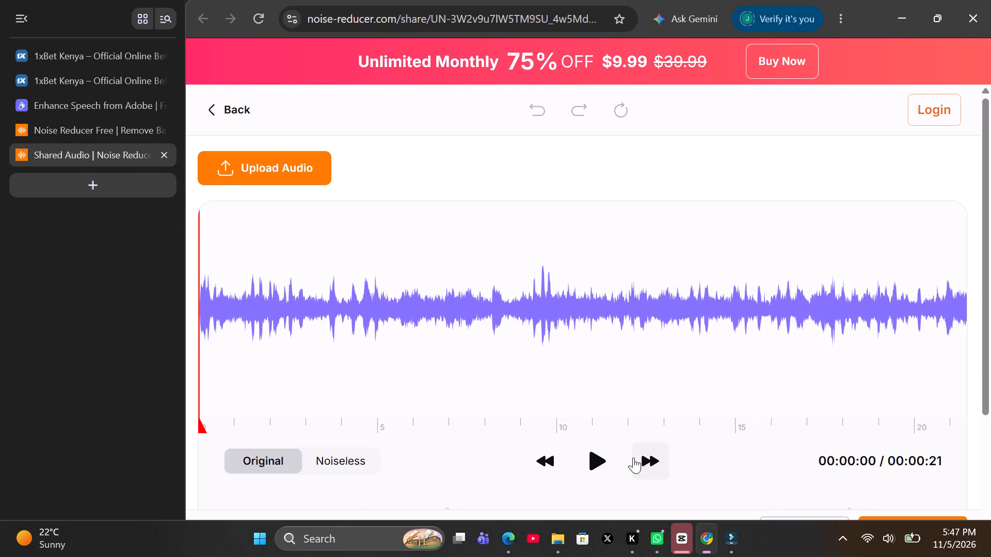
click(600, 454)
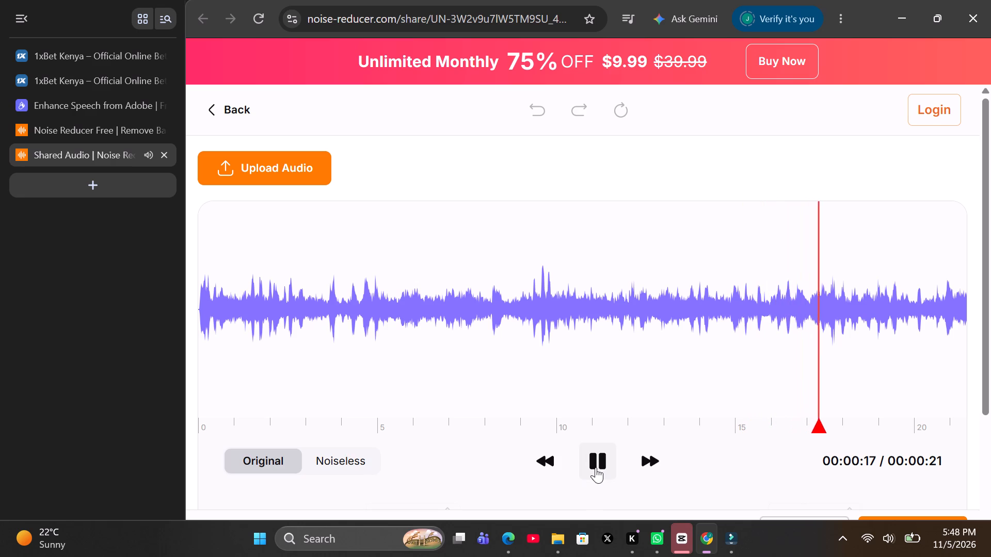
click(355, 466)
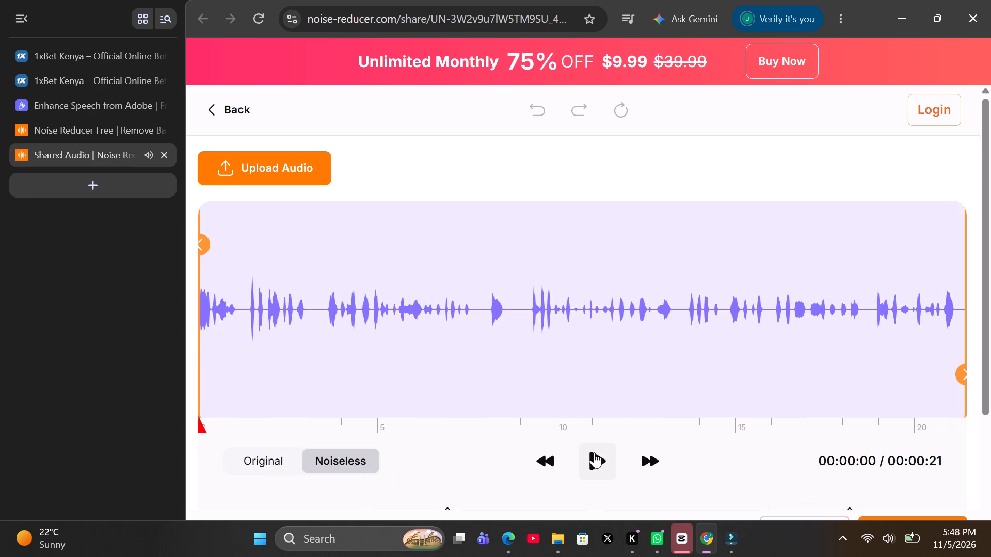
click(594, 452)
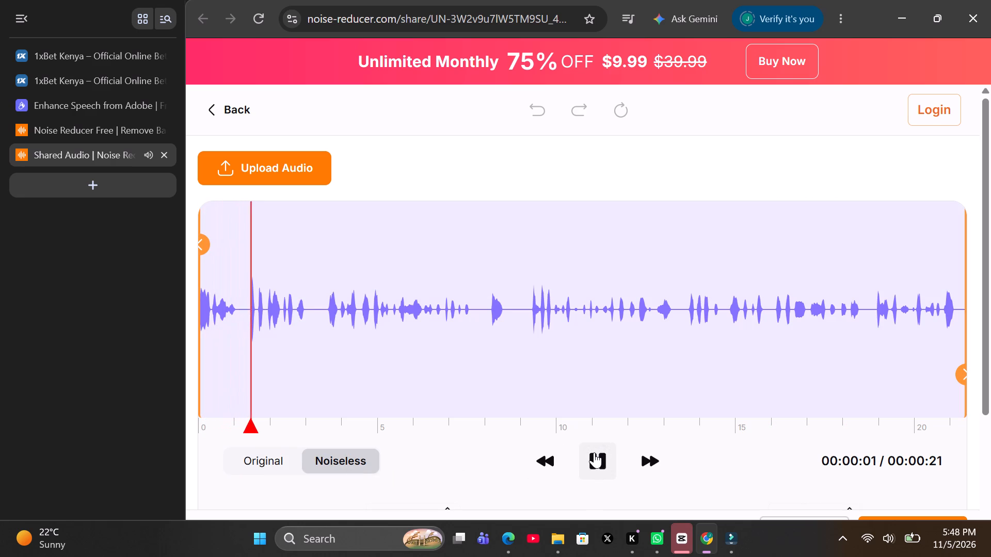
click(594, 452)
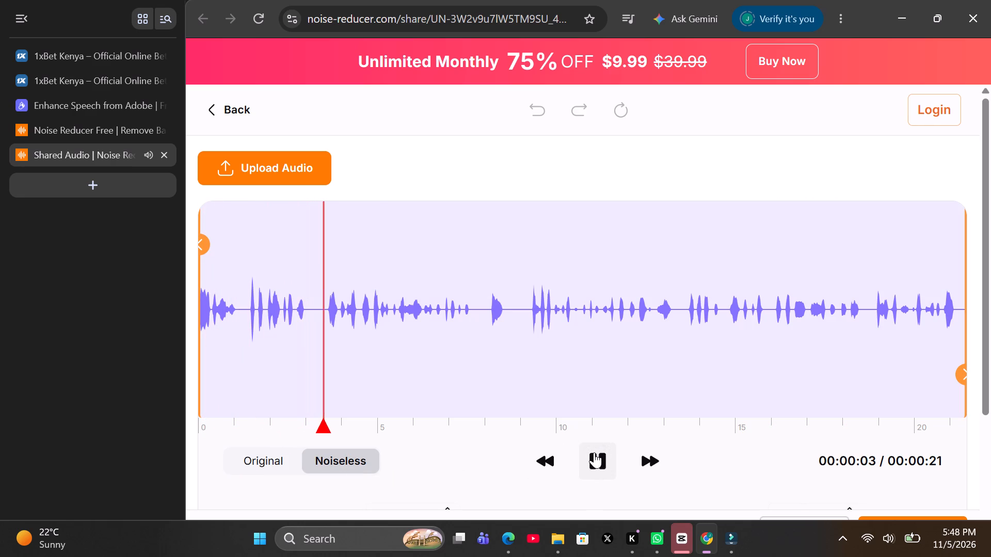
drag(324, 424, 235, 439)
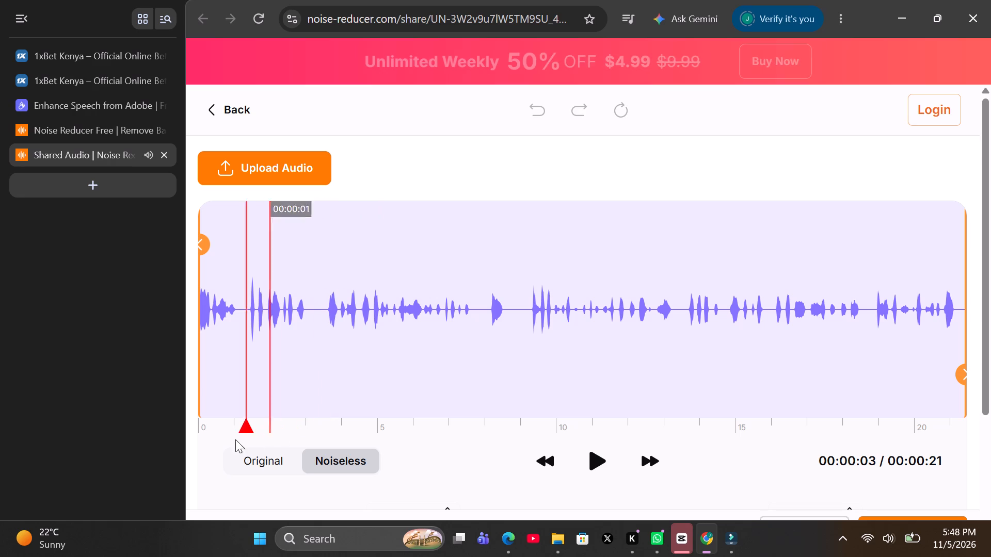
drag(235, 439, 187, 461)
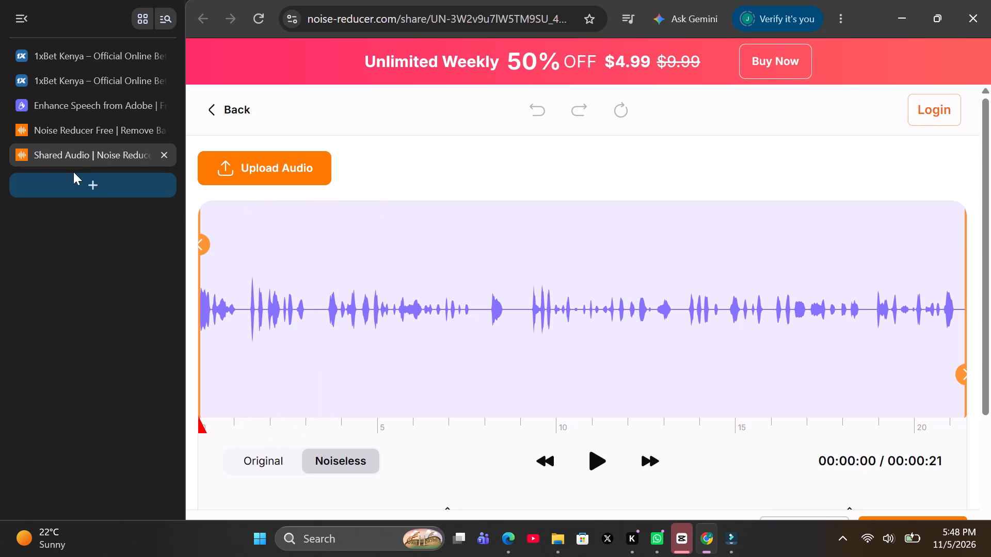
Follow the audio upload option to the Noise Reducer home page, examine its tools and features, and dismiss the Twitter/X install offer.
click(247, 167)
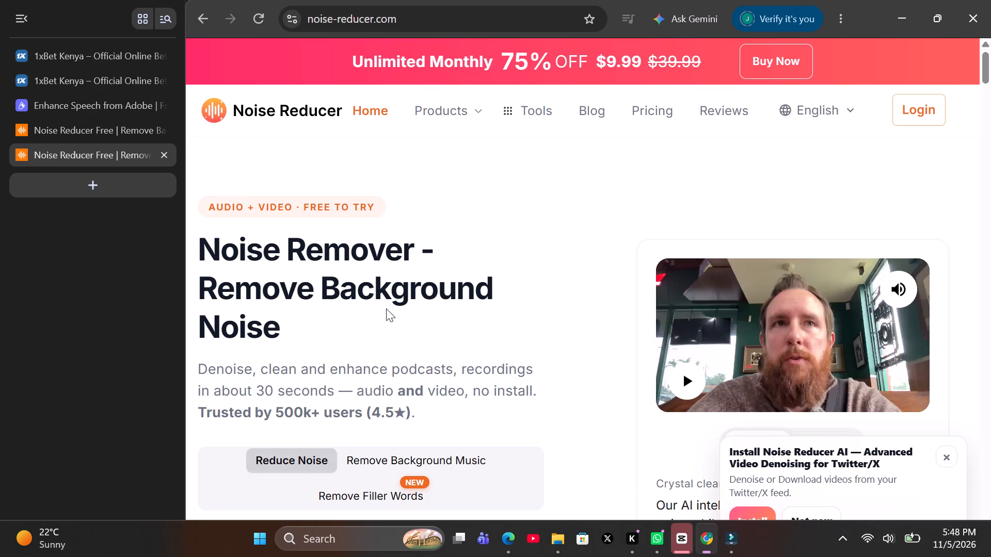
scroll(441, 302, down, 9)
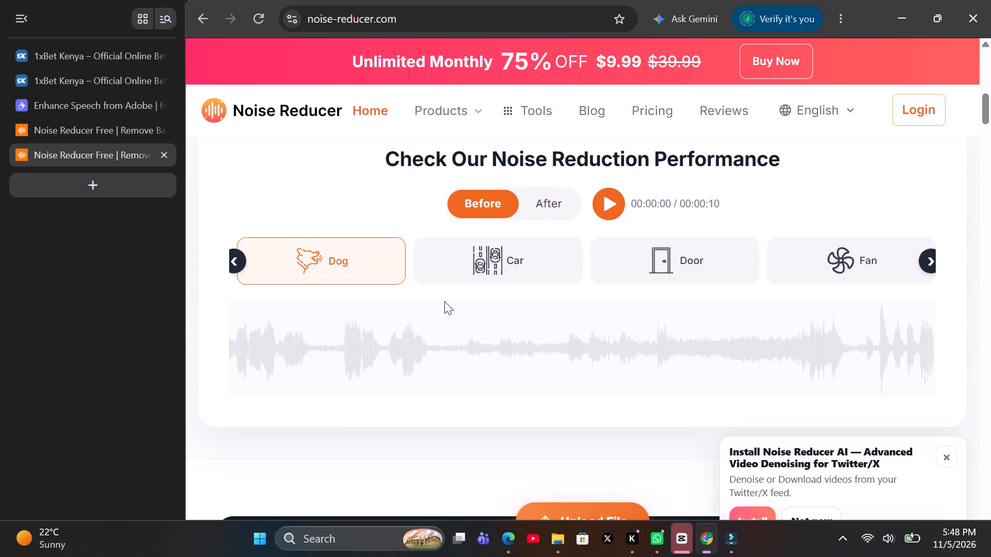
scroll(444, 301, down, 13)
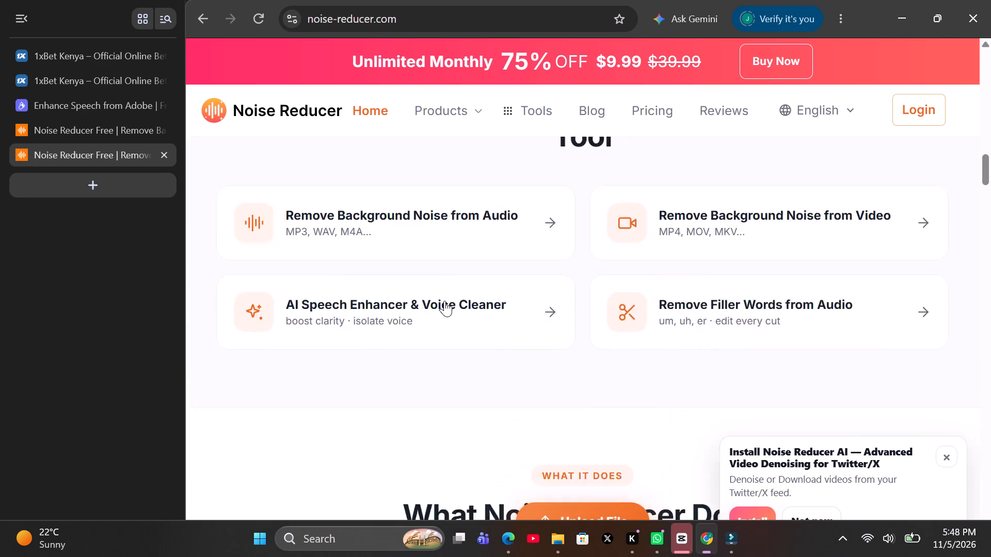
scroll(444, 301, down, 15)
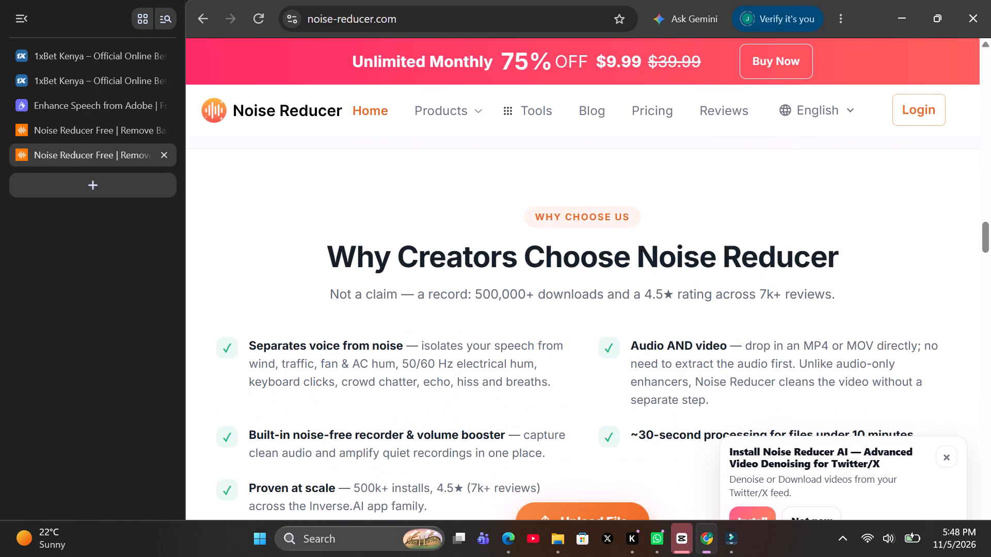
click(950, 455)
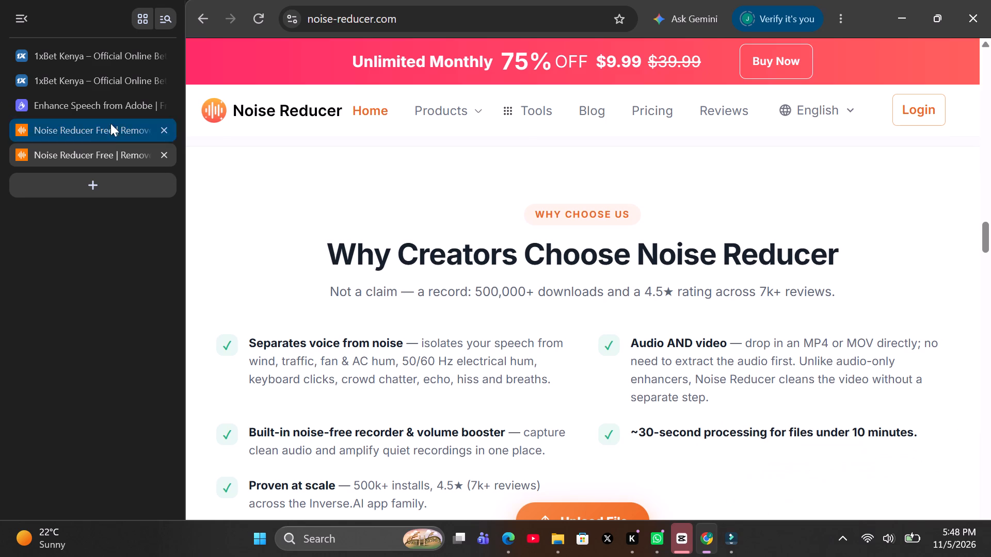
Return to the processed GIKWA video in the other Noise Reducer tab and reopen the share page for its denoised audio.
click(87, 133)
scroll(425, 277, down, 6)
scroll(425, 277, up, 2)
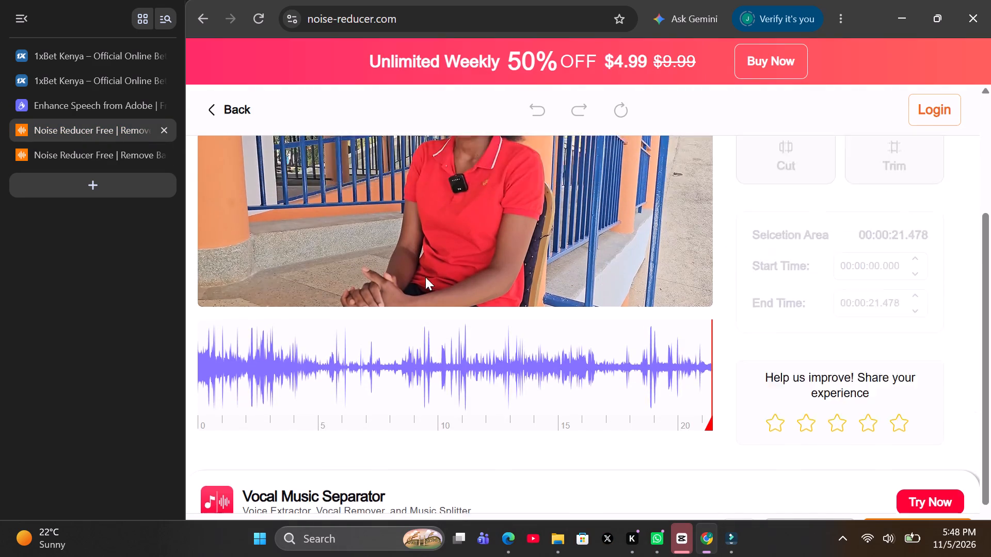
scroll(425, 277, up, 1)
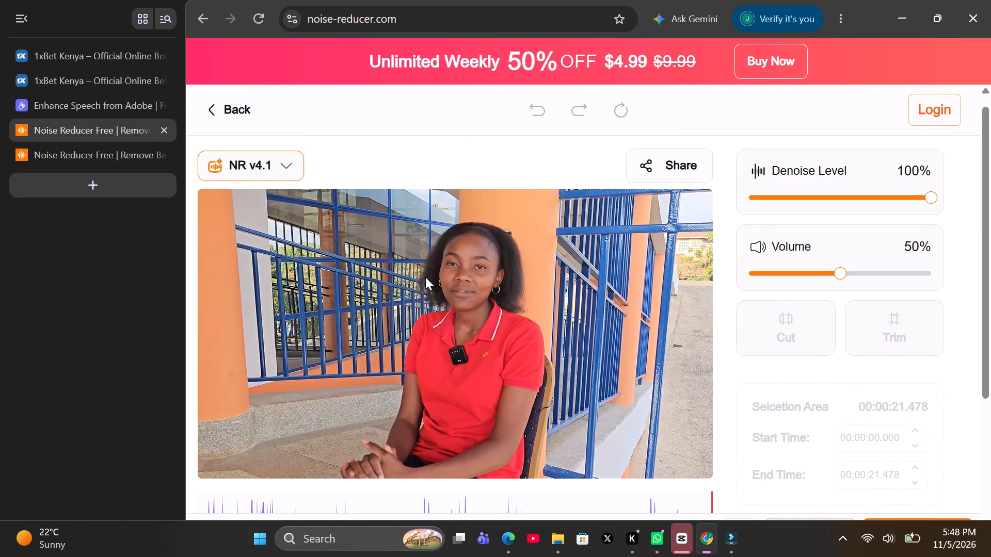
scroll(425, 277, down, 1)
scroll(540, 240, up, 3)
click(662, 180)
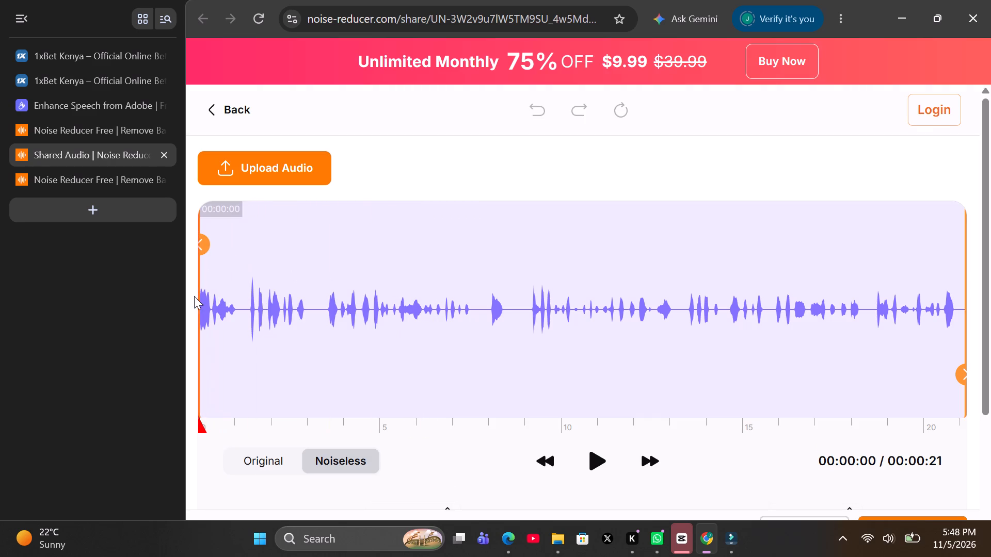
Open Snipping Tool, frame the noiseless waveform as the screen recording area and start a video recording.
text(sni)
key(p)
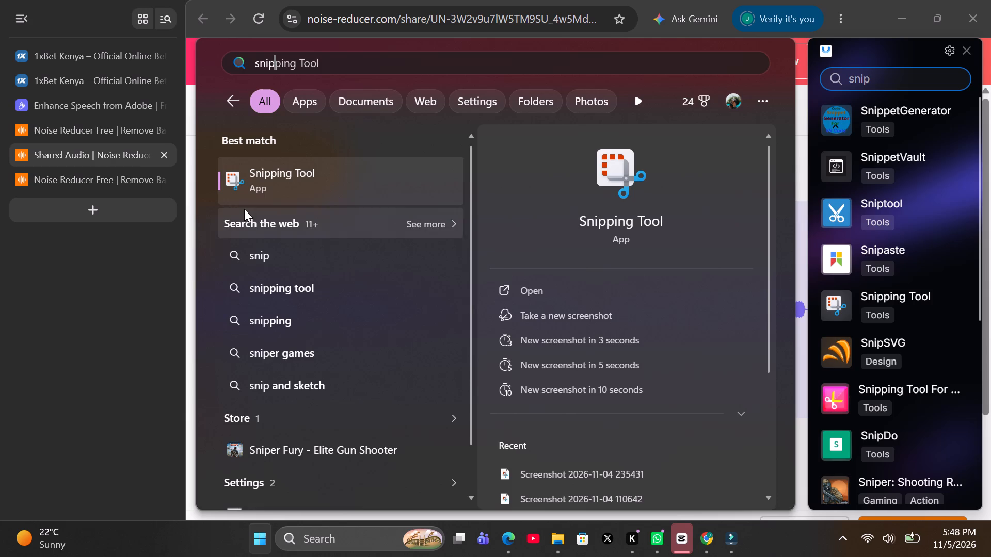
click(283, 186)
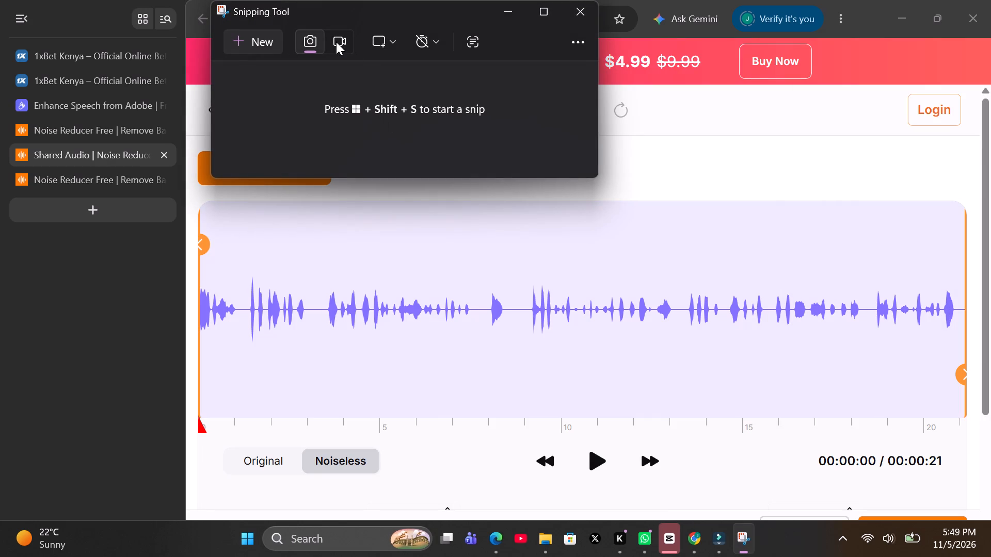
click(336, 42)
click(245, 47)
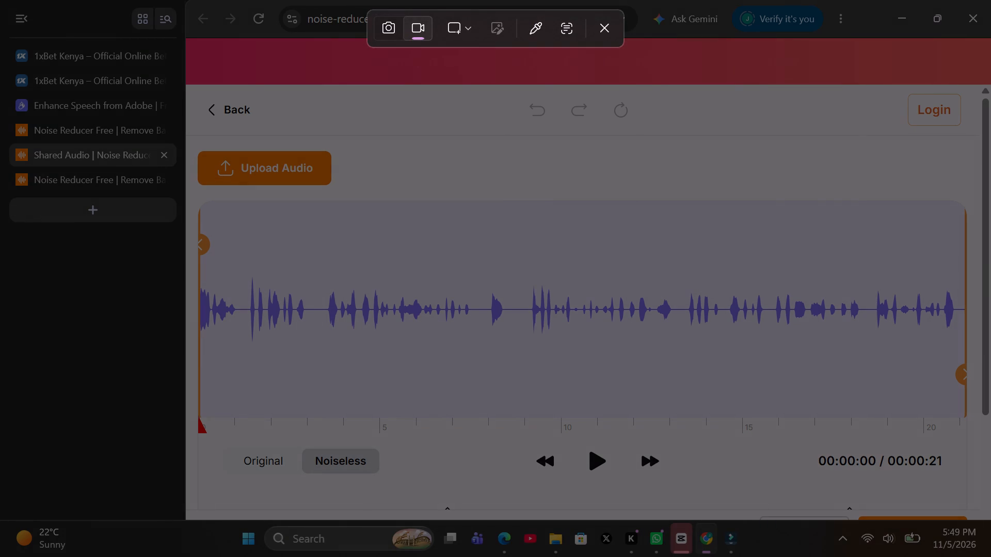
drag(204, 218, 933, 444)
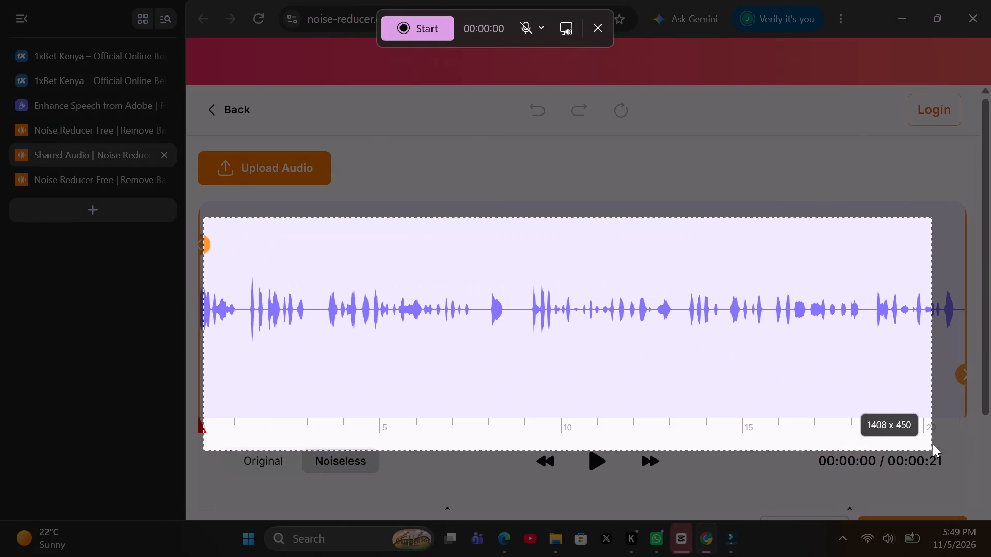
drag(933, 444, 968, 427)
click(403, 33)
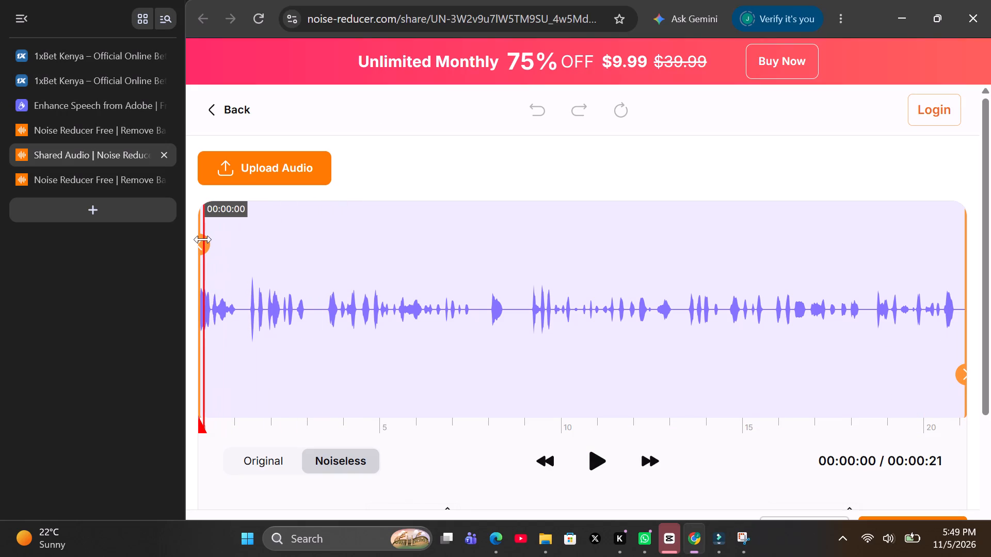
Play the noiseless audio from the start through to its end while recording, and stop the recording.
drag(203, 239, 174, 245)
key(space)
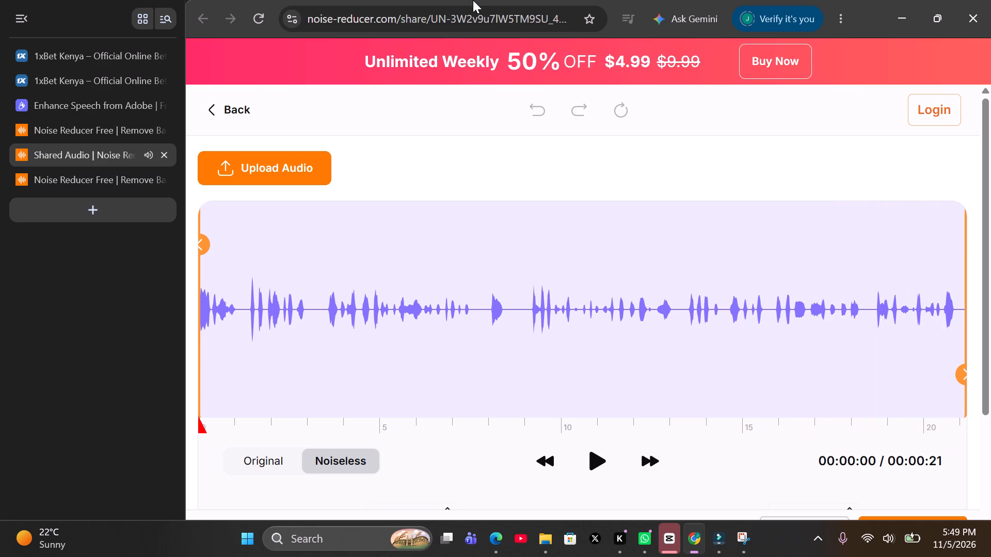
click(442, 21)
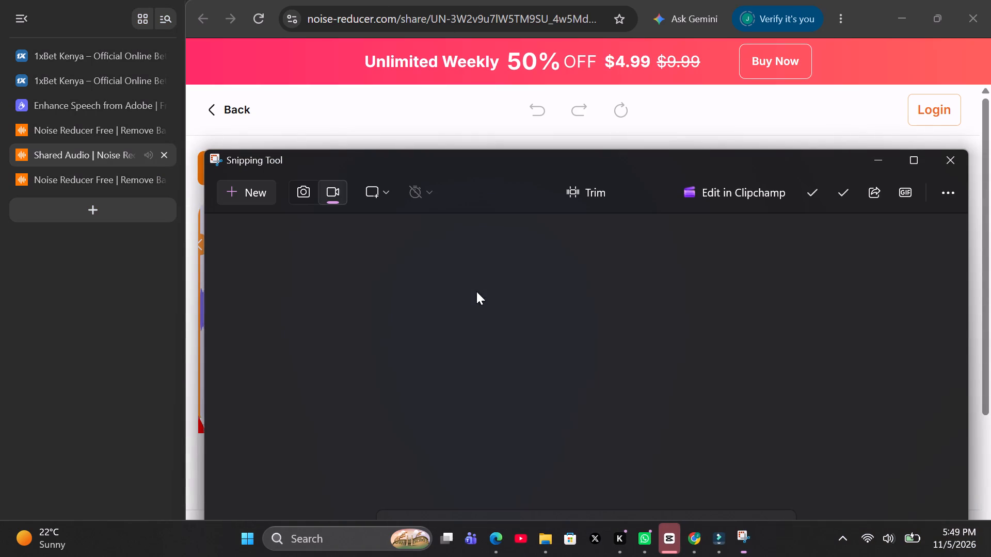
key(ctrl+s)
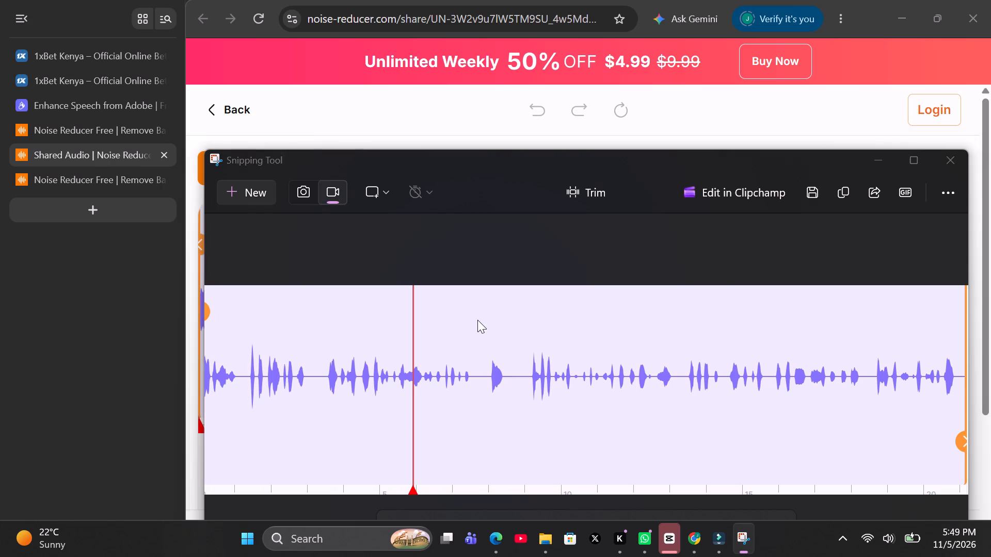
scroll(271, 325, down, 1)
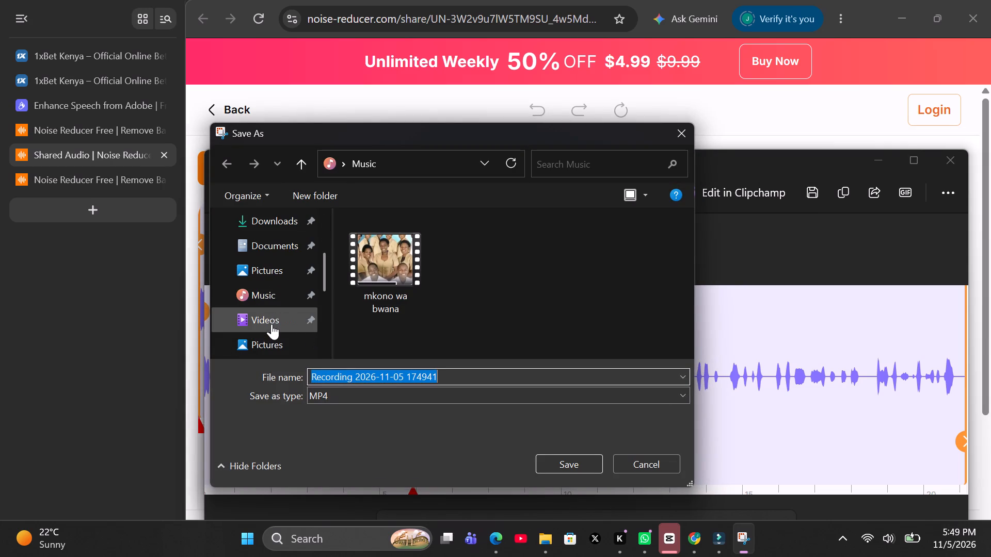
click(270, 317)
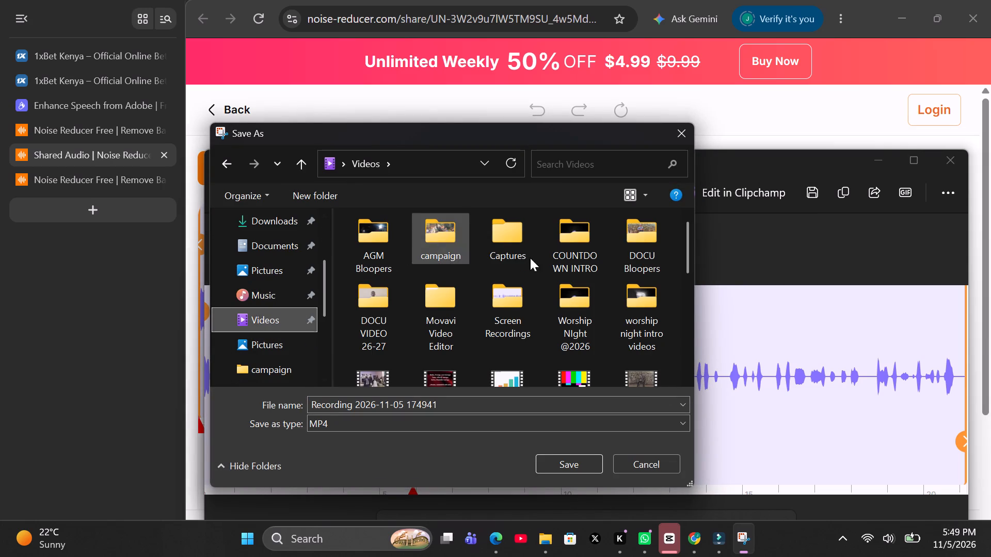
double_click(362, 307)
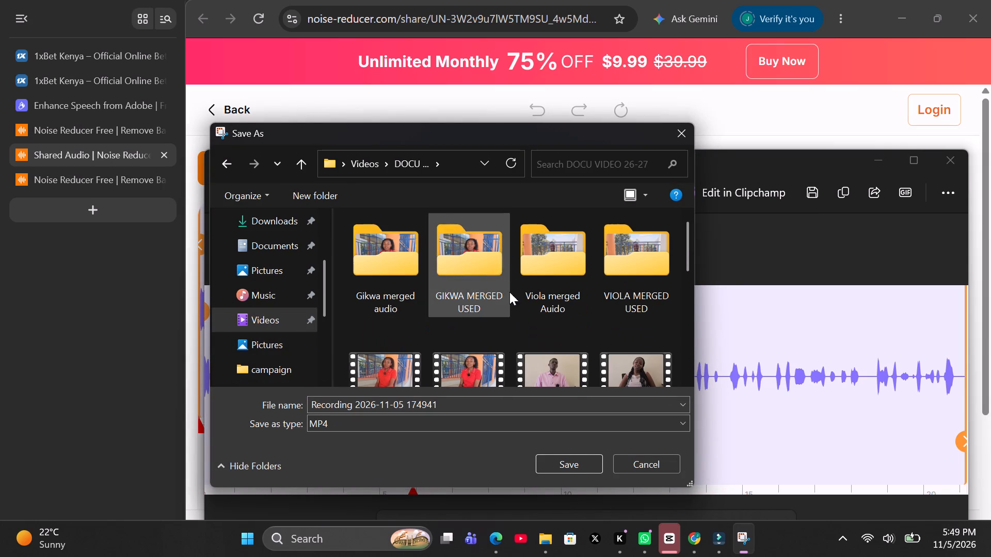
click(493, 272)
drag(493, 272, 484, 271)
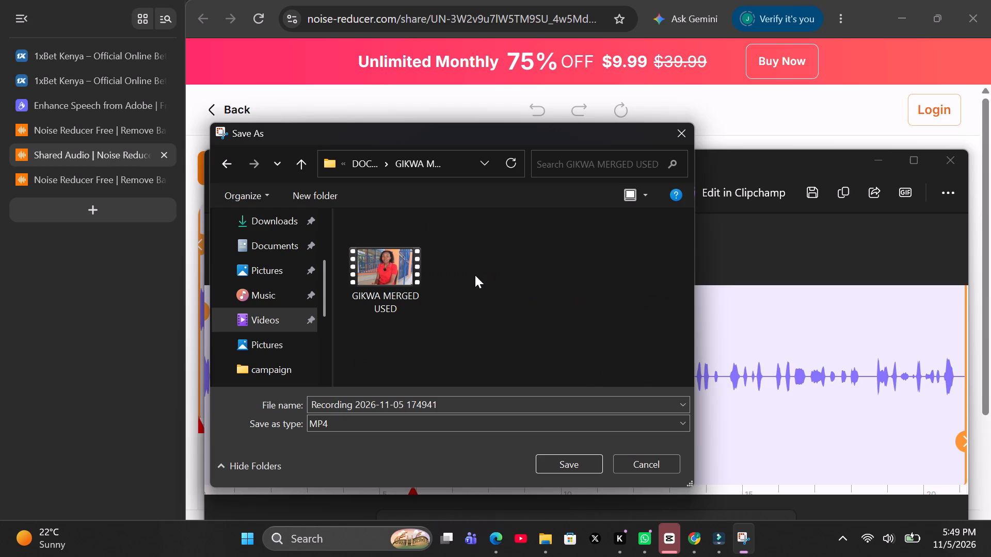
key(ctrl+v)
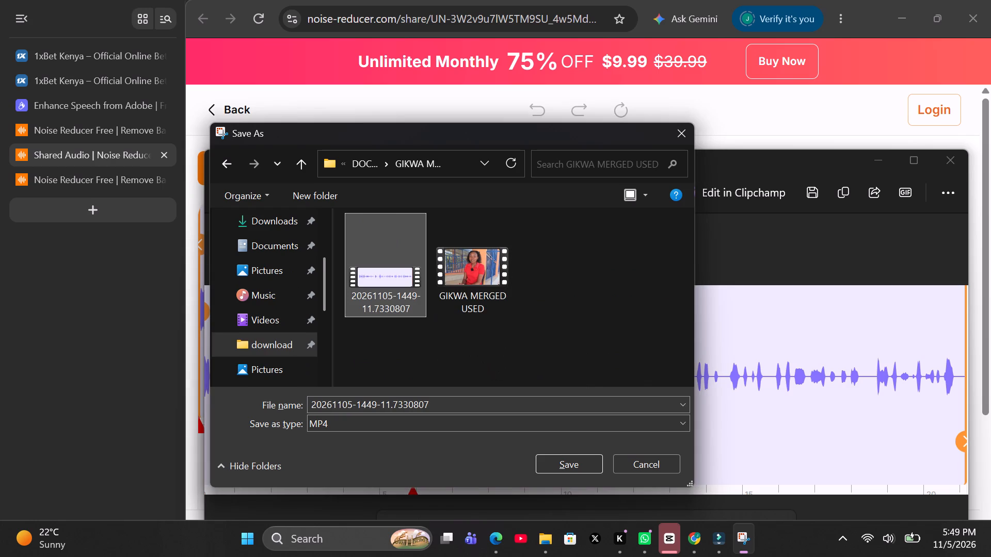
click(571, 464)
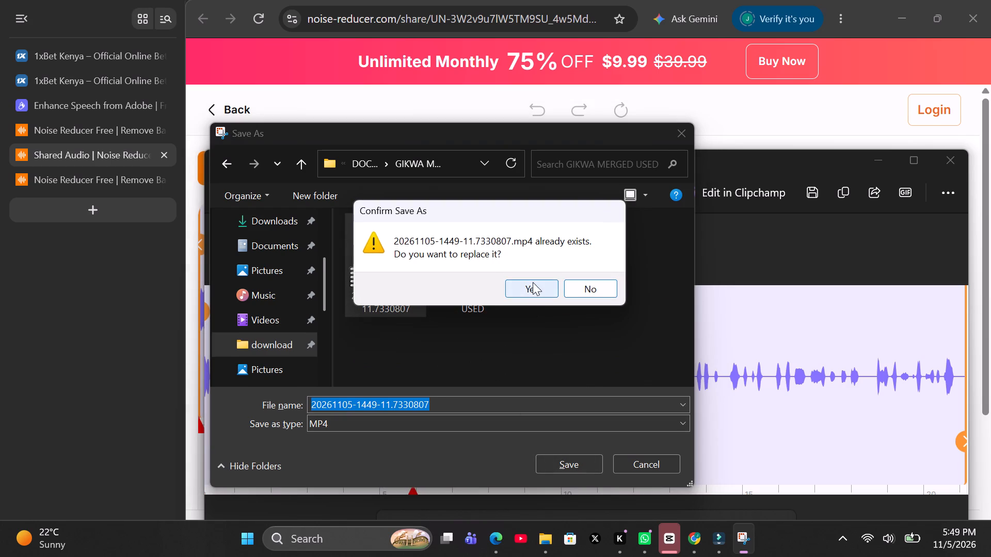
click(533, 282)
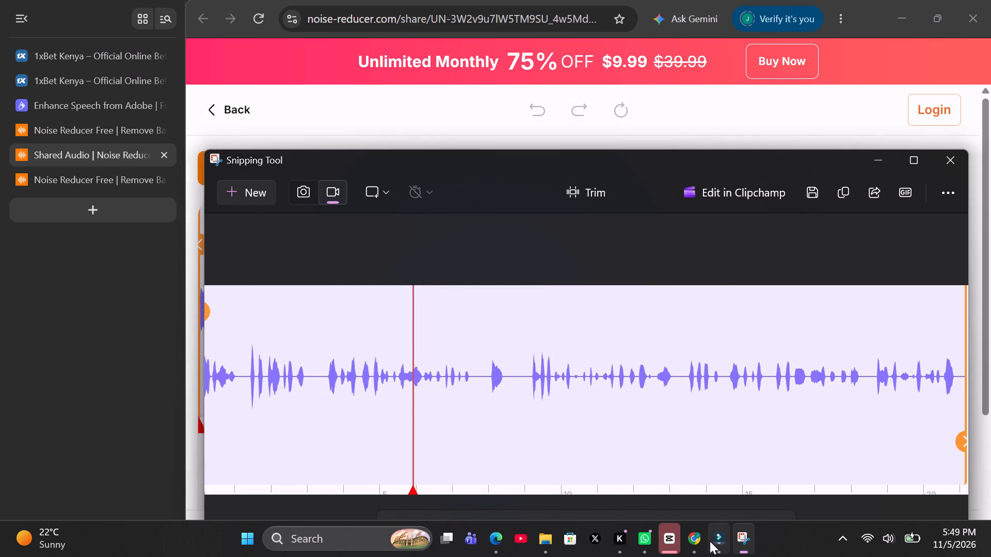
Switch to CapCut, set the playhead at the start of the GIKWA MERGED clip and import the waveform recording from the GIKWA MERGED USED folder.
click(668, 539)
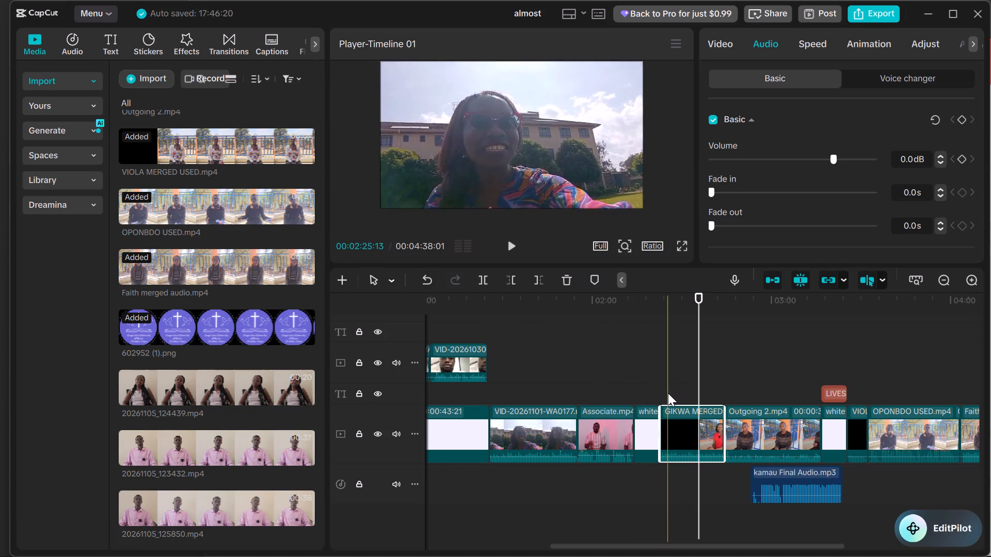
click(659, 392)
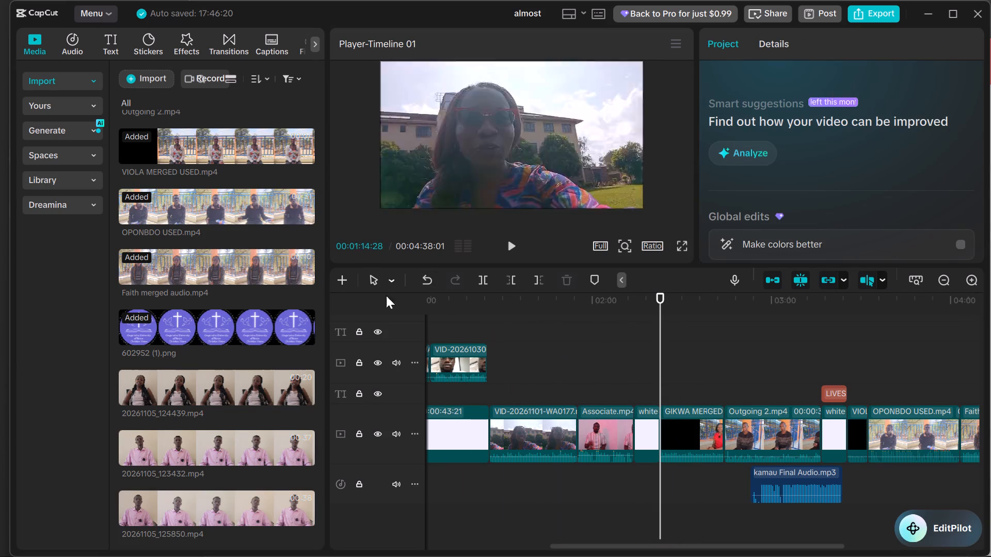
click(135, 78)
click(171, 103)
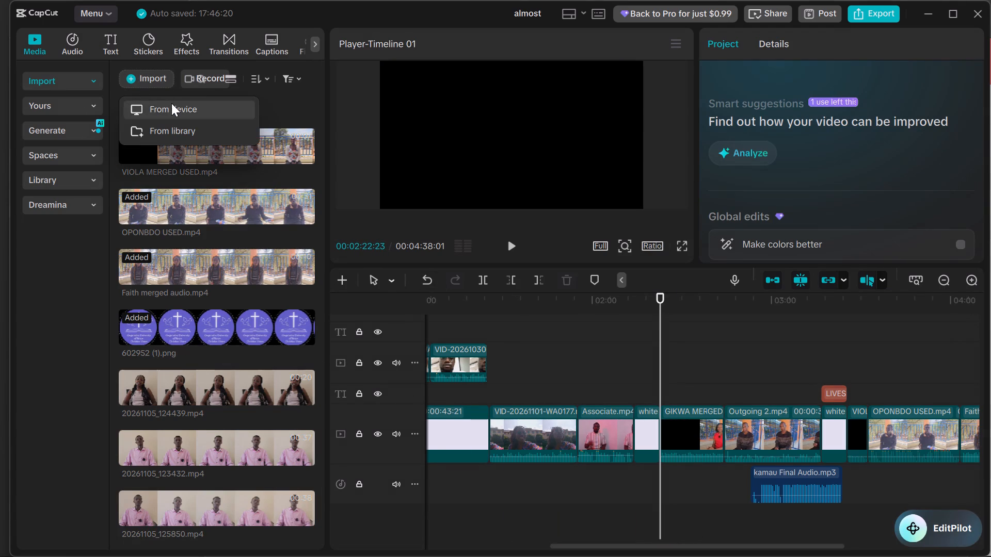
double_click(281, 132)
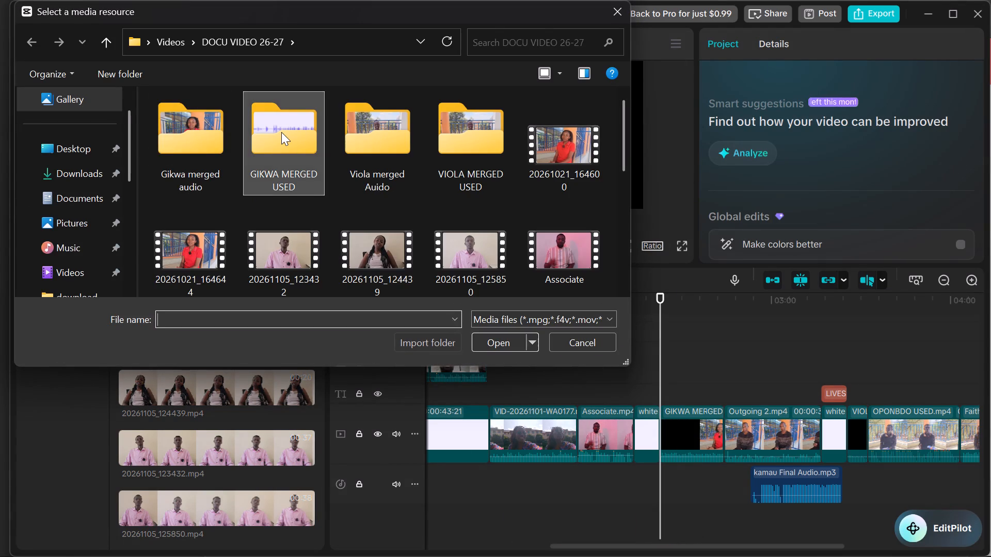
click(202, 137)
click(514, 346)
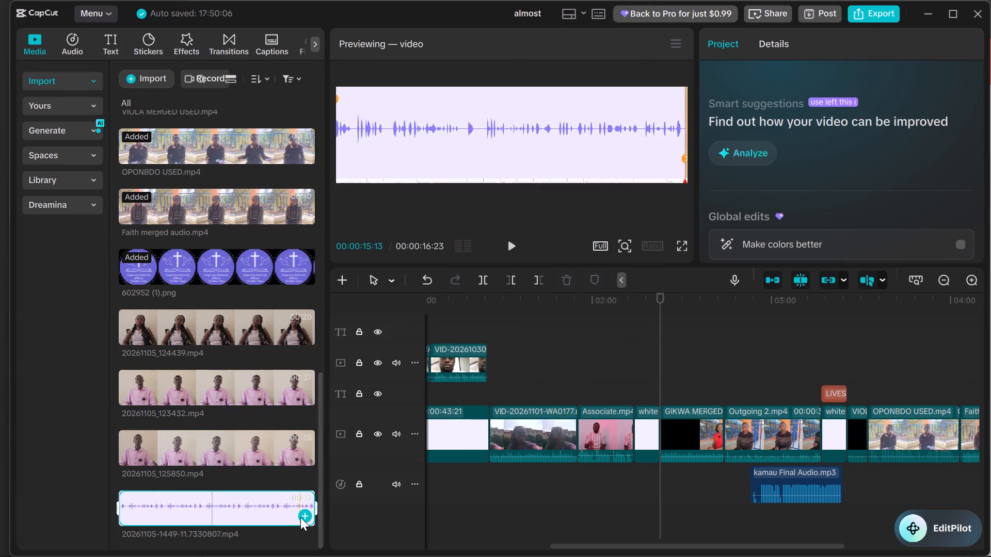
Add the waveform recording to the timeline and place it on an overlay track above GIKWA MERGED, aligned with that clip's start.
click(300, 517)
drag(677, 442, 693, 365)
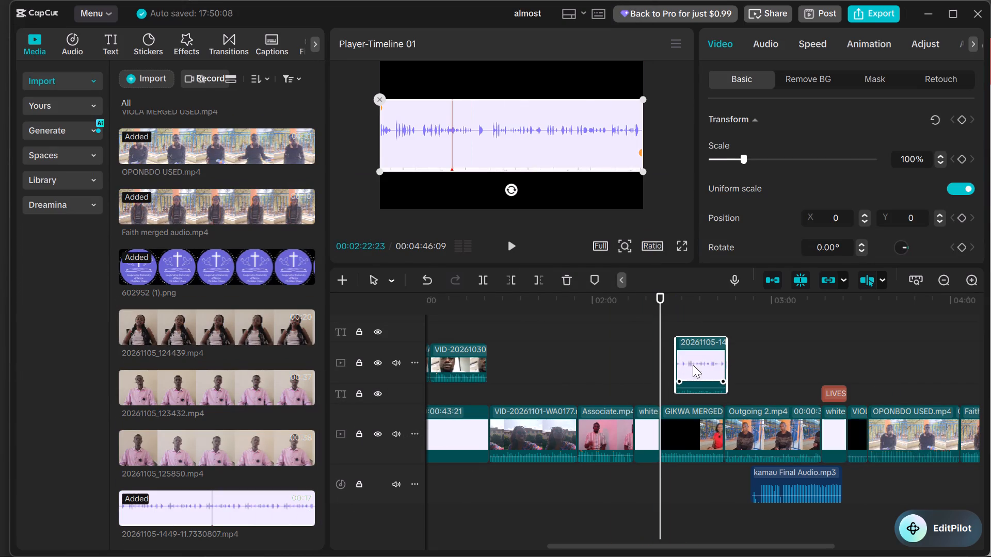
drag(693, 365, 676, 384)
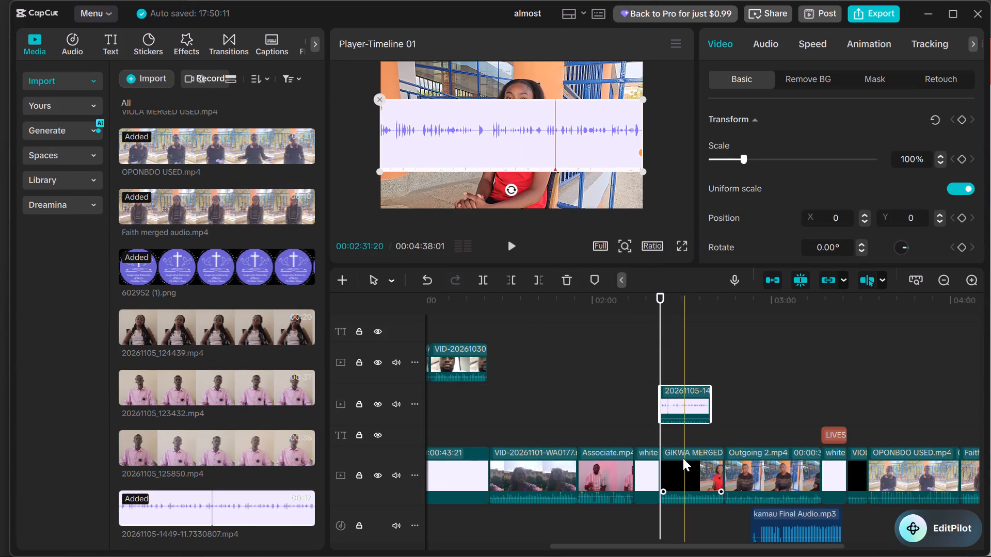
Synchronise the waveform recording with the GIKWA MERGED clip using Sync video and audio.
ctrl+click(688, 467)
right_click(688, 467)
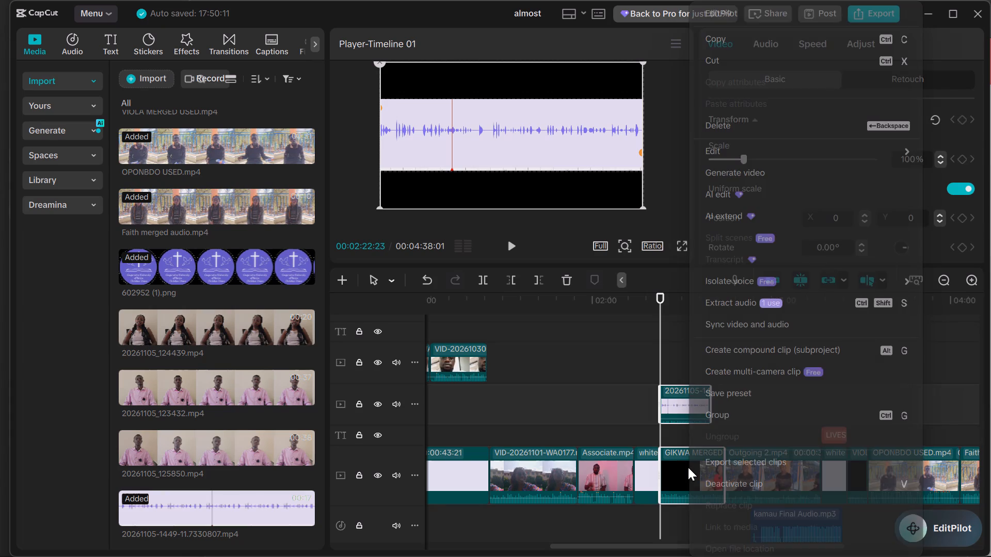
click(724, 324)
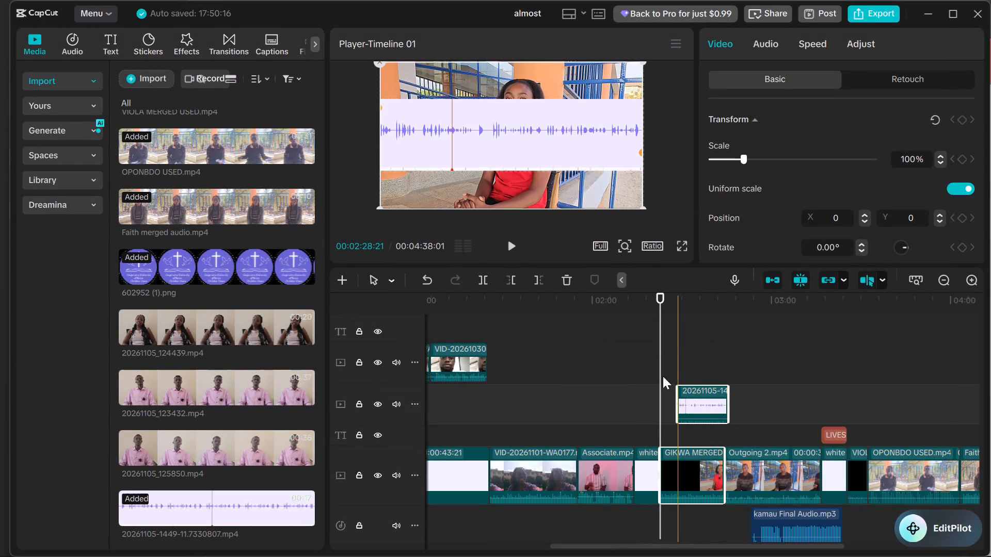
Play the timeline from the start of the GIKWA MERGED clip to check the synced recording.
key(space)
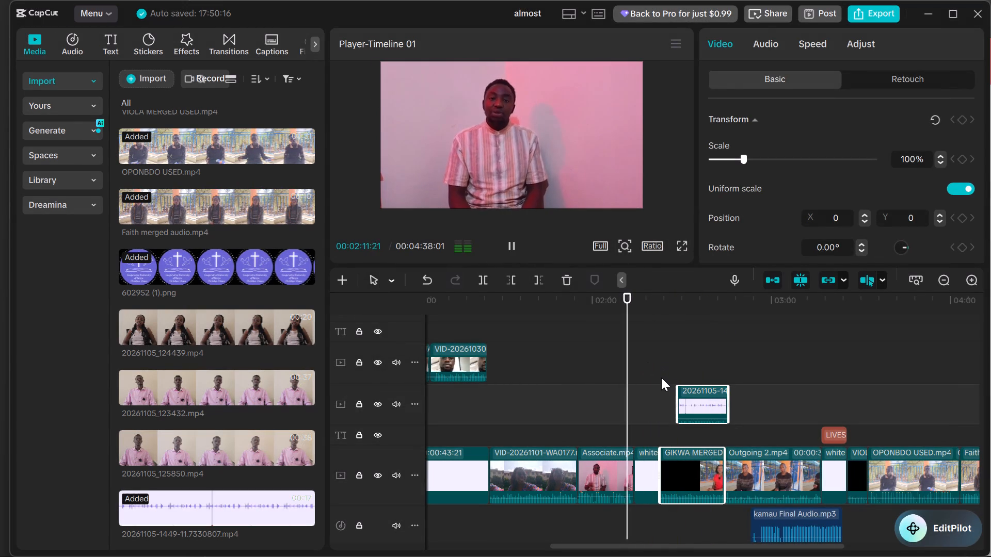
click(661, 378)
key(space)
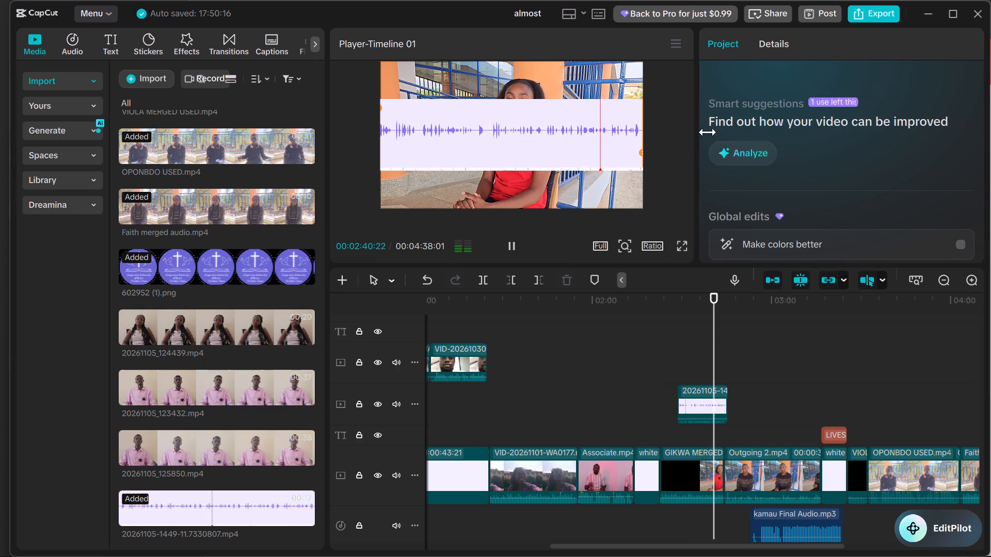
Switch to the noise reducer in Chrome, audition the noiseless audio with CapCut's playback paused, and reset it to the start, stopped.
key(alt+Tab)
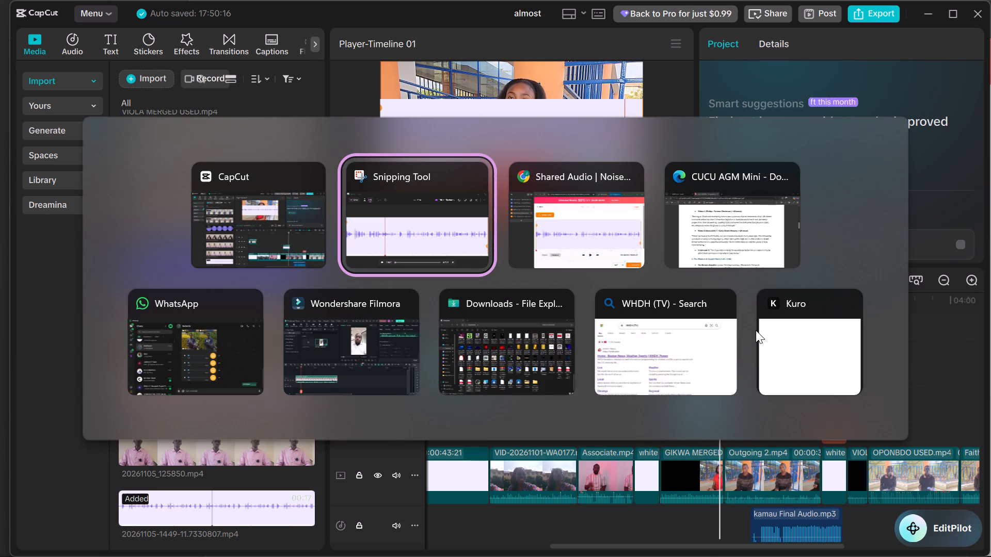
key(alt+Tab)
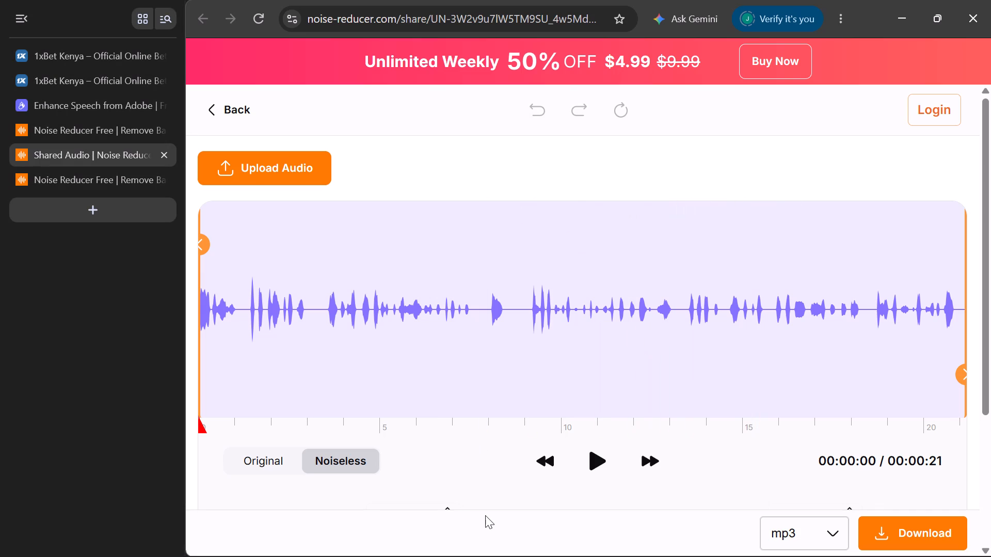
click(589, 459)
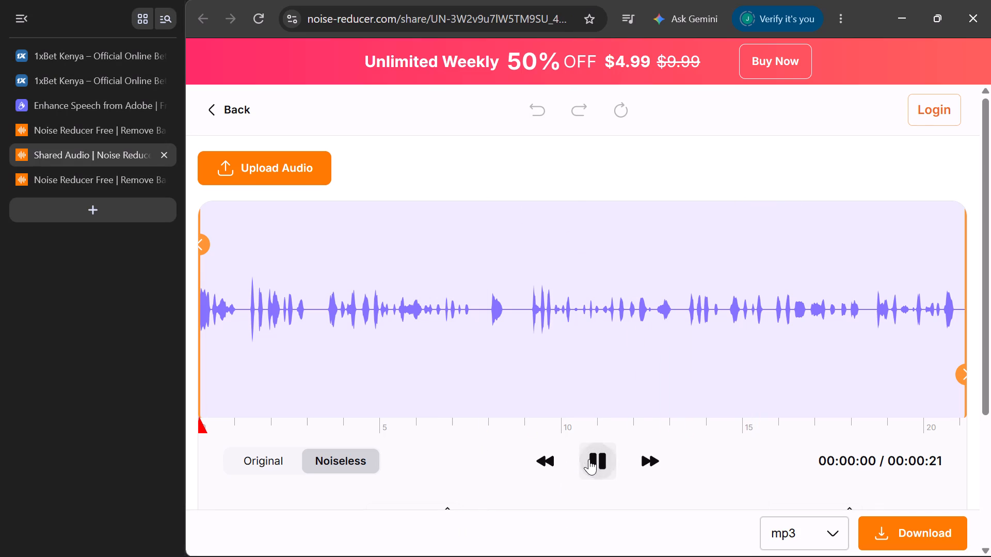
click(674, 548)
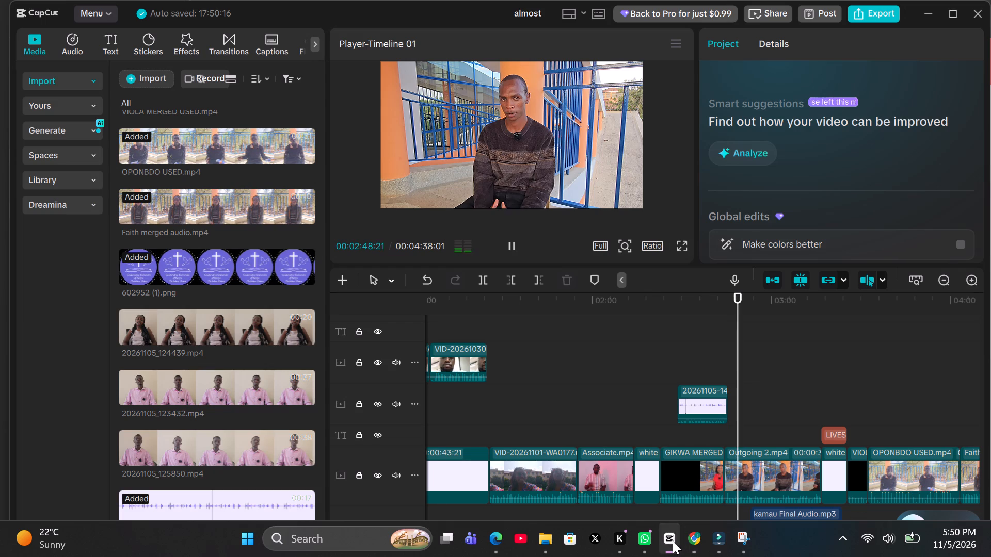
key(space)
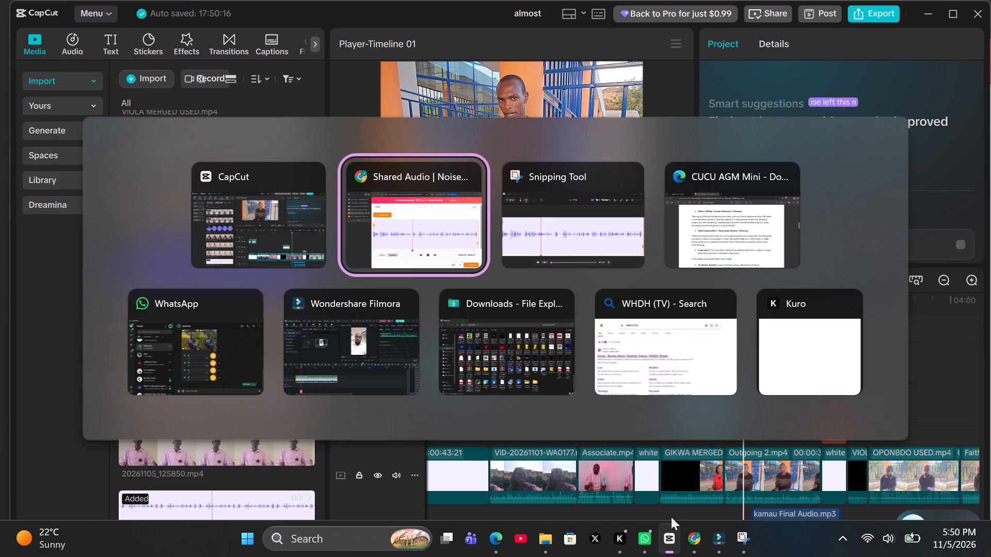
drag(533, 430, 375, 430)
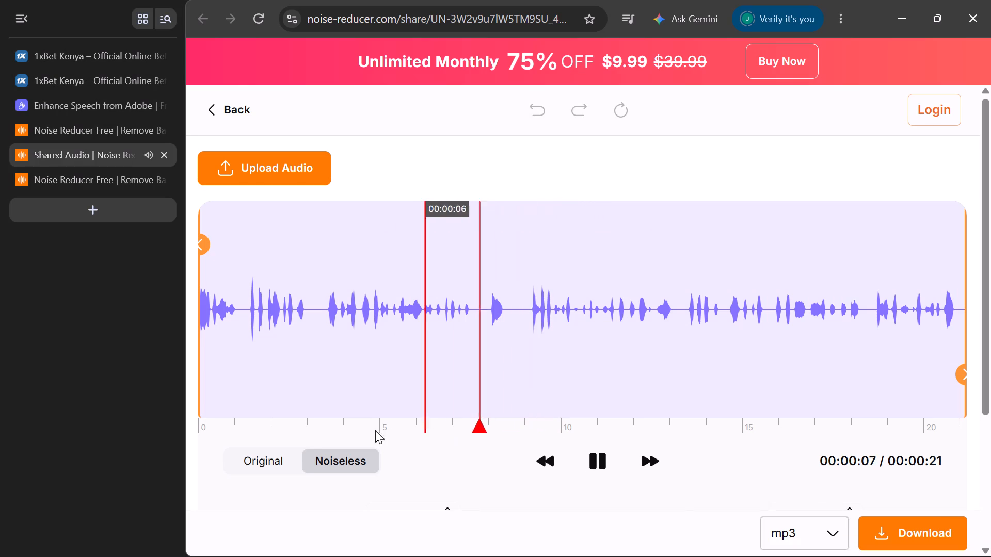
drag(375, 430, 159, 445)
click(596, 466)
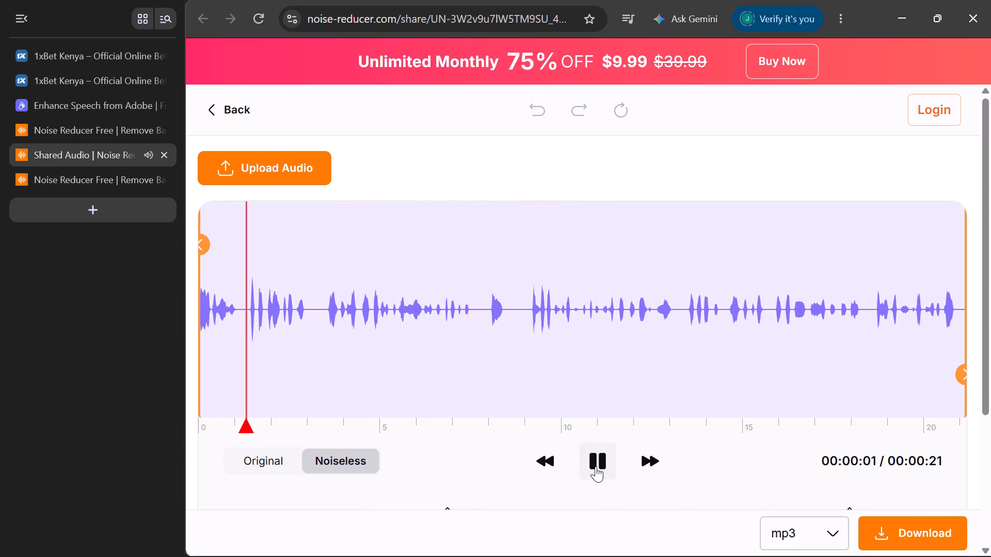
drag(252, 427, 173, 436)
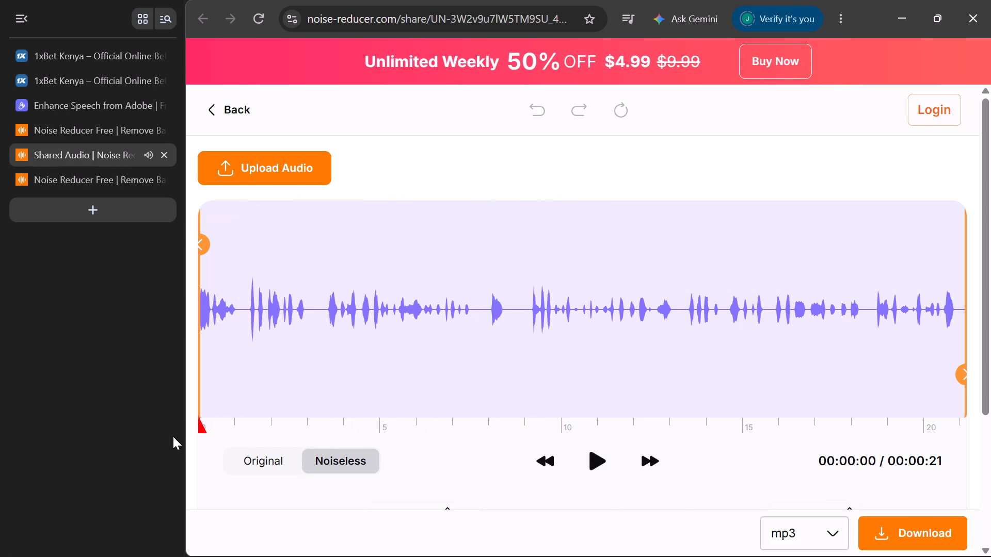
Start downloading the noiseless audio as mp3.
click(894, 539)
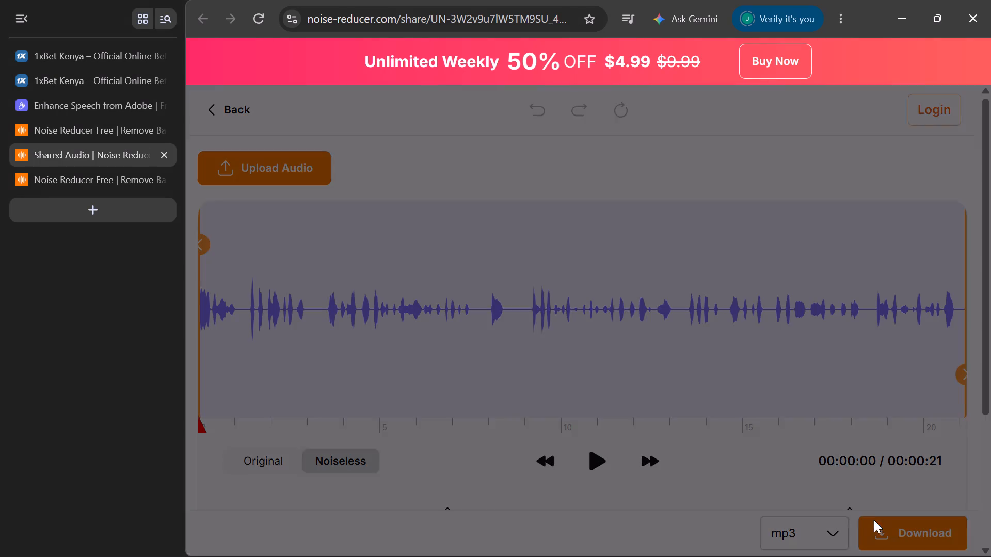
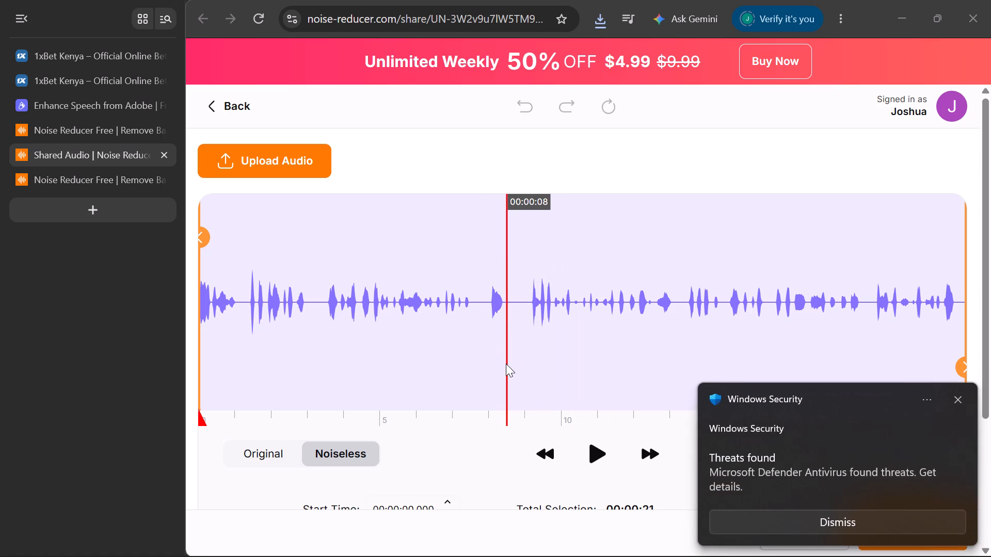
Dismiss the security notification and show the downloaded noiseless mp3 in its folder.
click(792, 514)
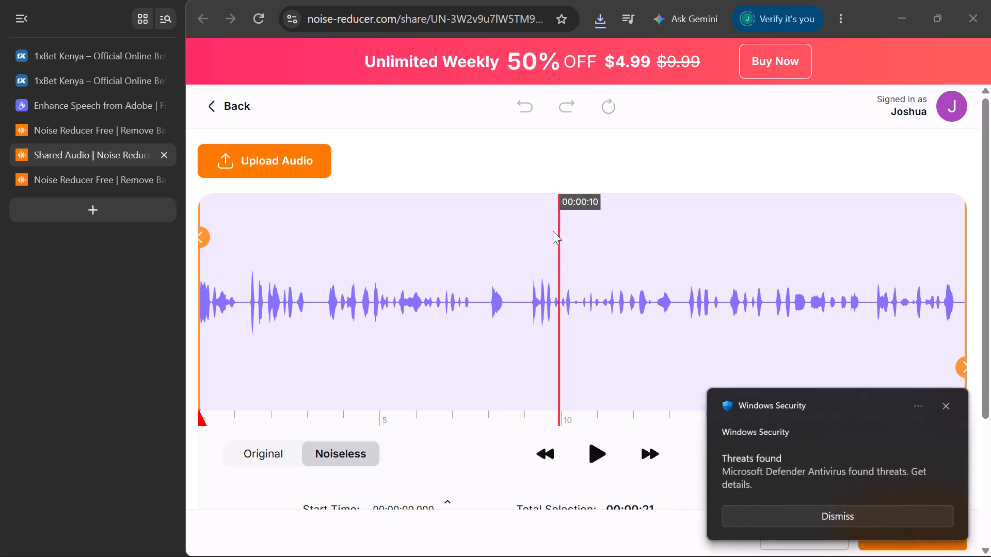
click(601, 26)
click(557, 88)
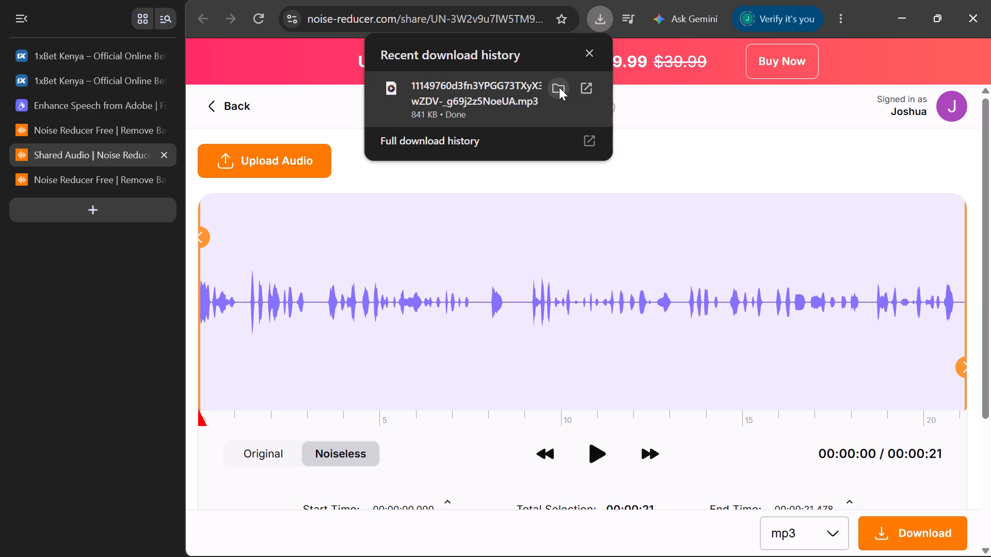
click(590, 87)
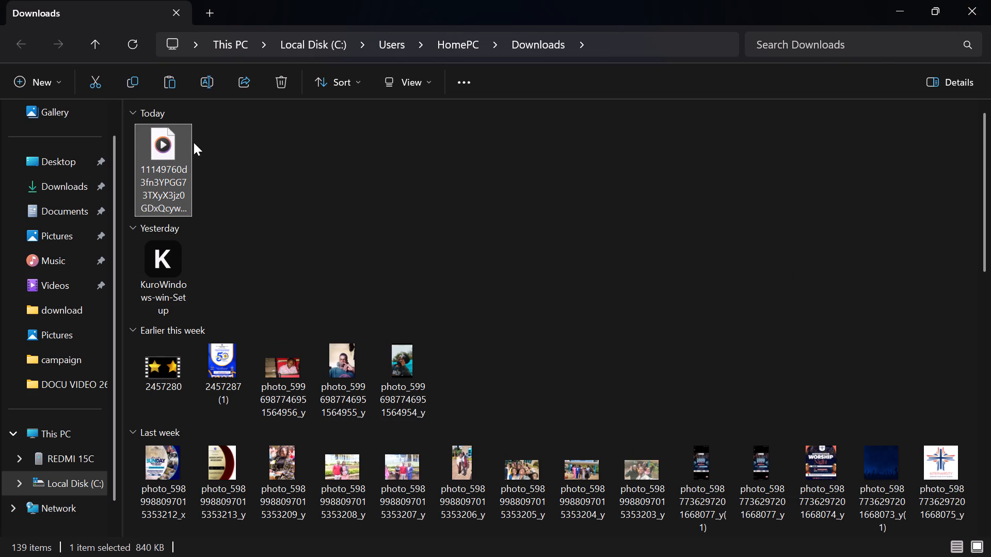
Bring the downloaded noiseless mp3 from Downloads into CapCut's timeline and place it on the audio track beneath the GIKWA MERGED clip.
drag(141, 118, 144, 130)
drag(155, 138, 156, 139)
drag(156, 139, 174, 167)
click(254, 177)
drag(160, 148, 185, 193)
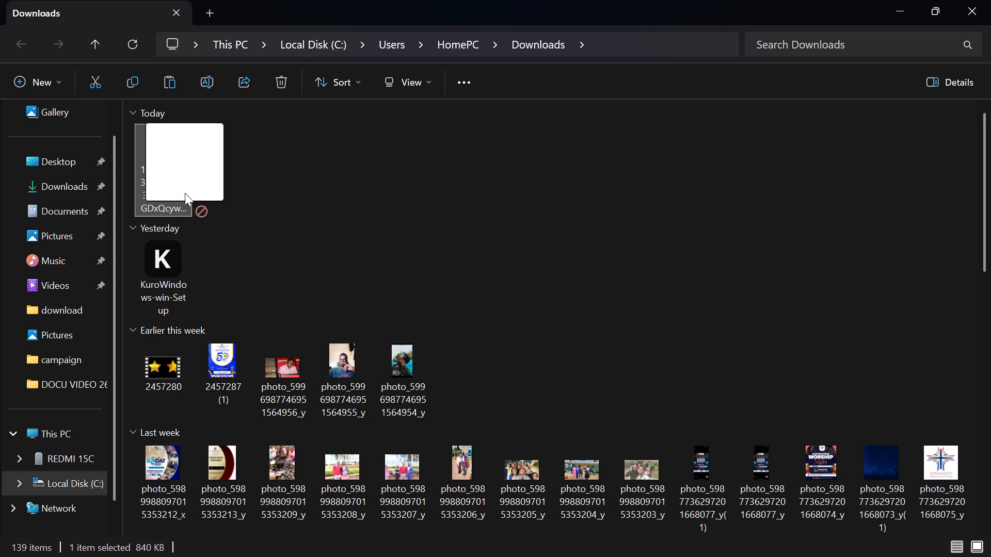
drag(185, 193, 546, 450)
key(alt+Tab)
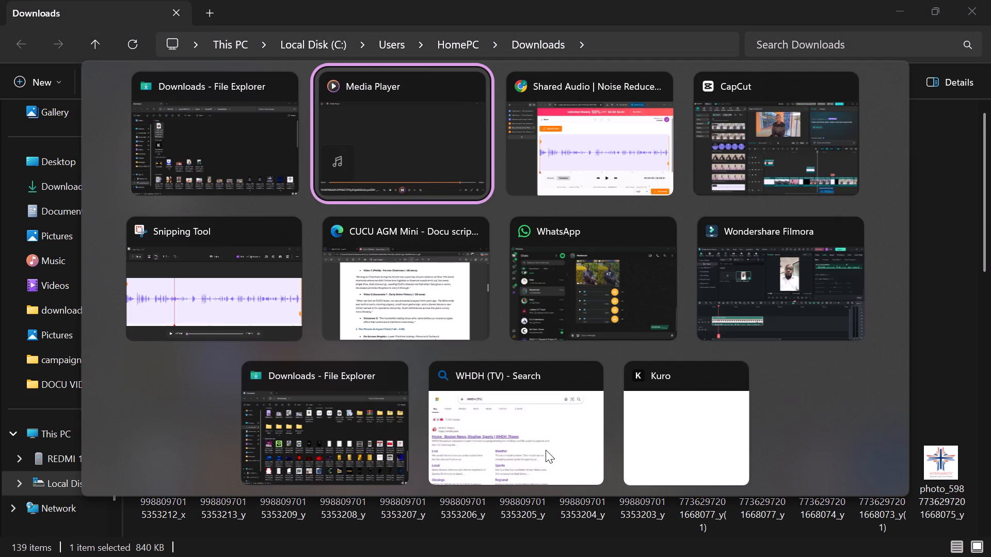
drag(546, 450, 773, 203)
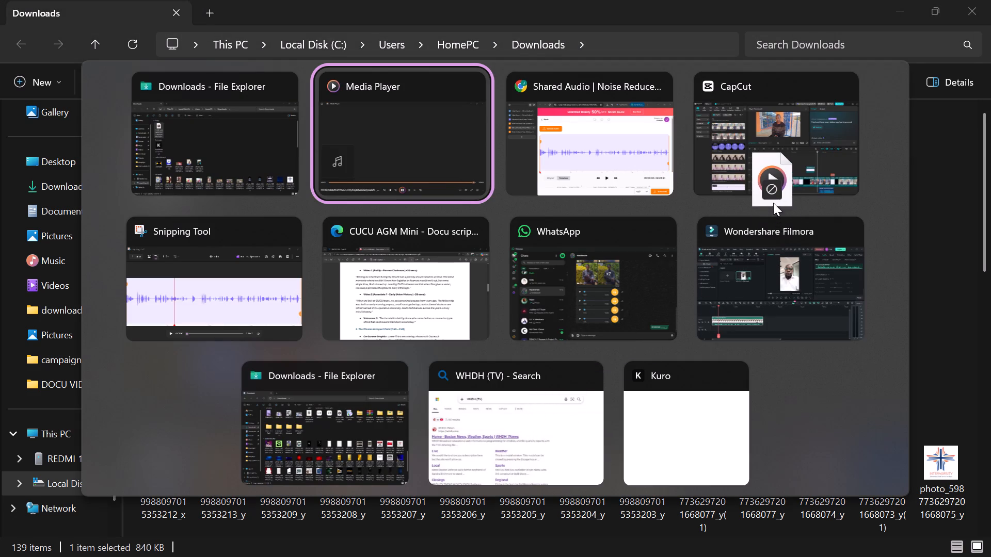
drag(773, 203, 506, 234)
key(alt+Tab)
key(alt+Tab)
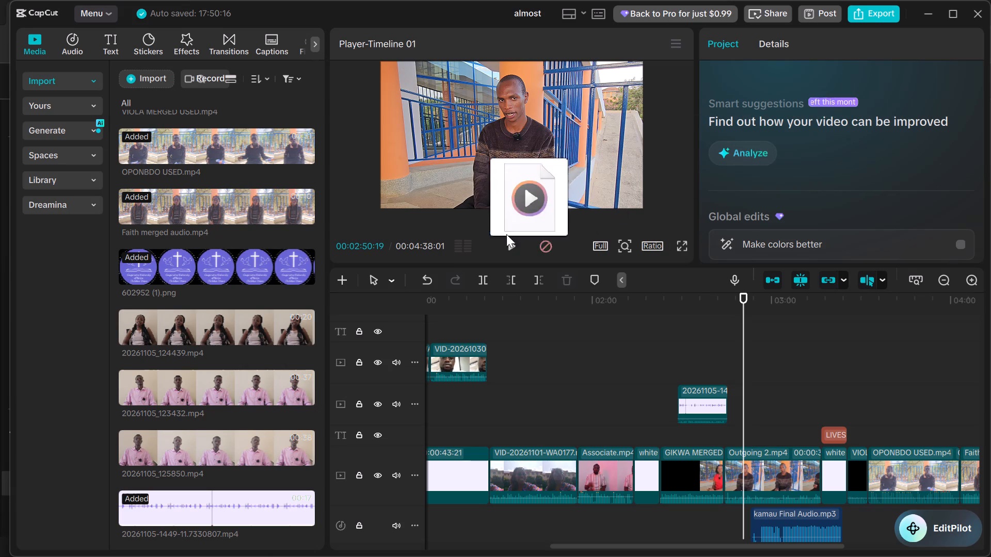
drag(506, 234, 677, 375)
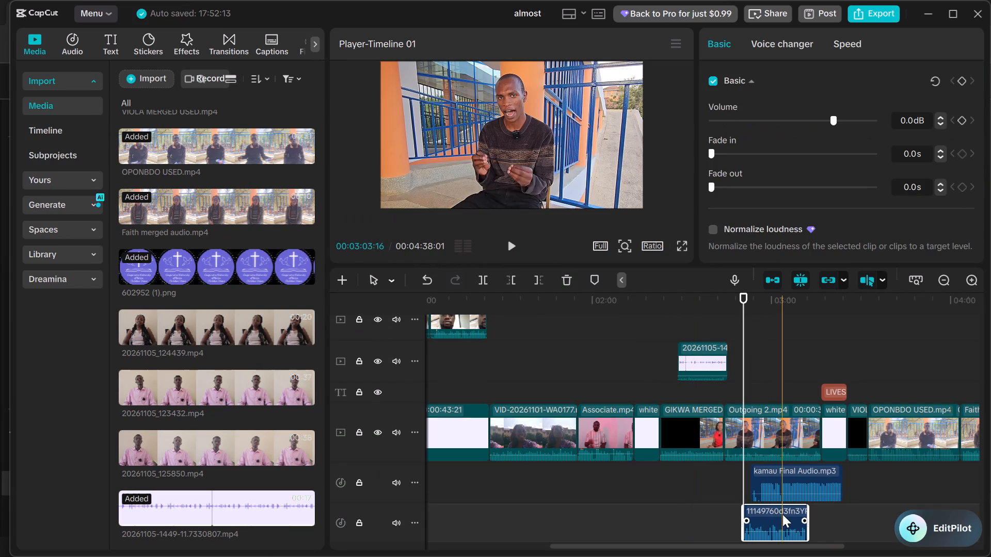
drag(782, 514, 704, 480)
click(723, 369)
right_click(723, 369)
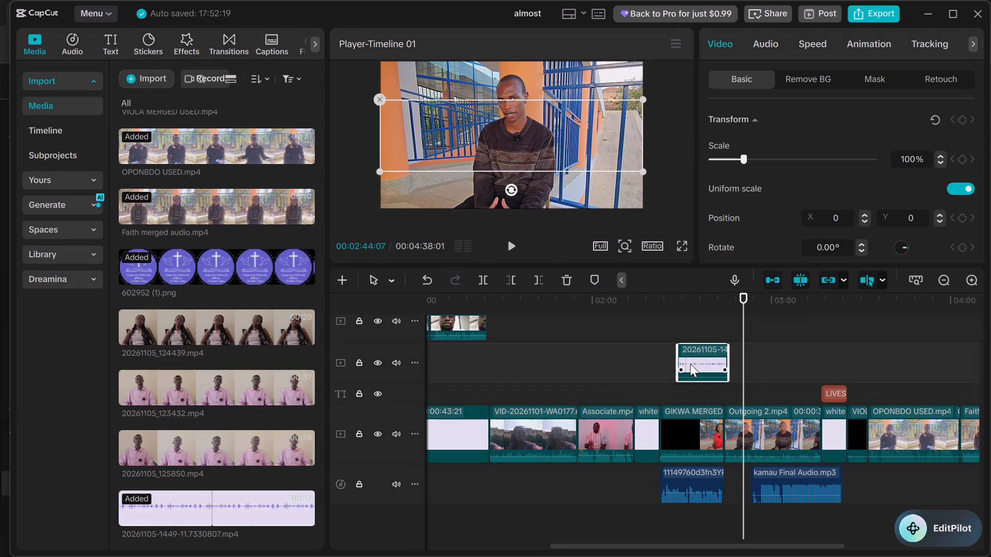
Deactivate the waveform recording clip above the GIKWA MERGED clip in the CapCut timeline.
scroll(760, 352, down, 4)
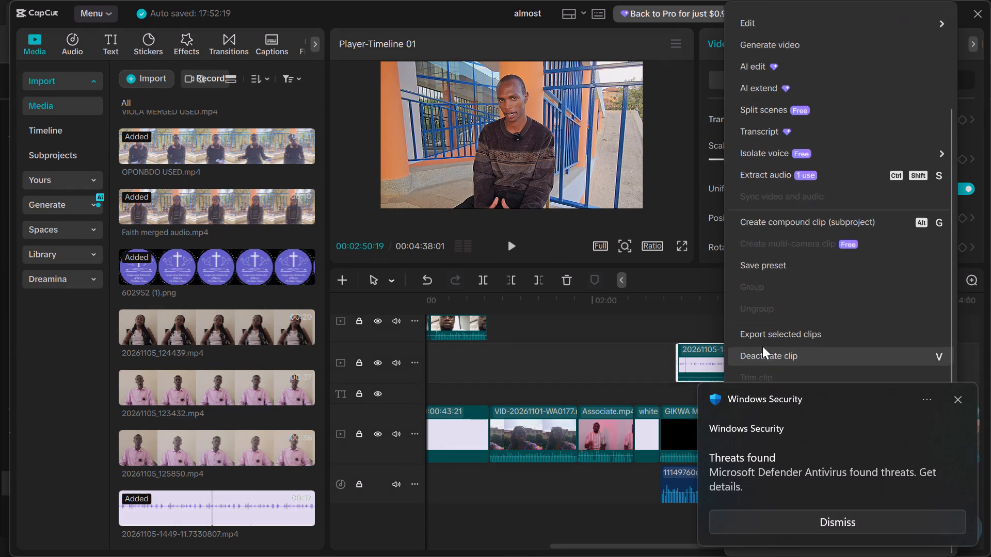
scroll(762, 346, down, 2)
click(834, 520)
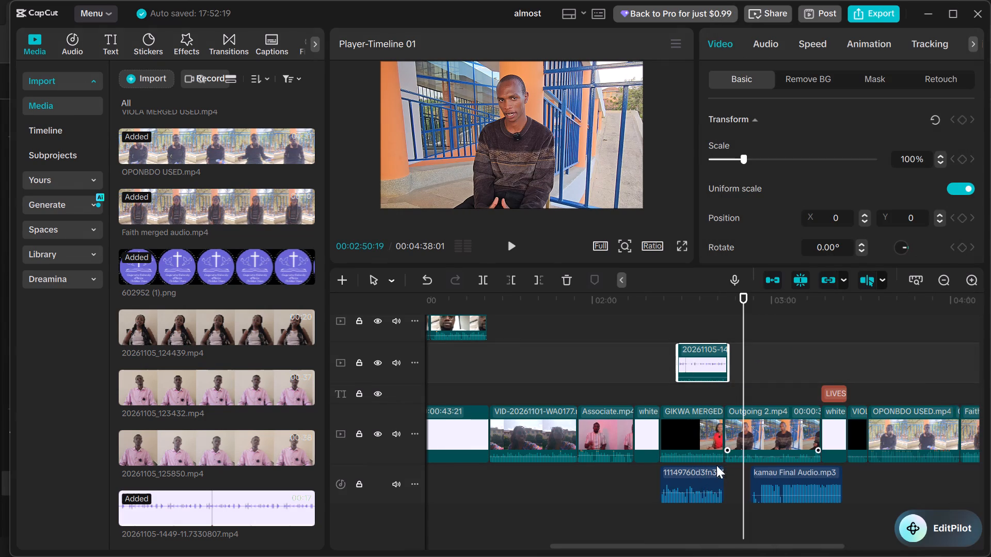
right_click(696, 381)
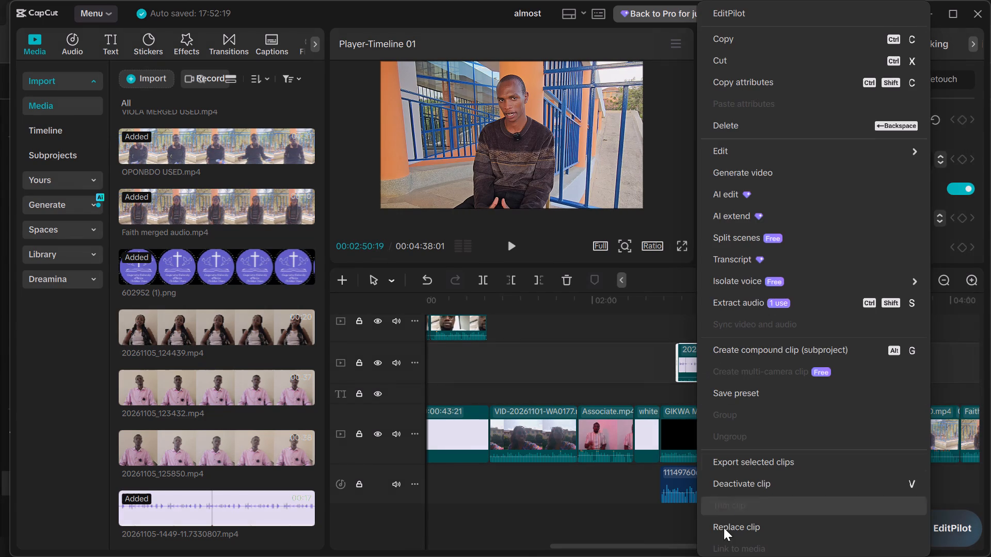
scroll(756, 501, down, 4)
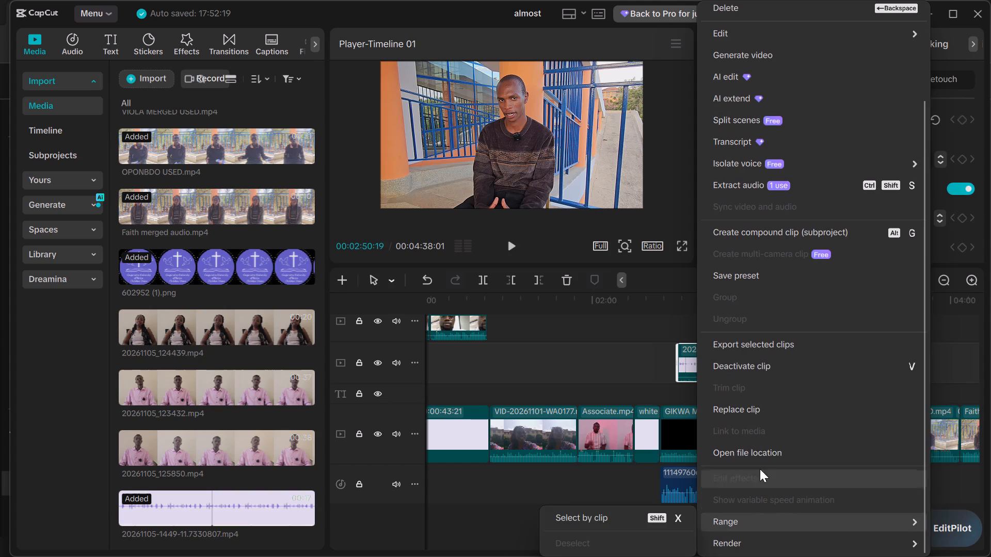
scroll(761, 444, down, 3)
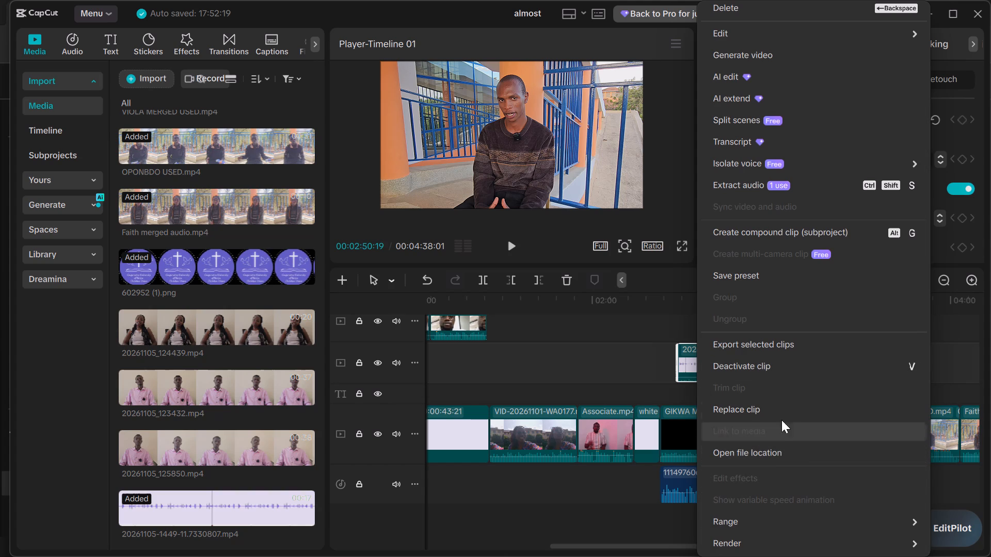
click(780, 369)
Synchronise the GIKWA MERGED clip with the noiseless mp3 beneath it using Sync video and audio.
click(661, 516)
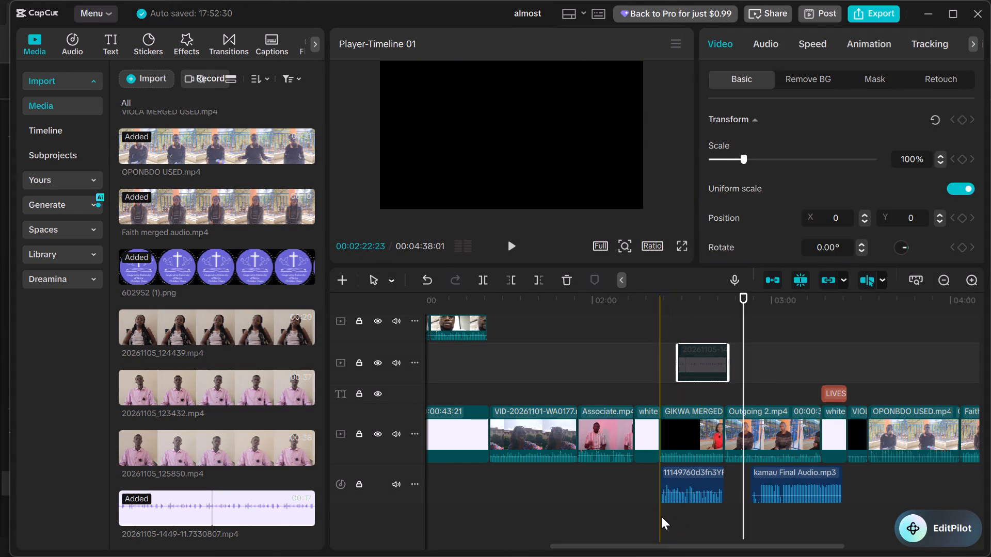
click(680, 496)
ctrl+click(679, 437)
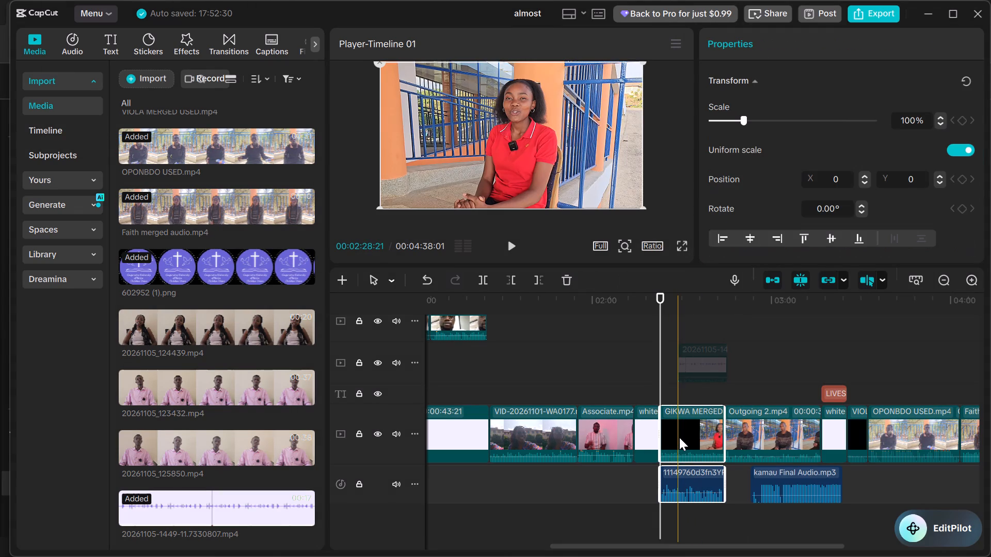
right_click(691, 433)
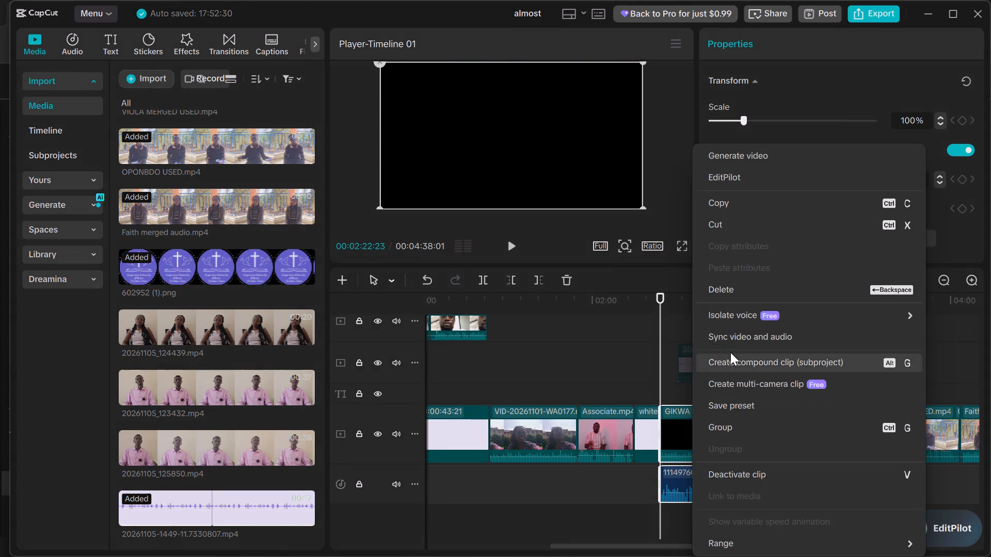
click(730, 345)
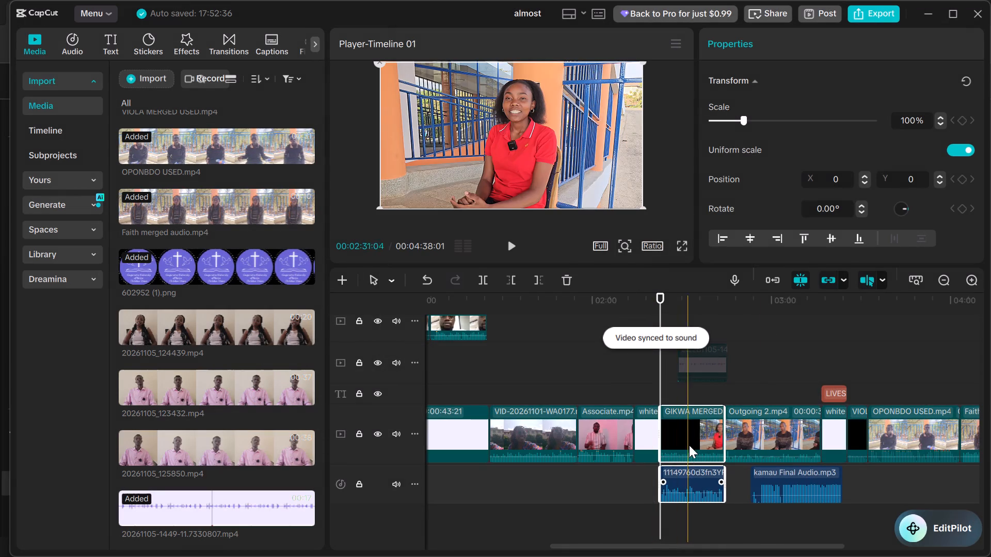
Mute the GIKWA MERGED clip's own audio by lowering its volume to -∞ dB.
click(690, 441)
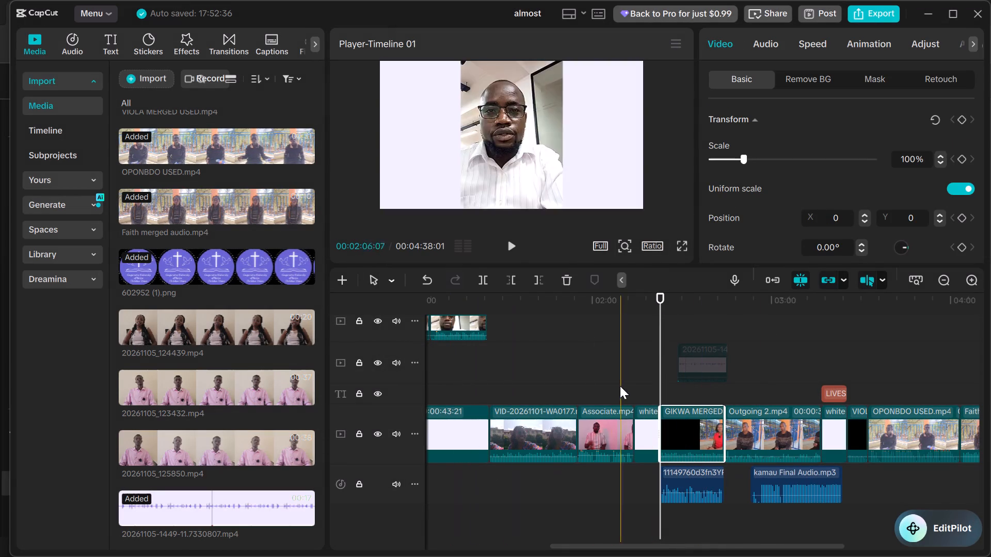
click(763, 52)
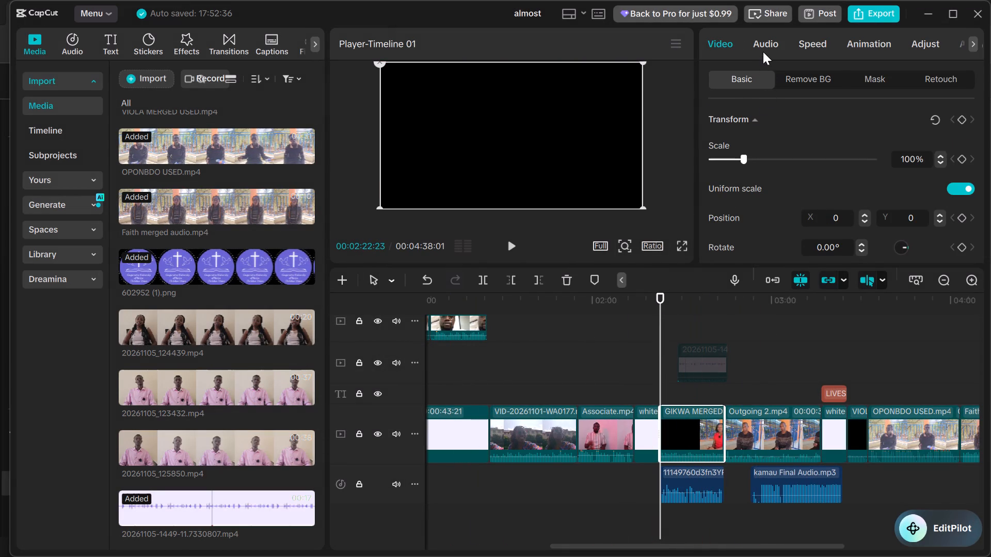
drag(829, 158, 725, 201)
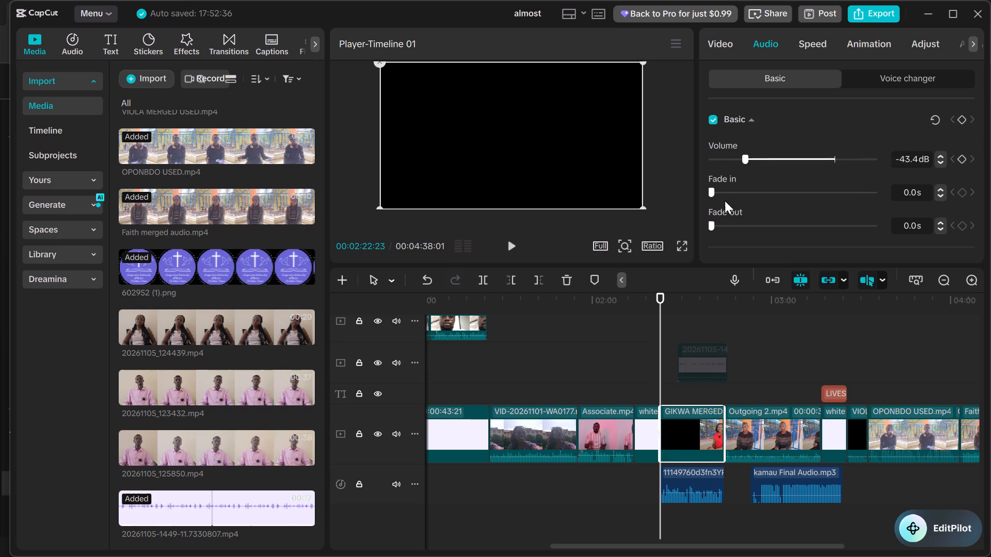
drag(725, 201, 694, 232)
Play the GIKWA MERGED clip with the noiseless audio and through its transition into Outgoing 2.mp4.
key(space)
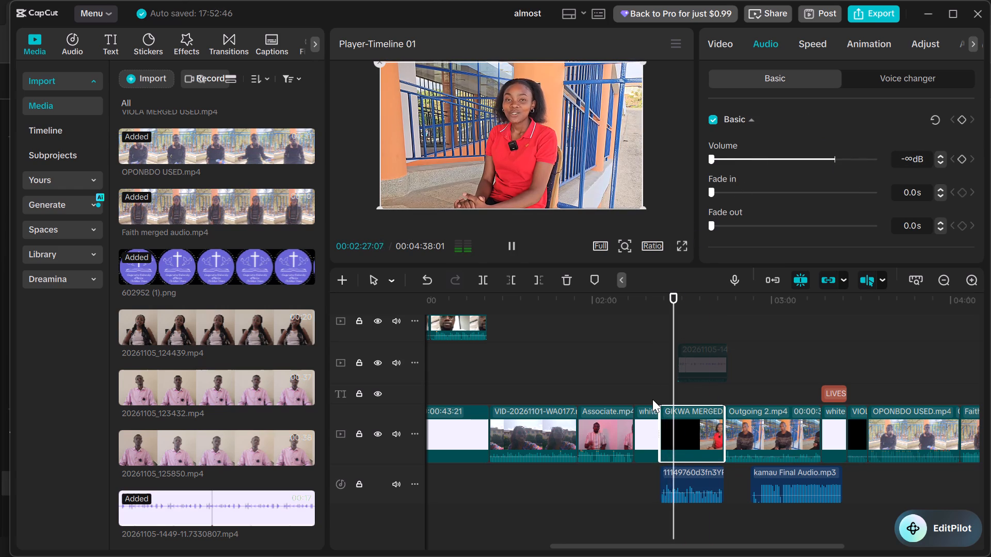
click(725, 391)
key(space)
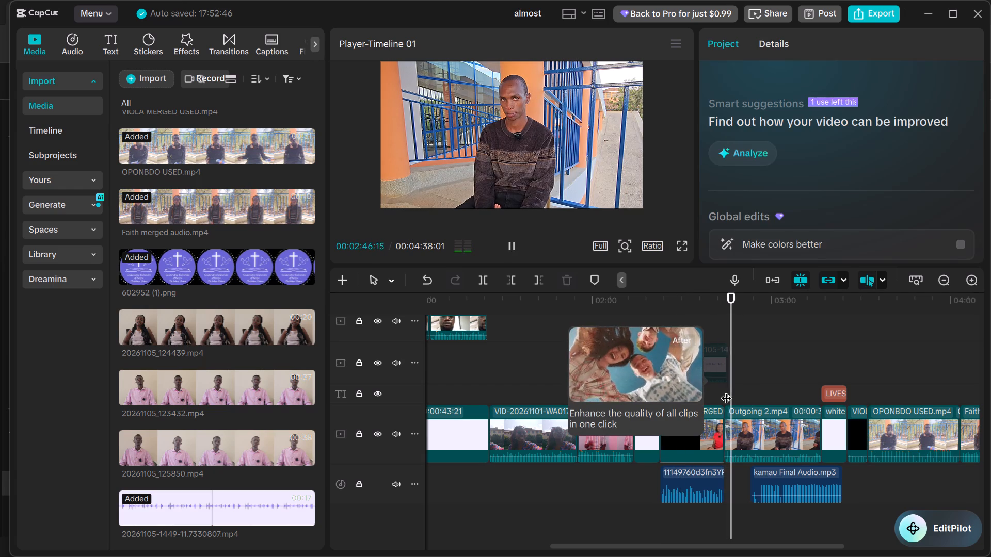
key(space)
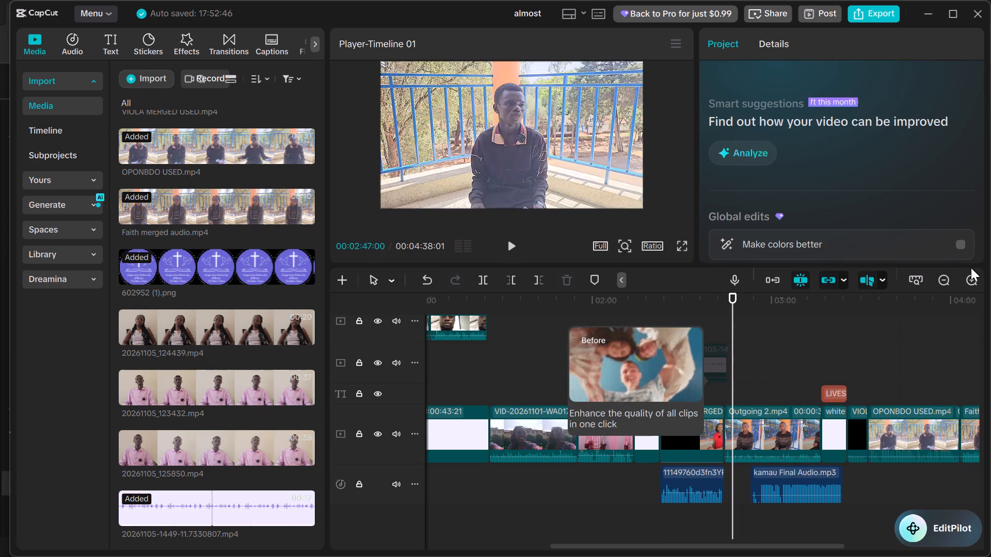
Find where speech begins in Outgoing 2.mp4, about 02:47, and trim off the clip's start up to that point.
click(968, 285)
triple_click(969, 285)
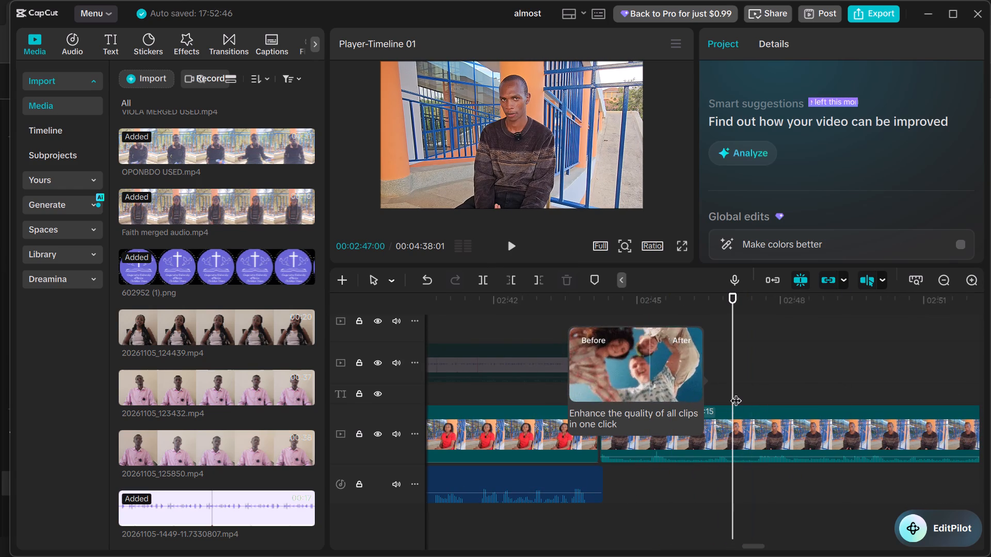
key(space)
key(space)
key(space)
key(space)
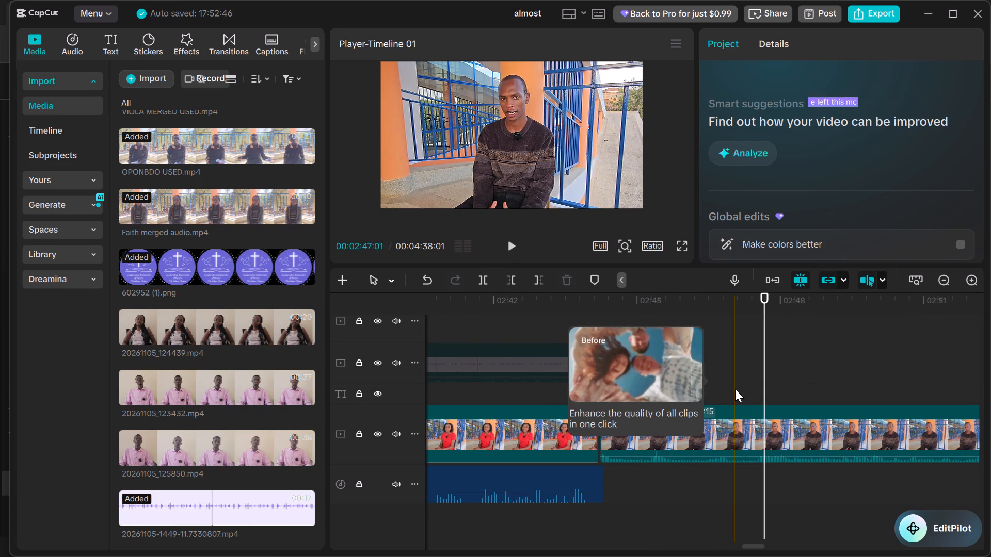
click(735, 388)
drag(735, 388, 752, 383)
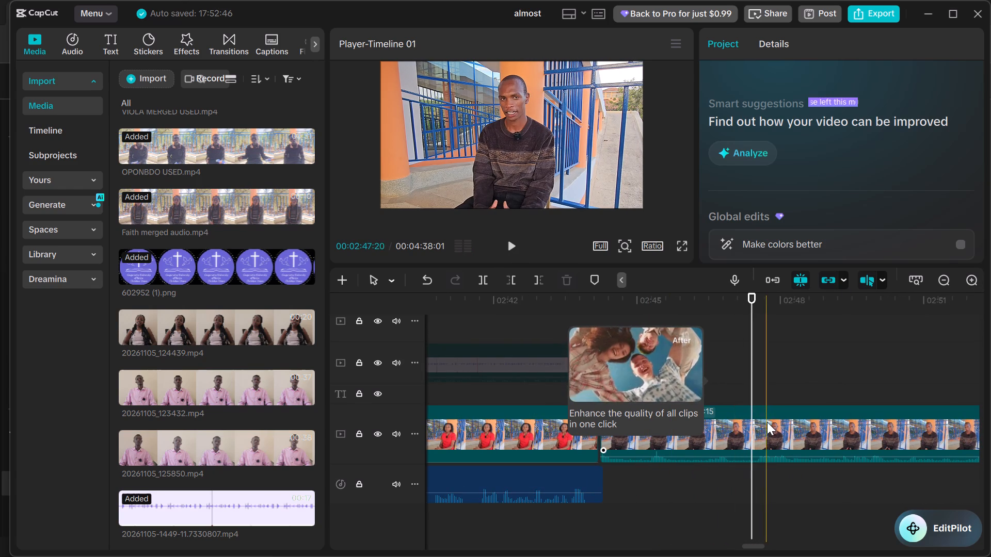
click(769, 429)
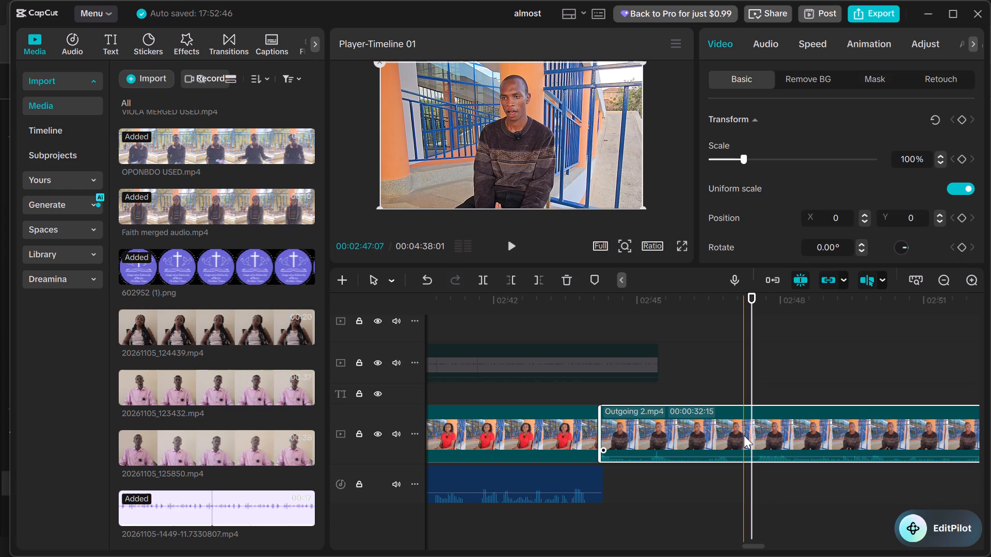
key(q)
Move the trimmed Outgoing 2.mp4 clip directly against the end of the GIKWA MERGED clip.
drag(814, 436, 728, 453)
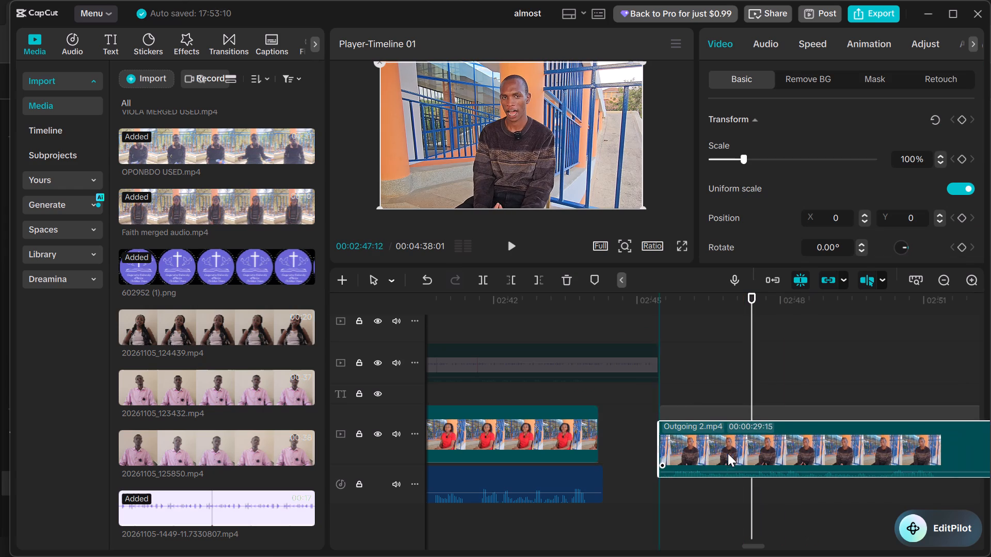
drag(728, 453, 673, 437)
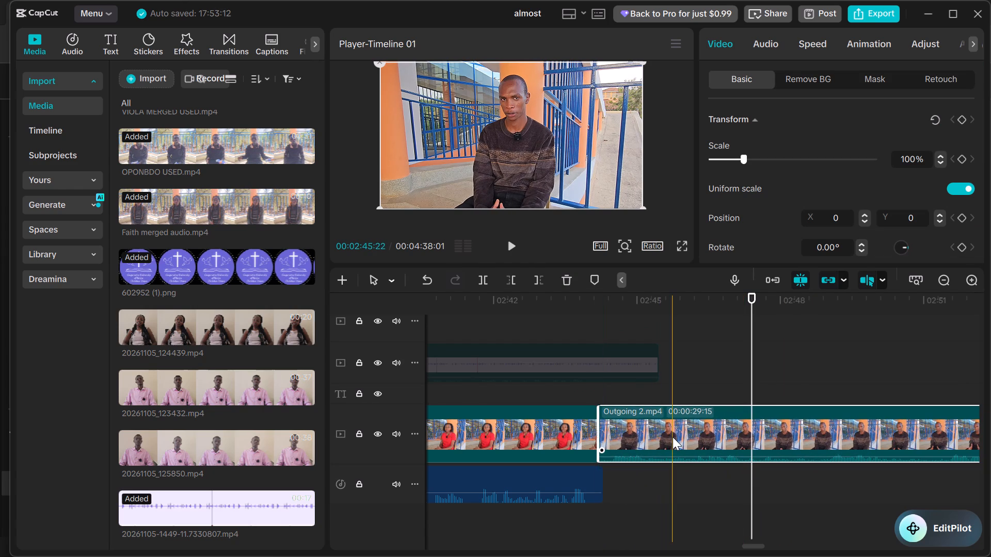
Play across the cut into Outgoing 2.mp4 and on into kamau Final Audio.mp3 to check picture and sound.
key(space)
click(596, 510)
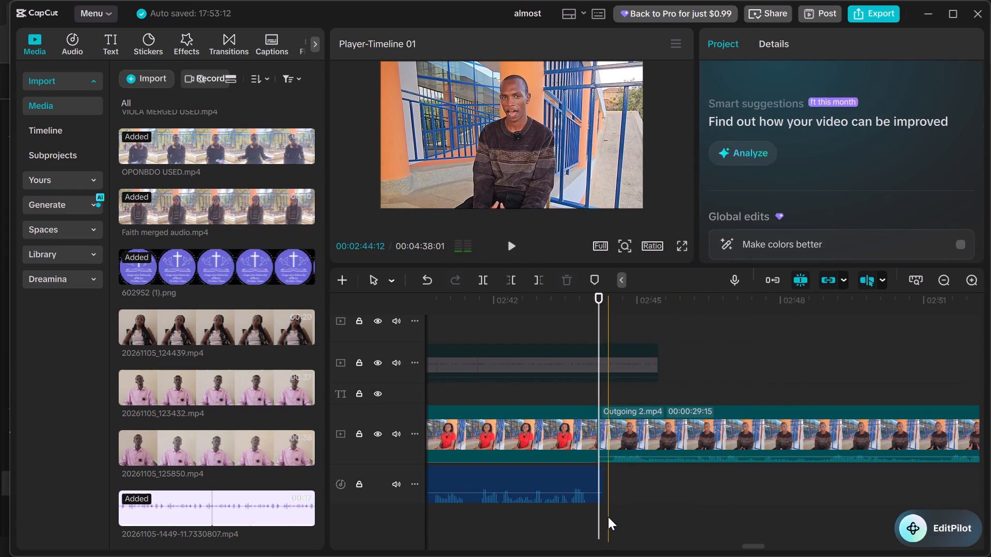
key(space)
click(604, 524)
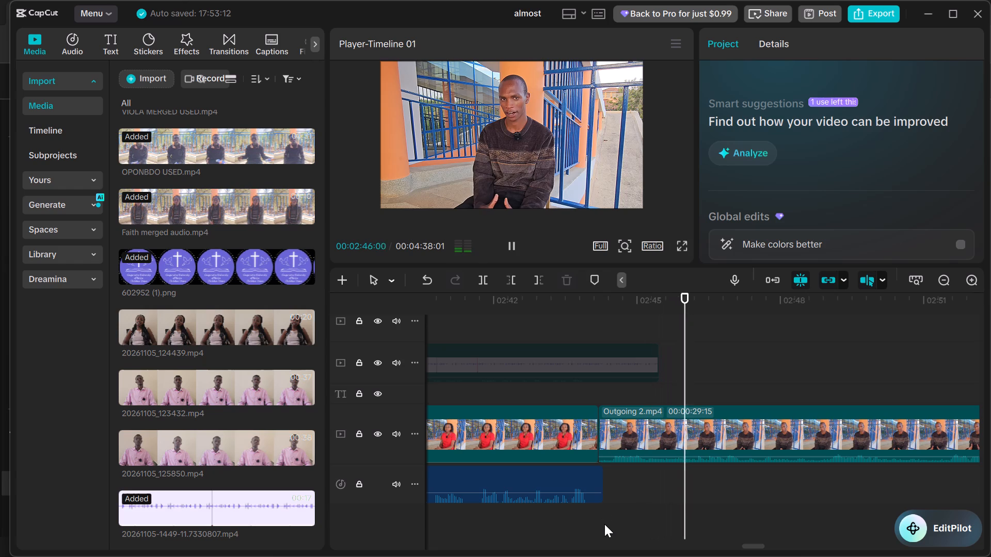
click(947, 278)
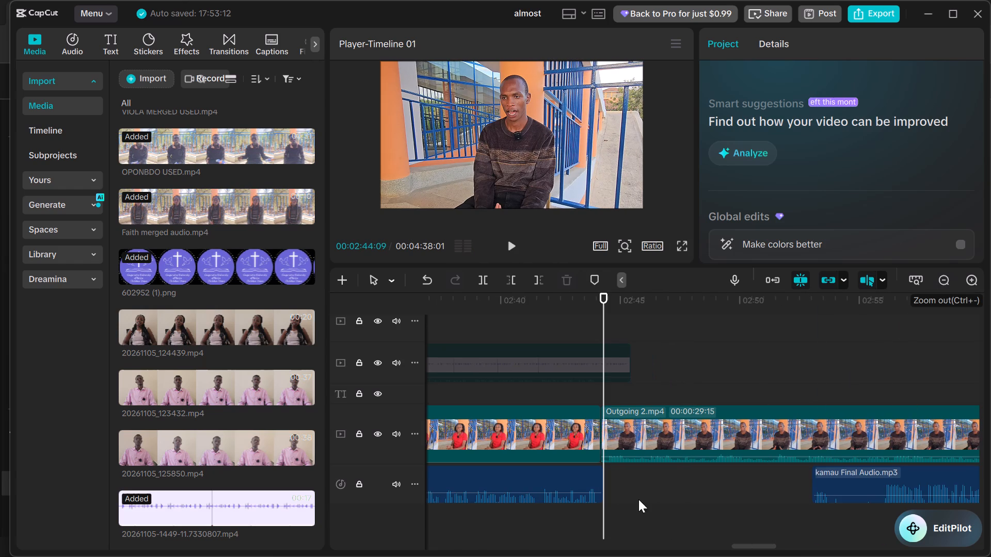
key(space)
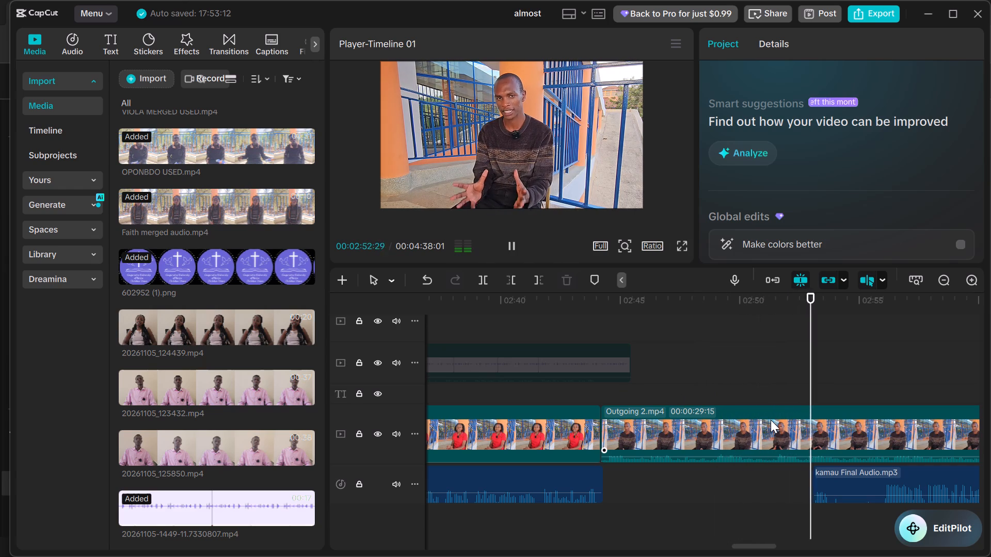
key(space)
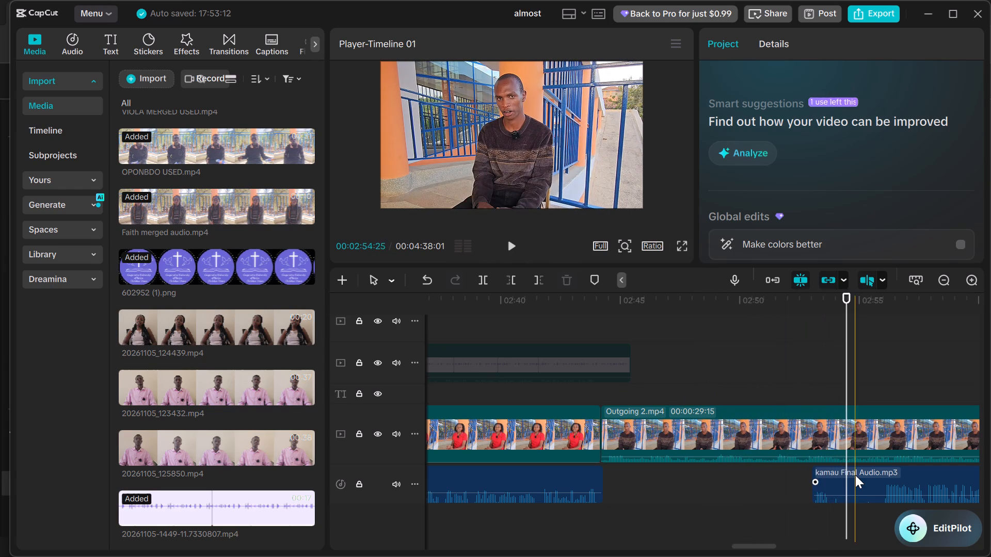
Synchronise Outgoing 2.mp4 with kamau Final Audio.mp3 using Sync video and audio, and view their placement on the timeline.
click(857, 480)
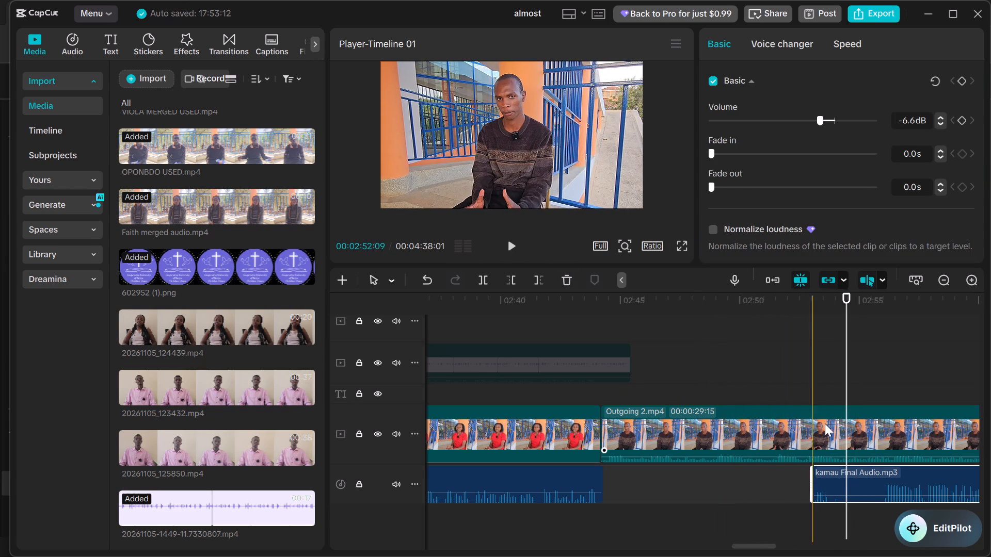
click(828, 422)
right_click(828, 422)
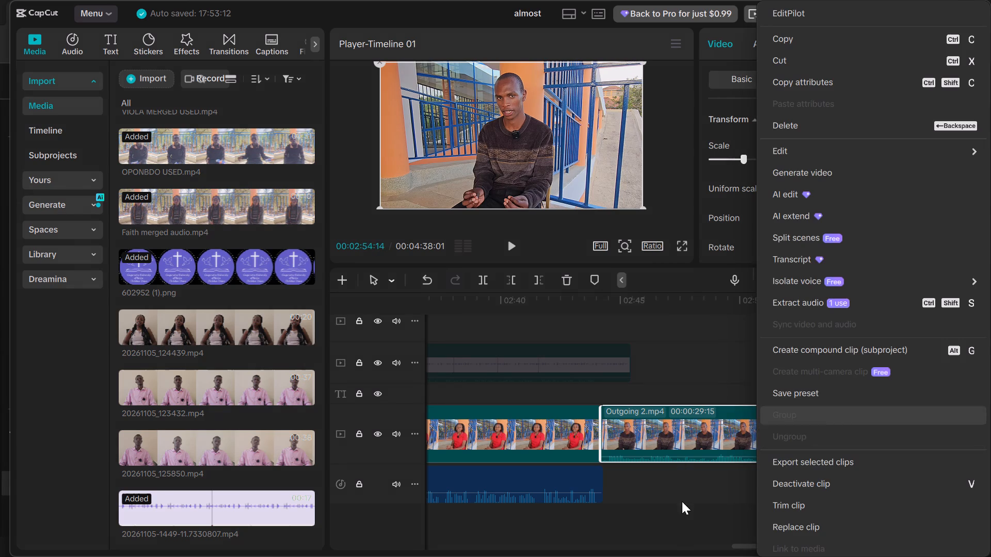
click(682, 501)
ctrl+click(873, 487)
ctrl+right_click(873, 487)
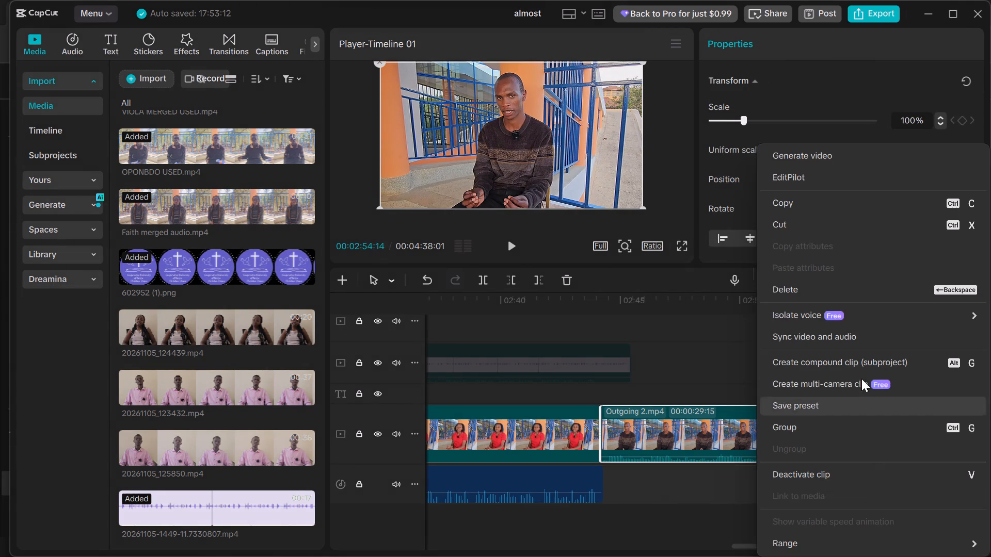
click(801, 339)
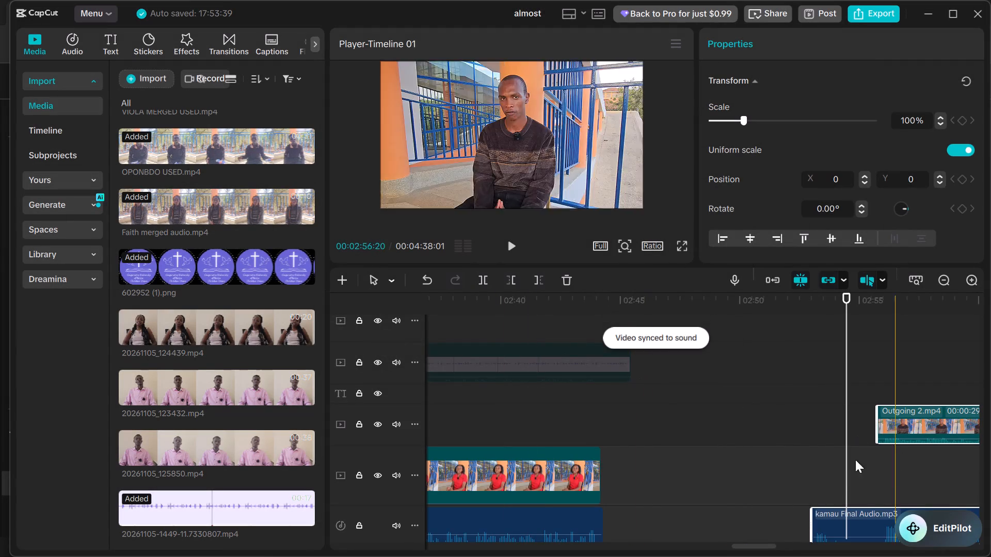
scroll(794, 443, down, 2)
click(931, 282)
click(935, 278)
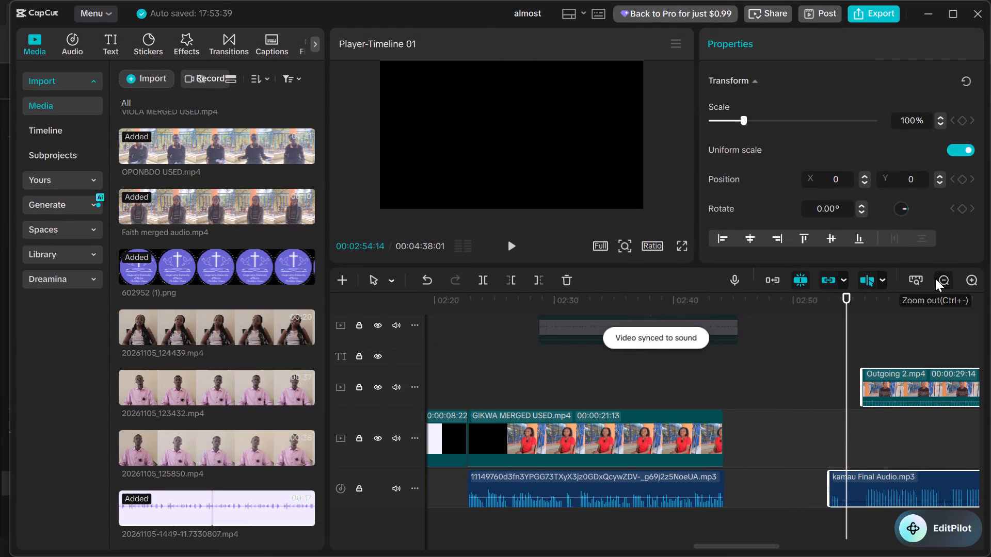
click(935, 278)
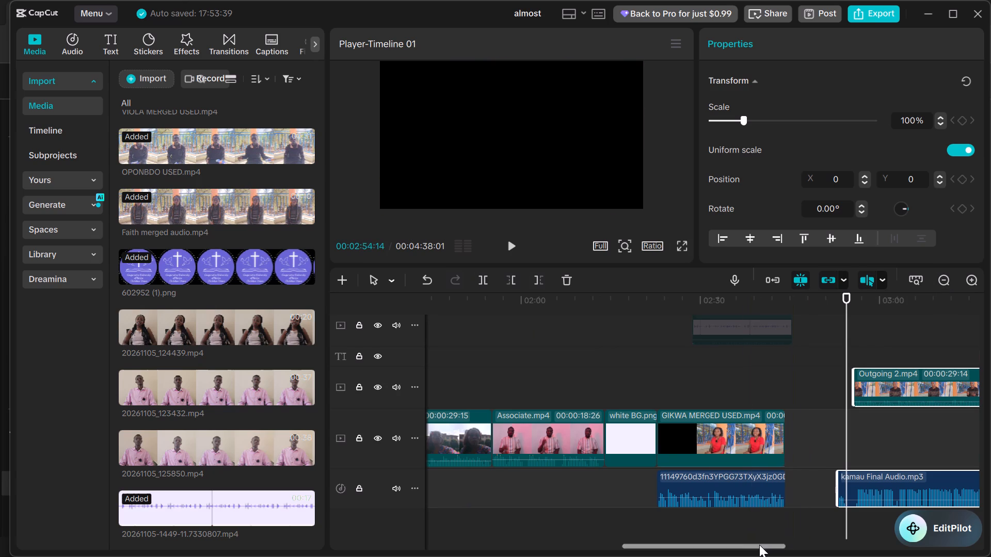
Trim the start of kamau Final Audio.mp3 to line up with the start of the Outgoing 2.mp4 clip.
drag(759, 545, 836, 541)
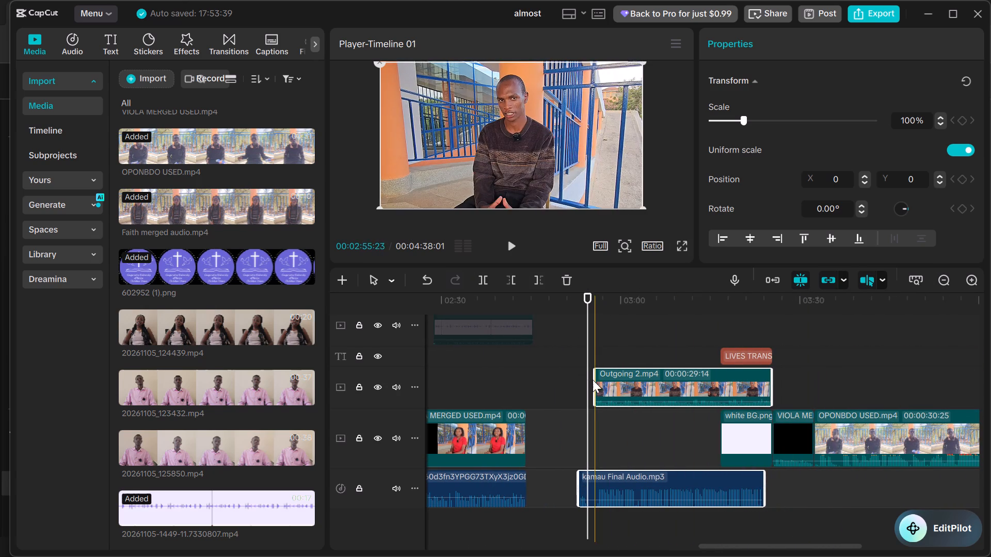
click(596, 363)
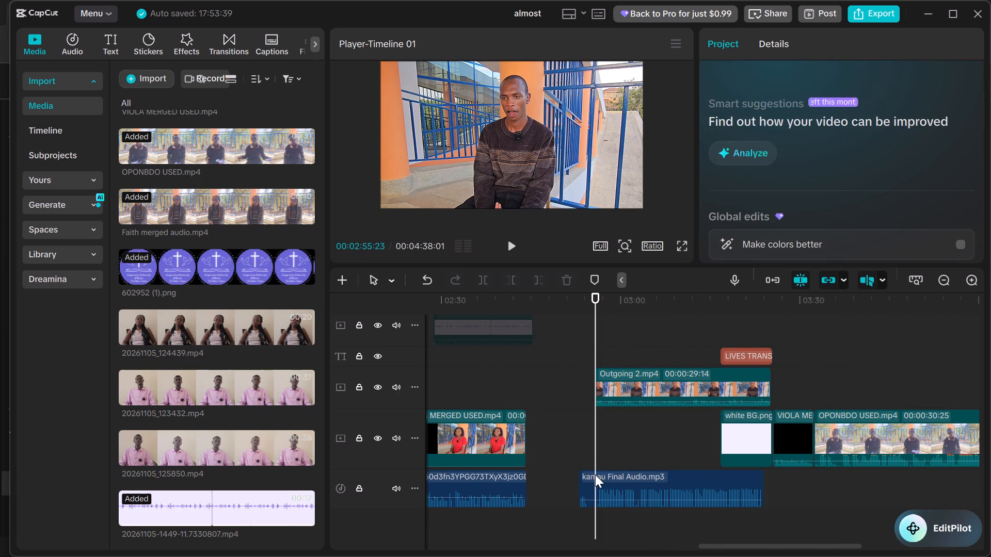
click(600, 482)
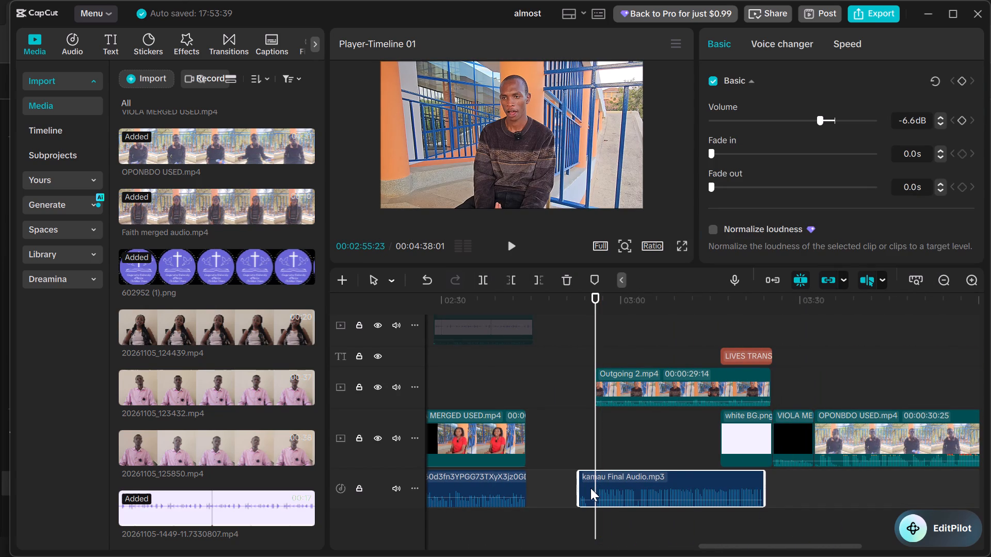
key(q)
Group the Outgoing 2.mp4 clip with kamau Final Audio.mp3.
click(636, 393)
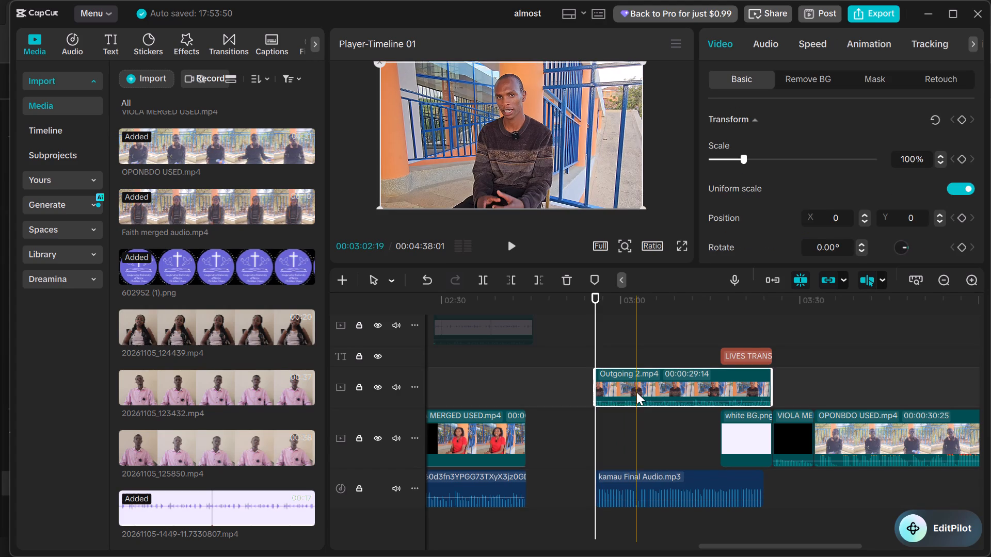
ctrl+click(651, 484)
ctrl+right_click(660, 479)
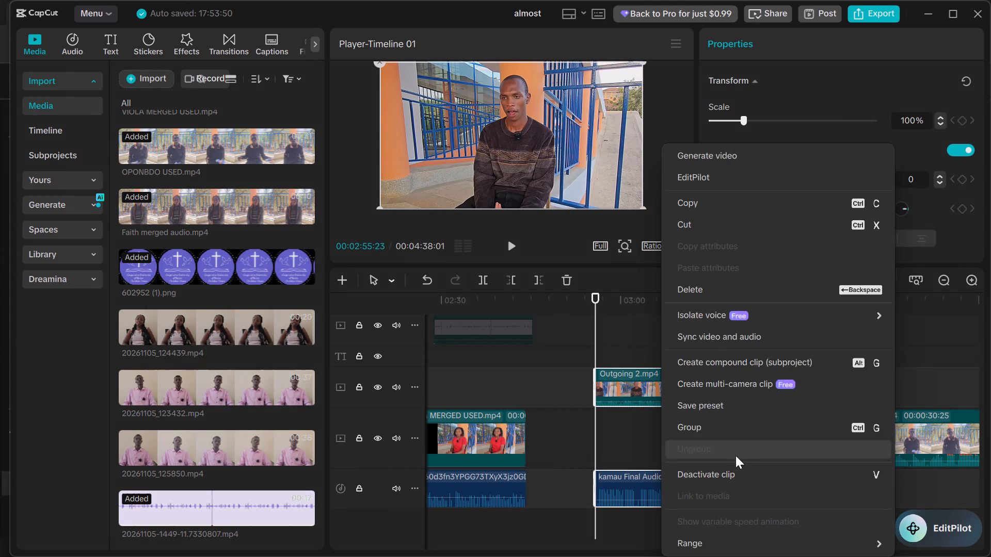
click(718, 430)
Move the grouped Outgoing 2.mp4 and kamau Final Audio.mp3 onto the main track directly after the GIKWA MERGED clip.
drag(655, 379, 590, 439)
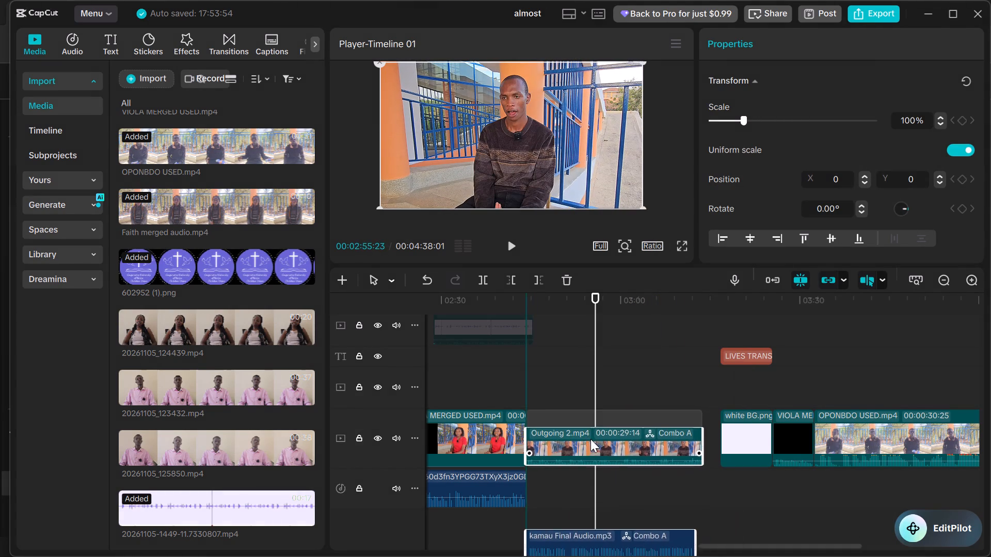
drag(590, 439, 589, 438)
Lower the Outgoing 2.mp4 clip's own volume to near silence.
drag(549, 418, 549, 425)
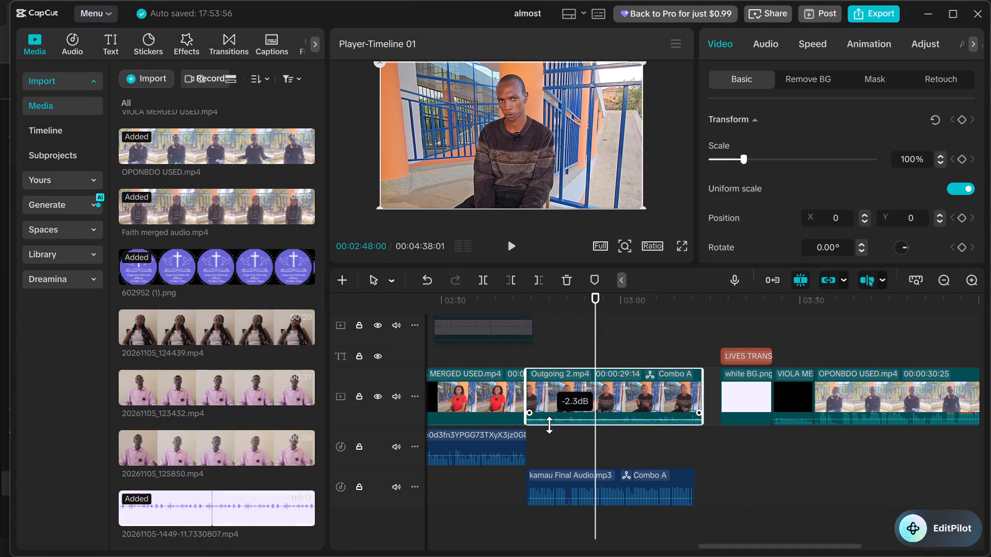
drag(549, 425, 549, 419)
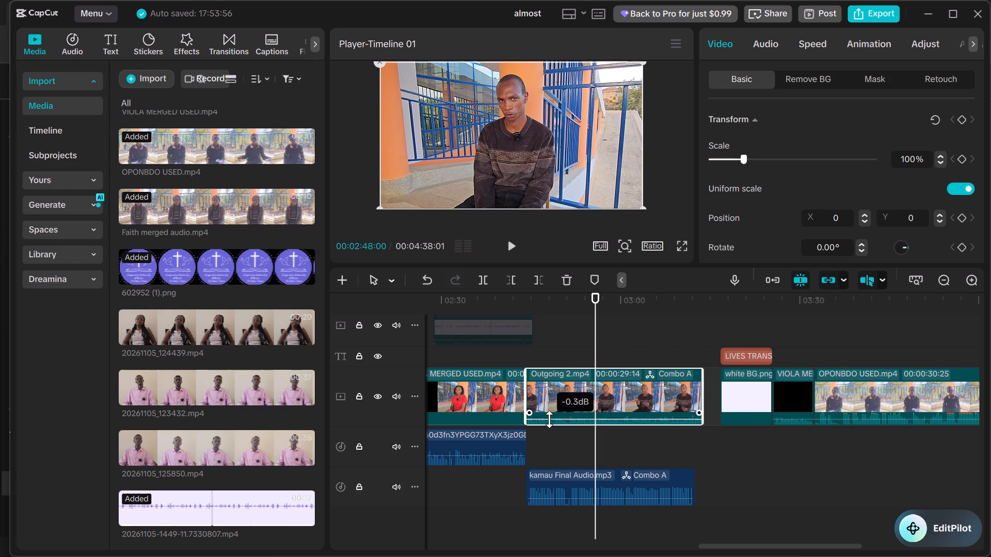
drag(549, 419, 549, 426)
Play from the start of Outgoing 2.mp4 to listen to kamau Final Audio.mp3 against the picture.
click(528, 357)
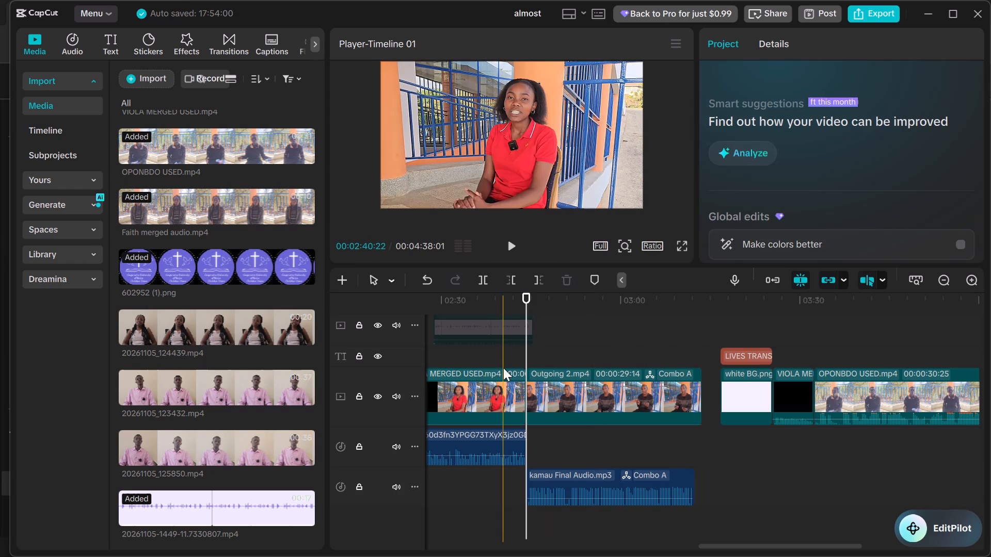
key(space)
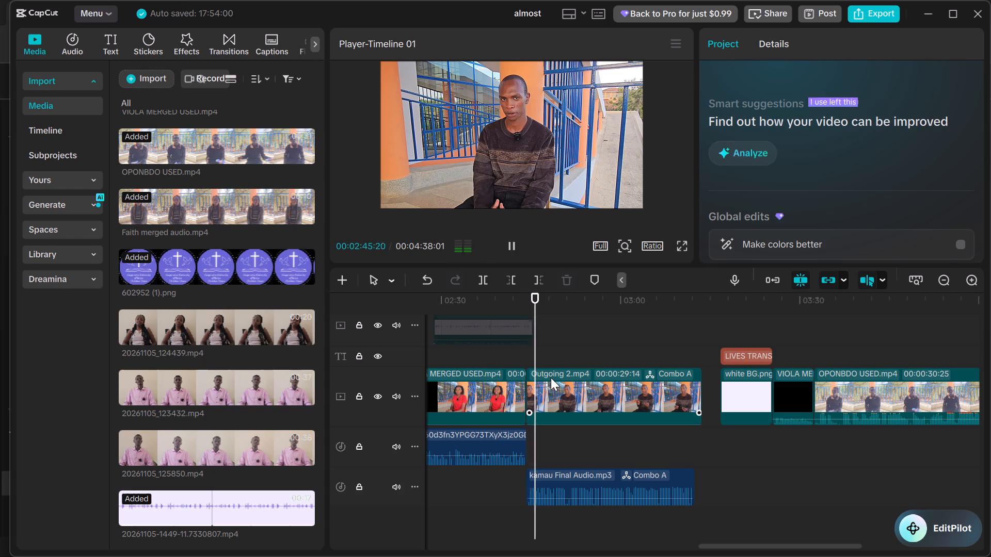
Set the volume of the audio clip beneath GIKWA MERGED USED.mp4 to 1.2 dB.
drag(501, 455, 501, 450)
drag(501, 450, 501, 450)
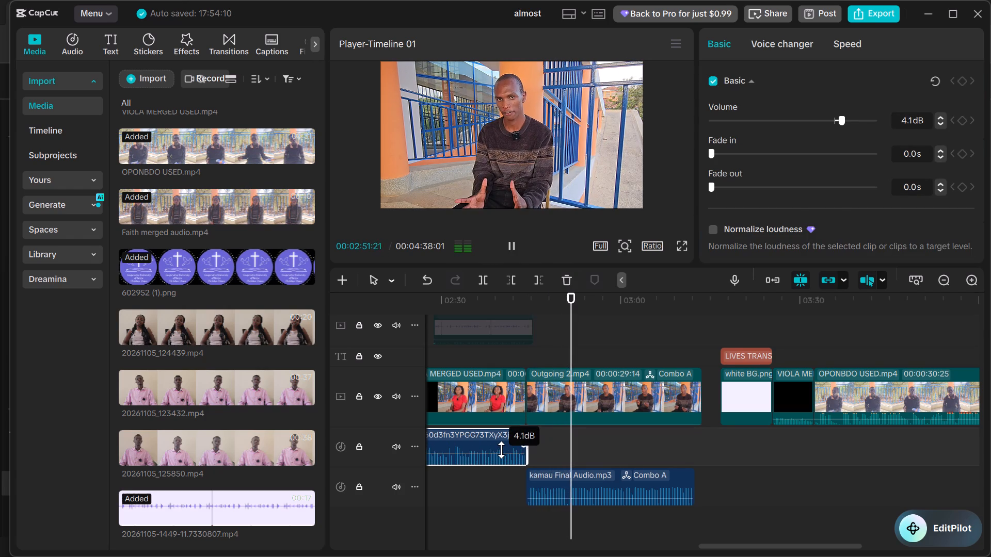
drag(501, 450, 501, 455)
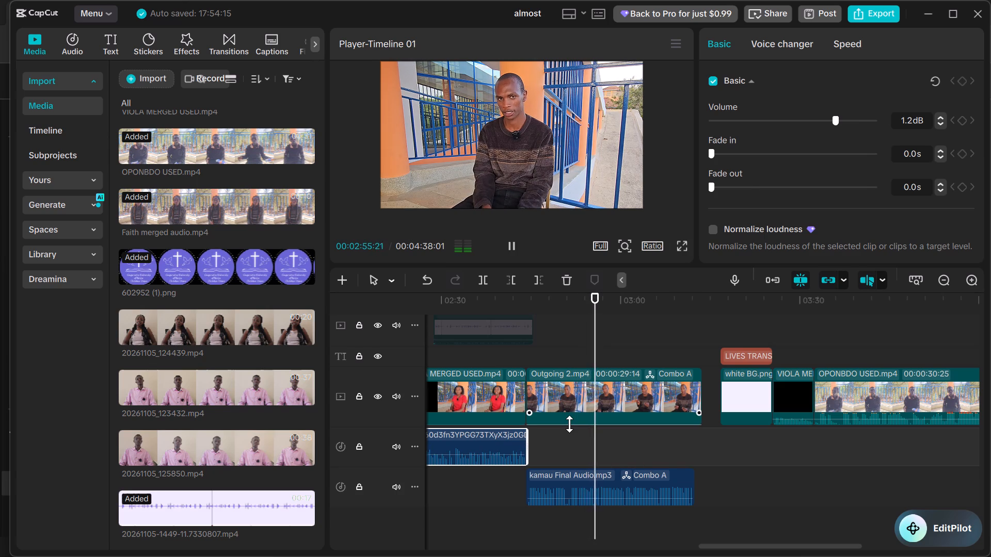
Raise the Outgoing 2.mp4 clip's own volume to about 7.3 dB during playback.
drag(569, 424, 575, 422)
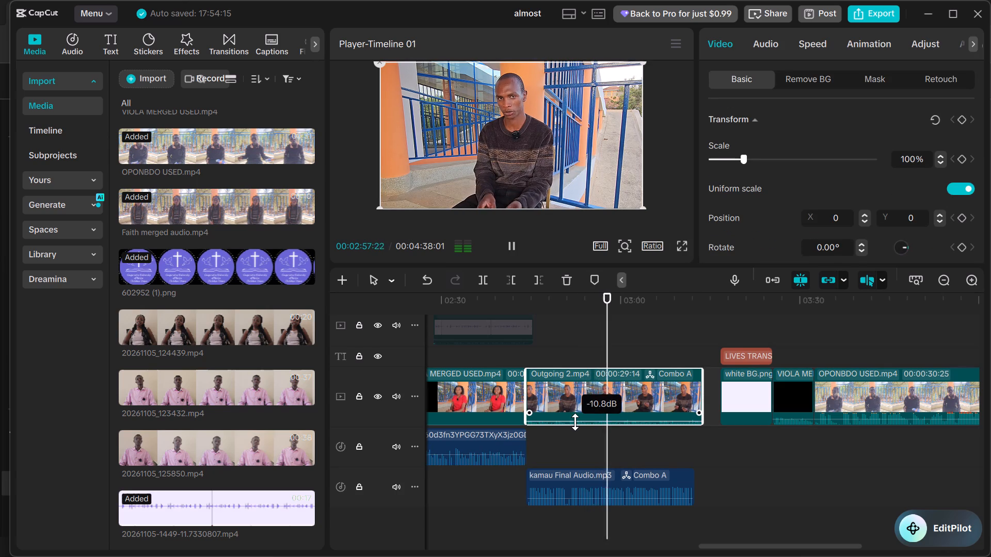
drag(575, 422, 573, 417)
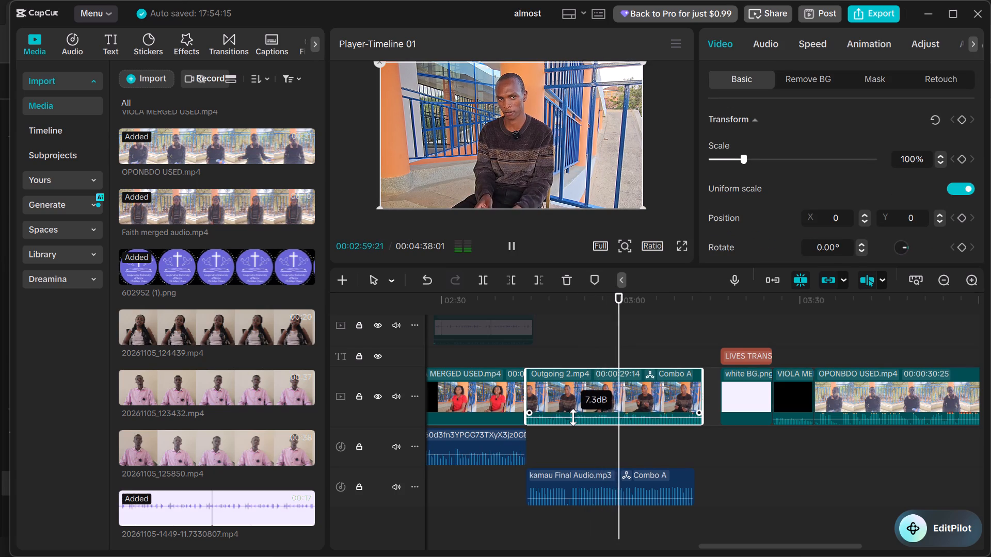
drag(573, 417, 570, 419)
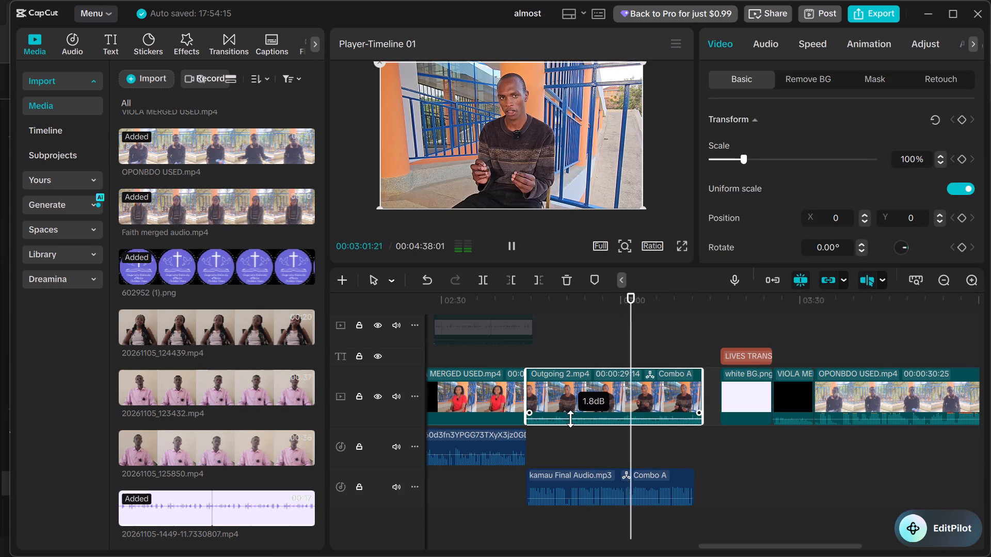
drag(570, 419, 570, 420)
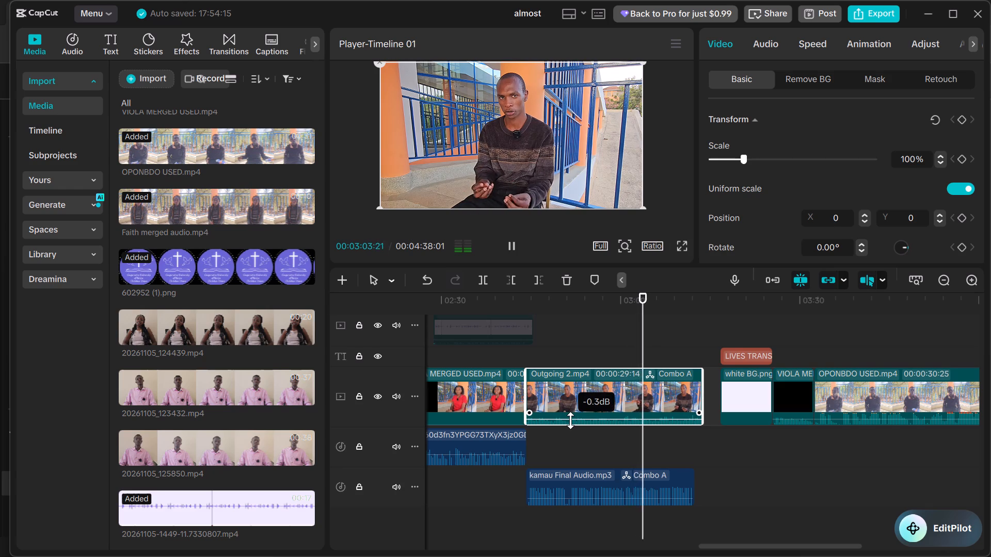
drag(570, 420, 569, 416)
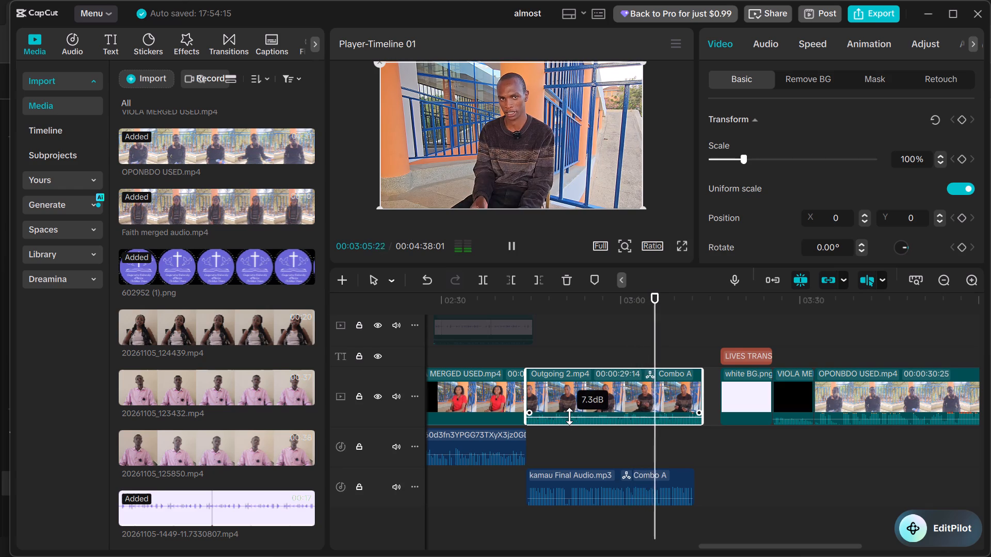
drag(569, 416, 571, 416)
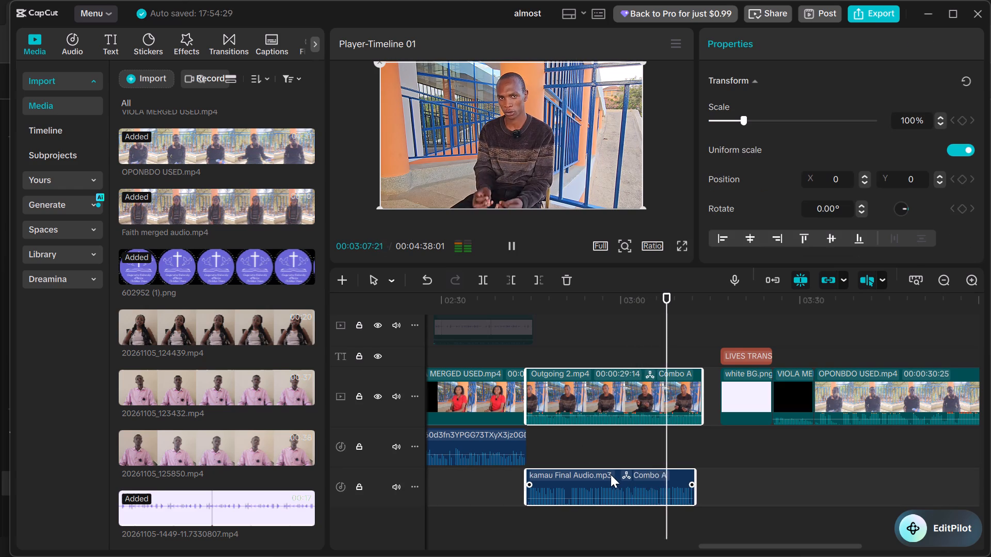
Silence kamau Final Audio.mp3 by lowering its volume to -∞ dB.
drag(620, 499, 624, 515)
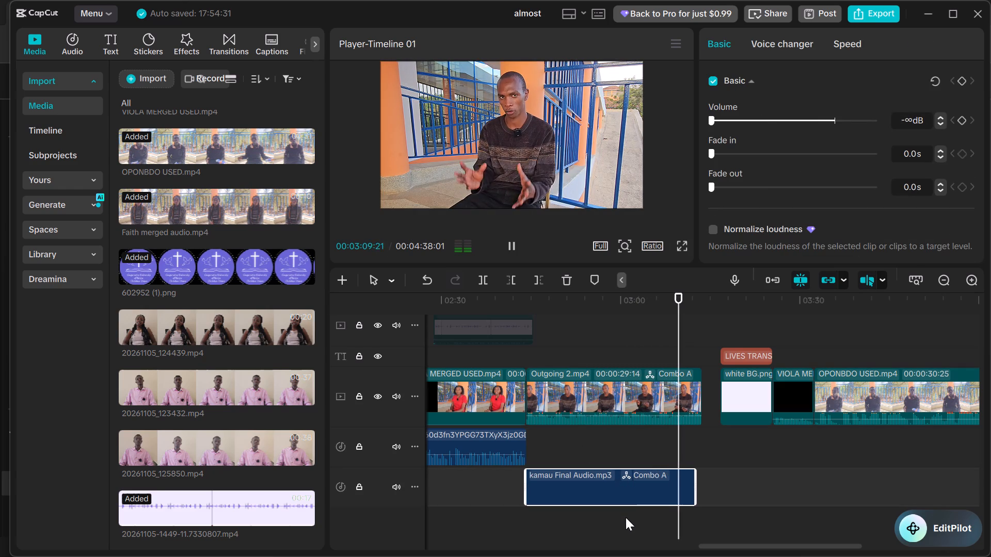
Play Outgoing 2.mp4 from its start to check its original sound on its own.
click(528, 356)
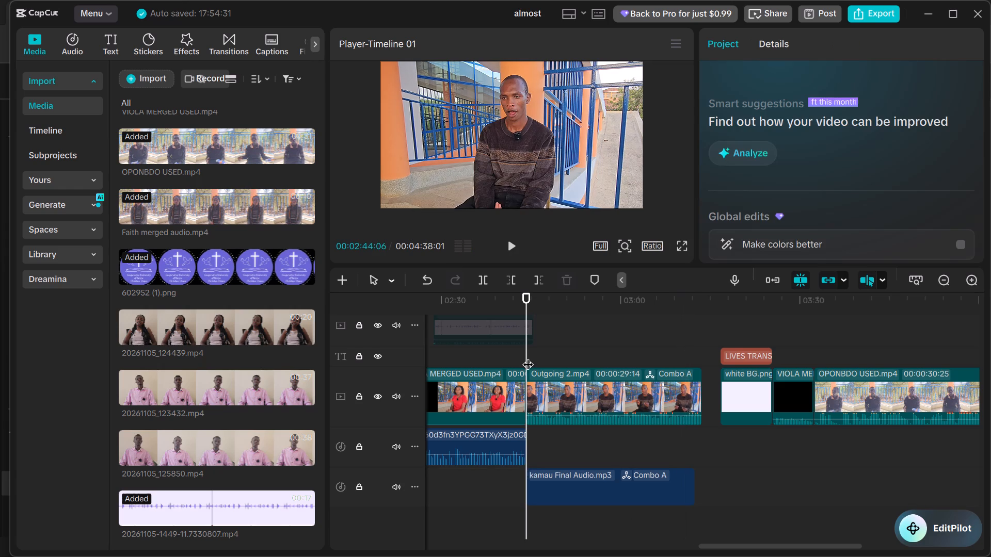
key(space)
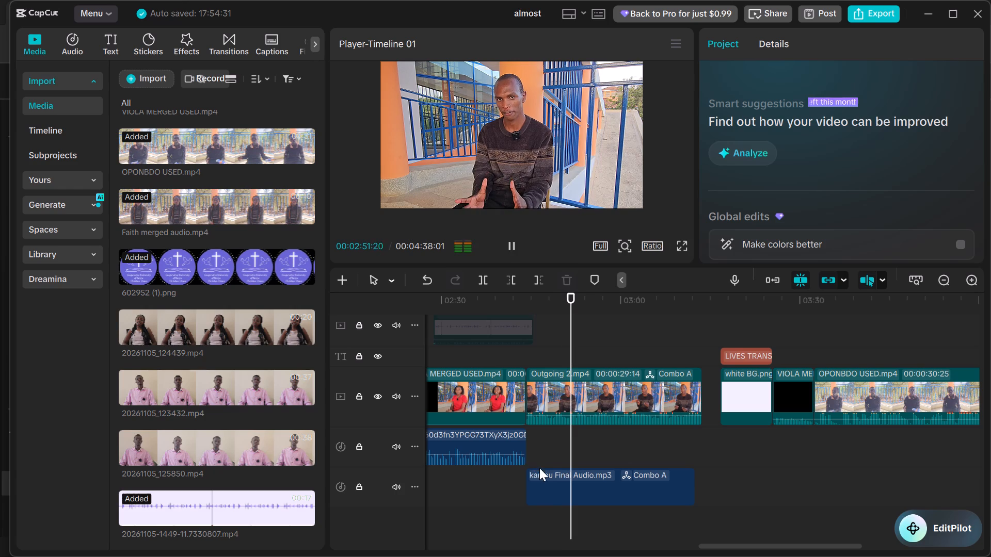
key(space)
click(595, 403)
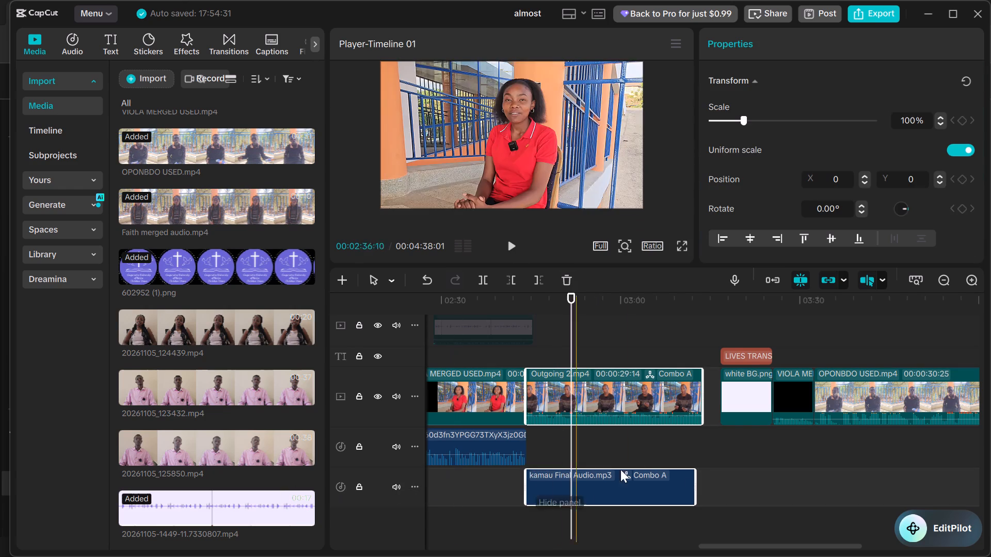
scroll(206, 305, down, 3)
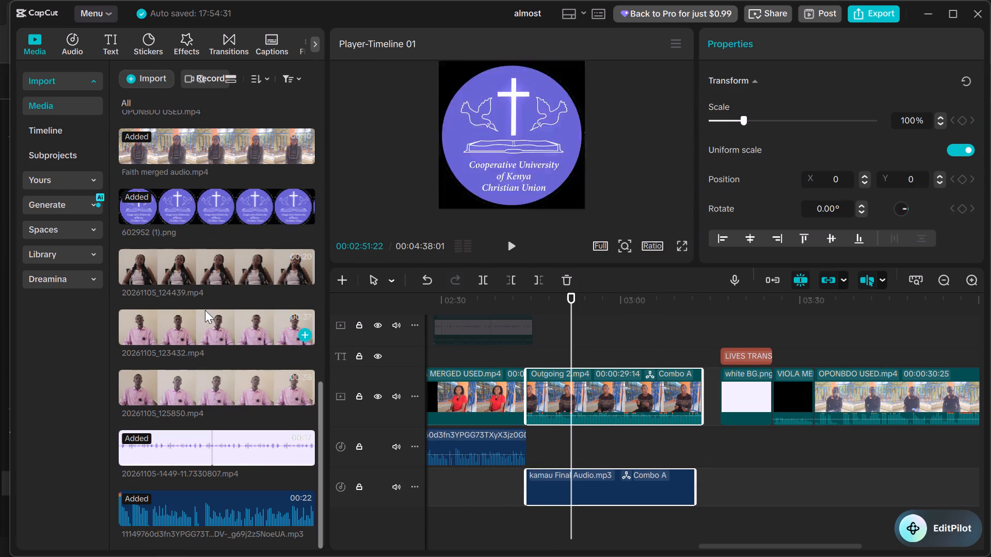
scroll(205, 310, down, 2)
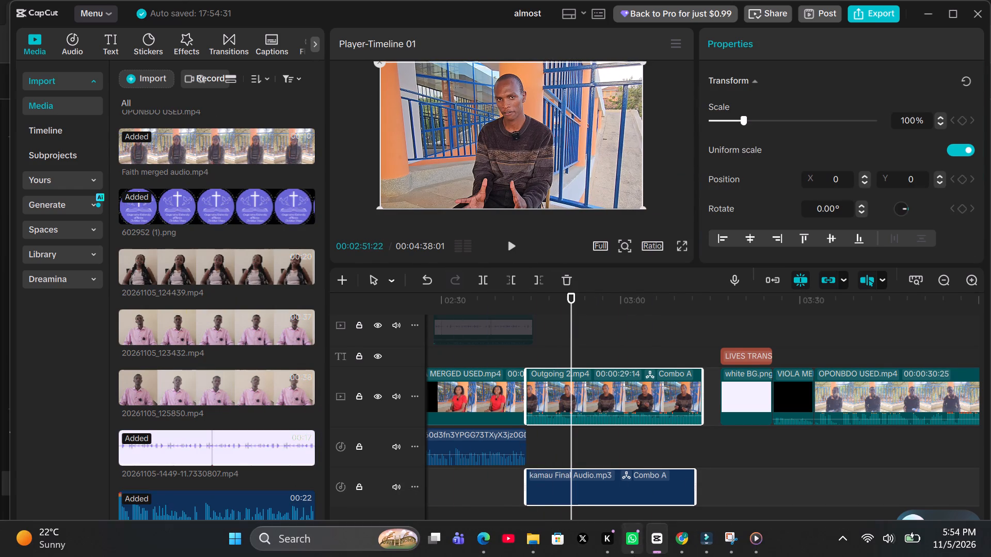
Switch to Noise Reducer in Chrome and upload Outgoing 2 from the DOCU VIDEO 26-27 folder for denoising.
click(684, 539)
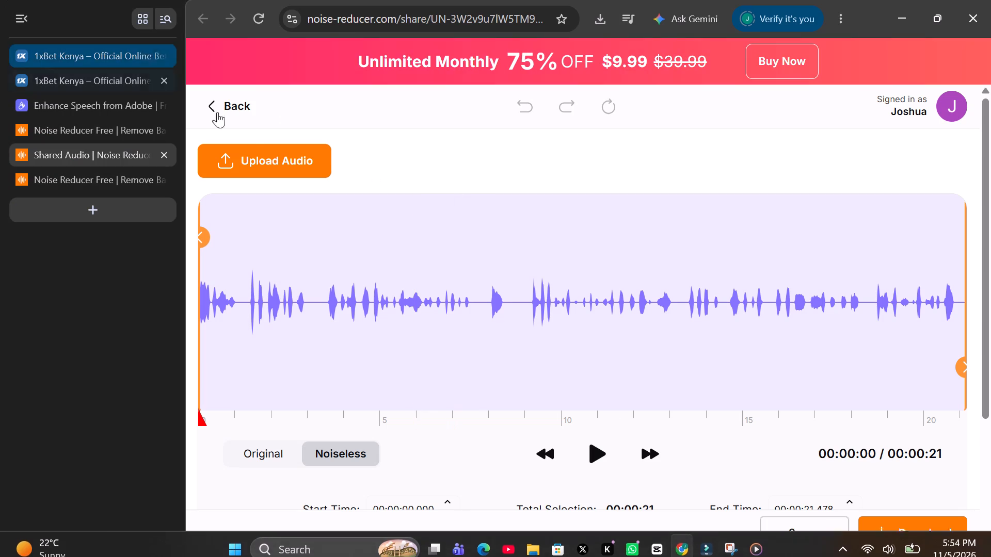
click(250, 163)
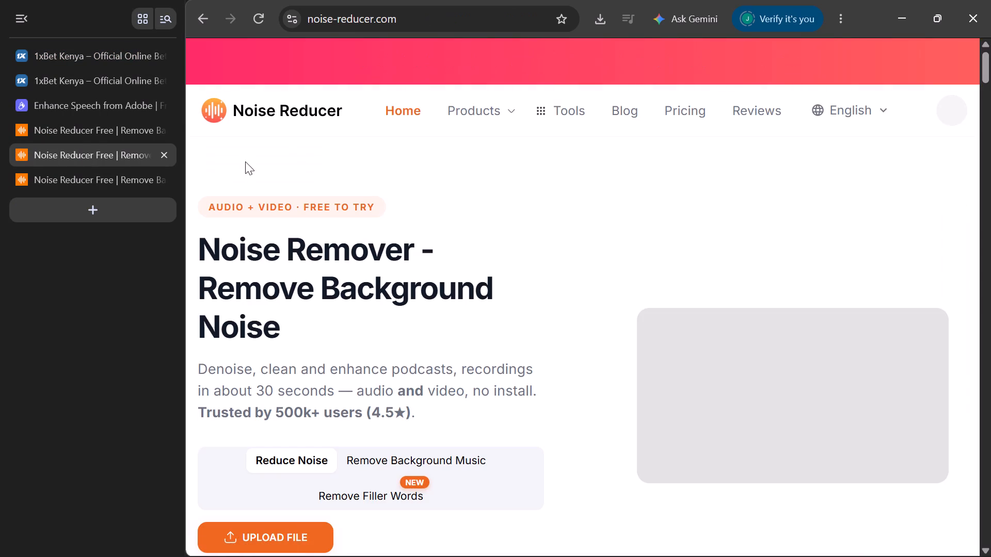
scroll(327, 502, down, 2)
click(279, 378)
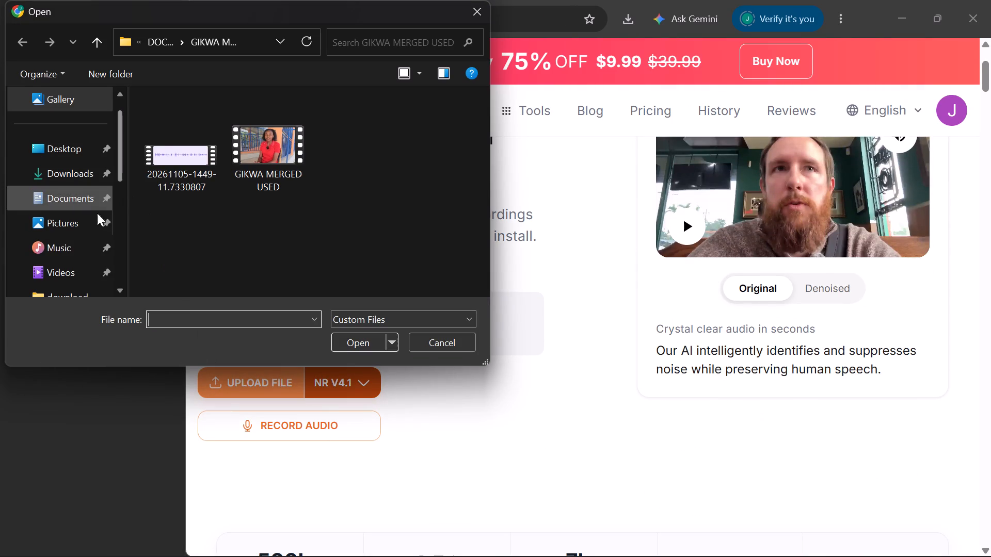
click(24, 45)
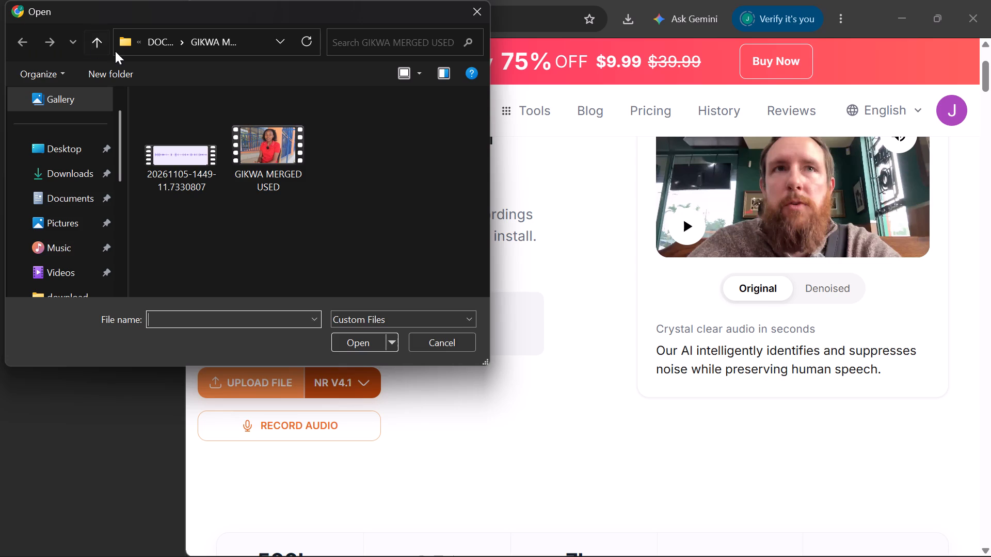
click(92, 44)
scroll(336, 207, down, 1)
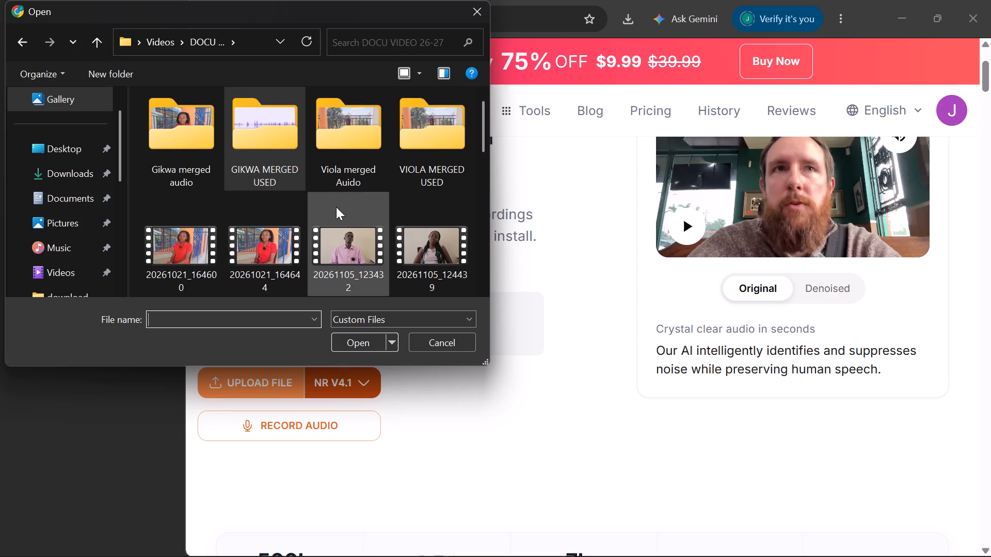
scroll(338, 209, down, 1)
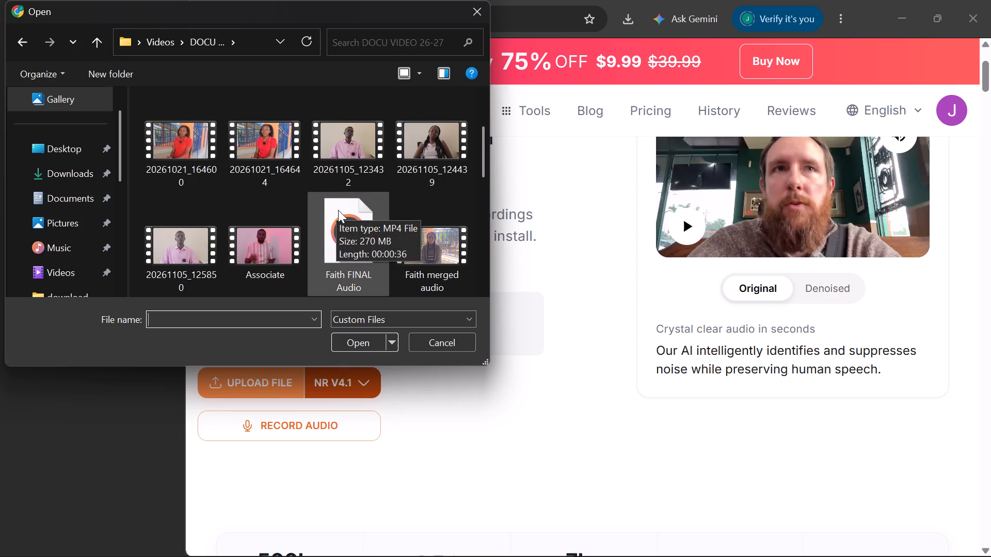
scroll(338, 210, down, 4)
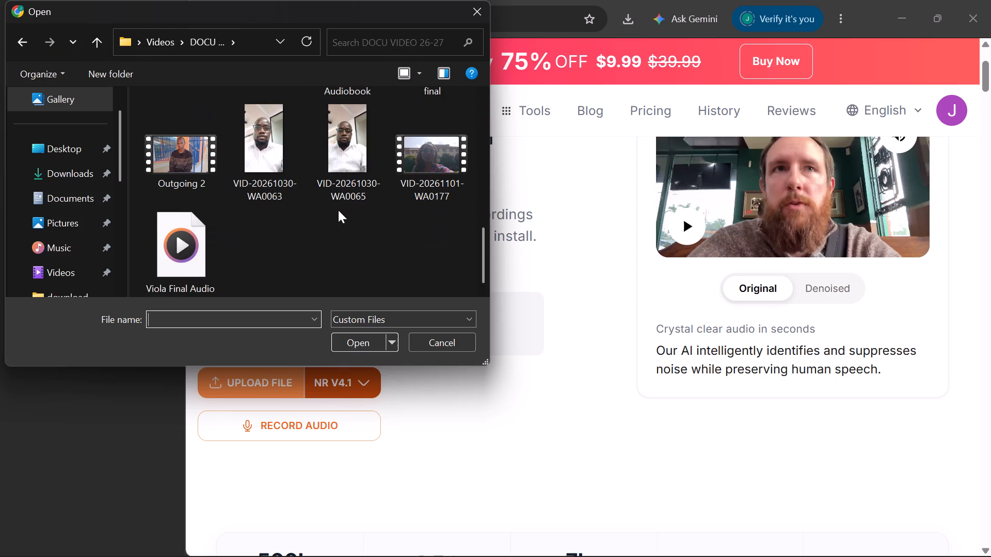
scroll(338, 210, up, 1)
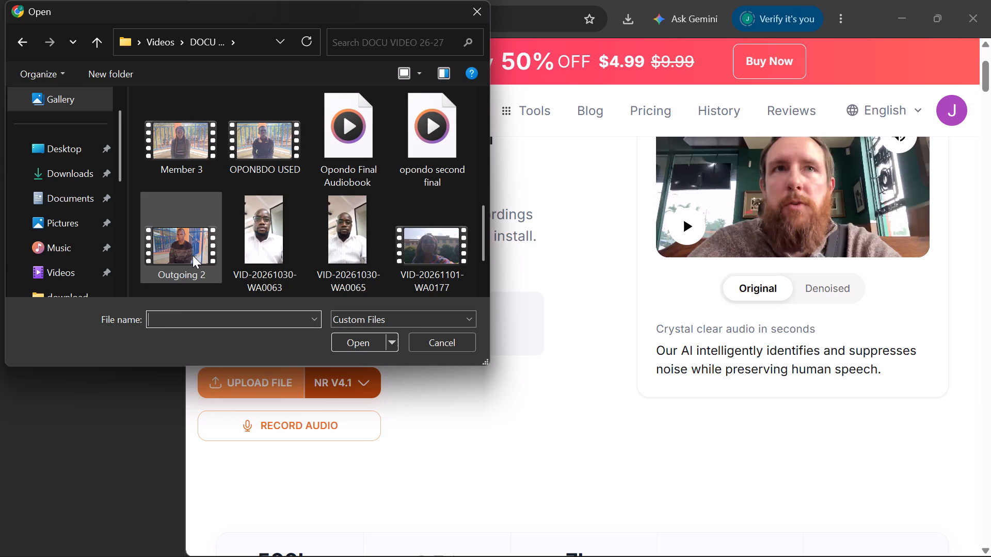
click(193, 255)
scroll(361, 249, up, 1)
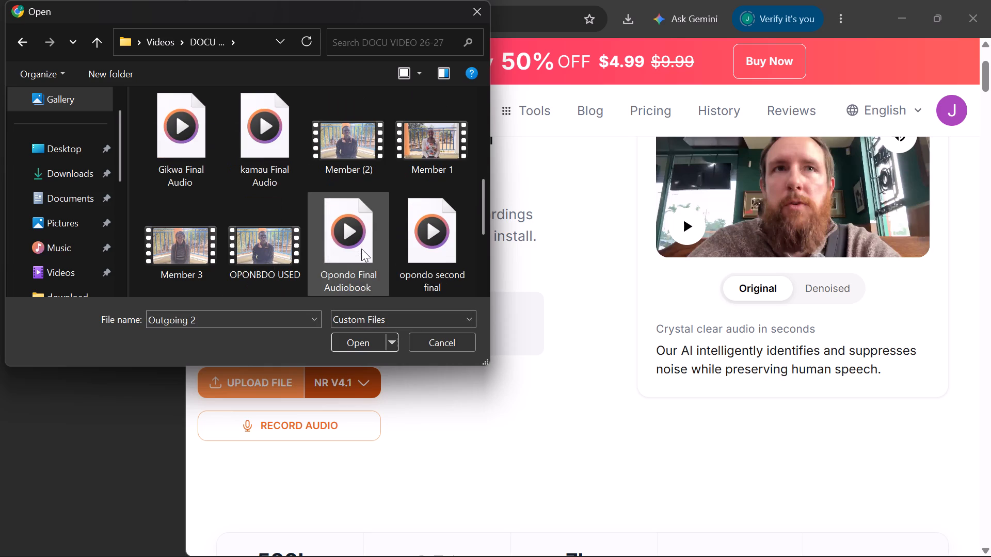
click(362, 338)
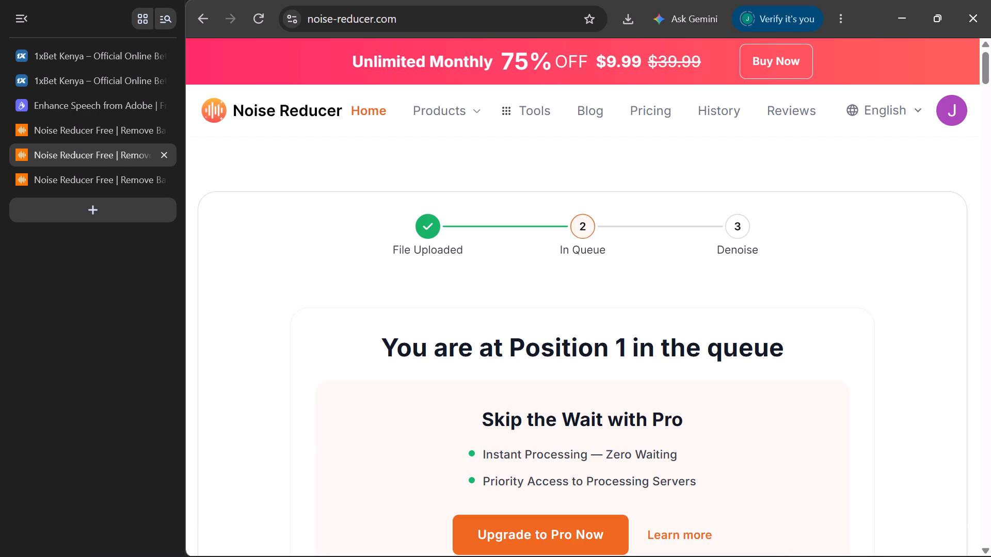
scroll(603, 354, down, 1)
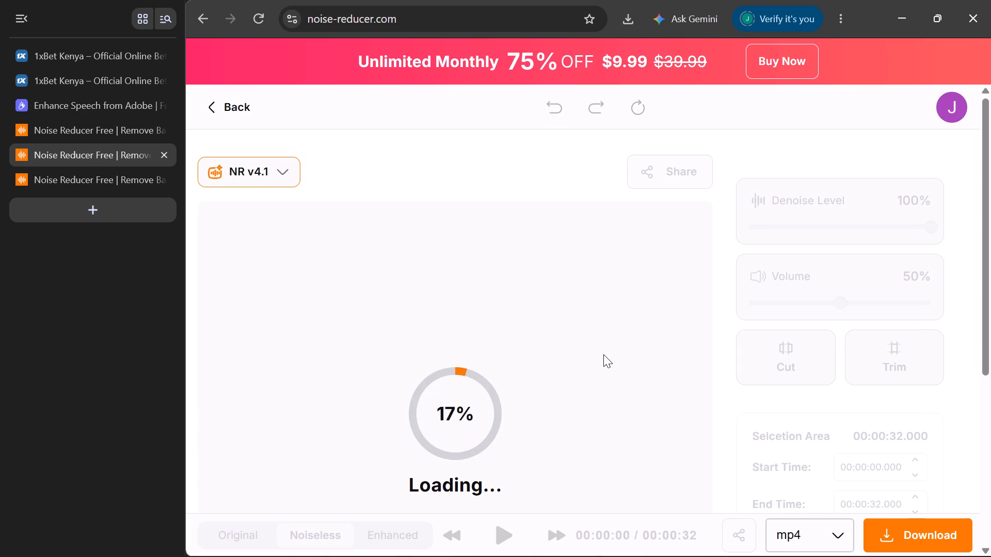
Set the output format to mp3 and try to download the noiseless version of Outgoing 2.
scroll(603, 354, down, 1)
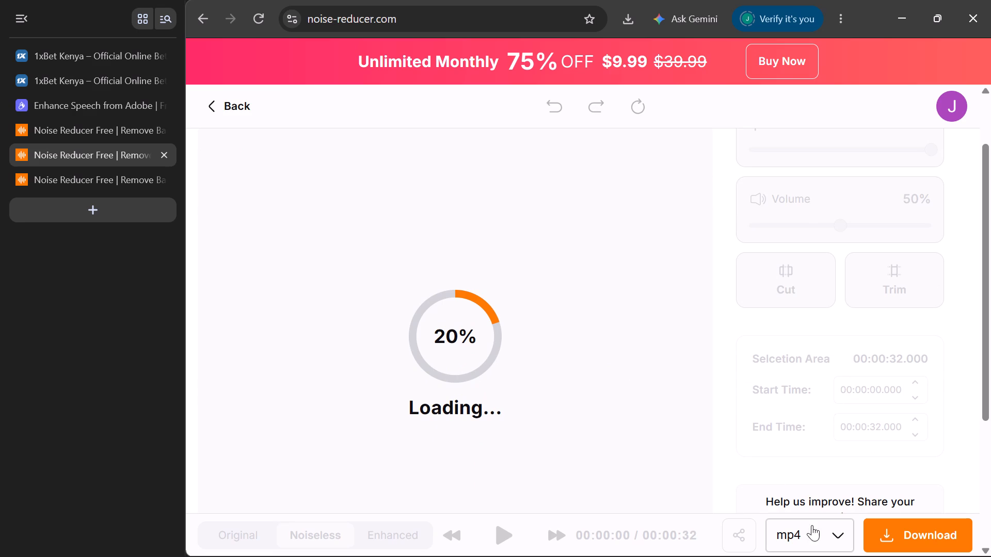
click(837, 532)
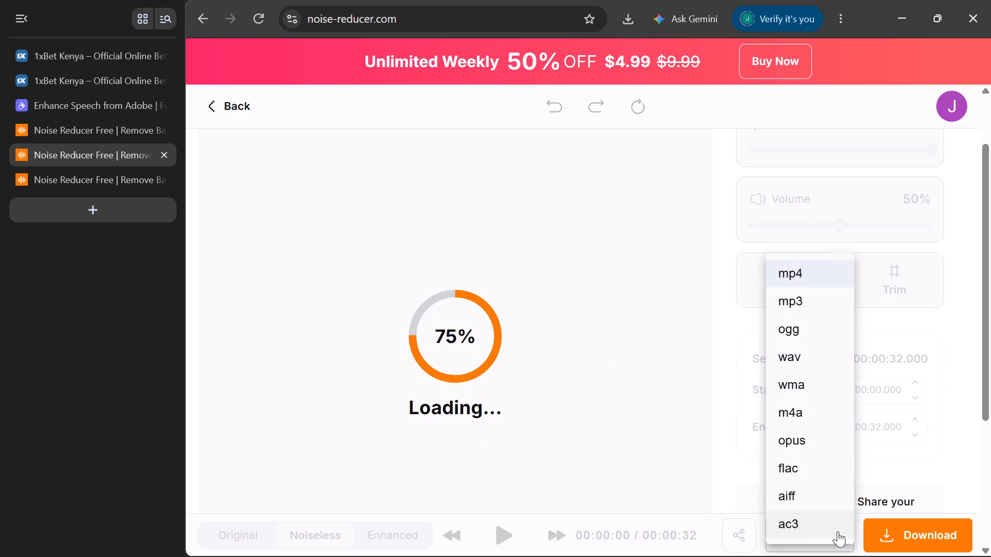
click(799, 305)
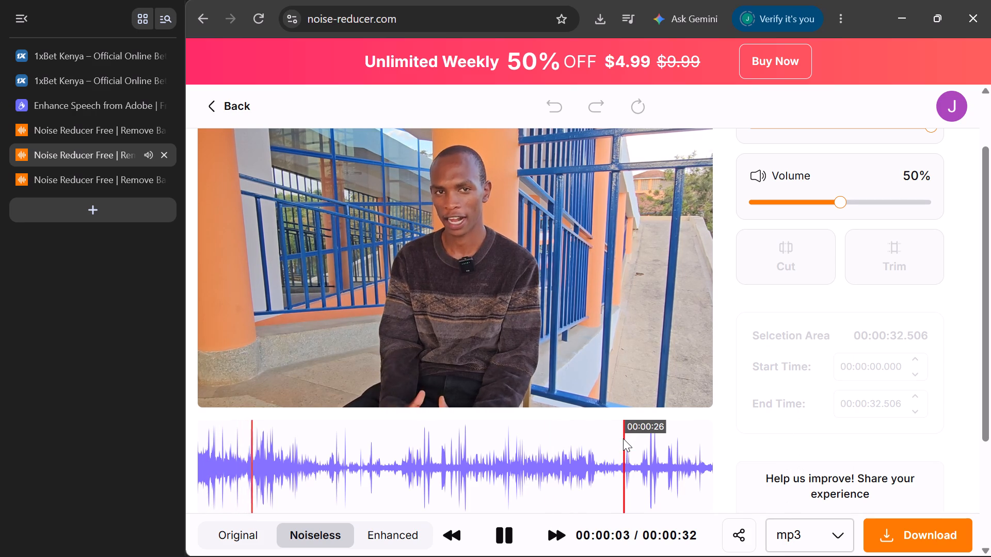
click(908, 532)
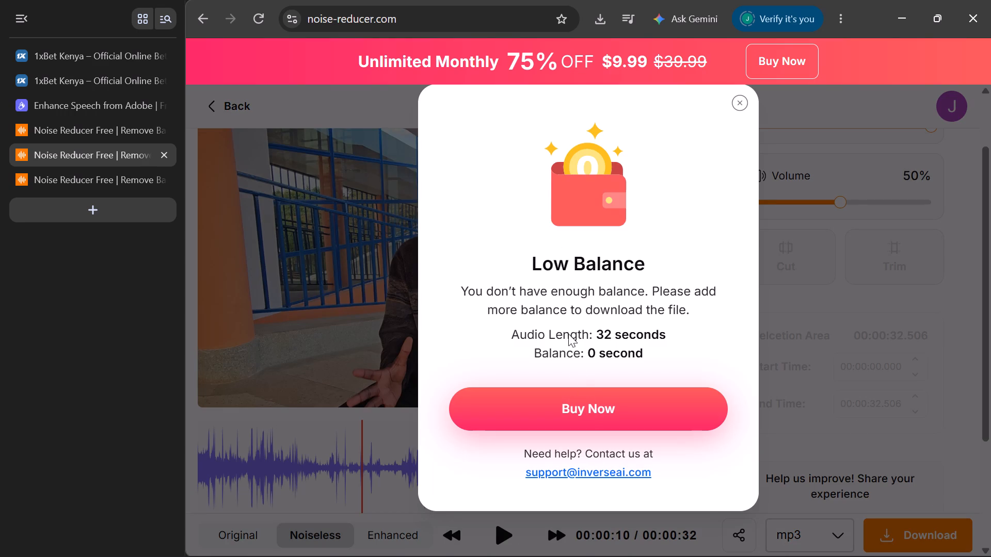
Review Noise Reducer's pricing plans and FAQ, and return to the Outgoing 2 editor with the balance notice dismissed.
click(581, 411)
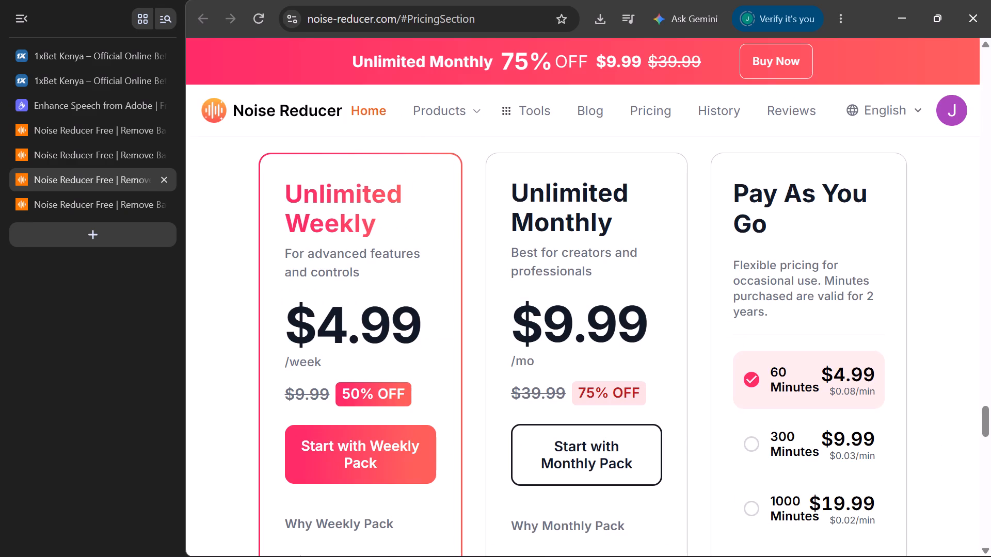
scroll(551, 339, down, 4)
scroll(551, 339, up, 3)
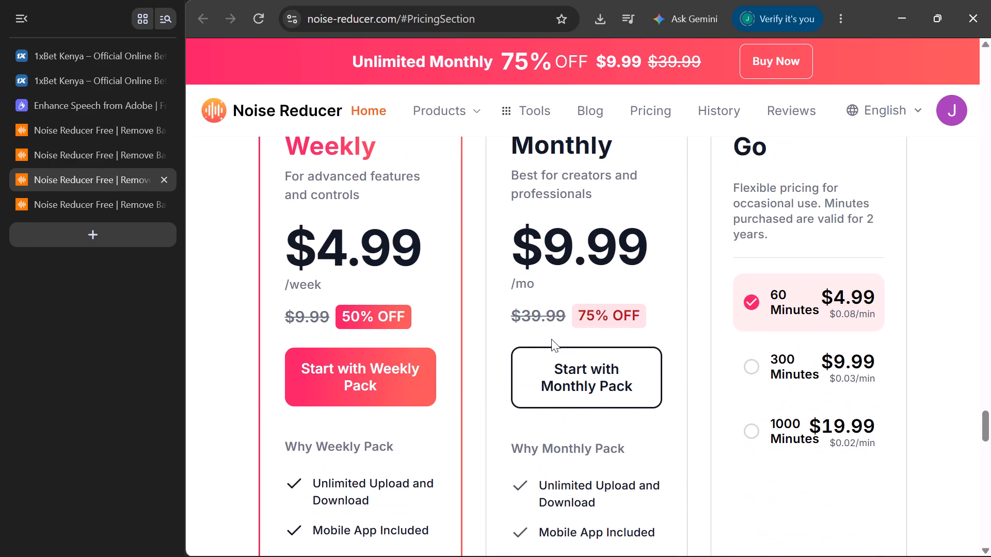
scroll(551, 339, down, 12)
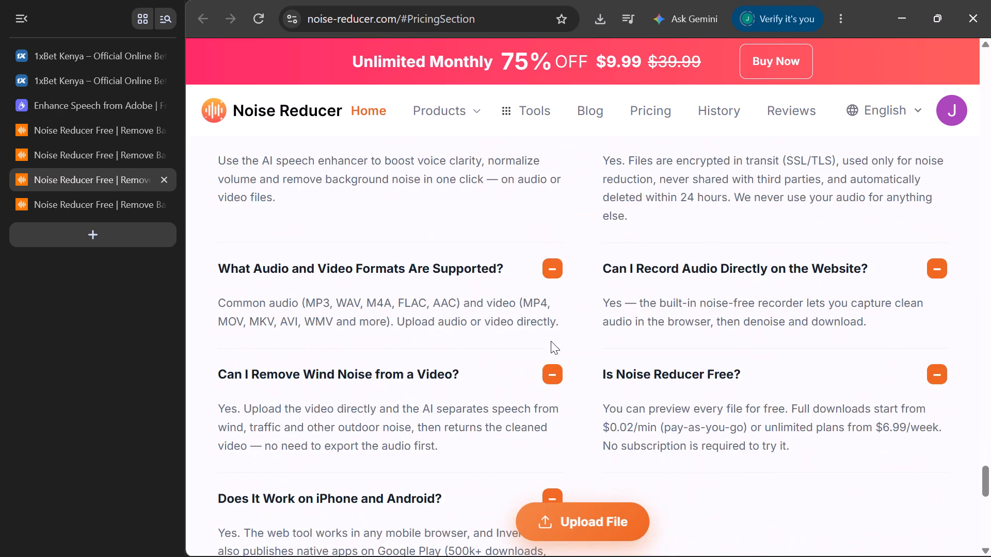
scroll(551, 341, up, 19)
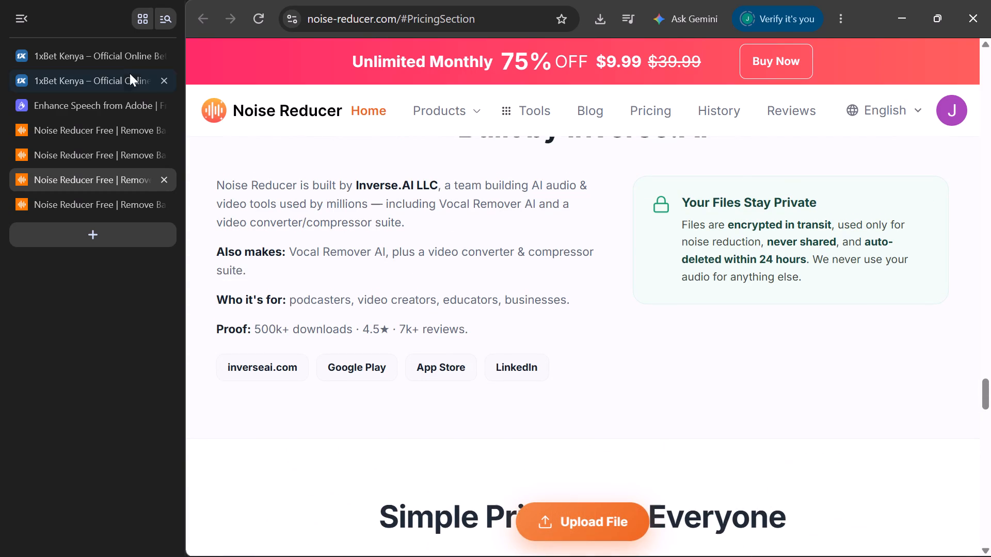
click(196, 24)
click(83, 157)
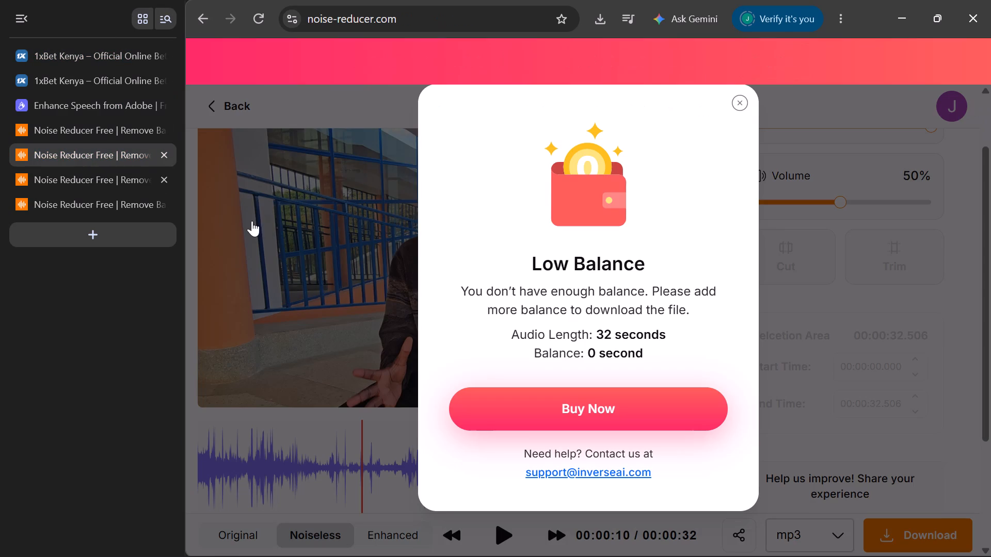
click(737, 101)
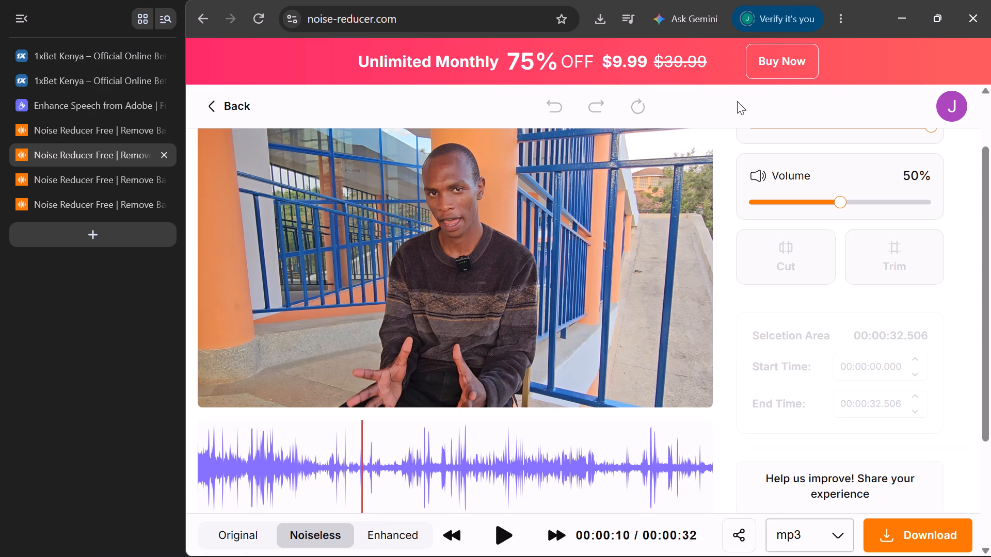
Rewind the noiseless preview and start a Snipping Tool video recording of the area around its waveform and the lower video frame.
scroll(571, 352, down, 3)
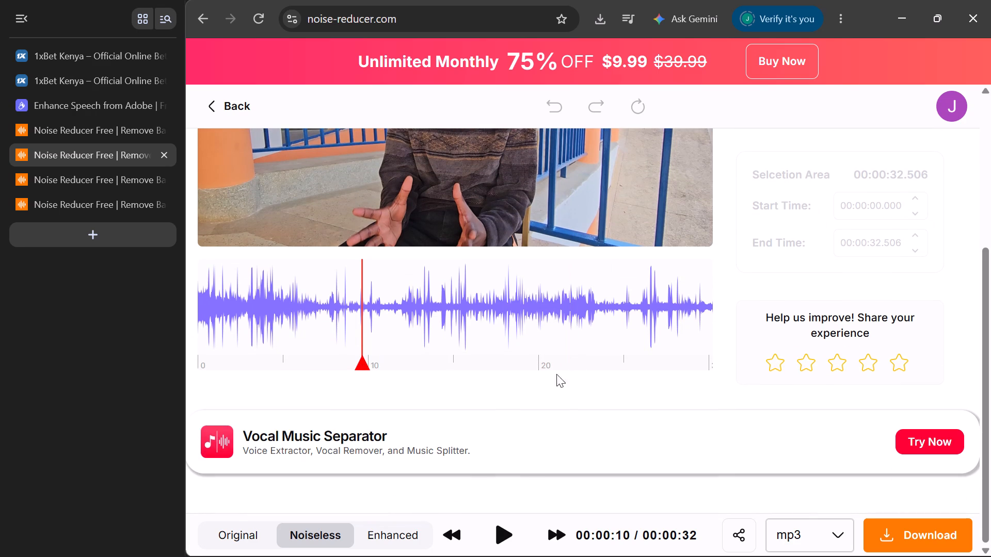
drag(360, 368, 176, 384)
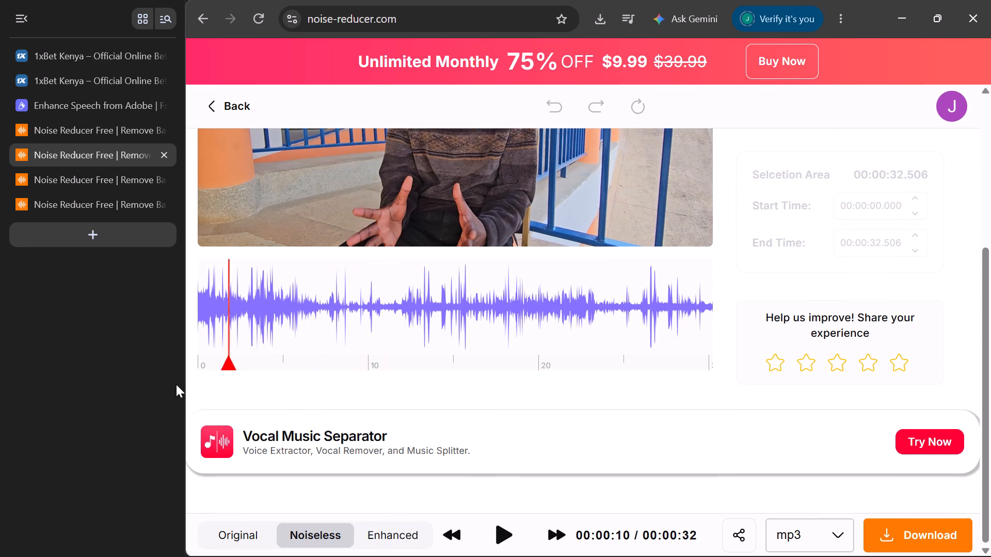
drag(176, 384, 150, 362)
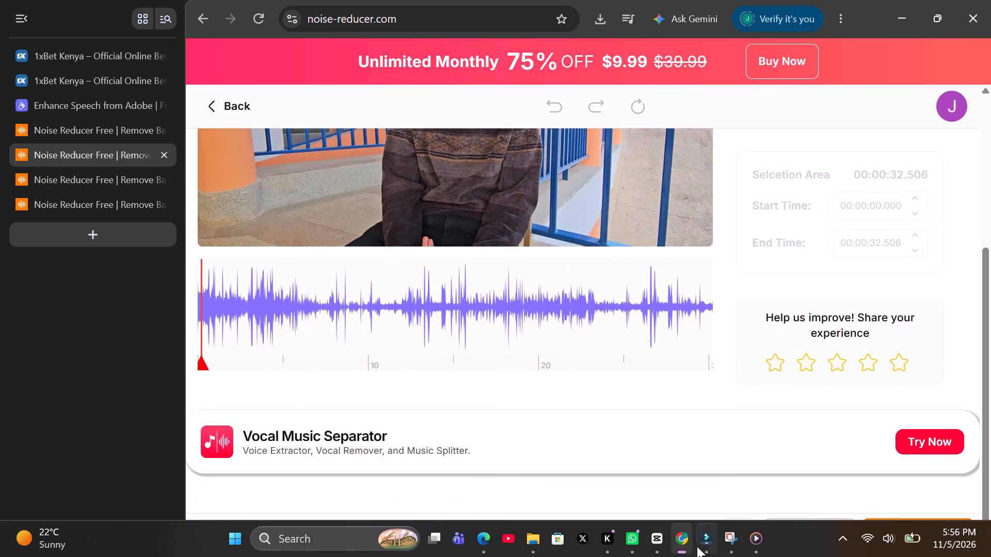
click(729, 545)
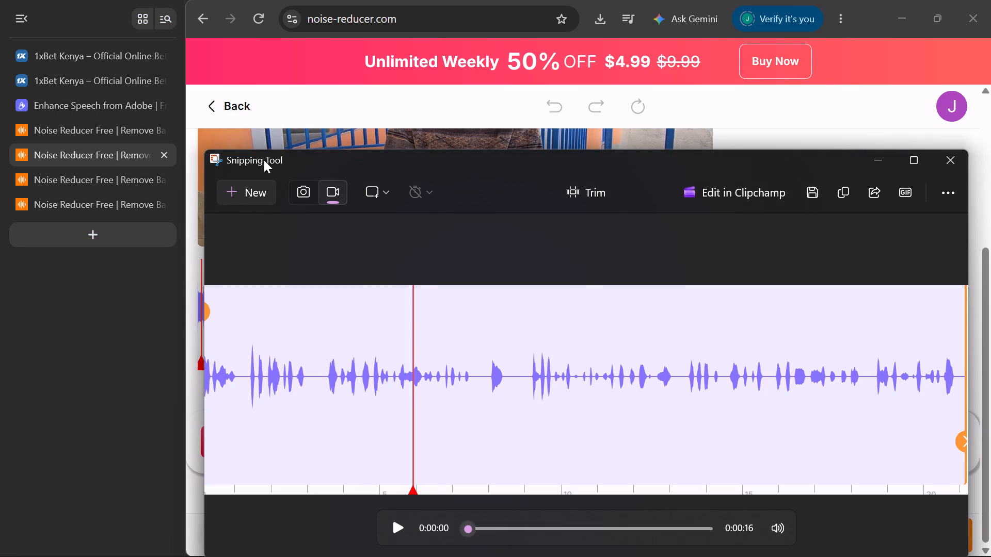
click(241, 193)
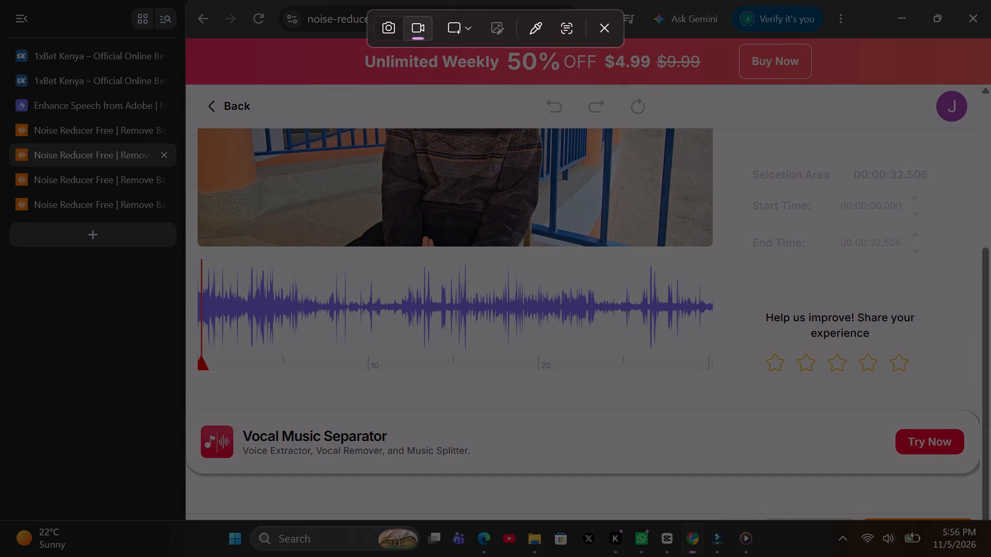
drag(203, 259, 724, 384)
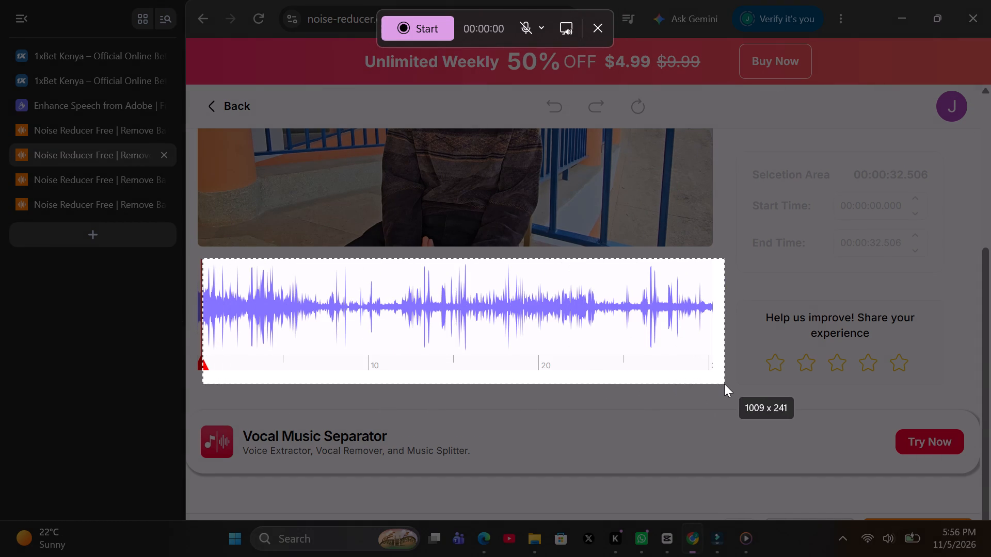
drag(724, 384, 725, 391)
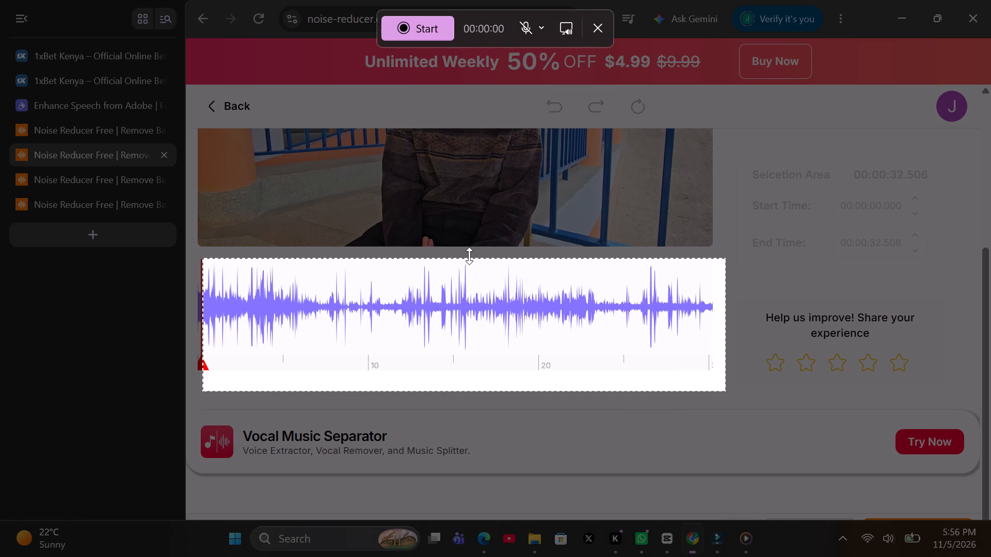
drag(469, 256, 463, 146)
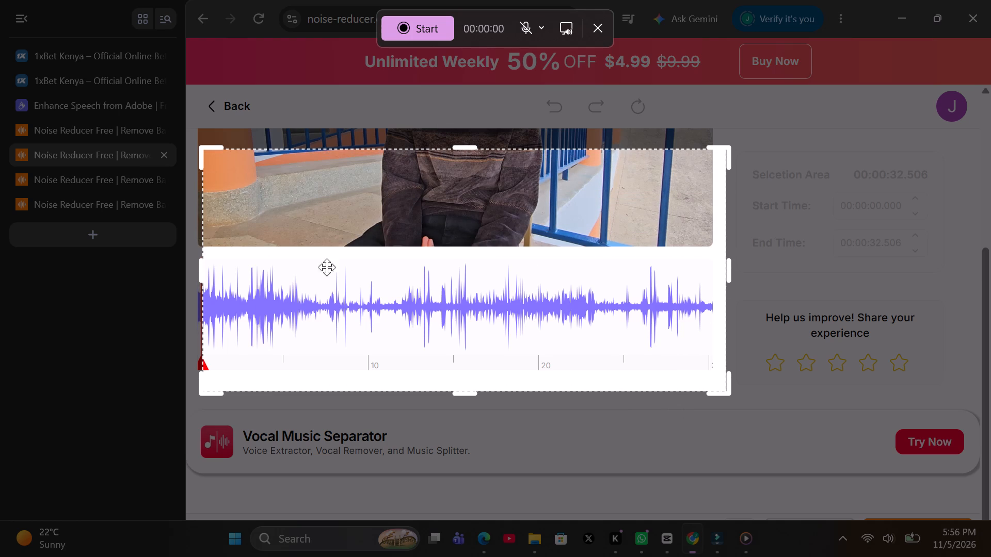
drag(203, 270, 200, 277)
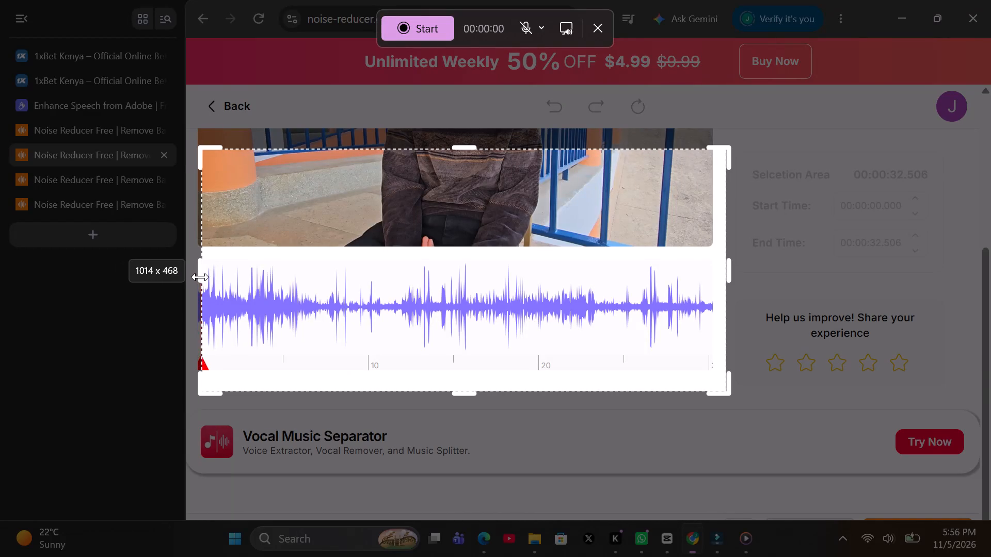
drag(200, 277, 199, 281)
click(396, 21)
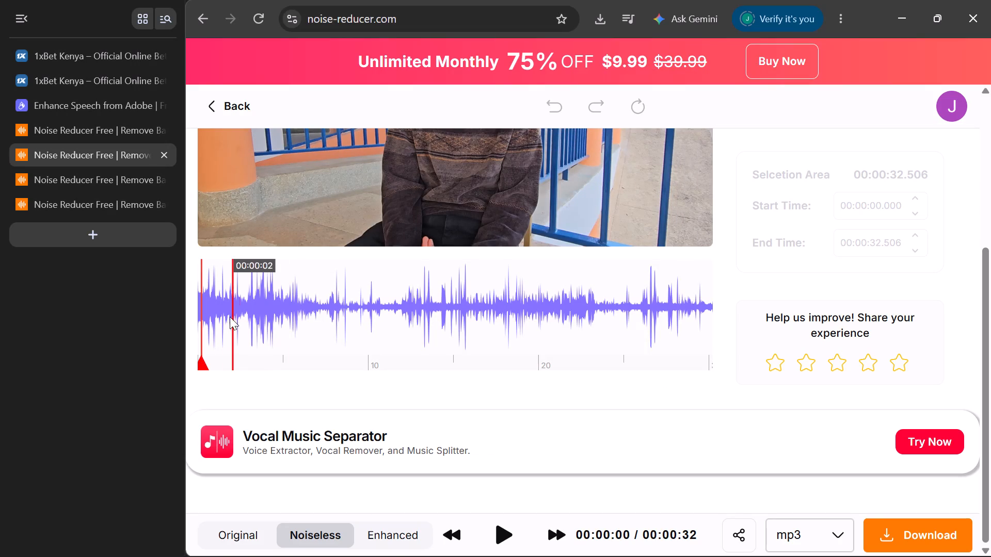
Play the noiseless Outgoing 2 preview from 00:00:00 to its end for the recording, and stop recording.
drag(204, 363, 181, 376)
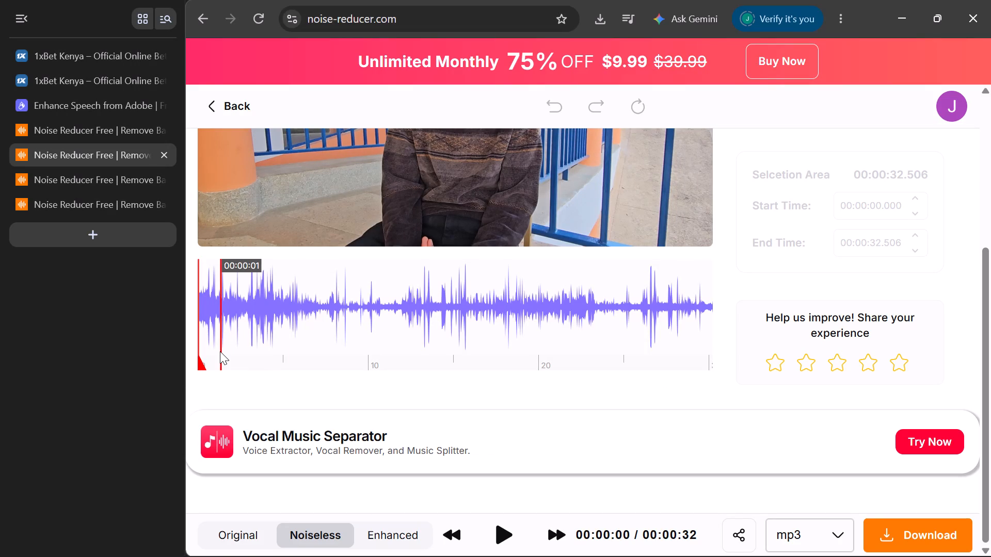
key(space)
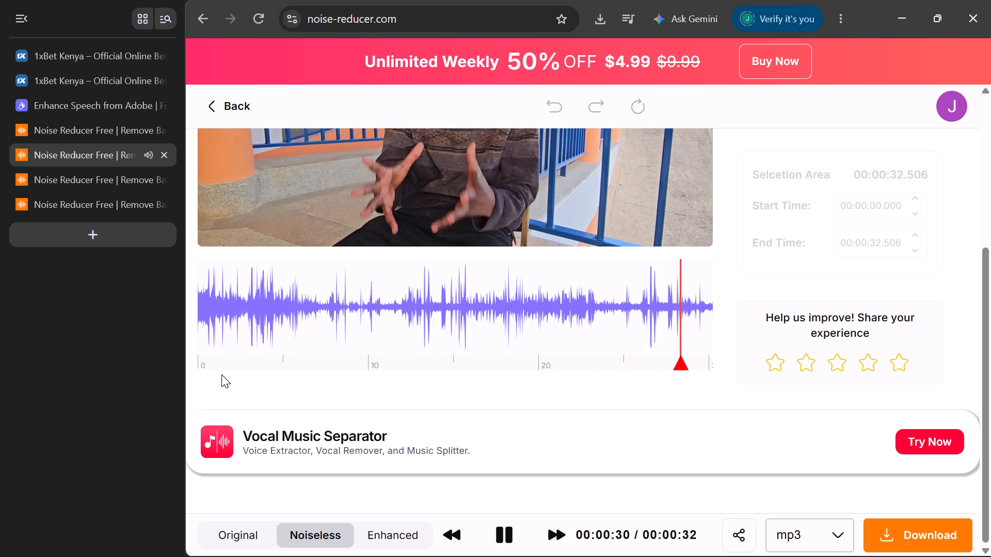
click(441, 28)
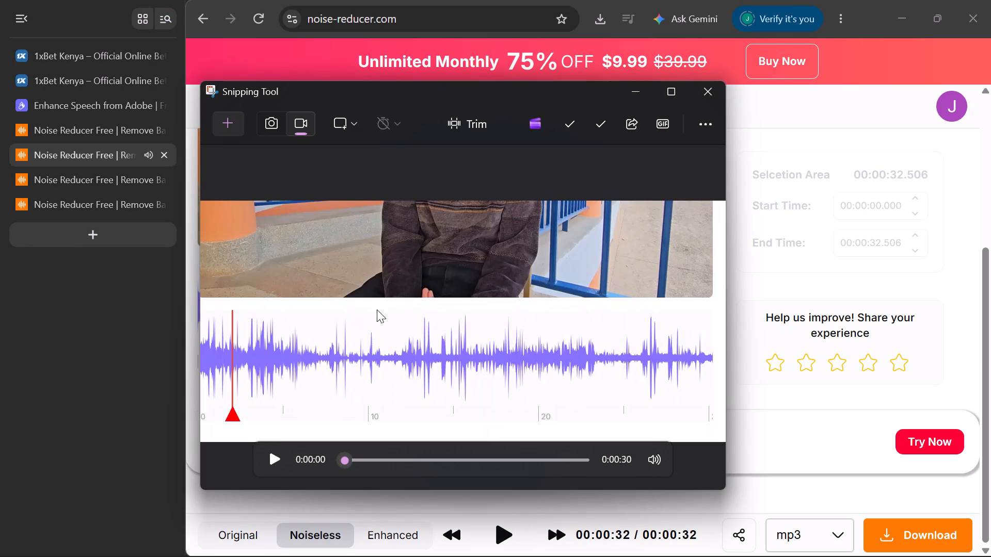
Save the screen recording as KAMAU in MP4 format in the GIKWA MERGED USED folder and minimize Snipping Tool.
key(ctrl+s)
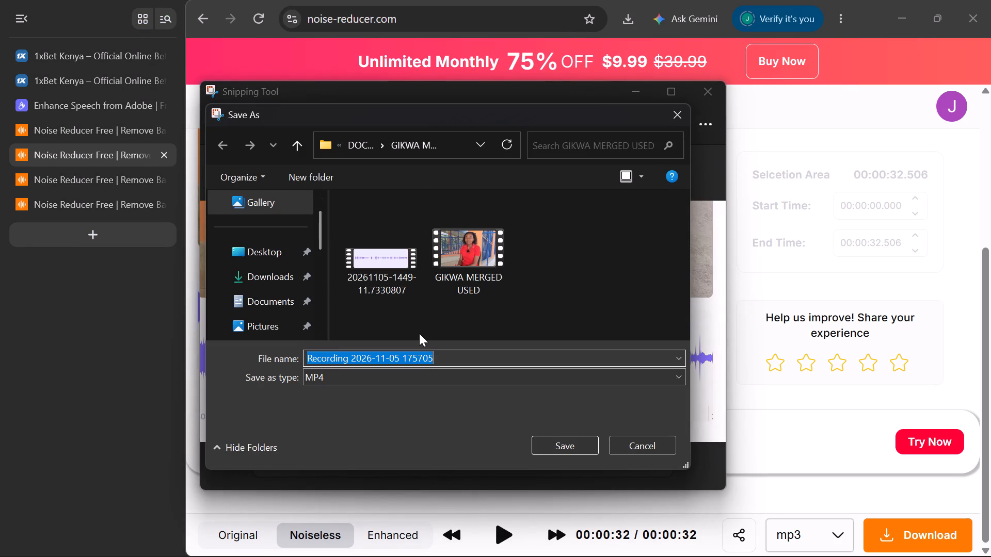
key(BackSpace)
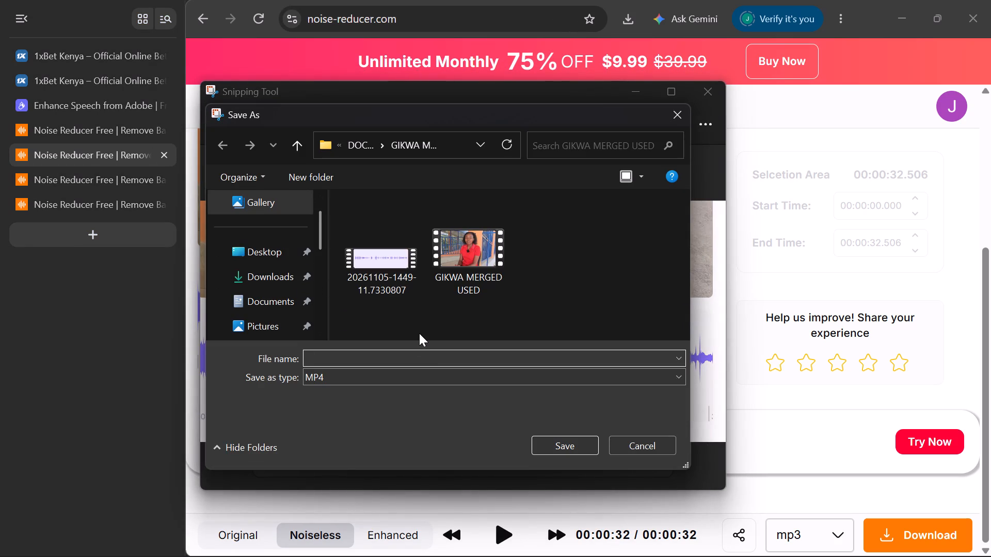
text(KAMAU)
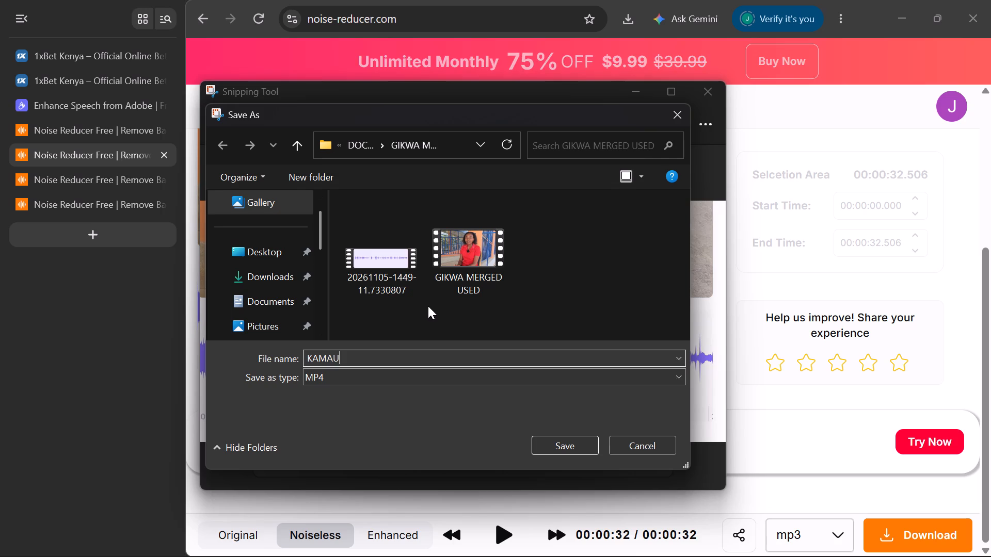
drag(572, 451, 607, 259)
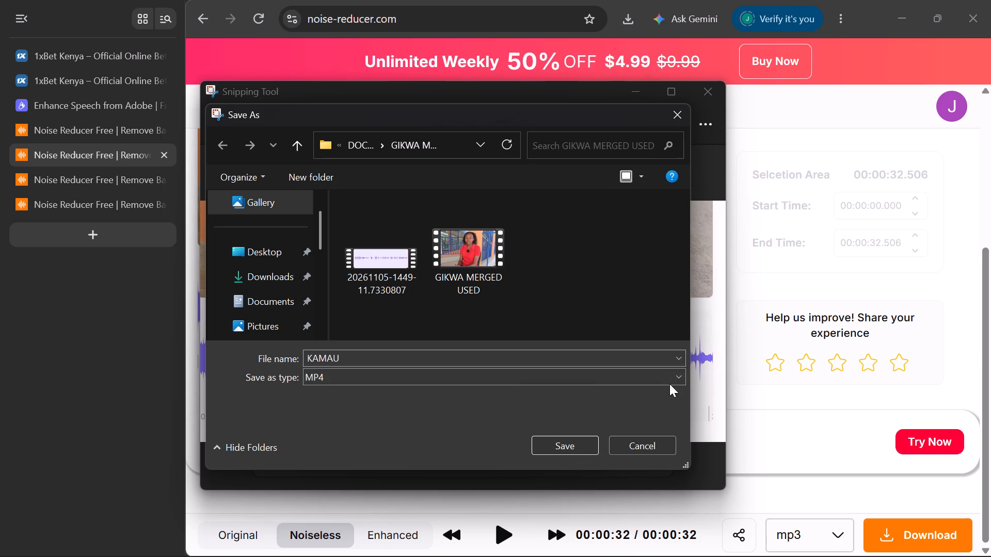
click(672, 382)
click(610, 390)
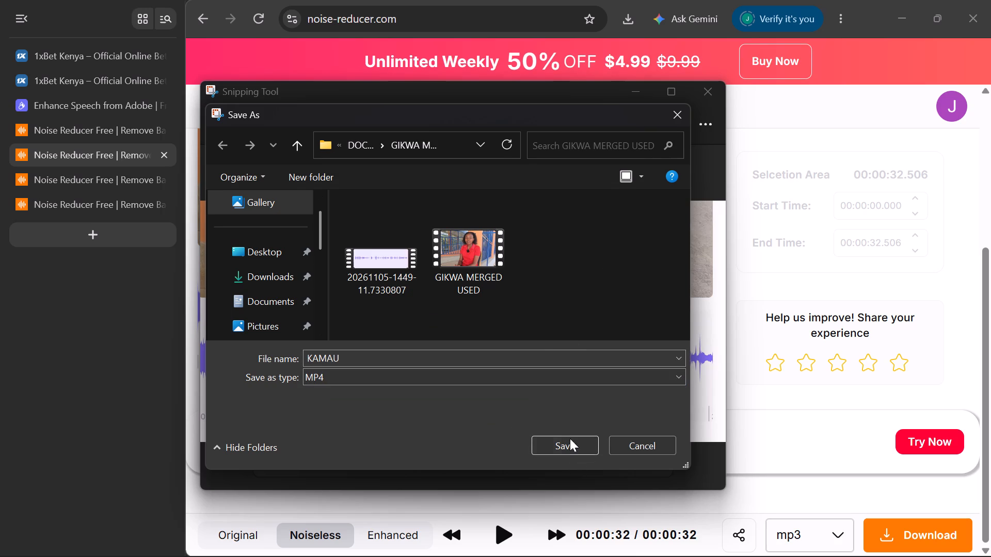
click(567, 440)
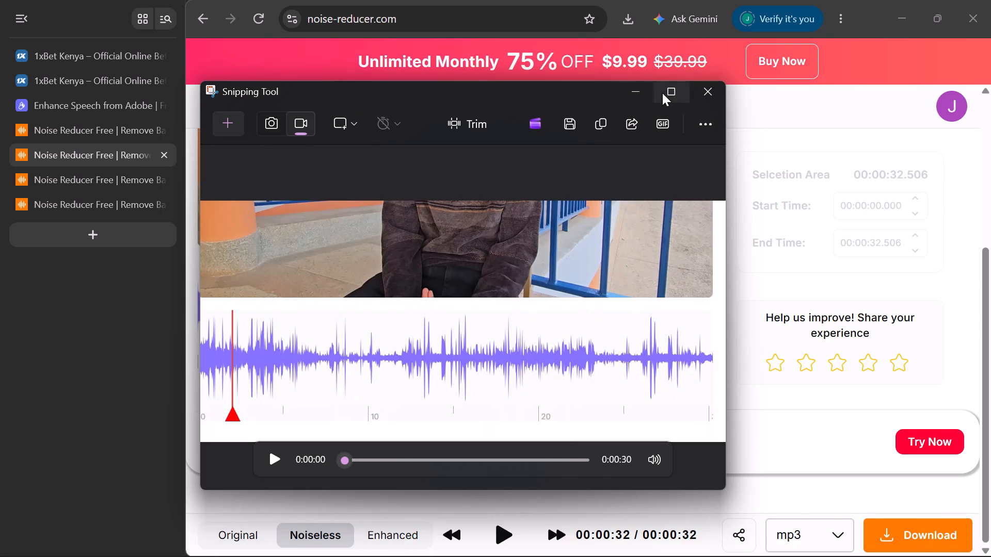
click(641, 94)
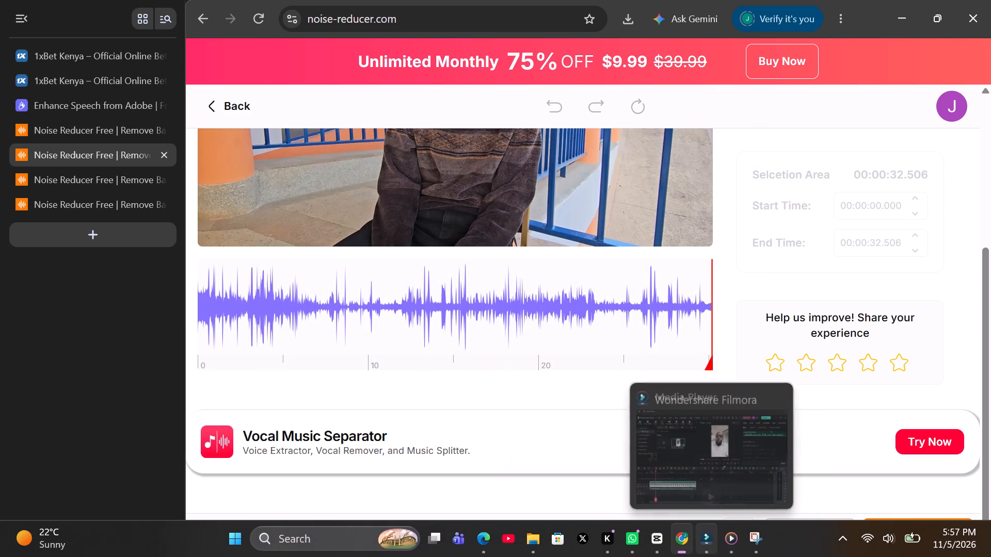
Switch to CapCut and import the KAMAU recording from the GIKWA MERGED USED folder into the project media.
click(654, 538)
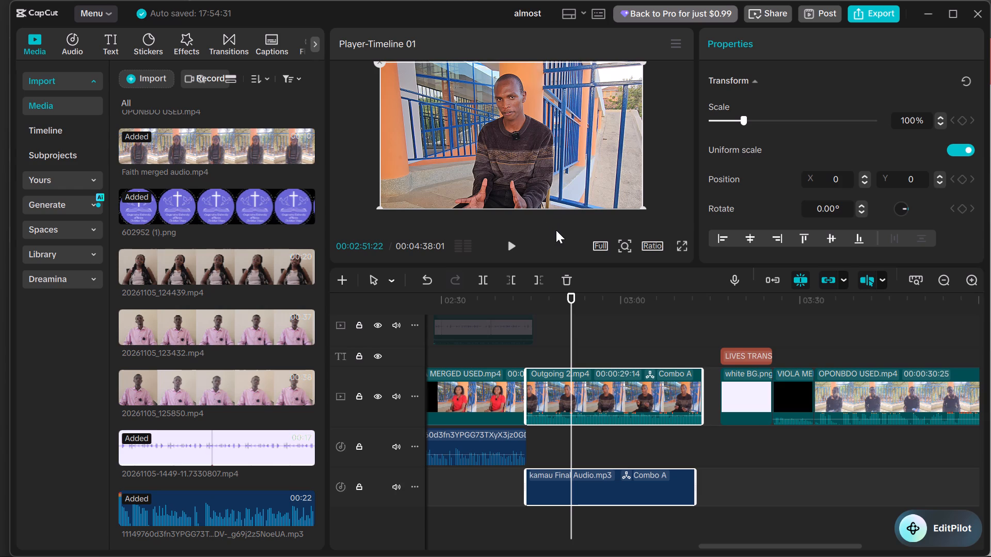
click(126, 80)
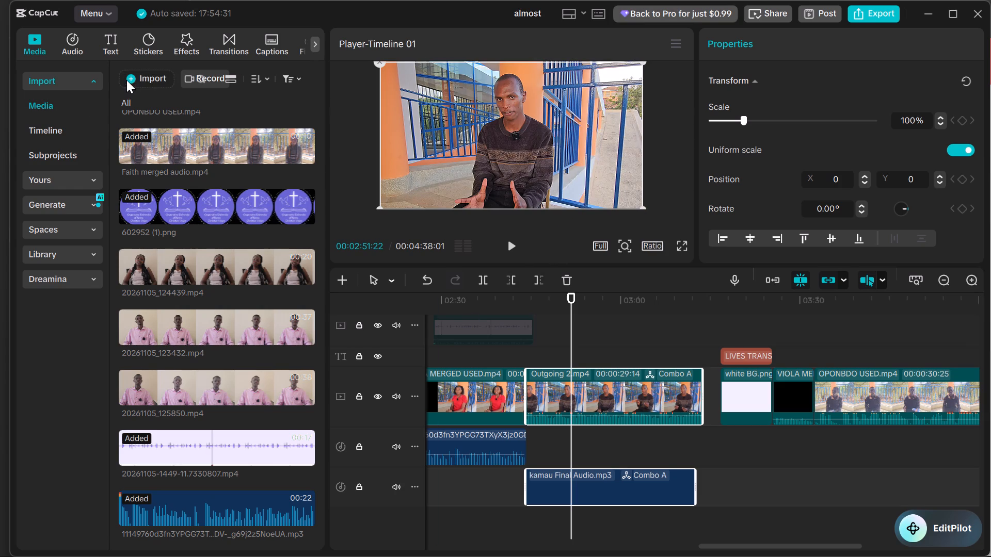
click(158, 106)
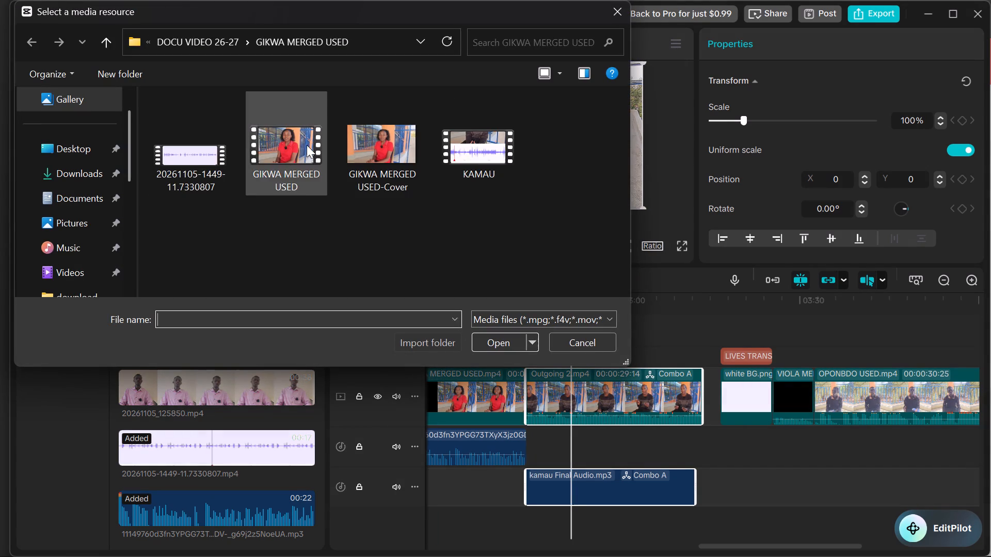
click(498, 144)
click(495, 340)
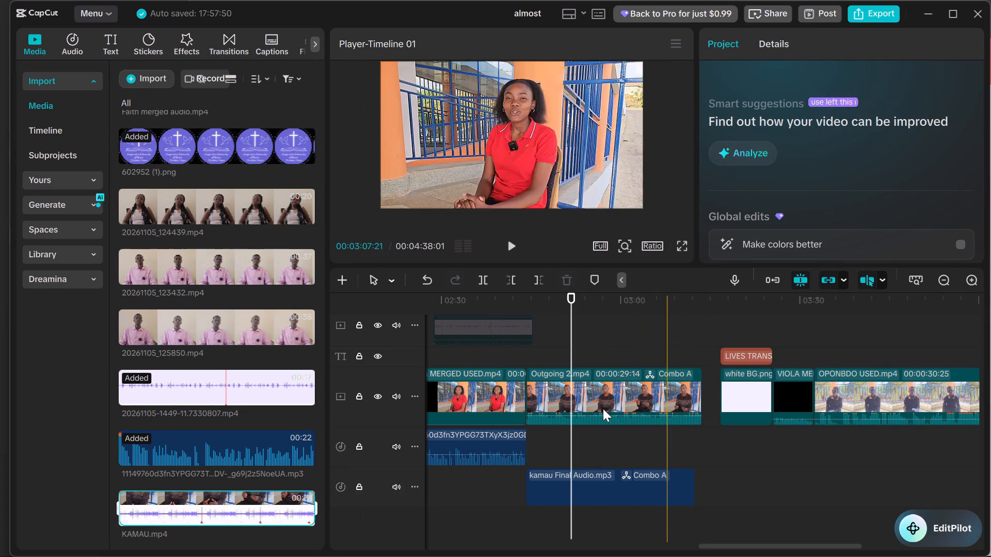
Add the KAMAU recording to the timeline above the Outgoing 2 clip, starting at 00:02:44:06.
click(526, 358)
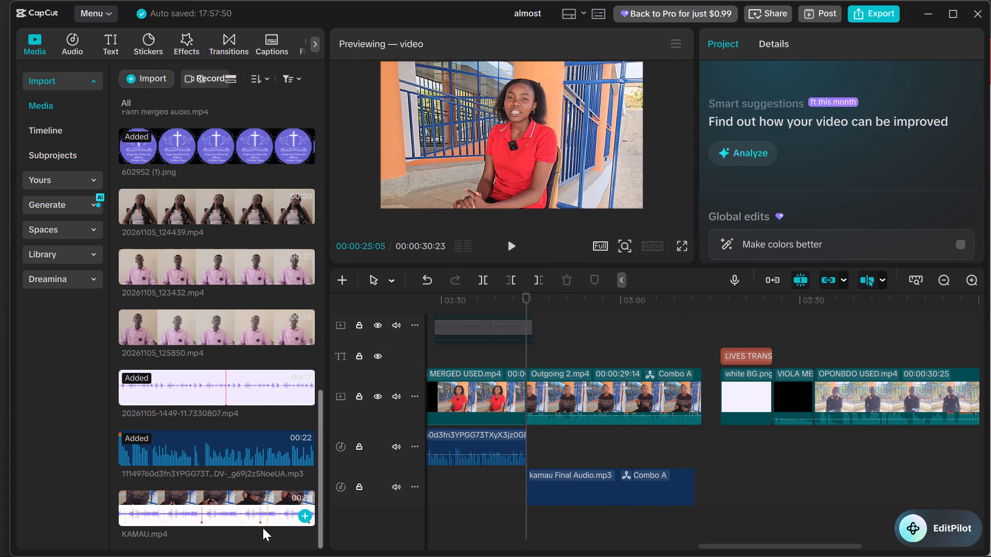
click(304, 516)
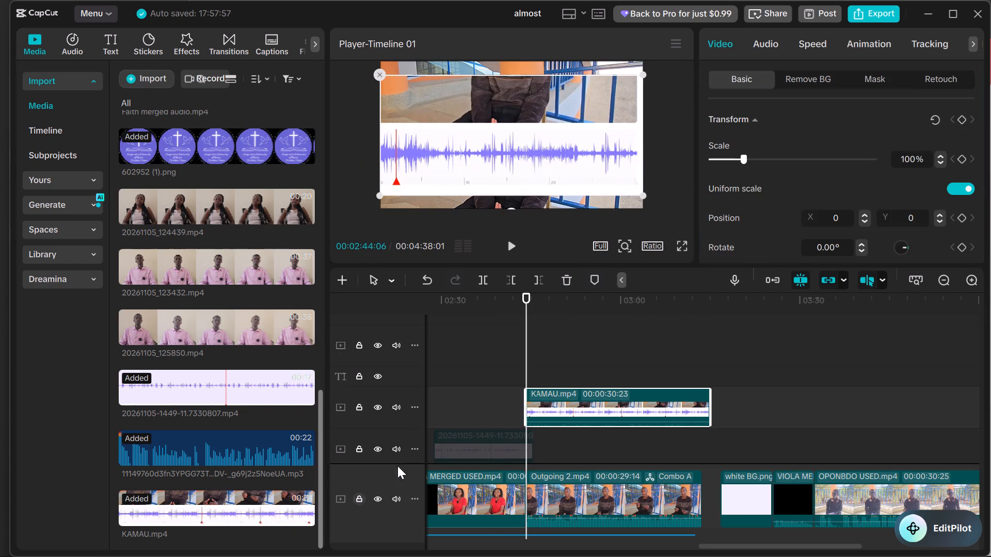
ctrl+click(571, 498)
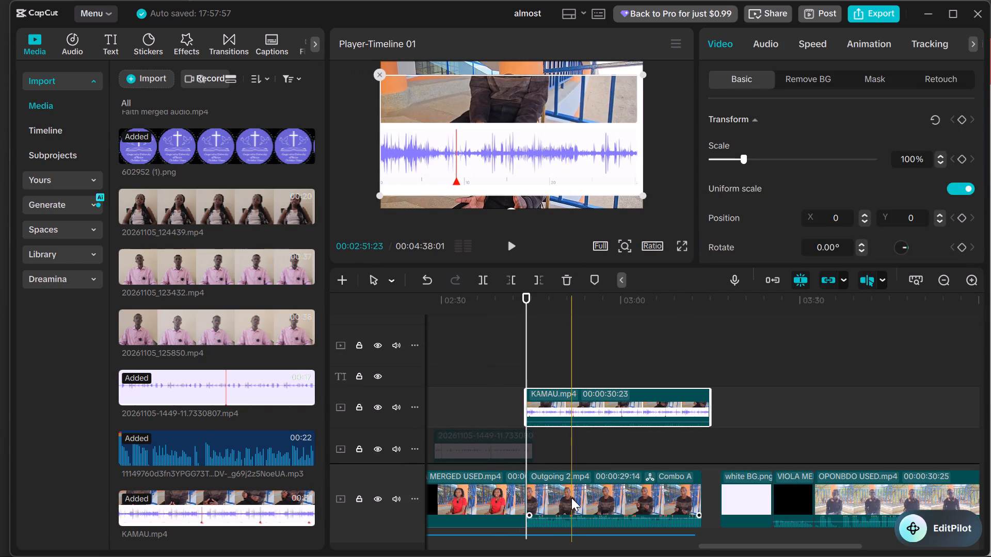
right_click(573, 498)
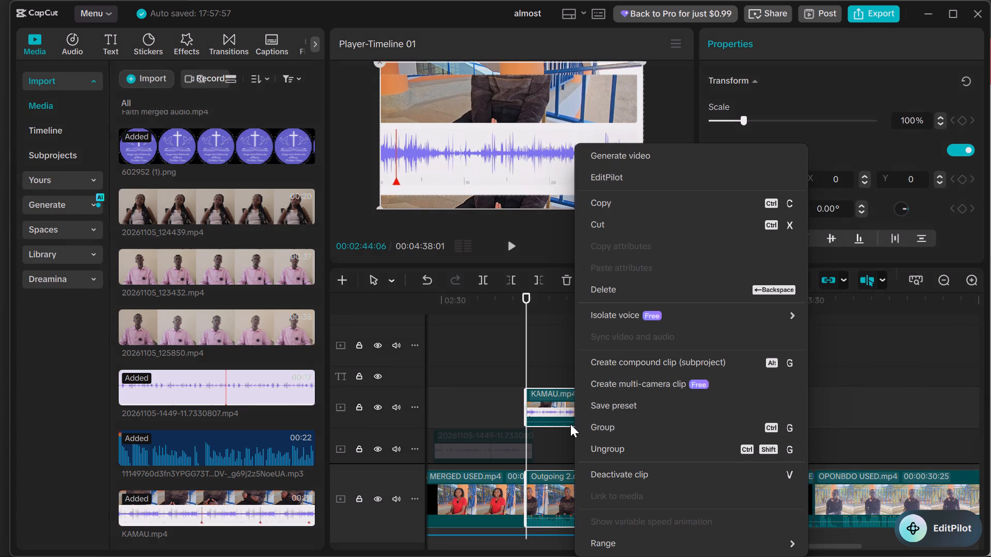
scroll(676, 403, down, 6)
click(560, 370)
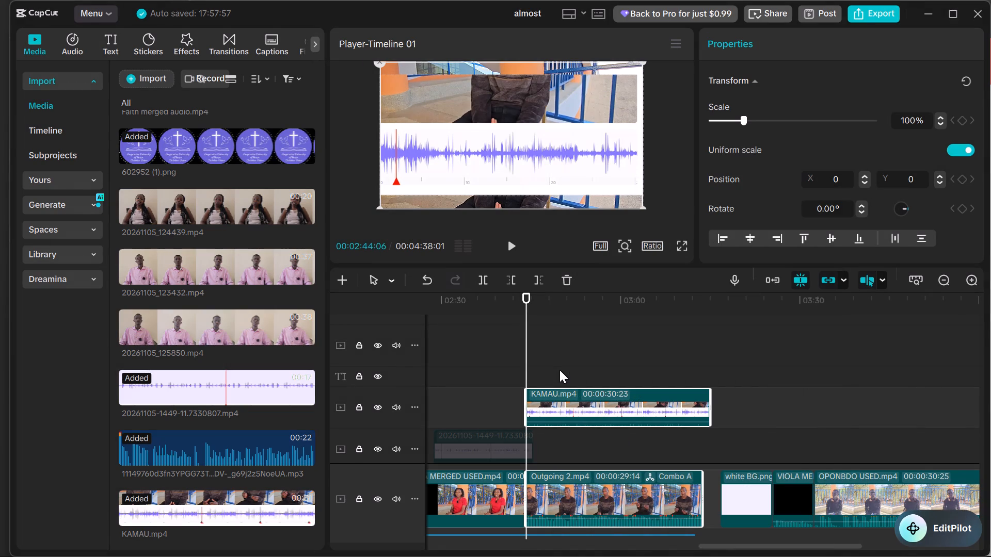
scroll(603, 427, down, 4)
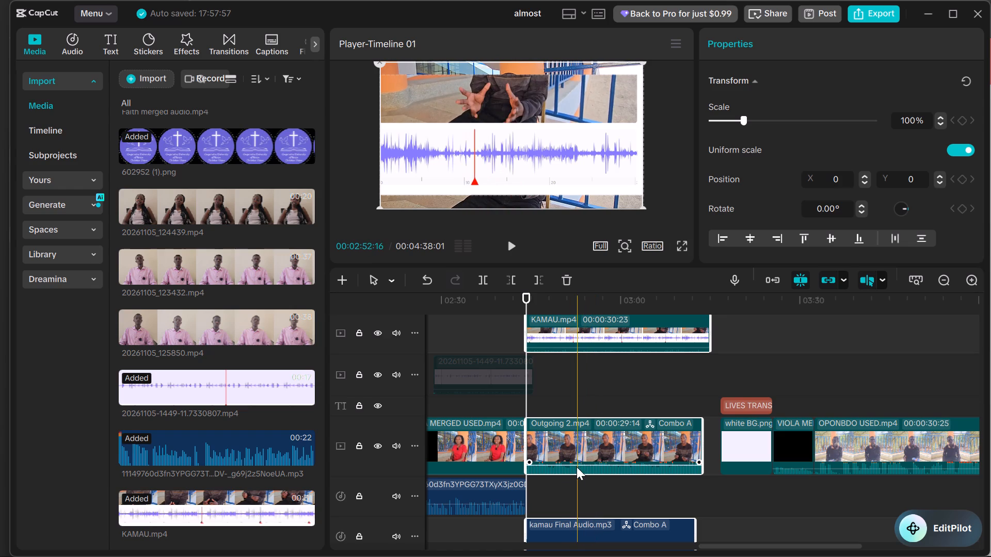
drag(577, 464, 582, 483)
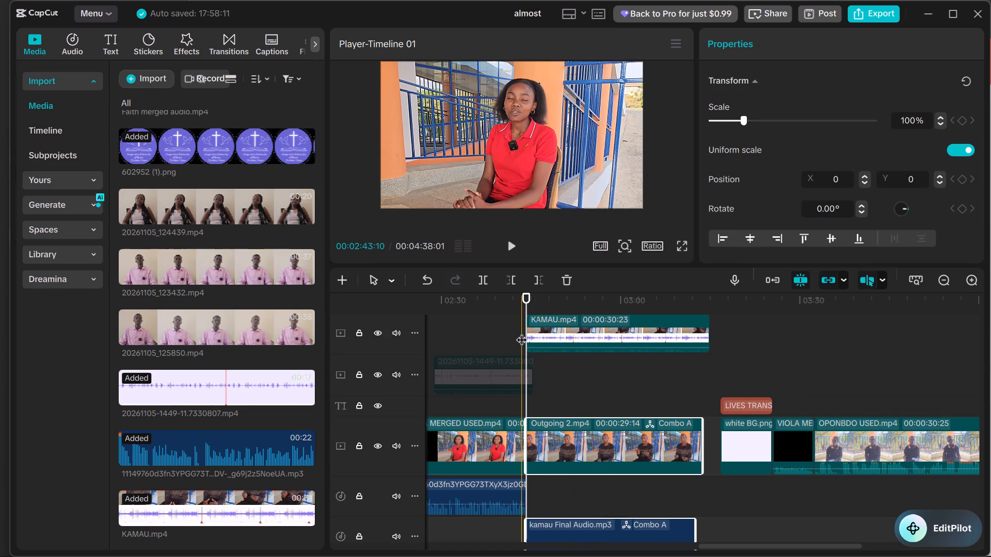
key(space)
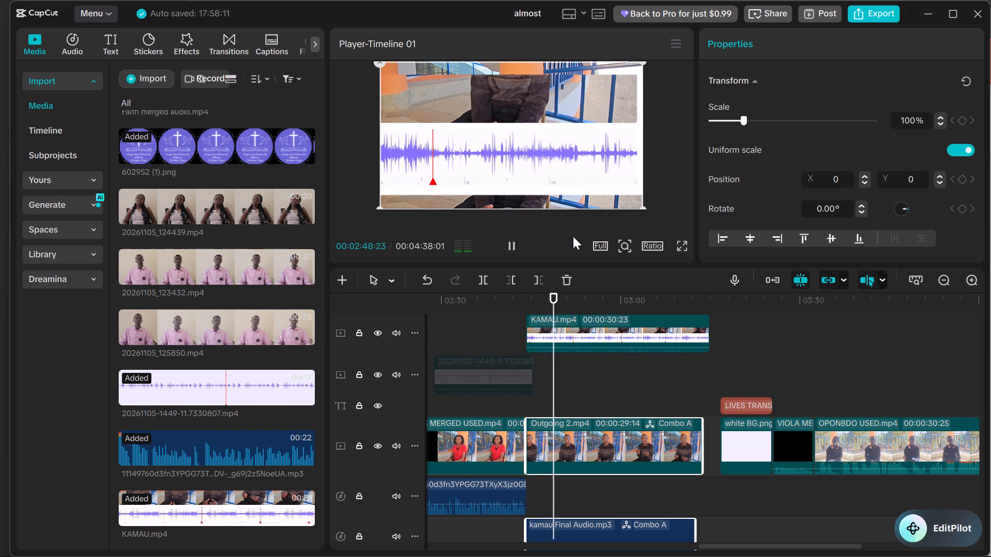
click(593, 330)
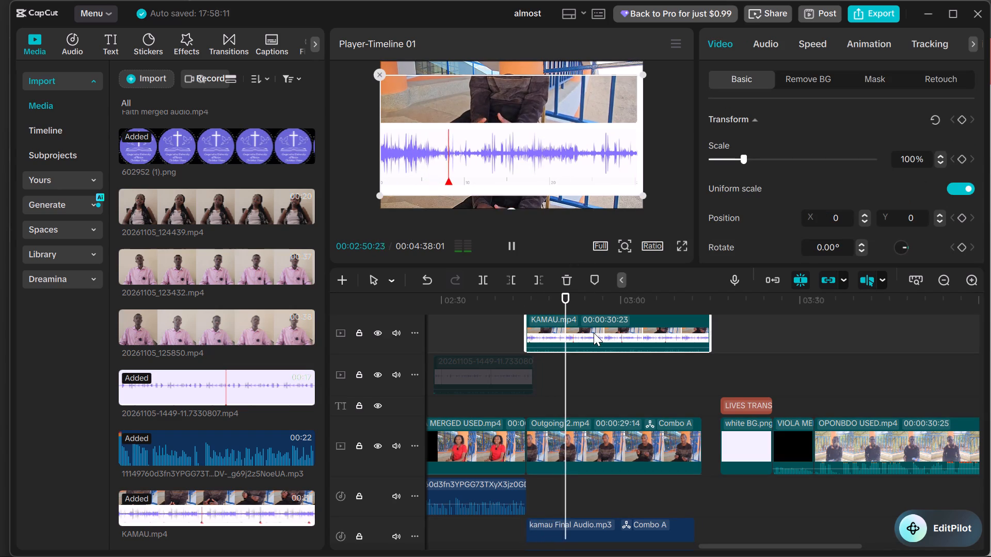
drag(594, 333, 598, 354)
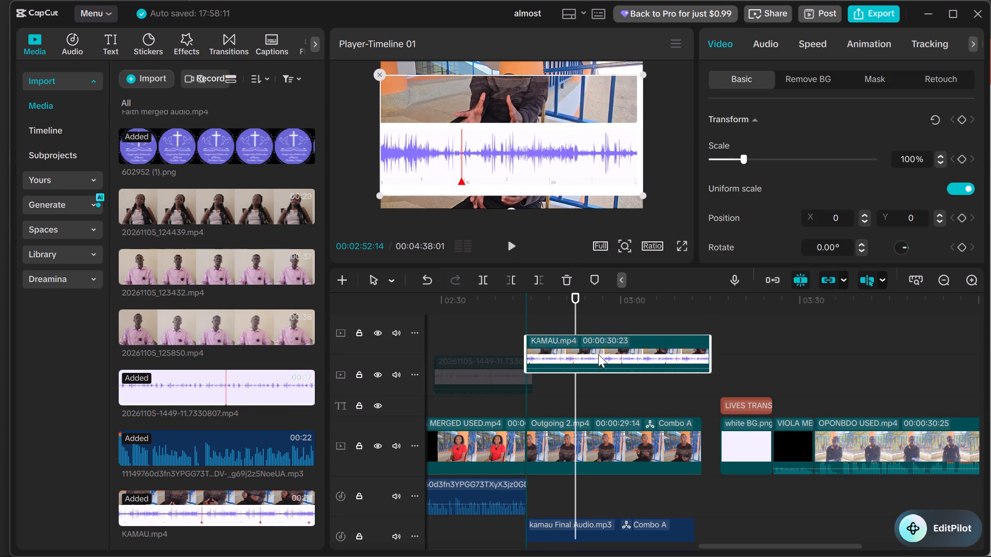
drag(598, 354, 600, 383)
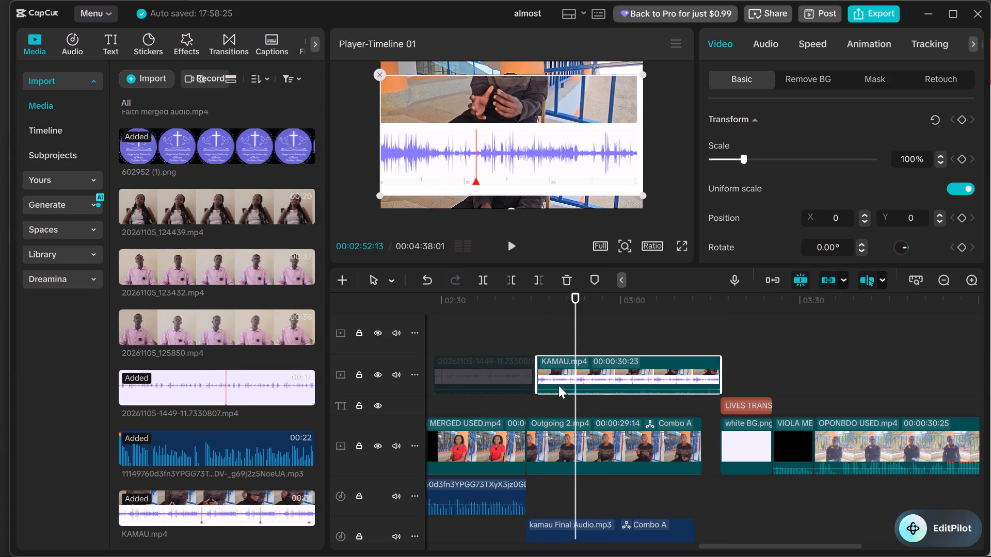
click(528, 383)
click(530, 382)
drag(535, 377, 536, 377)
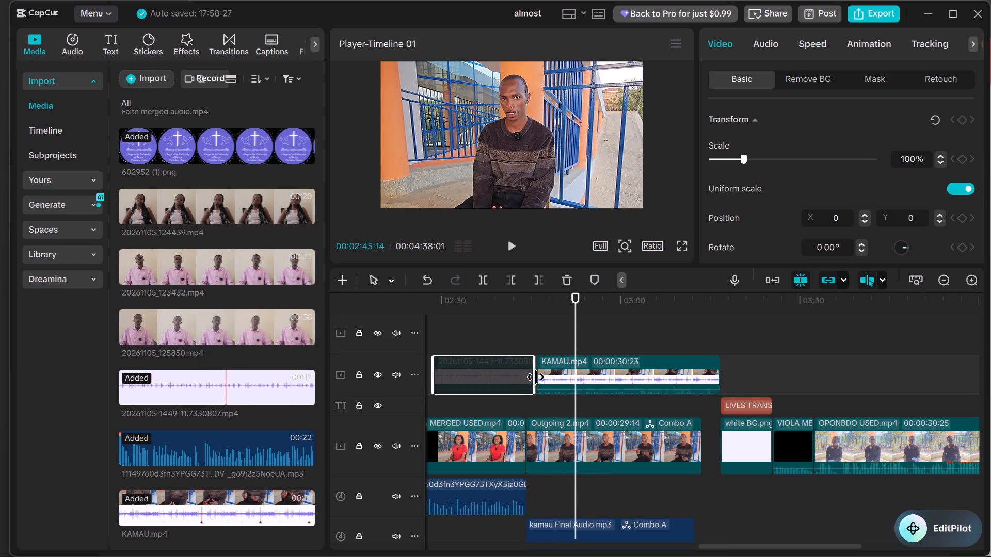
drag(536, 377, 528, 390)
Move the KAMAU clip earlier on its track to start at 00:02:44:06, in line with the Outgoing 2 clip.
click(553, 382)
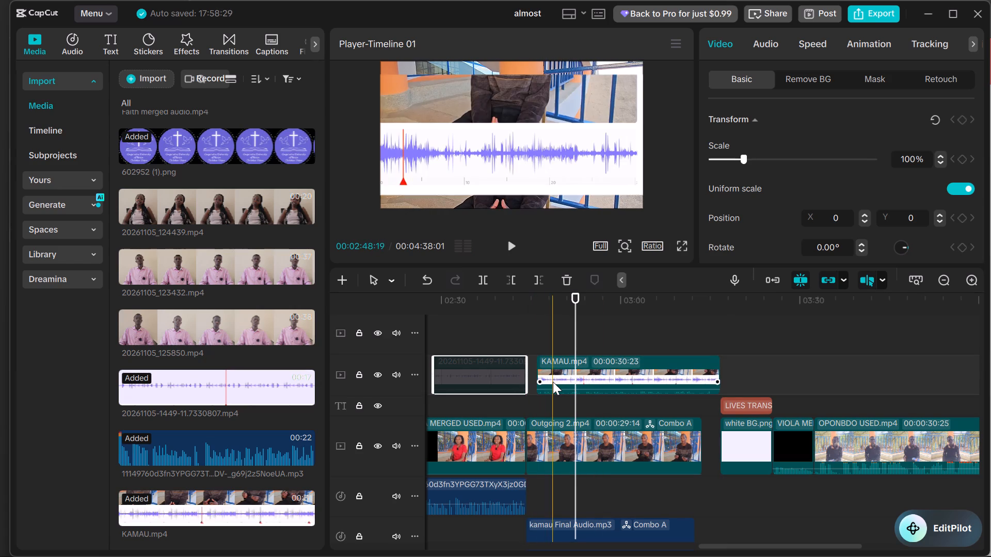
drag(558, 372, 552, 379)
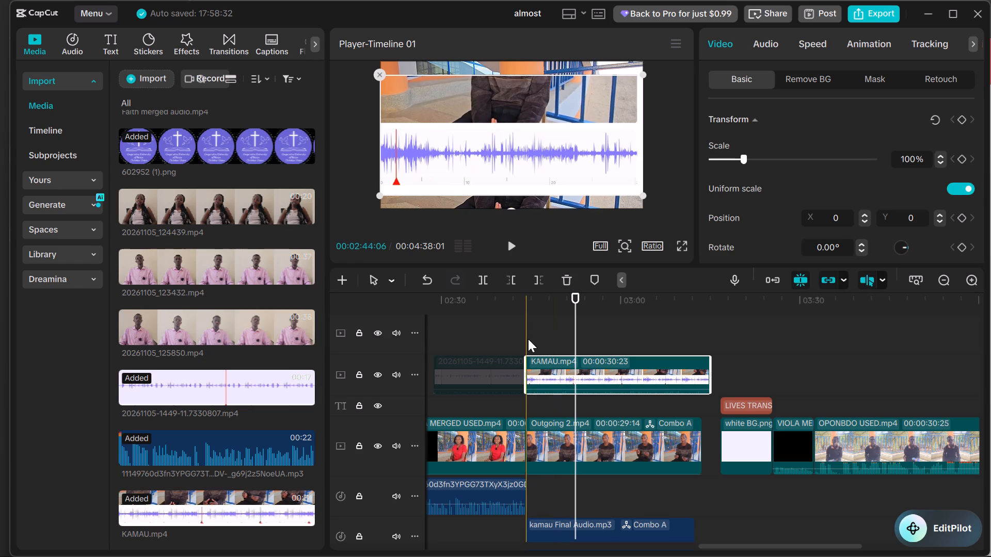
Play the beginning of the Outgoing 2 section with the KAMAU track shown and hidden to compare picture and sound.
click(528, 339)
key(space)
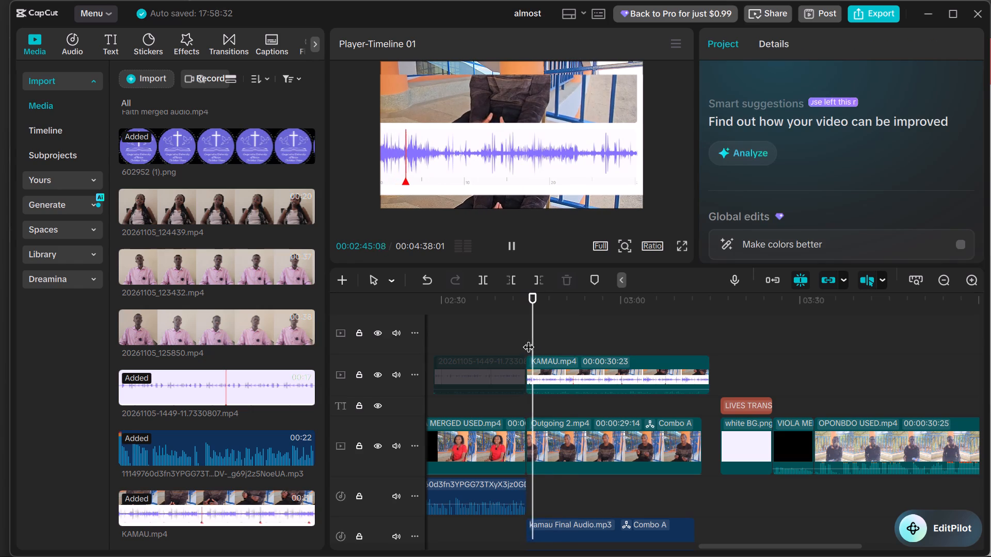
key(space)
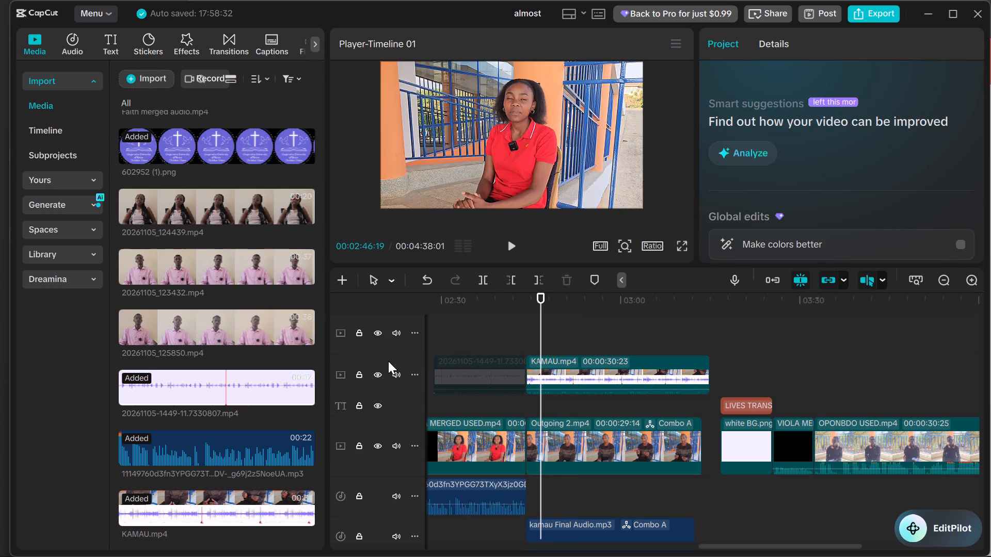
click(381, 377)
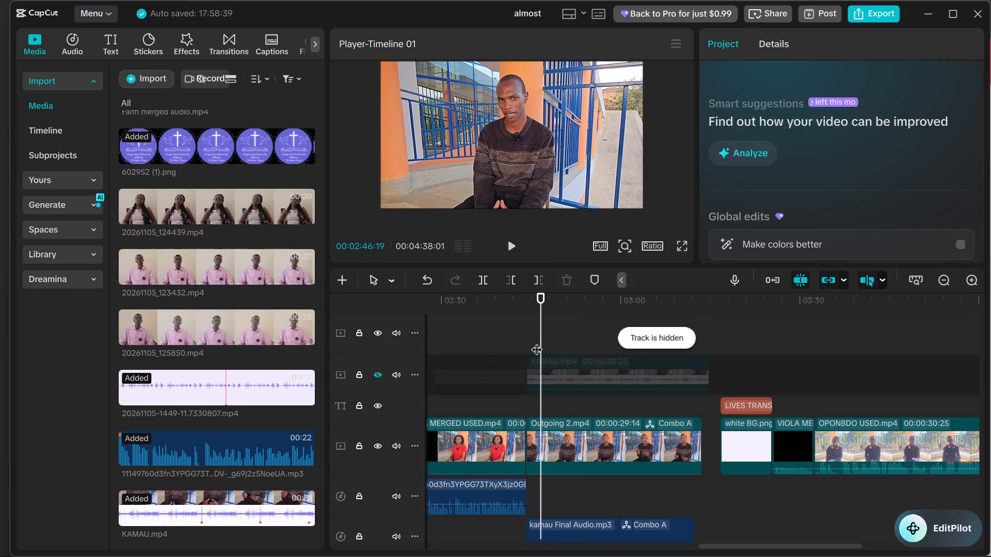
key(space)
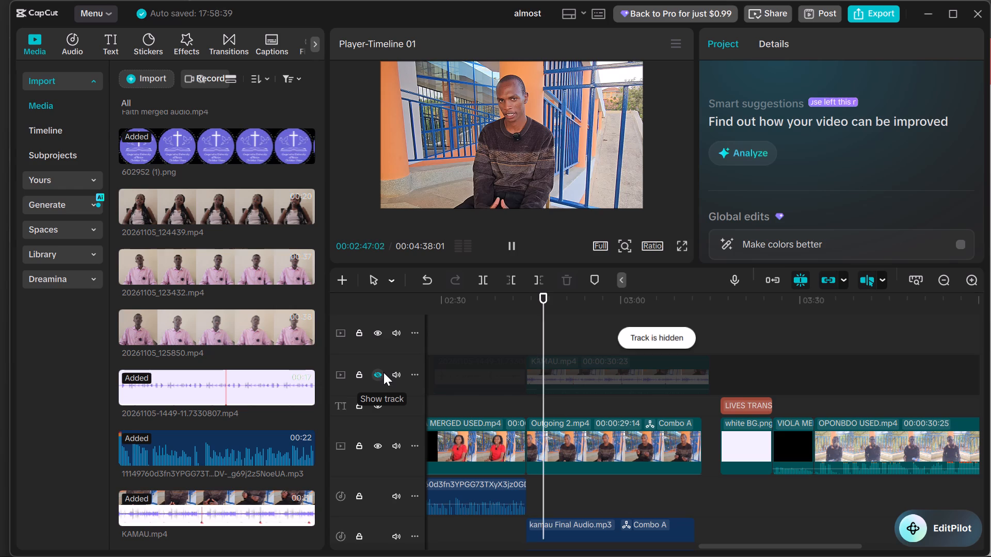
click(380, 374)
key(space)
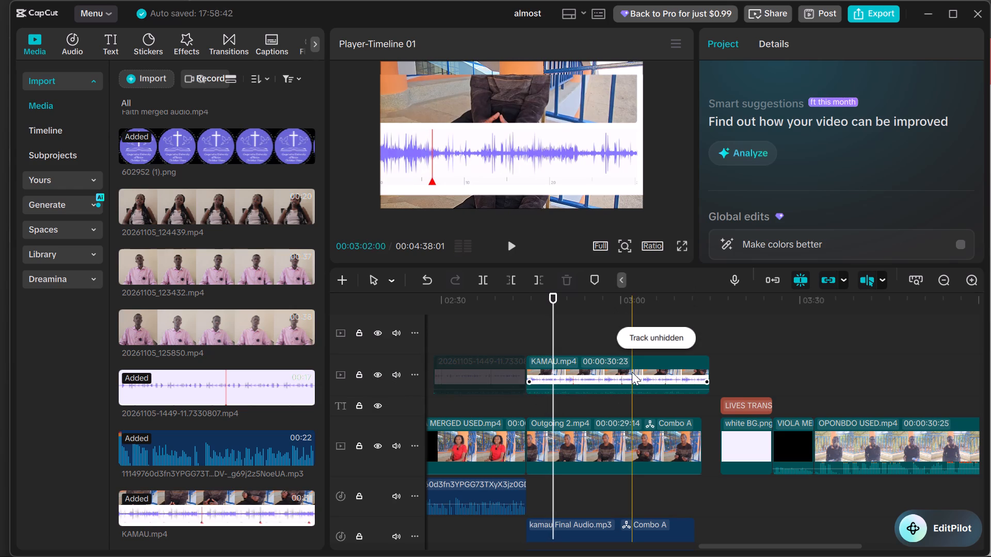
Move the KAMAU clip's picture straight down out of the frame, to position Y -2145.
click(632, 372)
drag(564, 158, 563, 255)
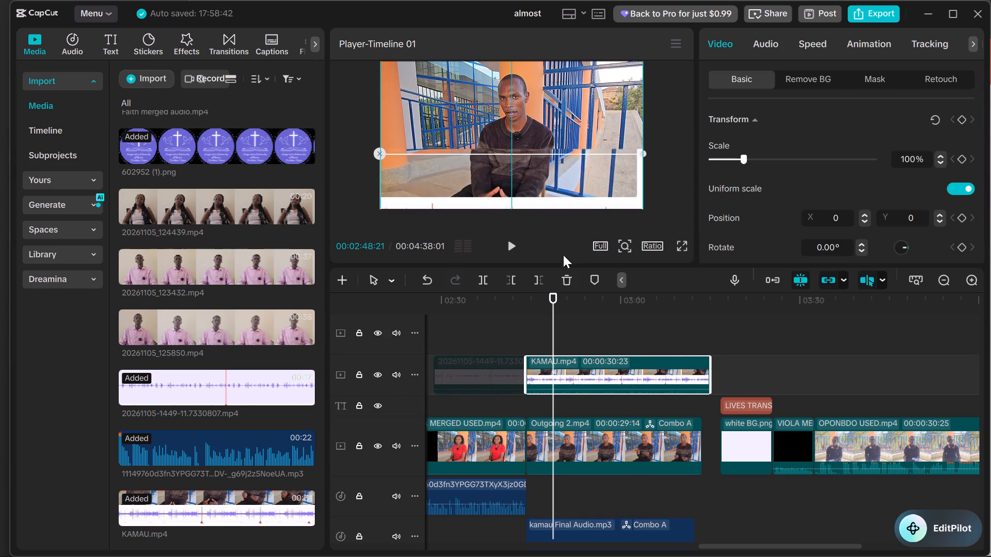
drag(563, 255, 566, 304)
Play from the KAMAU clip's start to 00:02:47:06 and shift the grouped Outgoing 2 video and audio to start there.
drag(552, 338, 529, 351)
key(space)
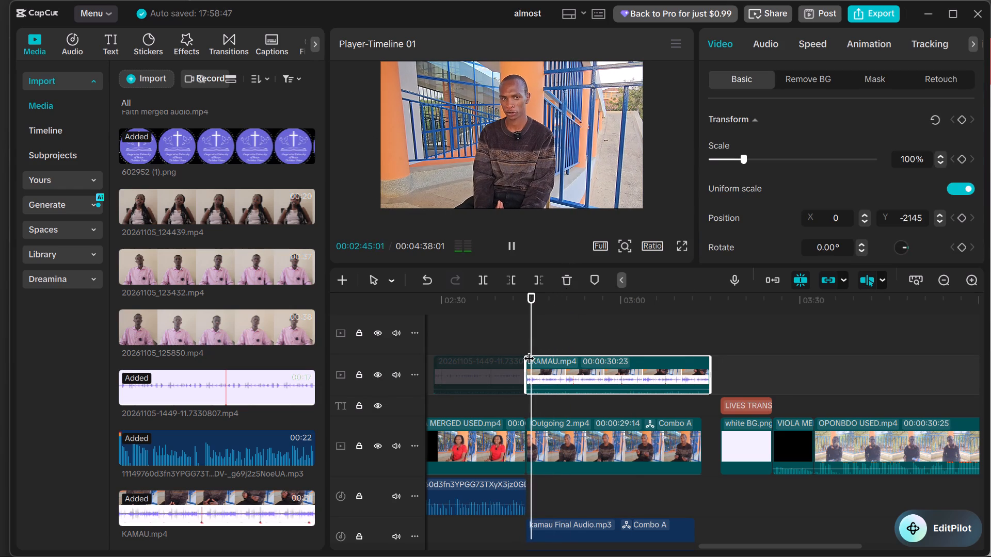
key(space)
click(589, 445)
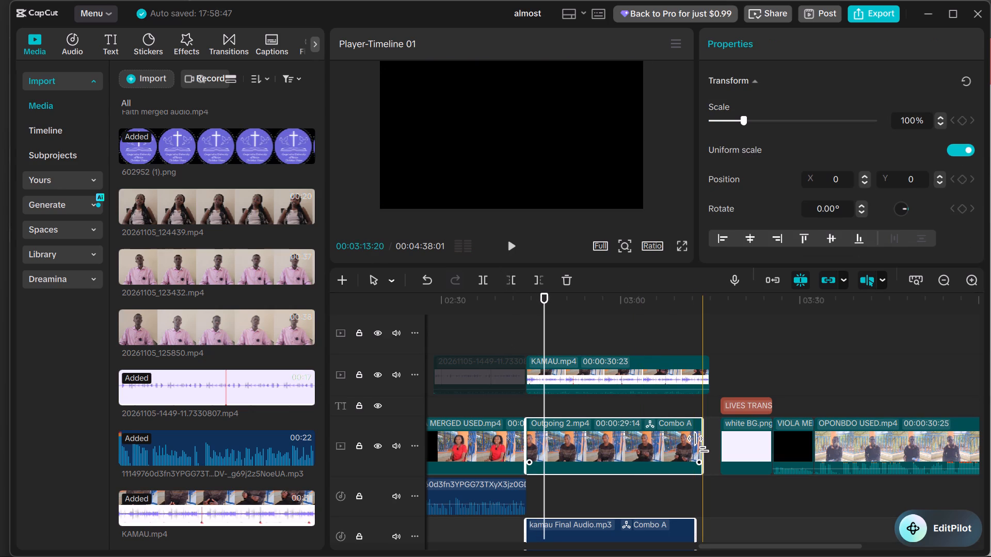
drag(611, 451, 627, 454)
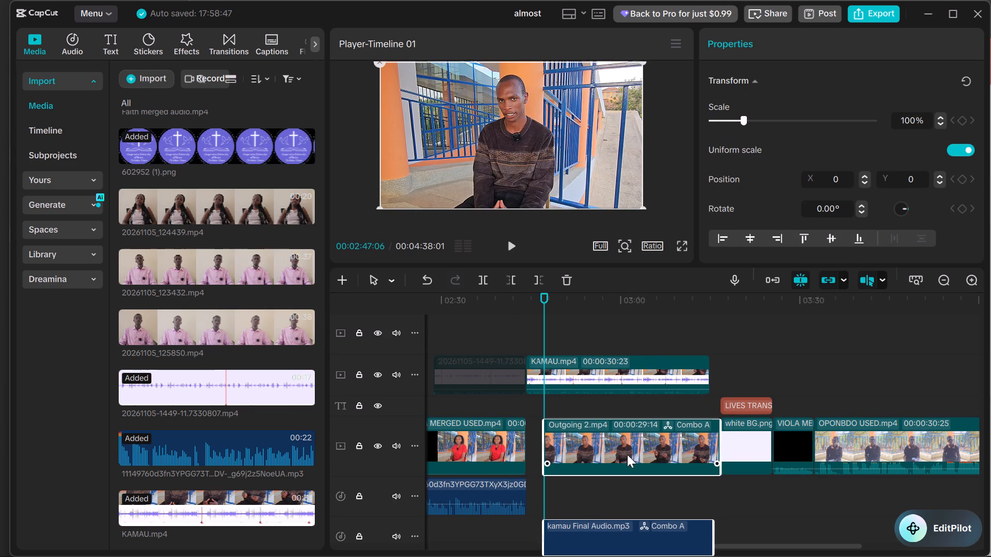
drag(627, 454, 627, 455)
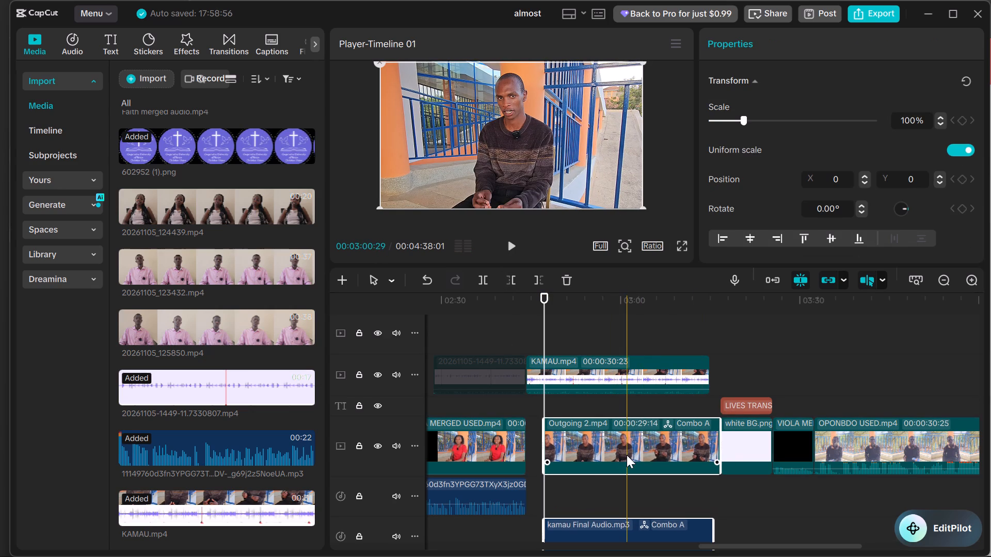
Ungroup the Outgoing 2 video and the kamau Final Audio clip.
key(ctrl+shift+g)
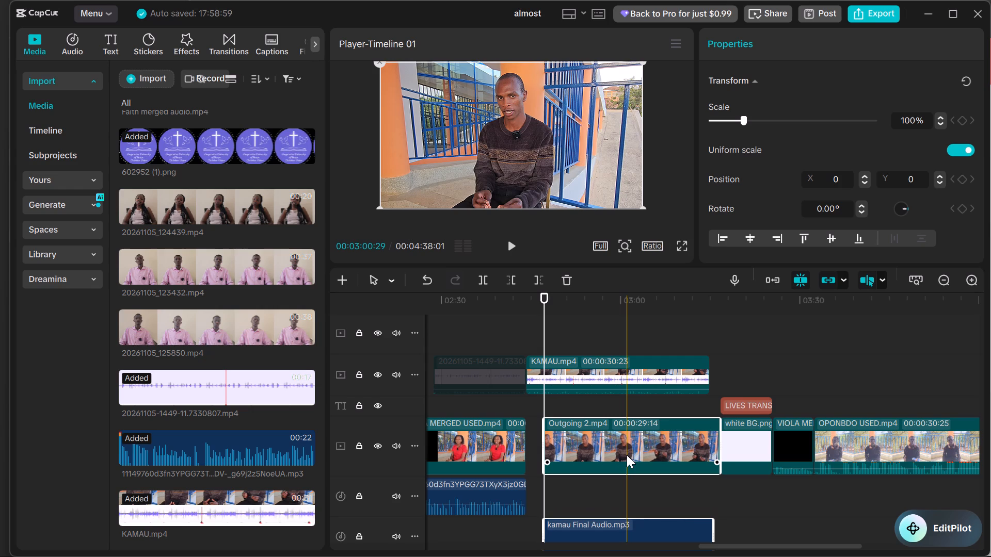
click(790, 354)
Select the KAMAU and Outgoing 2 clips together and apply Sync video and audio.
click(656, 422)
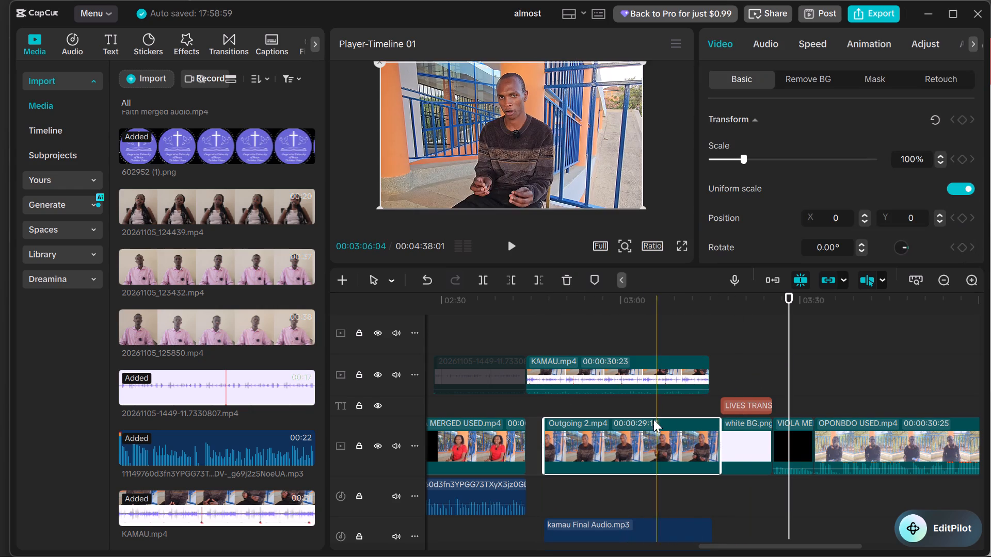
click(645, 390)
ctrl+click(629, 428)
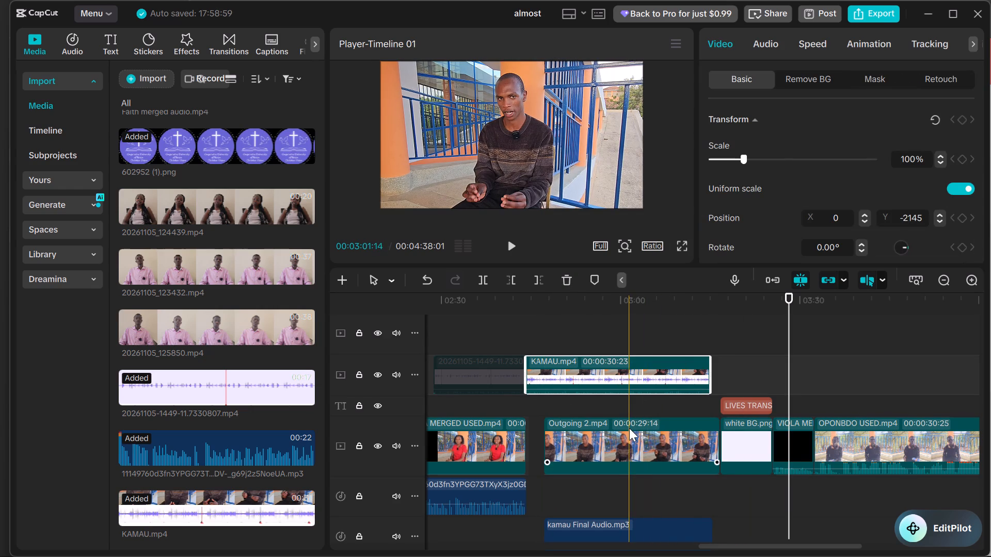
ctrl+right_click(629, 428)
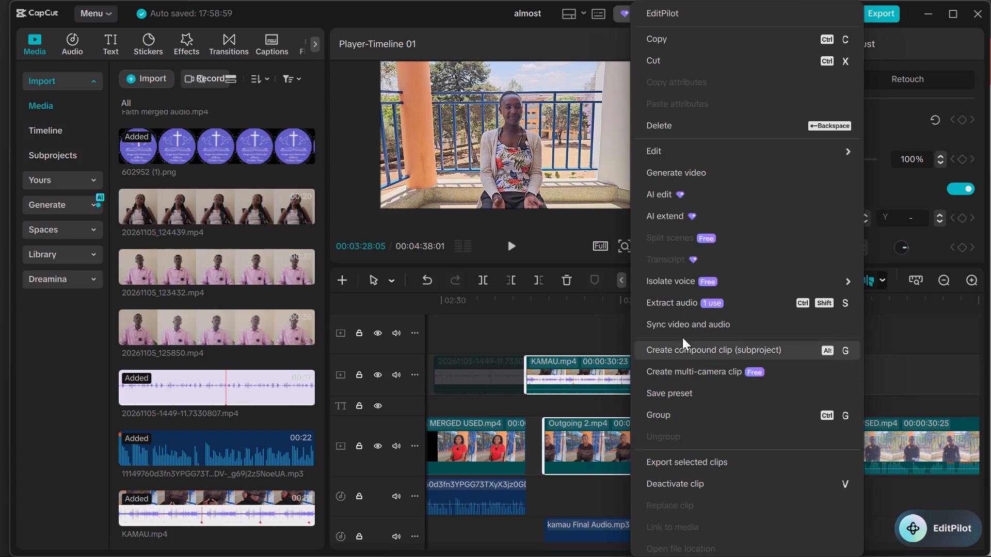
click(695, 327)
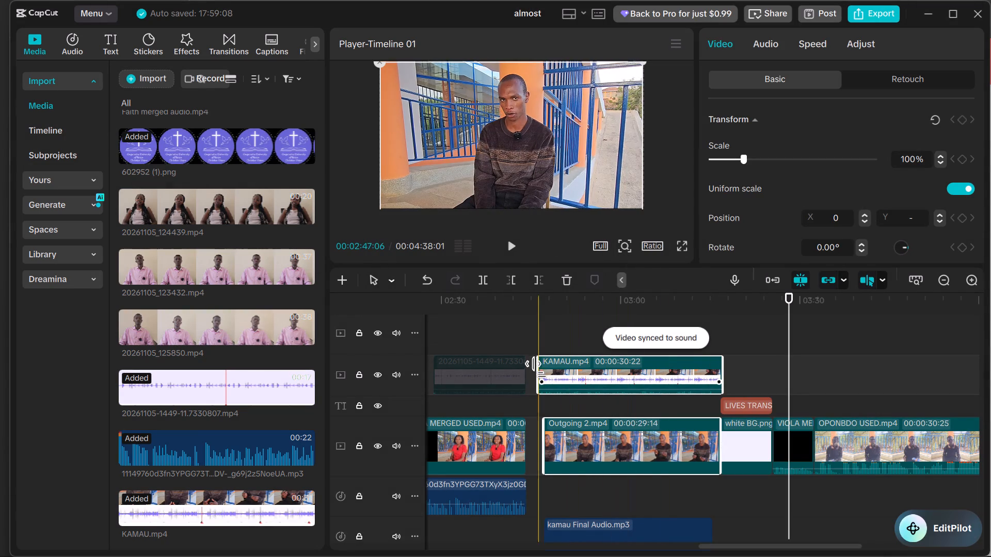
Play the beginning of the synced KAMAU and Outgoing 2 clips to check the lip sync.
click(534, 361)
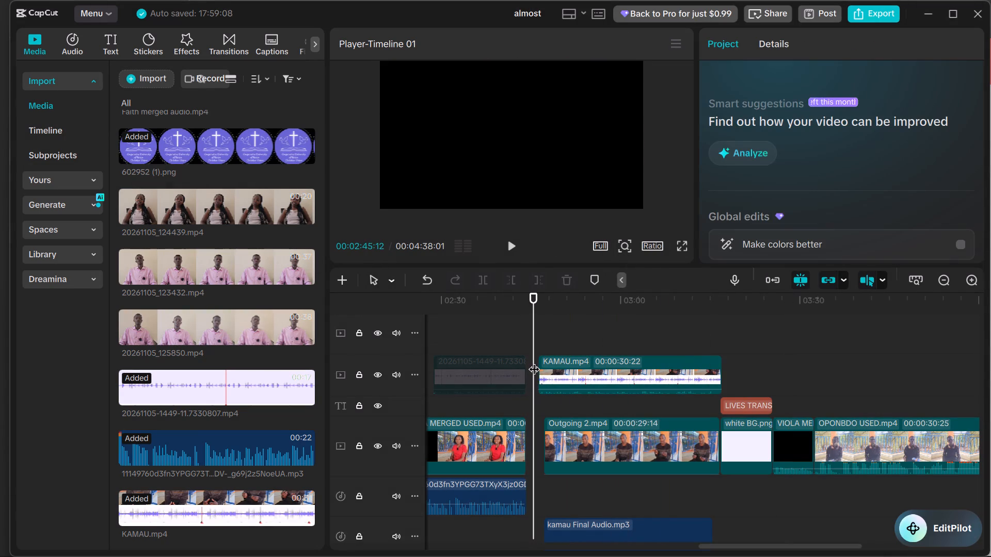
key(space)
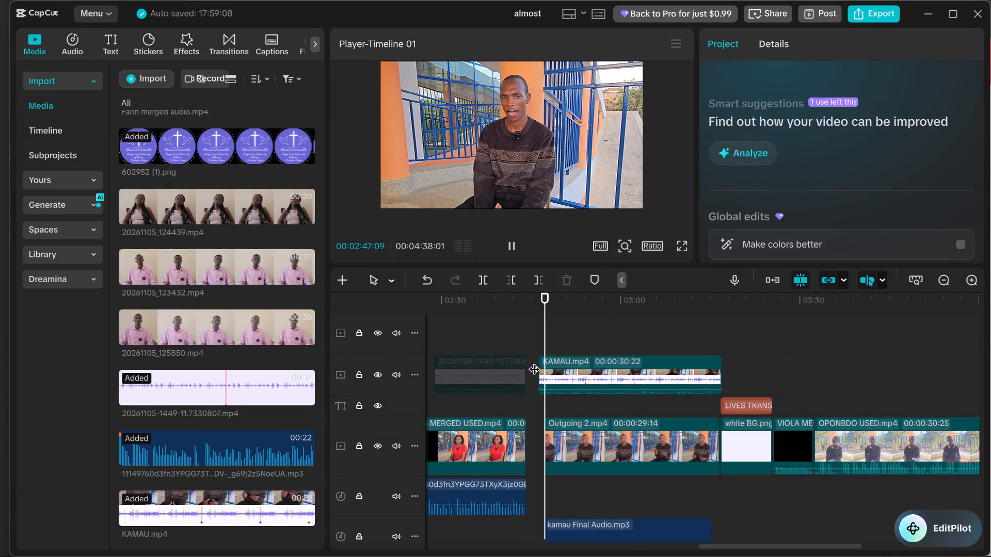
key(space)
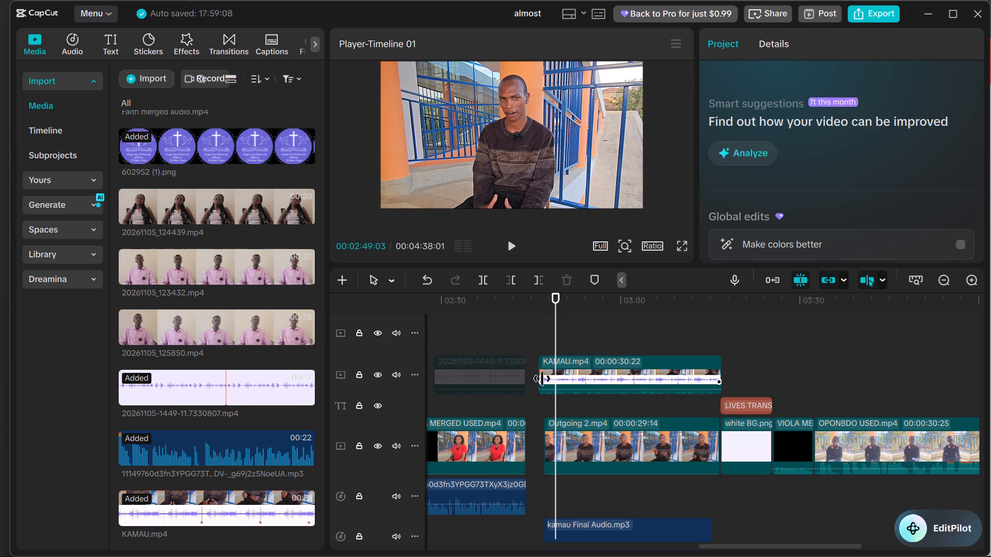
Trim the beginning of the KAMAU clip to 00:02:47:06, flush with the start of the Outgoing 2 clip.
click(540, 369)
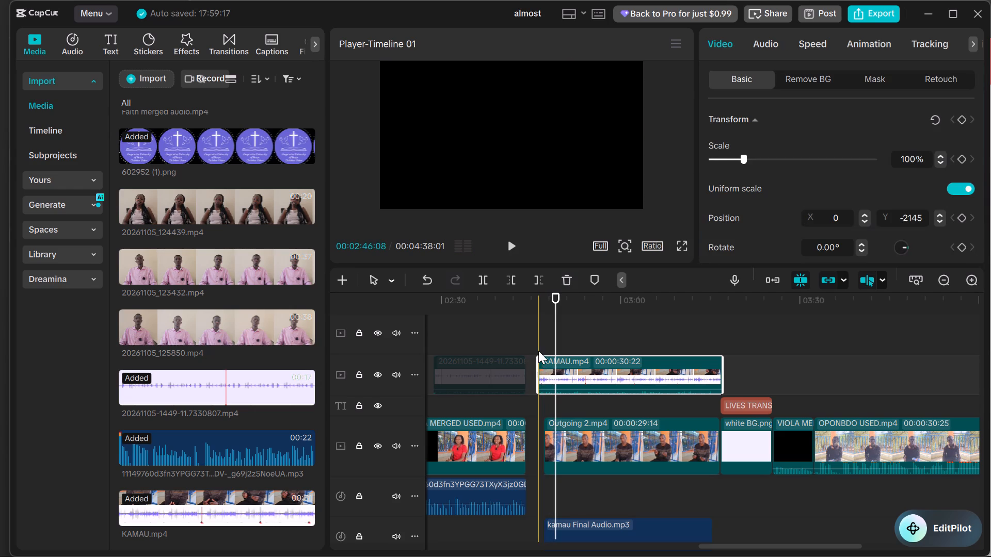
click(542, 342)
click(540, 365)
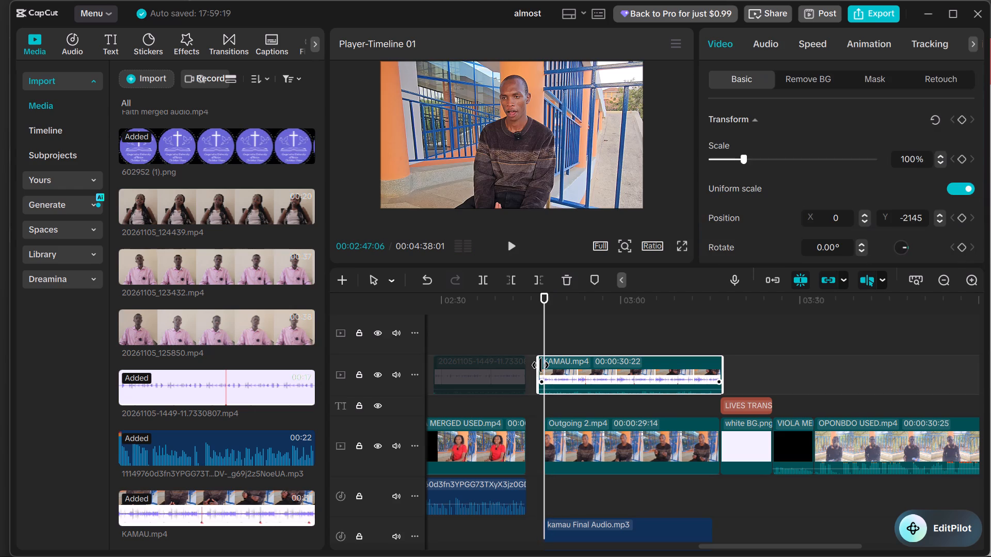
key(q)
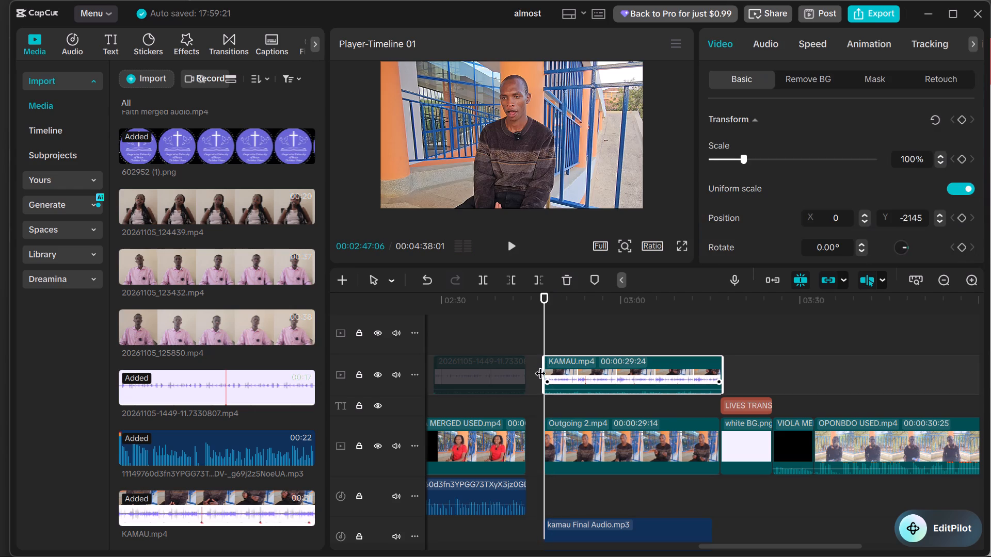
Play the synced KAMAU and Outgoing 2 clips through to their end to check the lip sync.
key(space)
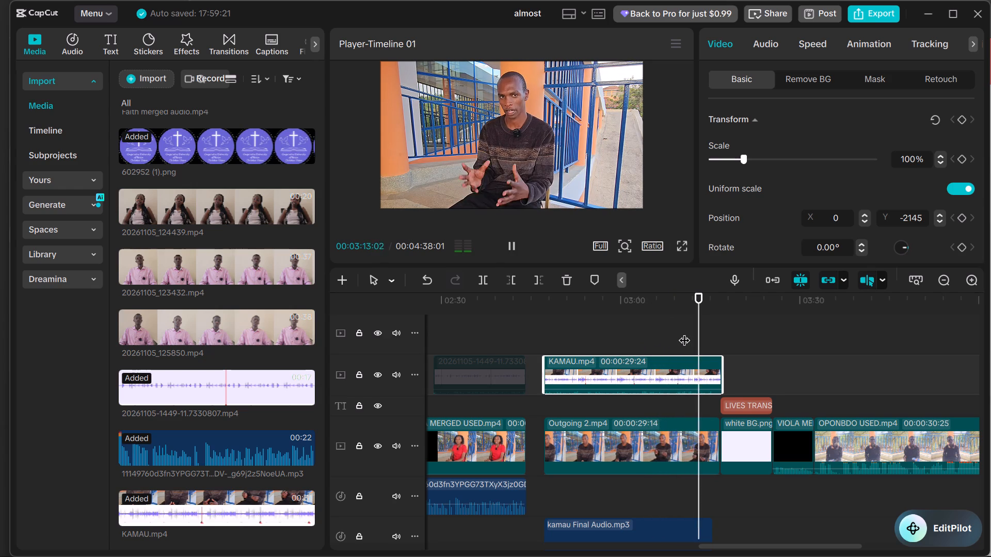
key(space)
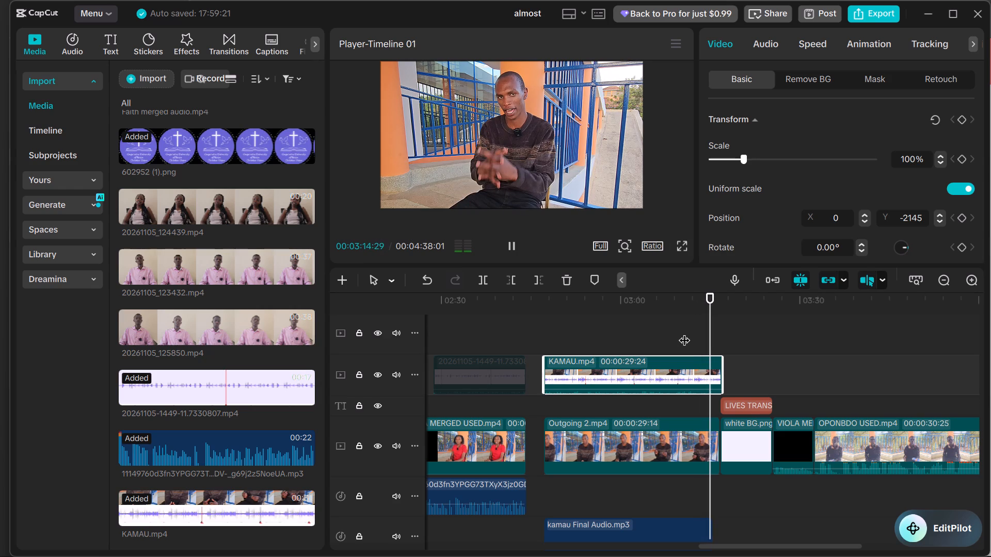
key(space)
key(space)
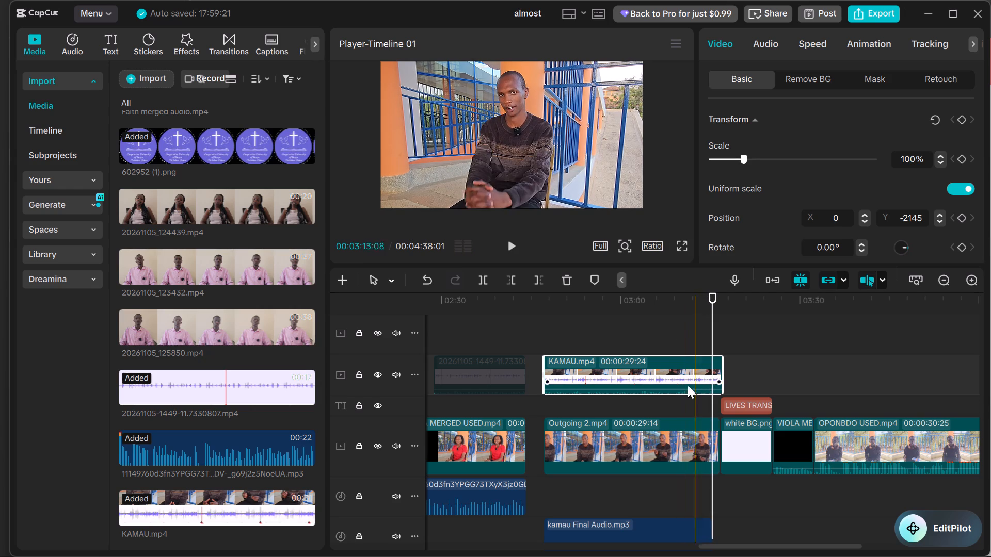
Group the KAMAU clip with the Outgoing 2 clip.
ctrl+click(691, 446)
ctrl+right_click(691, 446)
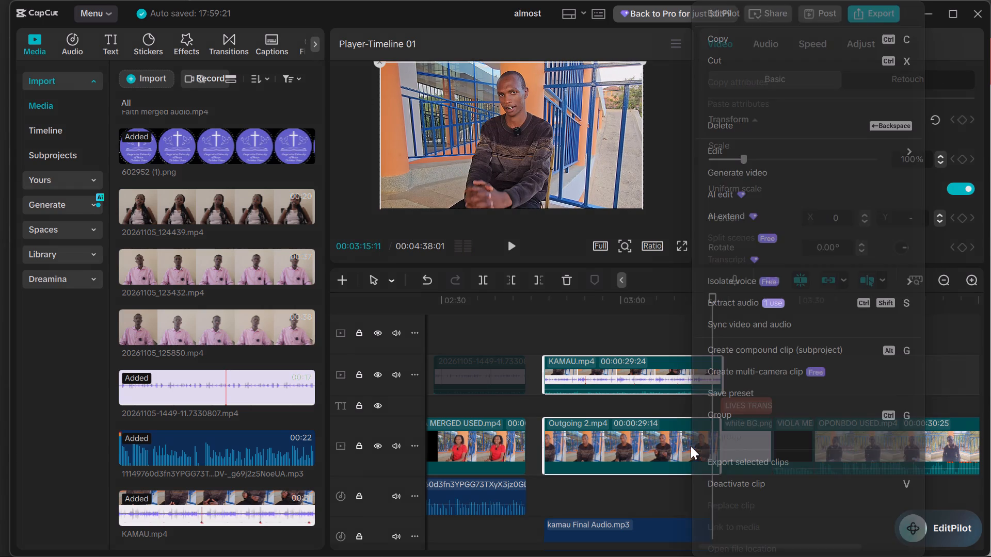
click(731, 413)
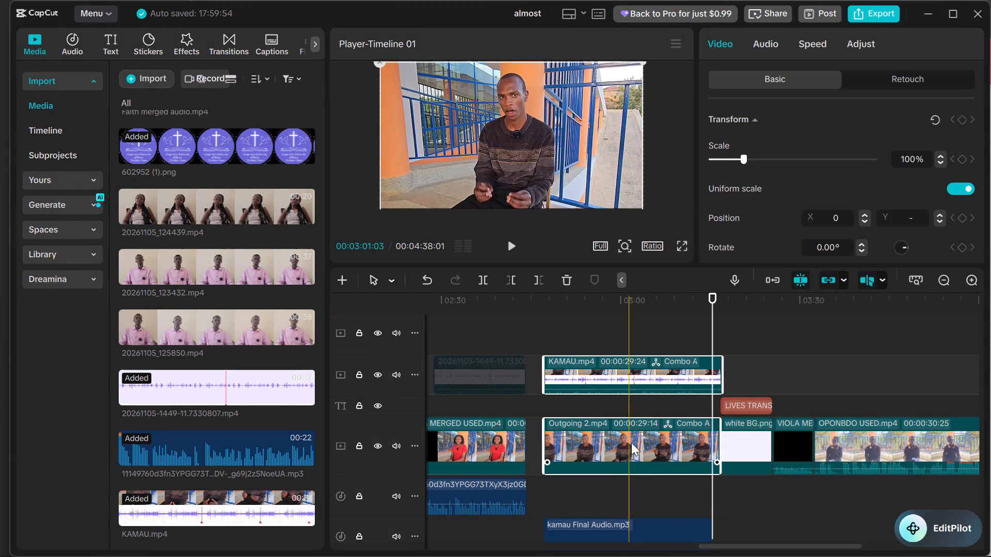
Move the grouped KAMAU and Outgoing 2 clips earlier, flush with the end of the preceding MERGED USED clip.
drag(625, 441, 609, 441)
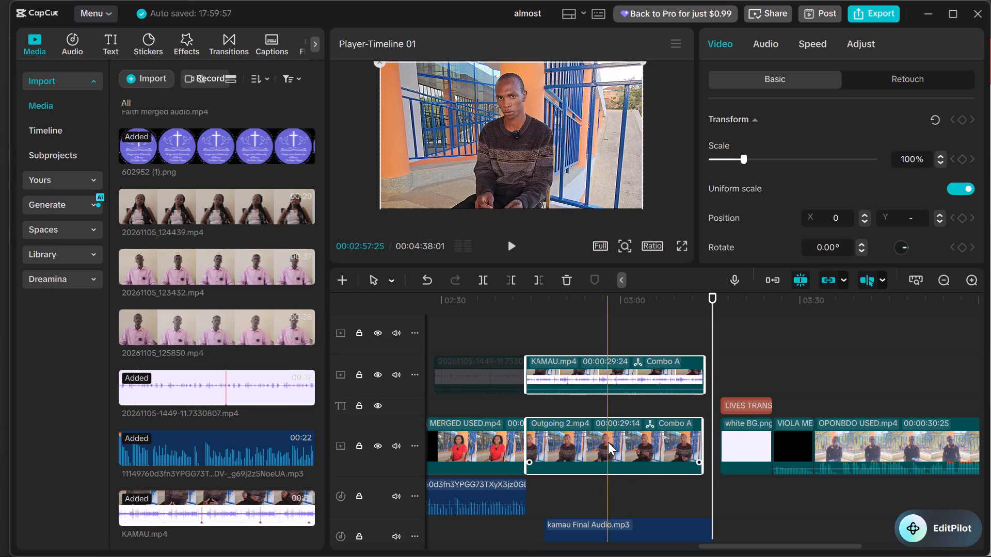
Deactivate the kamau Final Audio clip on the audio track.
click(618, 531)
right_click(622, 529)
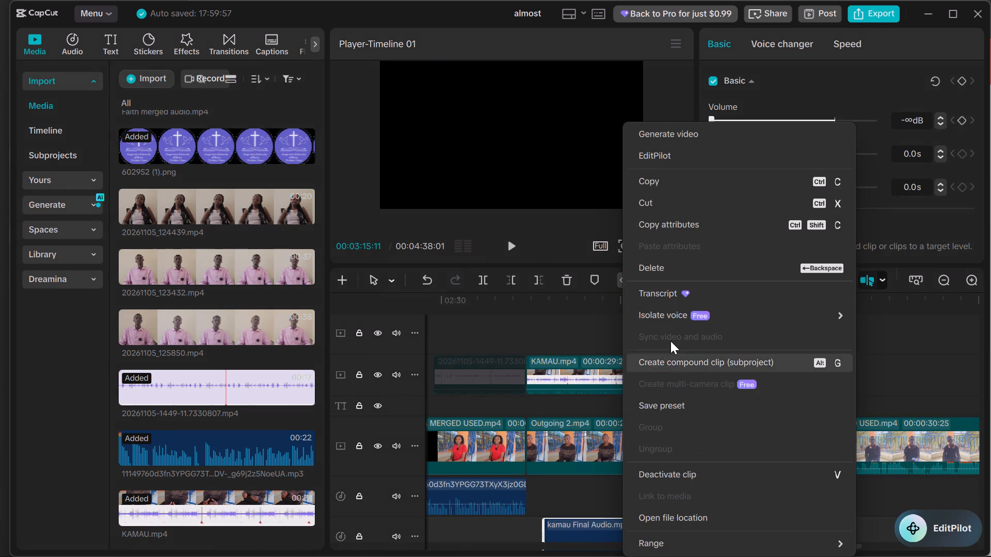
scroll(698, 383, down, 2)
scroll(707, 498, down, 3)
click(669, 476)
Close the gap between the Outgoing 2 clip and the white BG clip with the LIVES TRANSFORMED title.
click(704, 369)
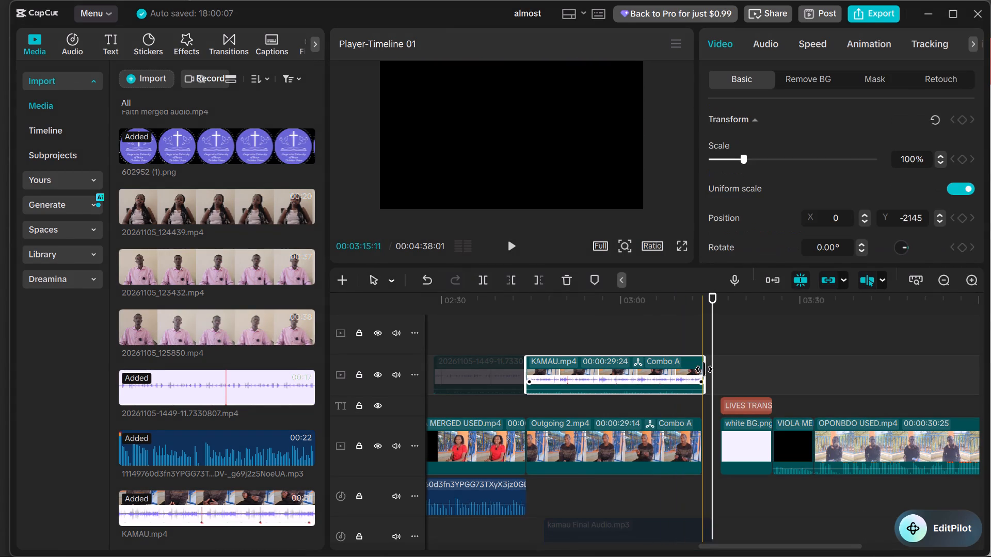
click(701, 327)
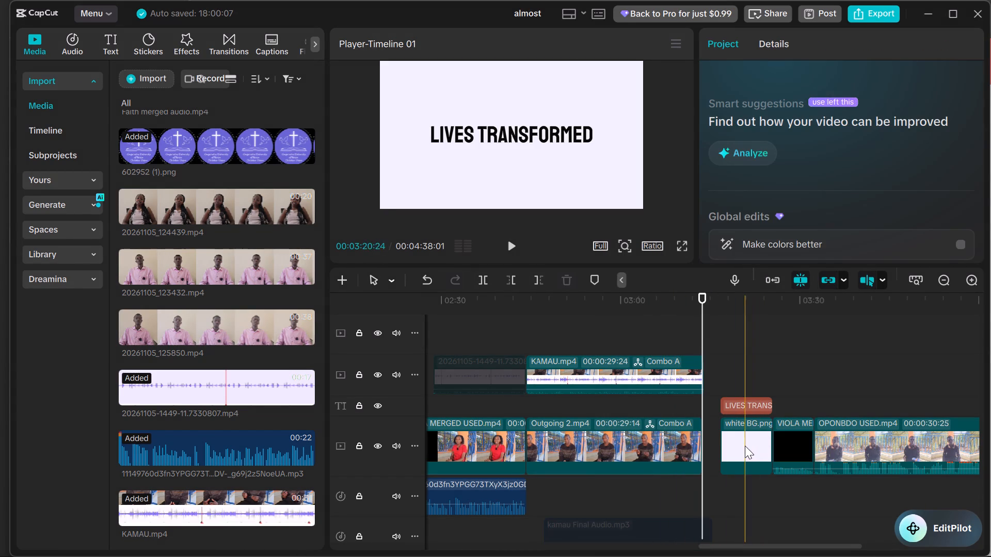
right_click(713, 437)
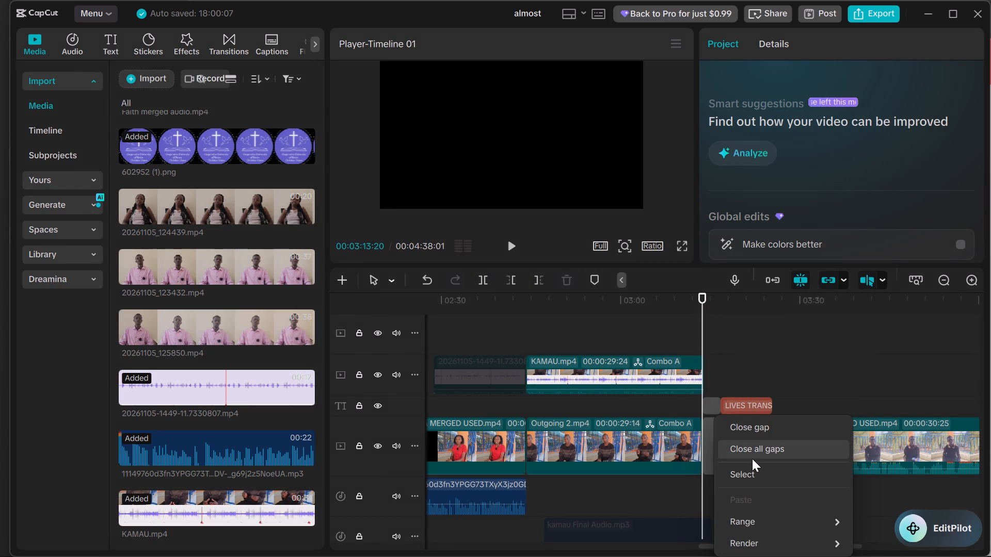
click(759, 428)
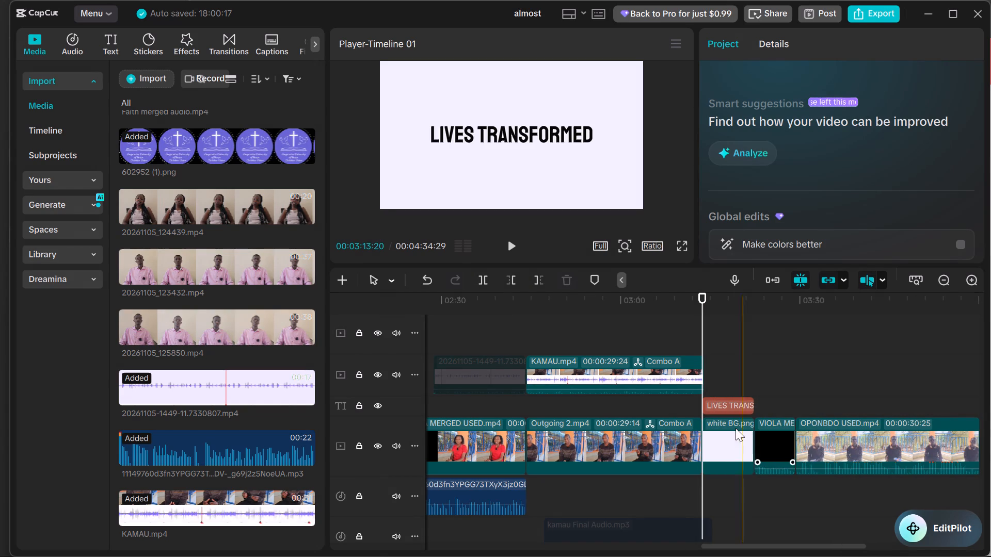
Play on from the LIVES TRANSFORMED title and trim the beginning of the OPONBDO USED clip to 00:03:33:07.
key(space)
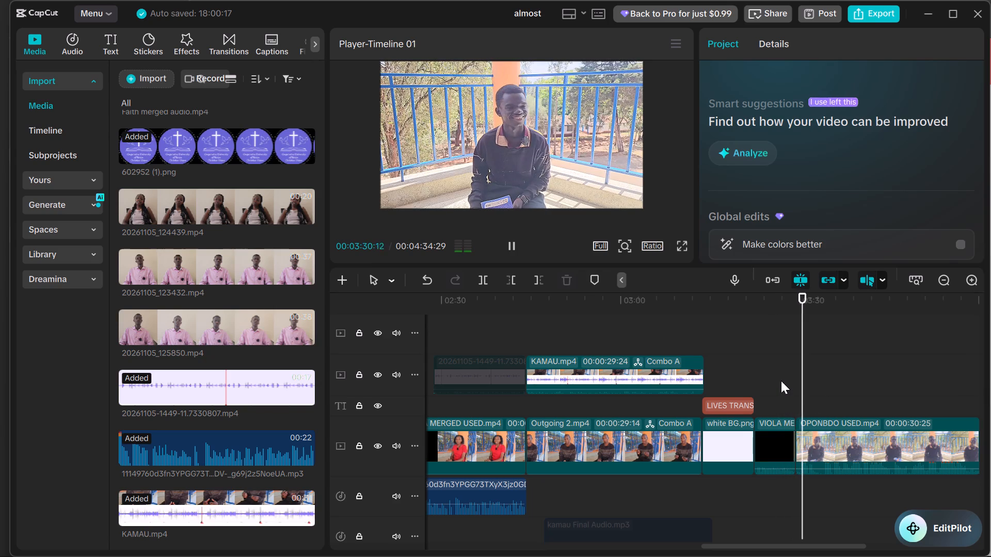
click(965, 283)
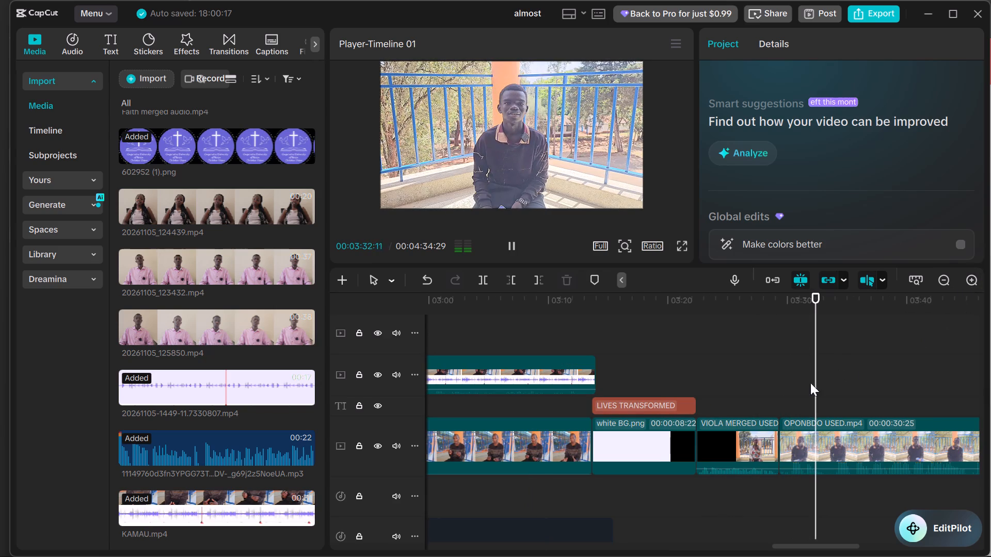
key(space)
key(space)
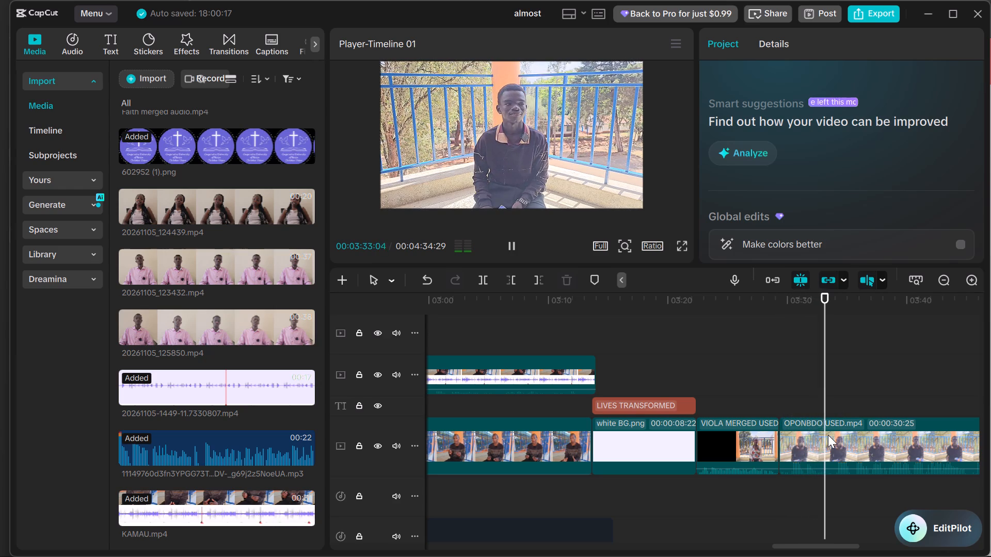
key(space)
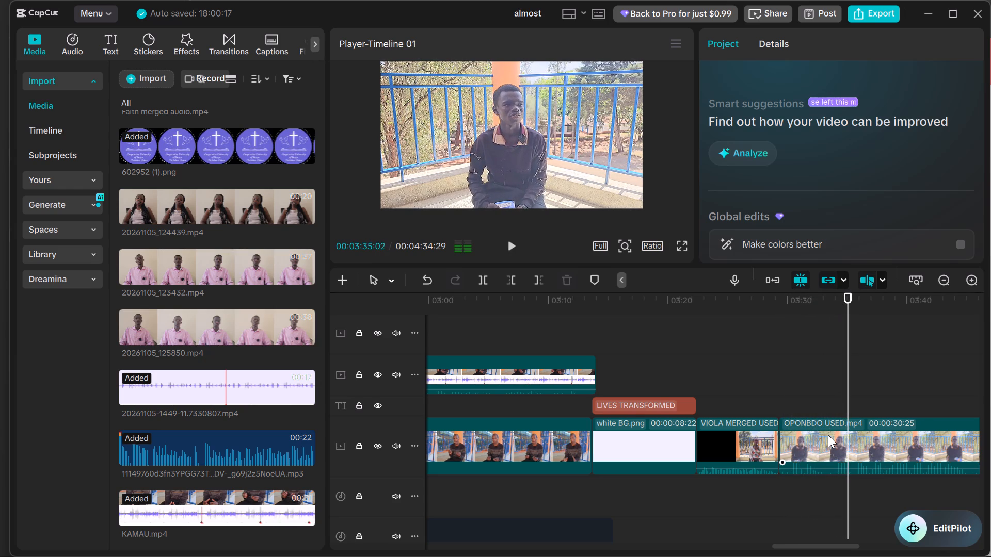
click(835, 407)
click(836, 405)
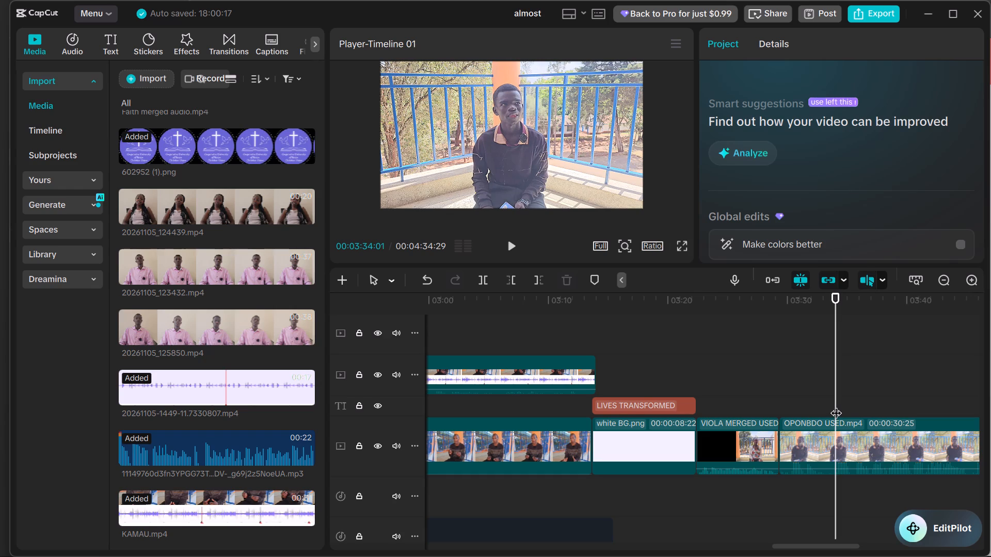
click(825, 440)
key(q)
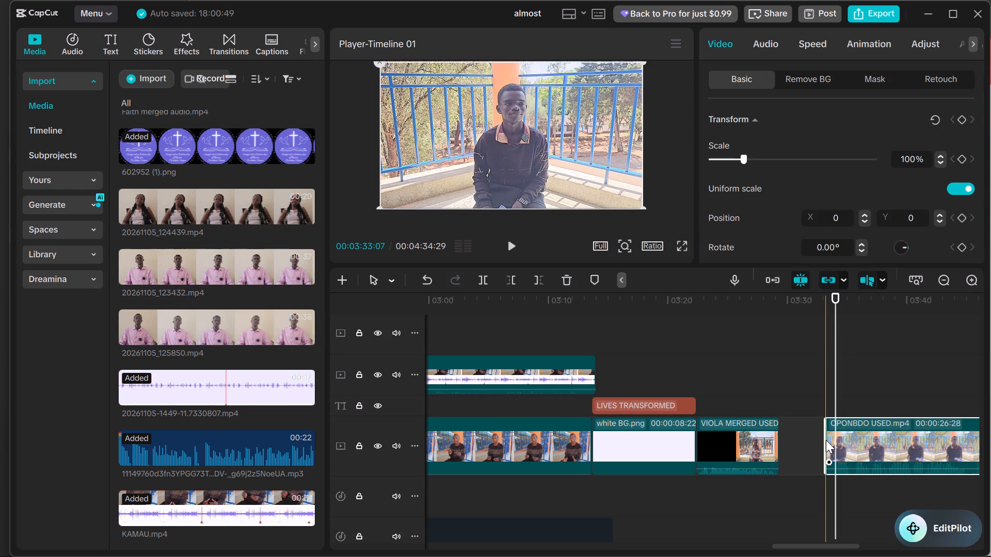
Close the gap between the VIOLA MERGED USED clip and the trimmed OPONBDO USED clip.
right_click(813, 448)
click(836, 425)
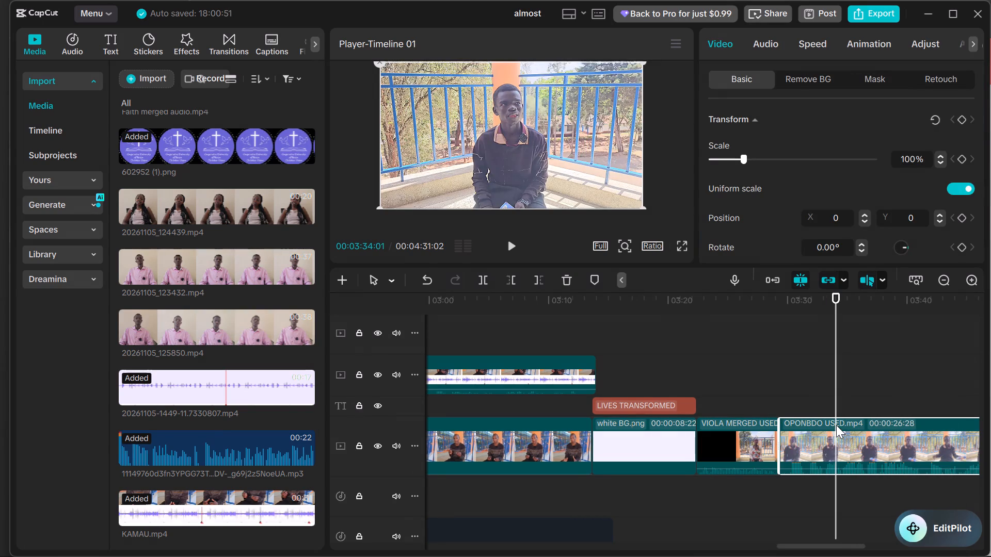
Play the OPONBDO USED clip from its start to find the next cut point, stopping the playhead at 00:03:41:08.
click(781, 386)
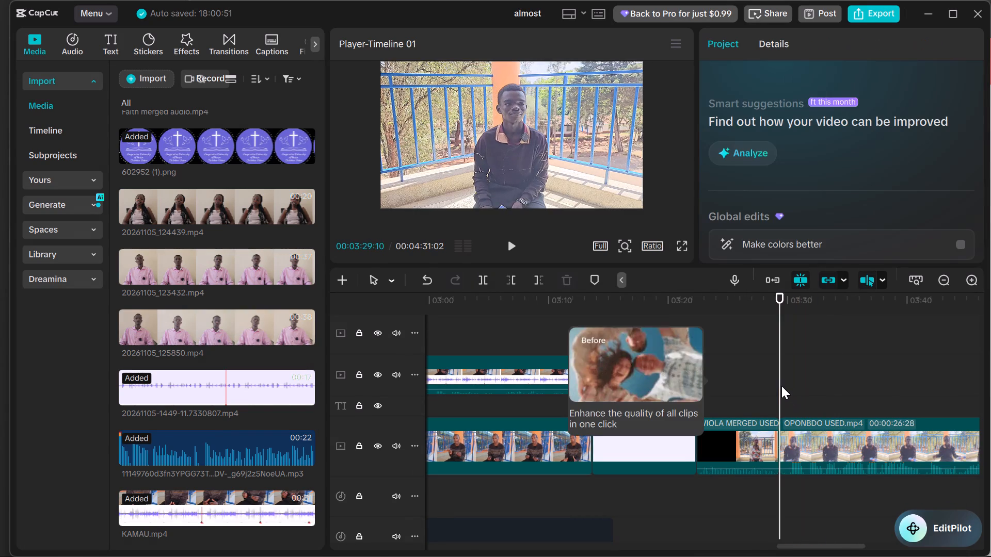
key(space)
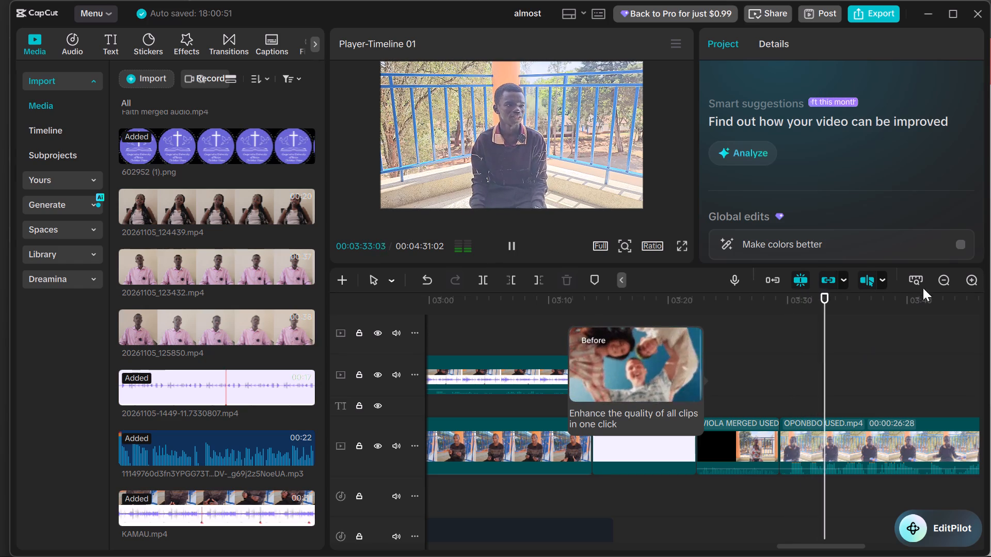
click(937, 280)
click(937, 280)
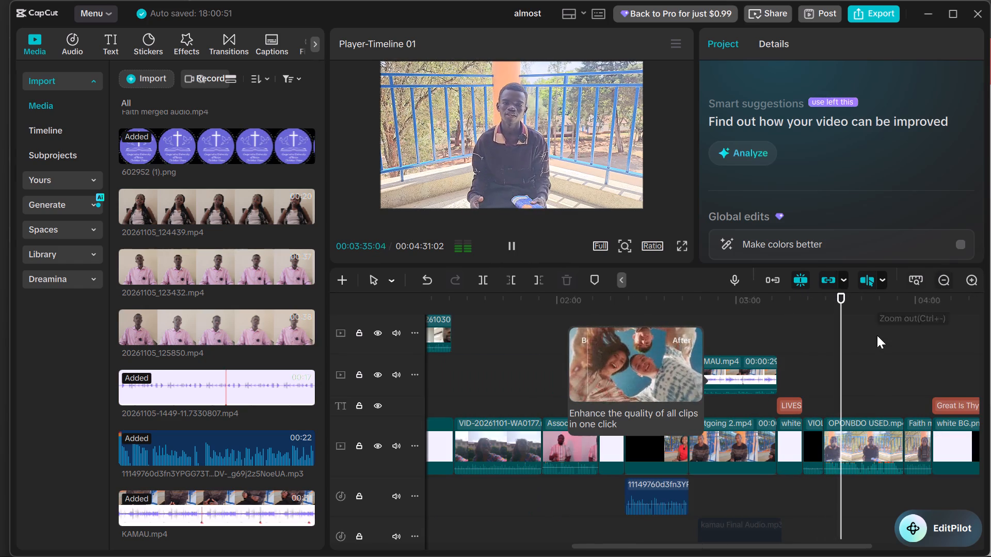
click(915, 281)
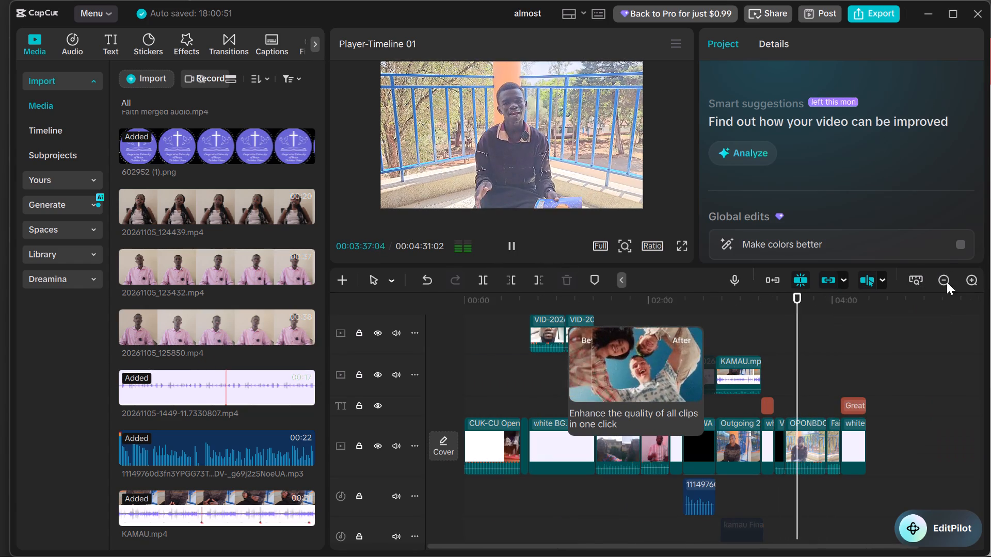
click(971, 274)
click(971, 274)
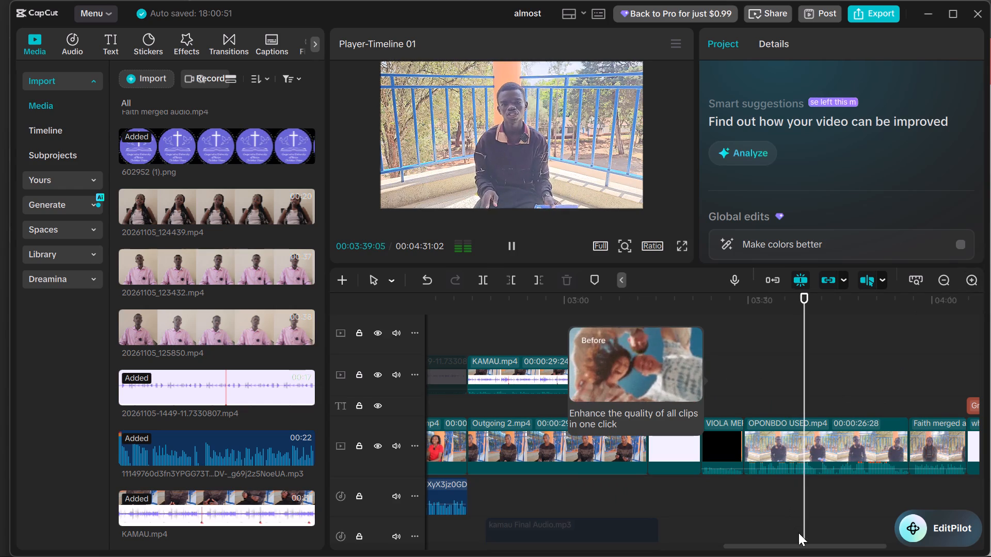
drag(805, 545, 824, 543)
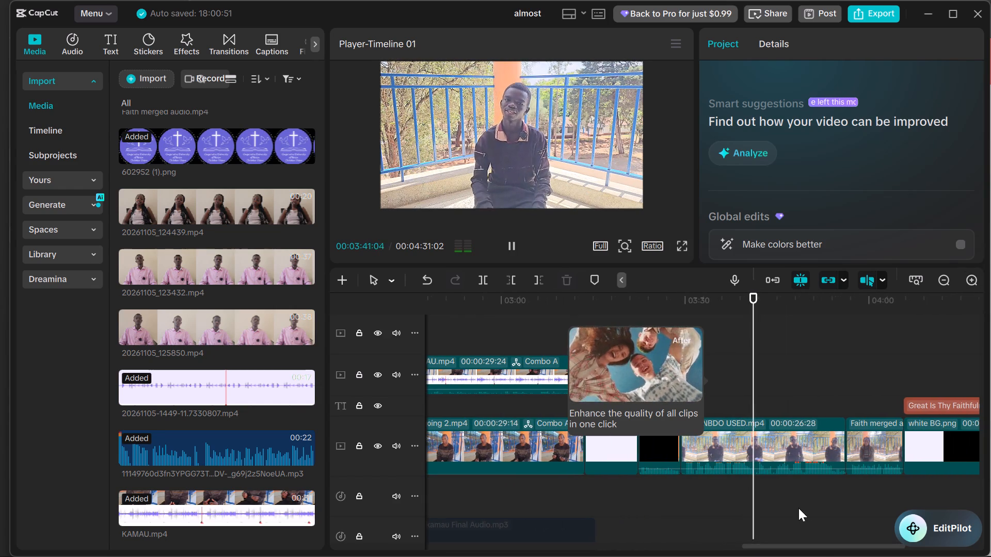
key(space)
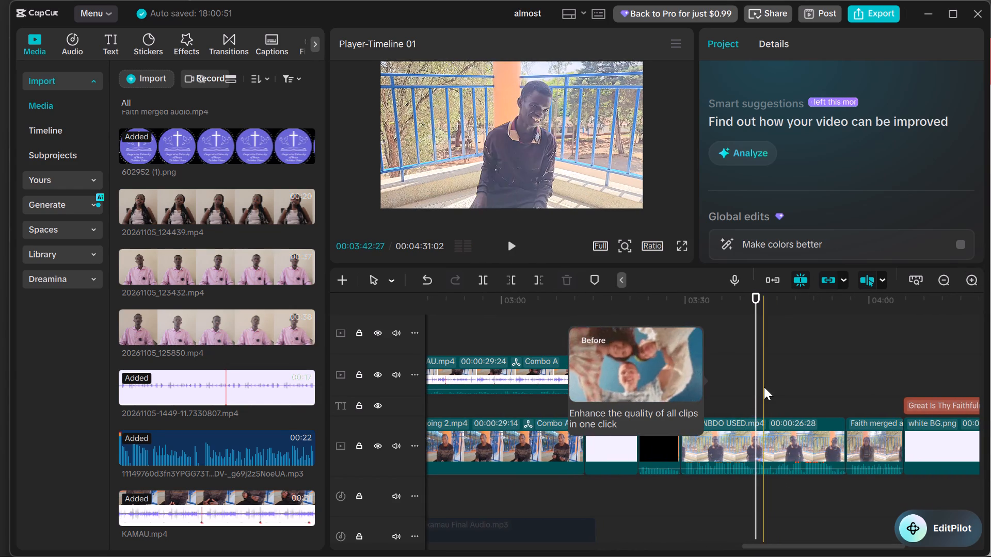
drag(756, 397, 752, 403)
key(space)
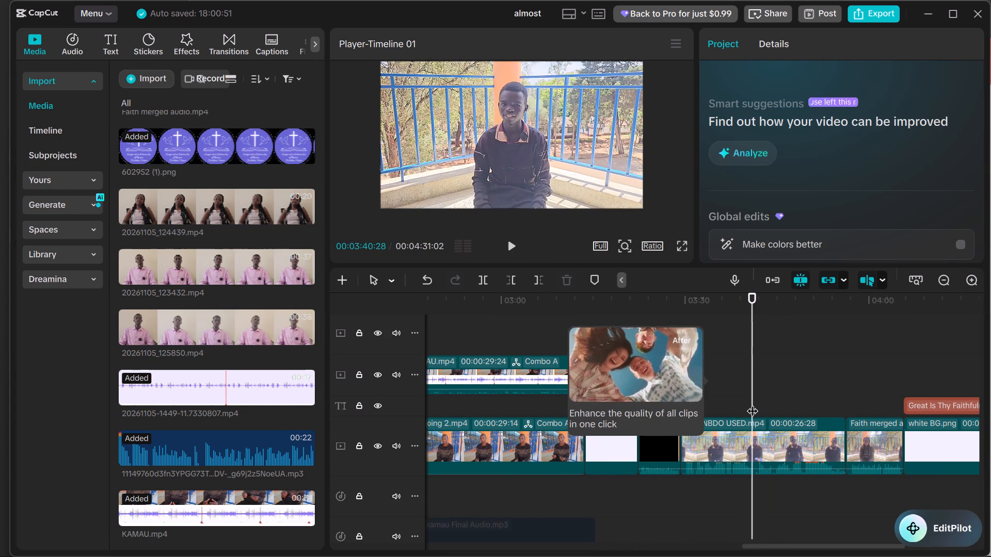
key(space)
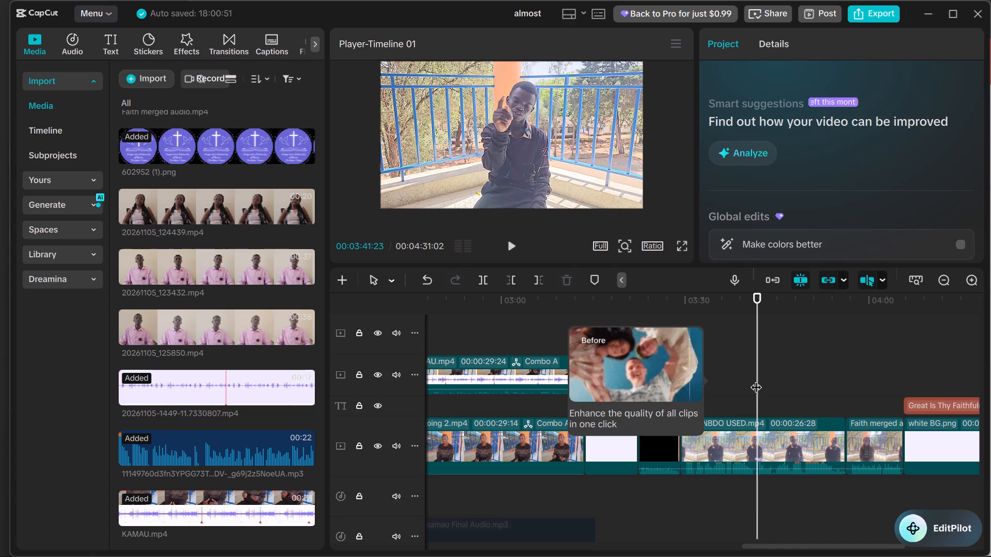
drag(756, 379, 742, 395)
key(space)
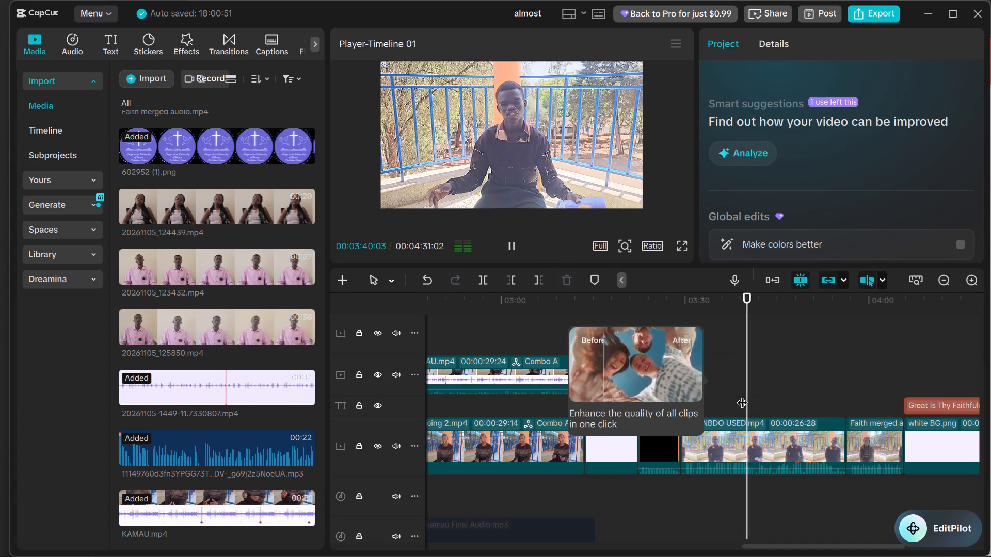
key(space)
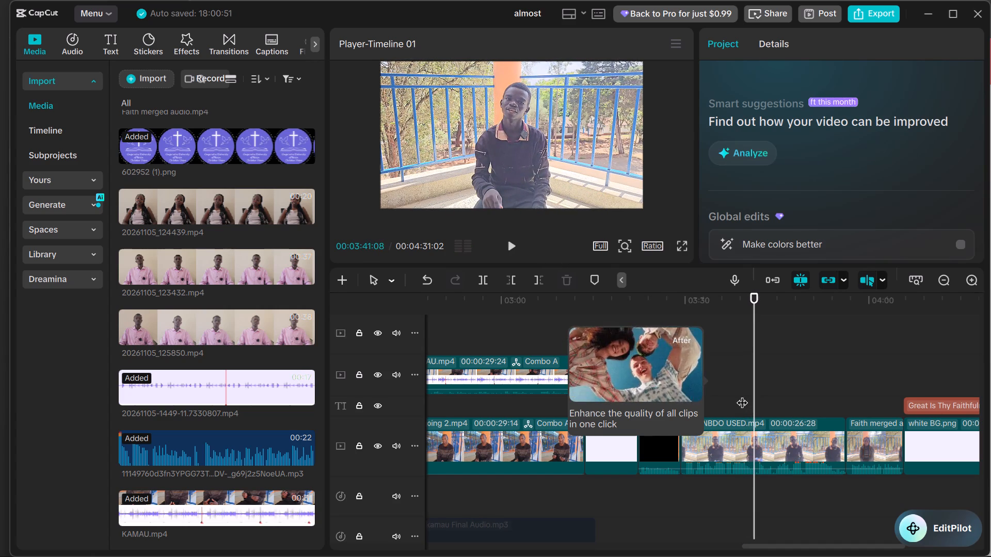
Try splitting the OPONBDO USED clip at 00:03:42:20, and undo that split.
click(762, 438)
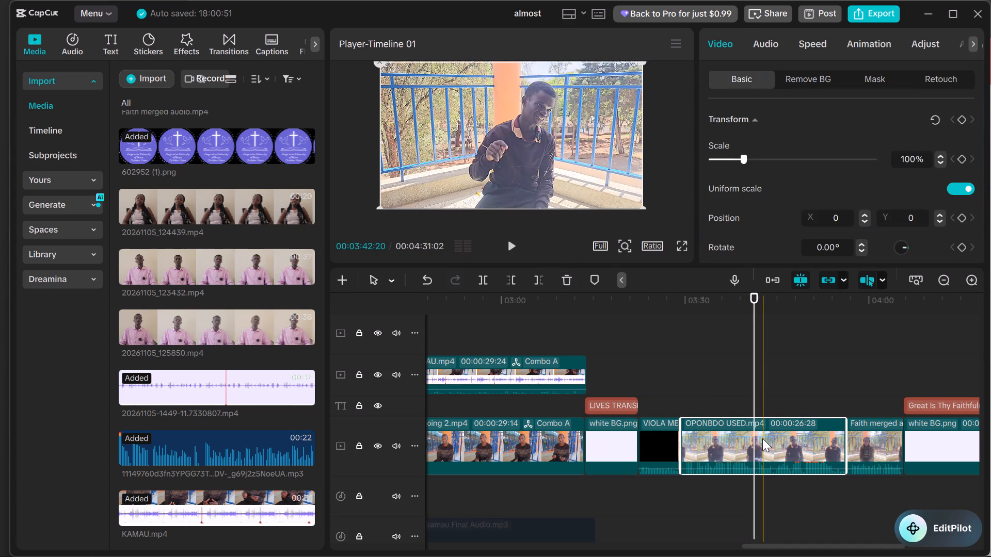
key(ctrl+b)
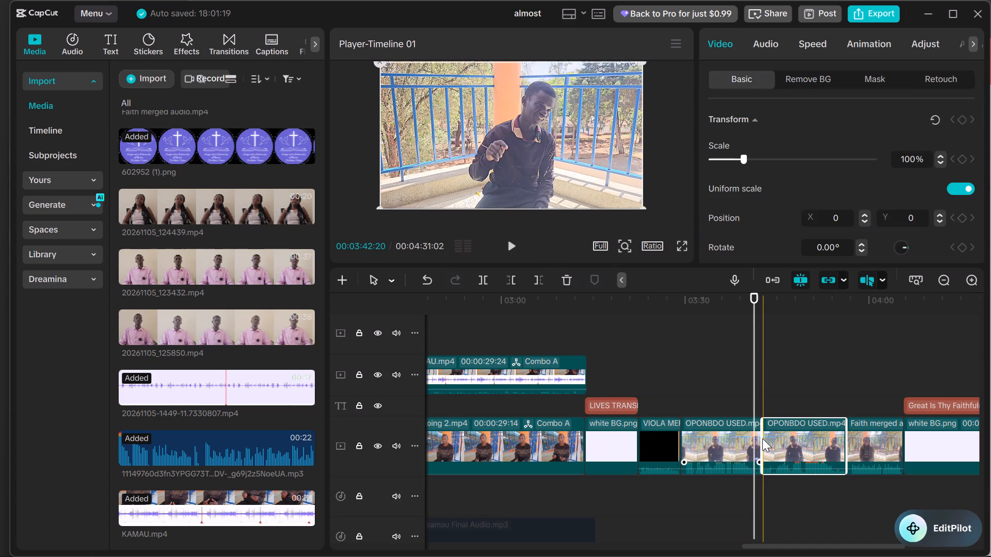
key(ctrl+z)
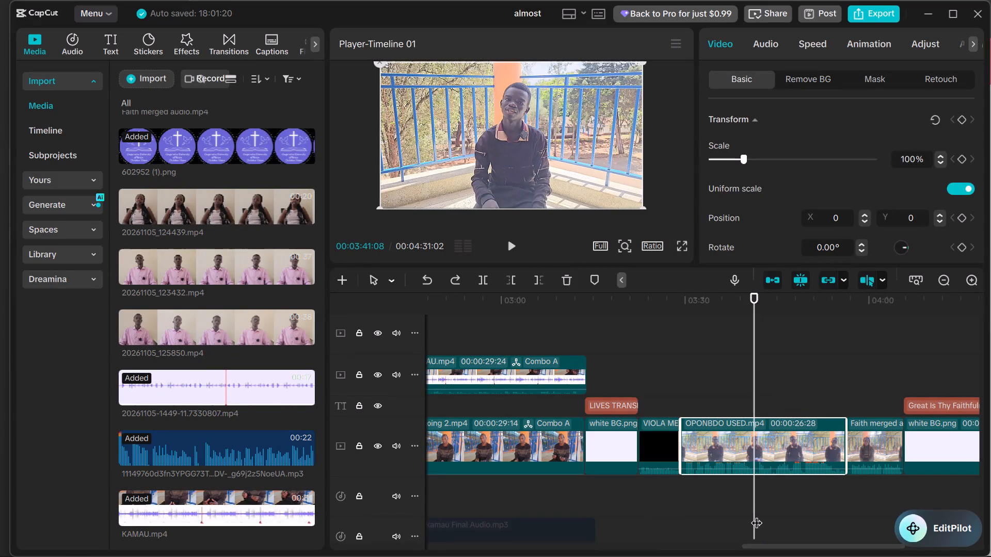
Split the OPONBDO USED clip at 00:03:41:08.
key(ctrl+b)
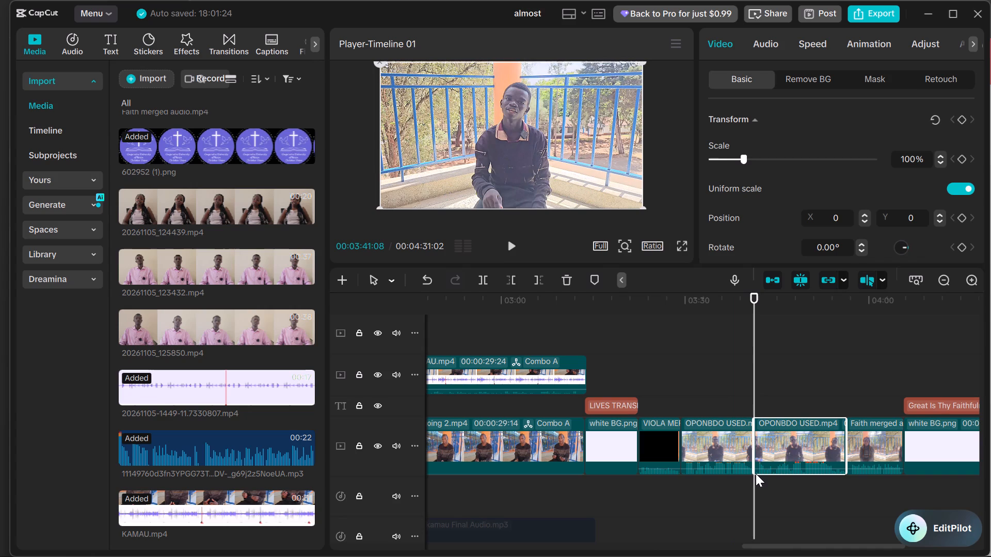
Play the OPONBDO USED clip from 00:03:41:08 to find the next cut point, and split it at 00:03:47:18.
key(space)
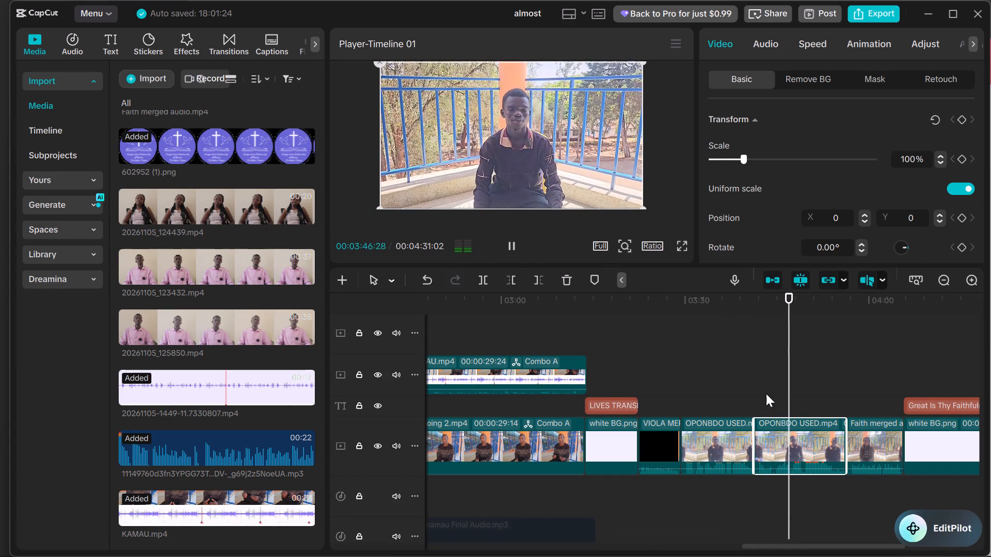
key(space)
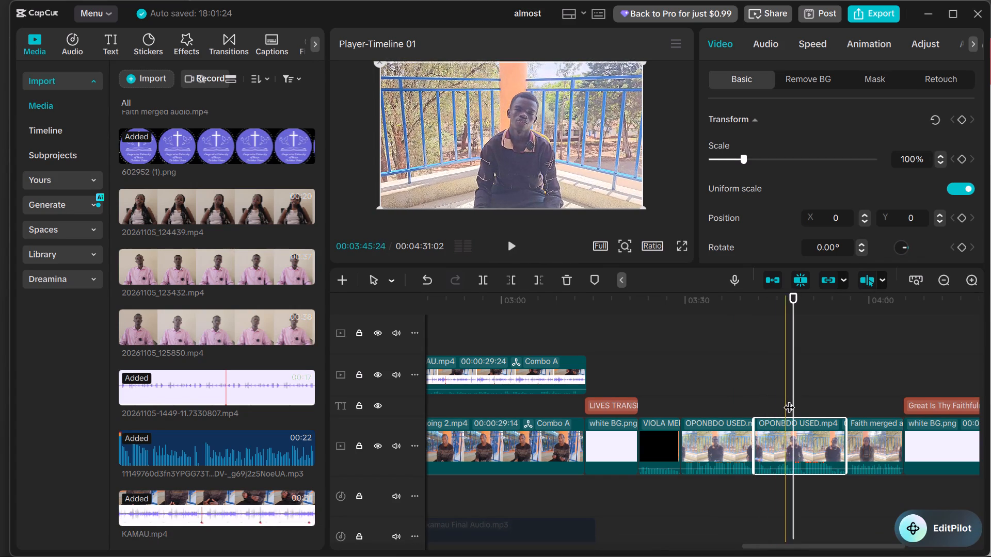
drag(794, 398, 794, 418)
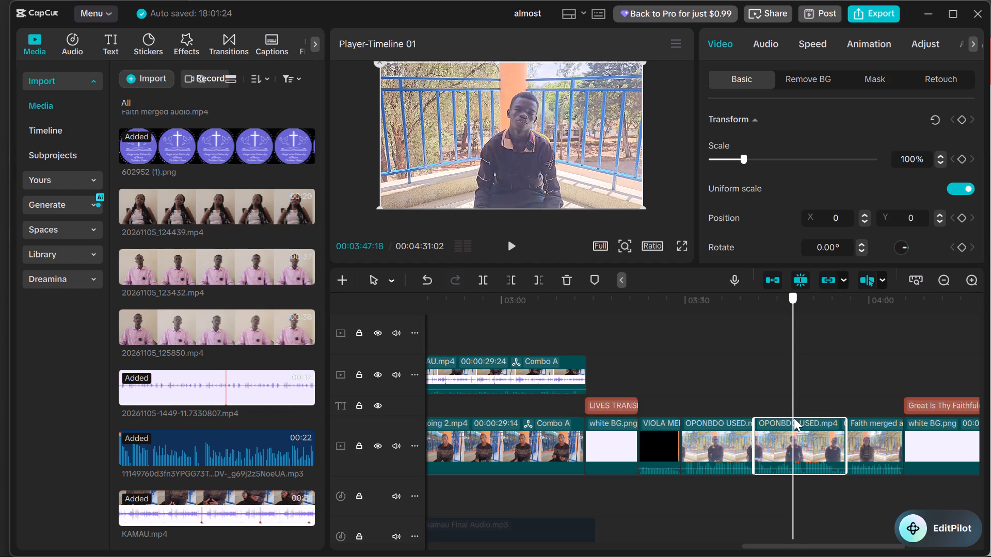
drag(794, 418, 794, 430)
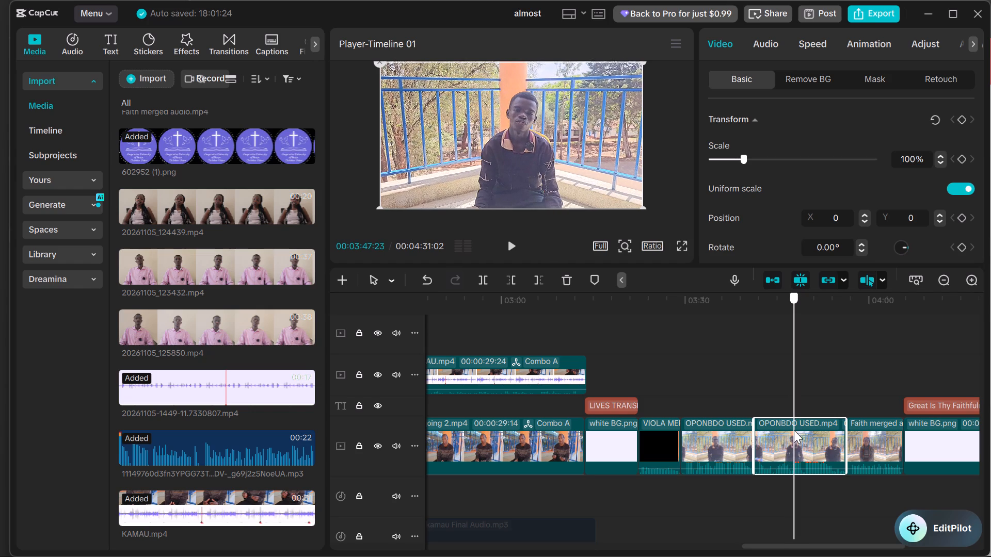
drag(794, 430, 791, 462)
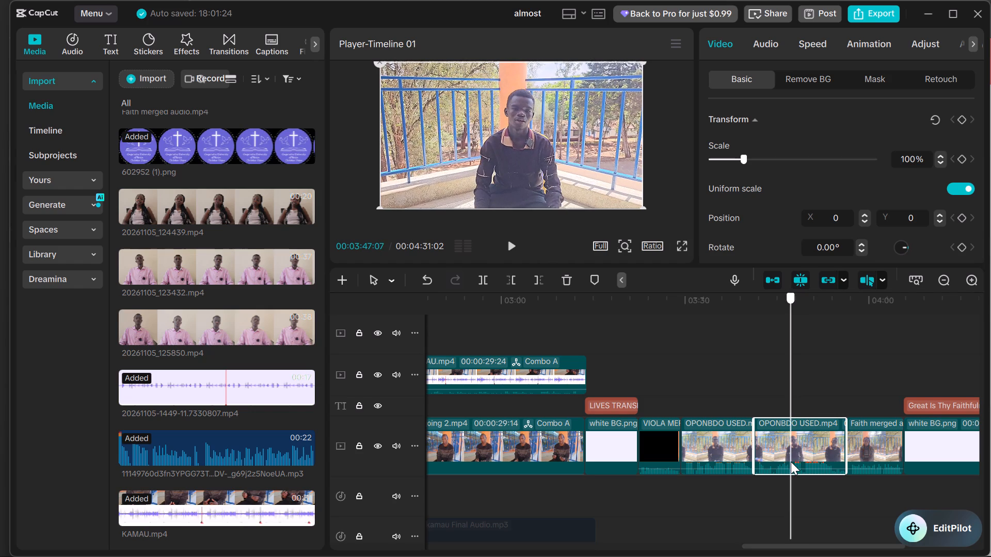
drag(791, 462, 793, 480)
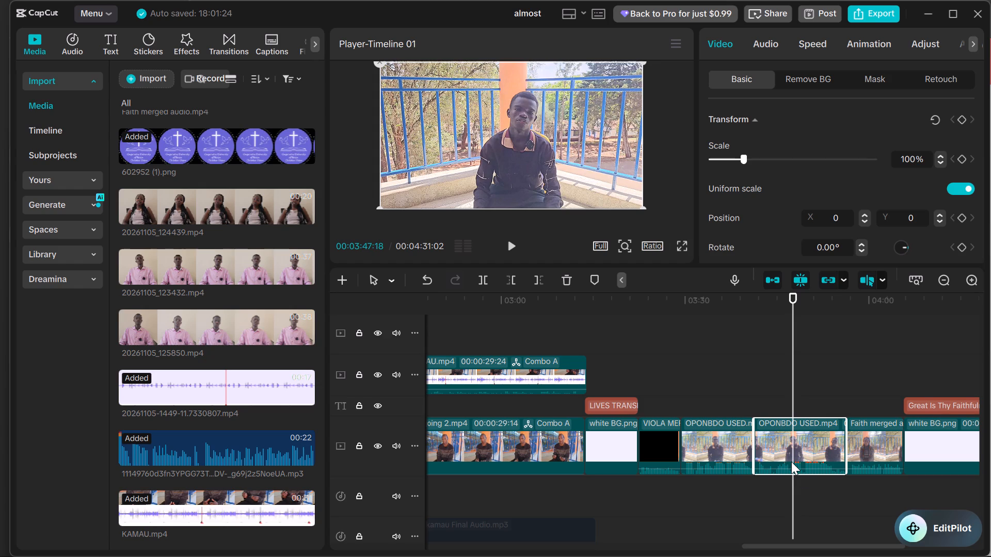
key(ctrl+b)
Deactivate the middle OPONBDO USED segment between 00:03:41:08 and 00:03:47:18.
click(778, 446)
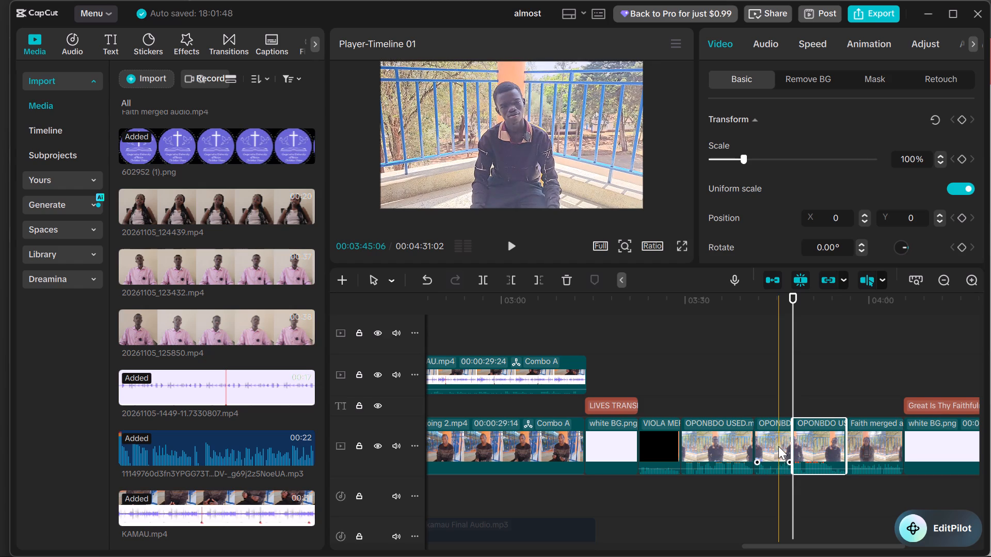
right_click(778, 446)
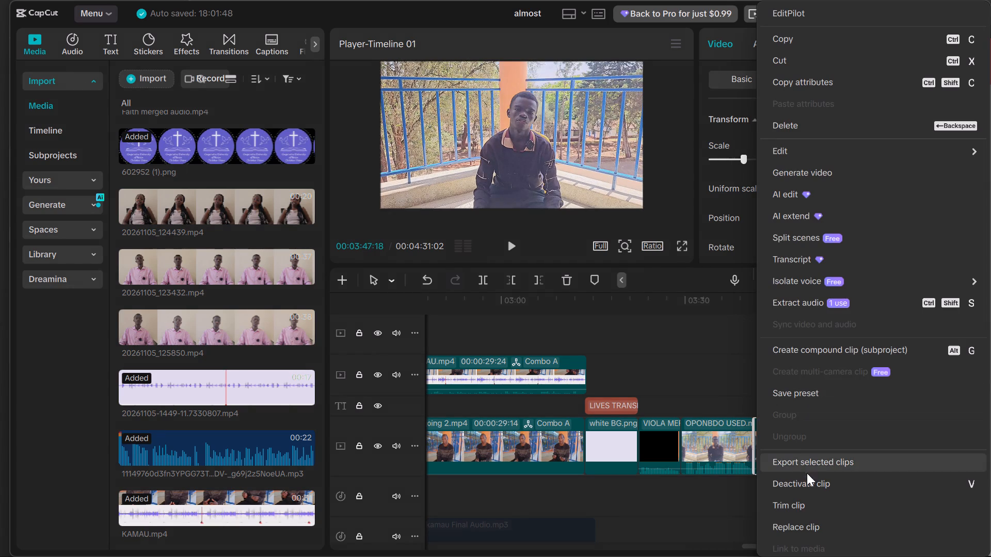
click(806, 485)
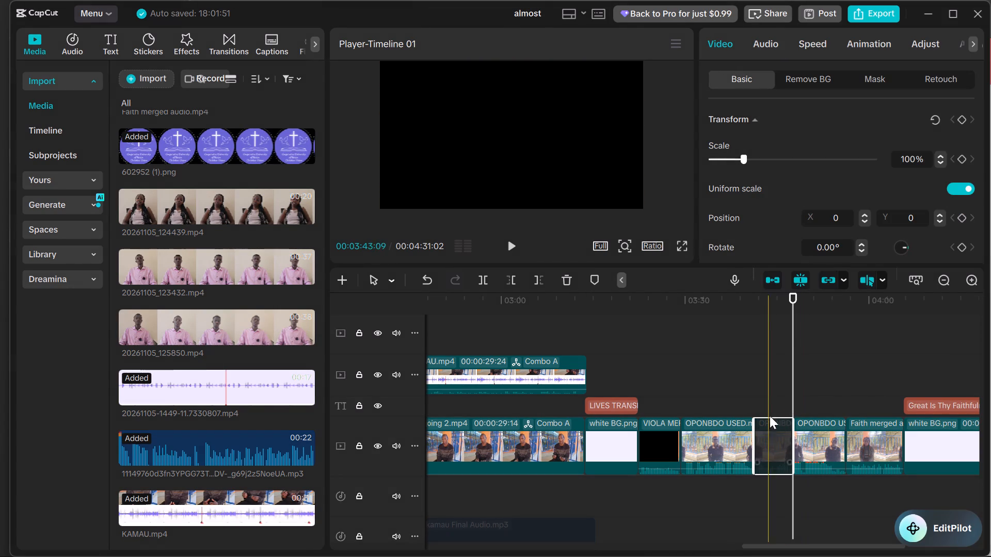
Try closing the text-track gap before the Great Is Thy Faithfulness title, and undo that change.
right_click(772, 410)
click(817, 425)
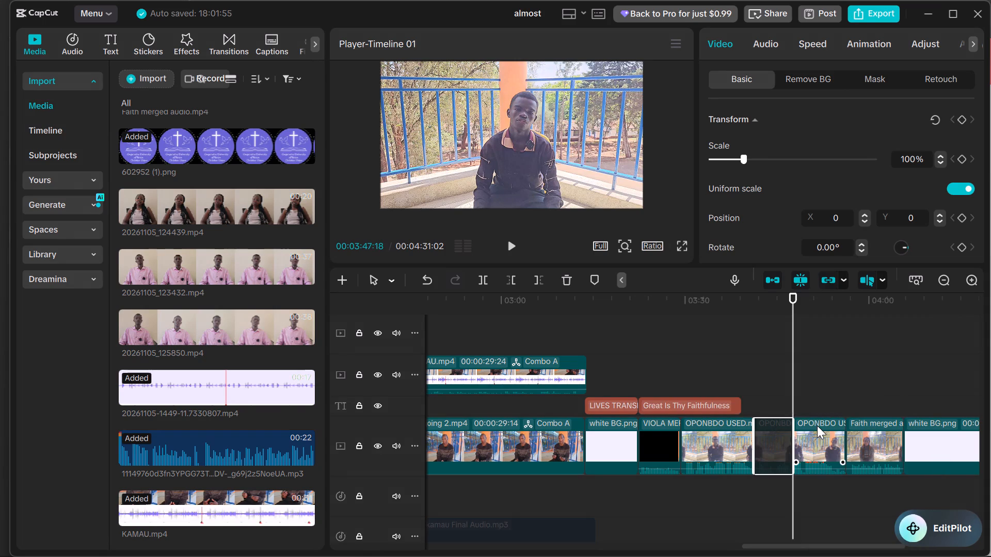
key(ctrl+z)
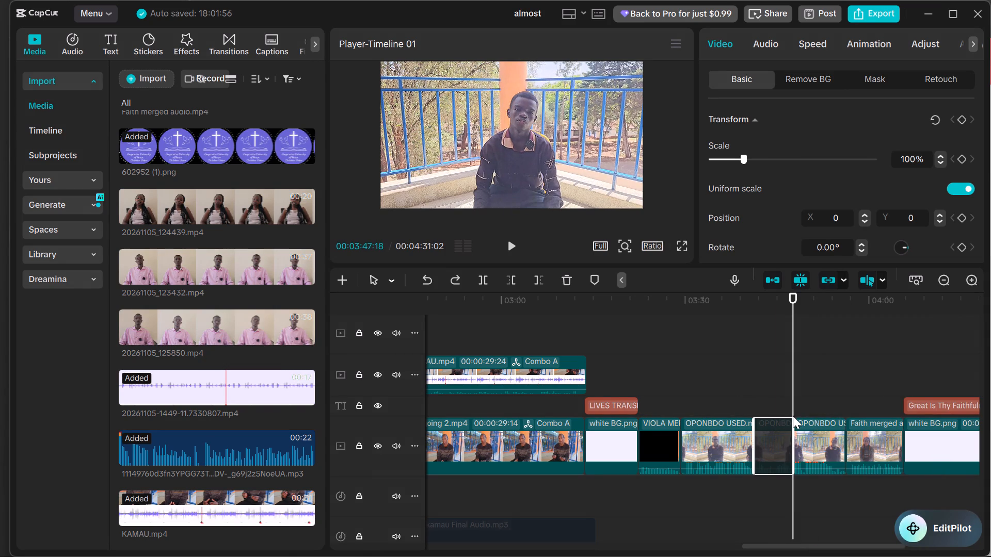
Play the last OPONBDO USED segment from 00:03:47:18 and the first segment from its start to compare them.
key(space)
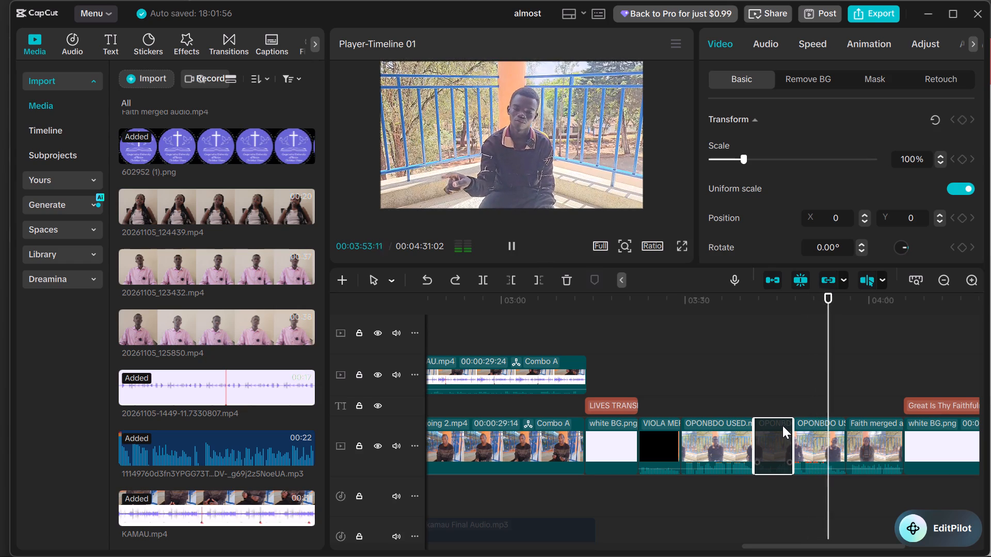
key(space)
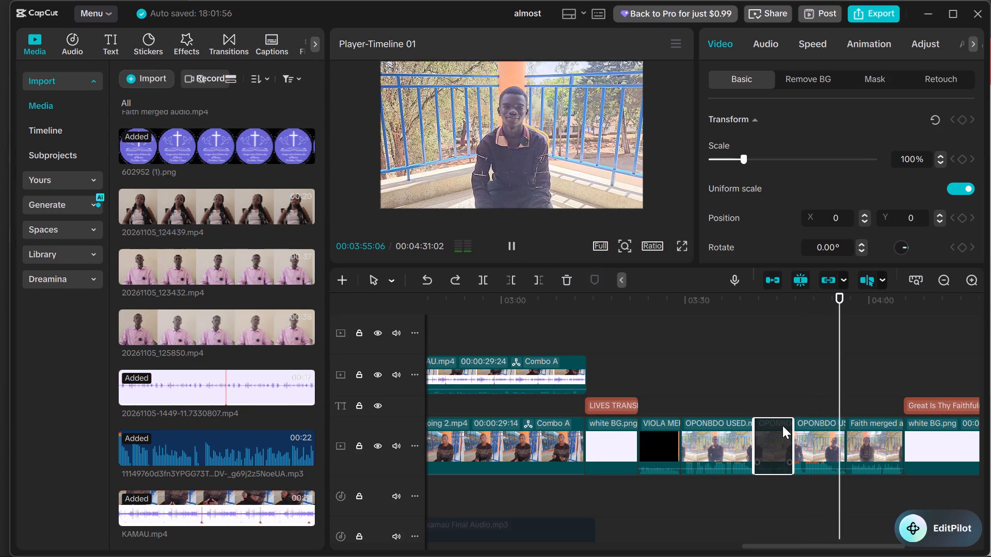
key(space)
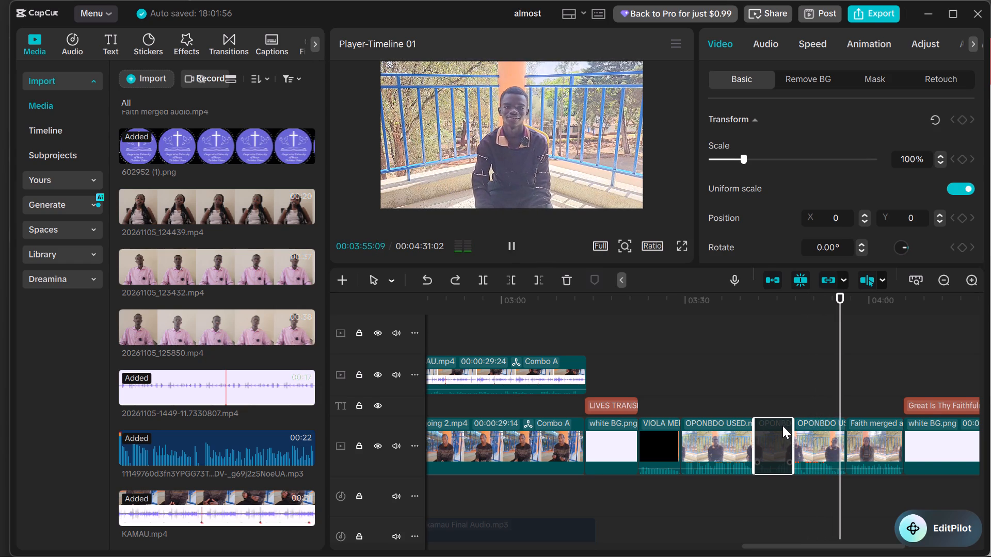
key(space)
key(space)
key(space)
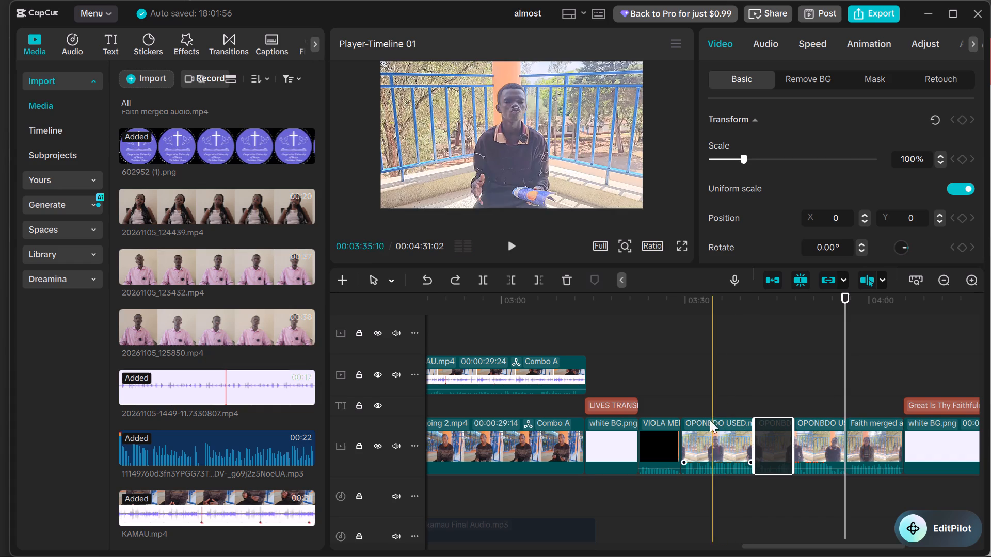
click(684, 405)
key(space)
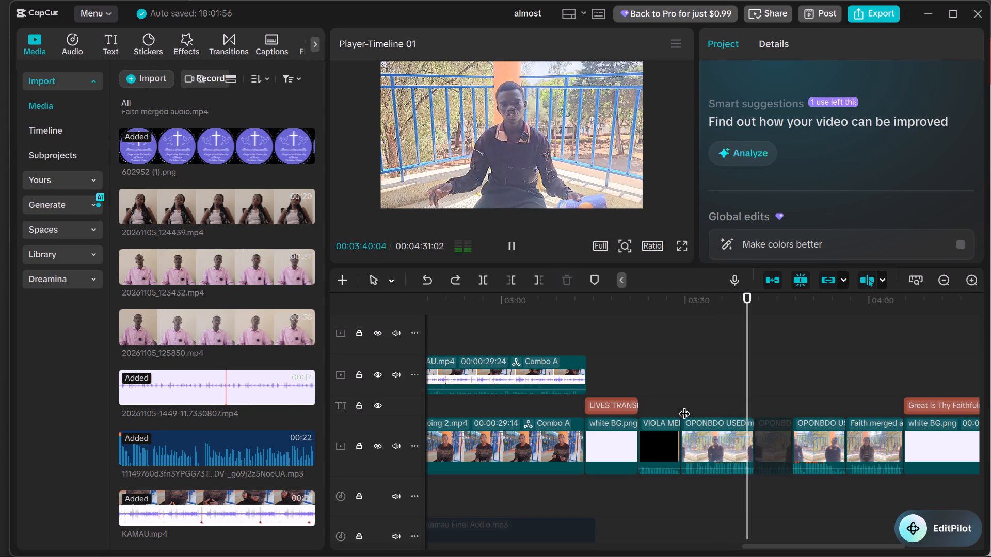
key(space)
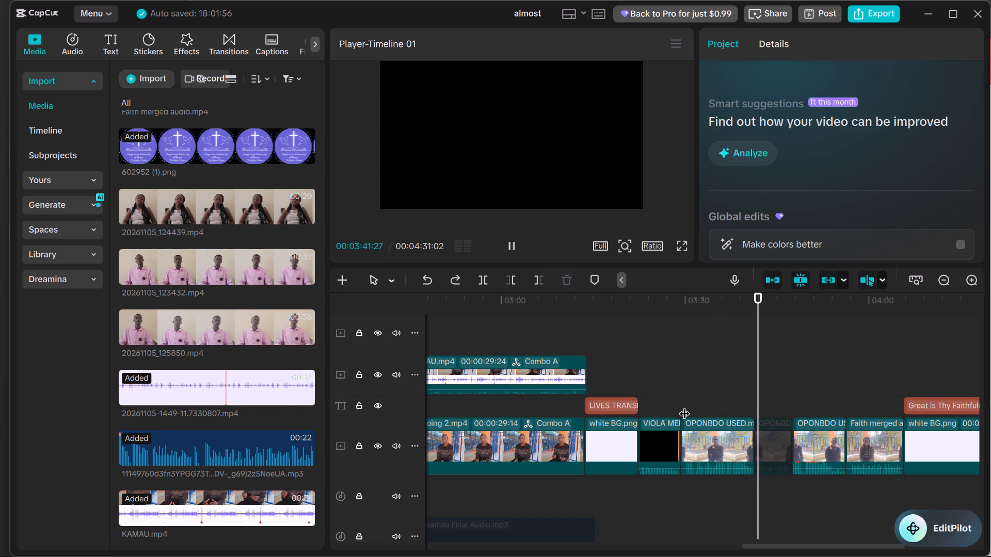
Deactivate the first OPONBDO USED segment and delete it together with the deactivated middle segment.
click(725, 443)
right_click(724, 444)
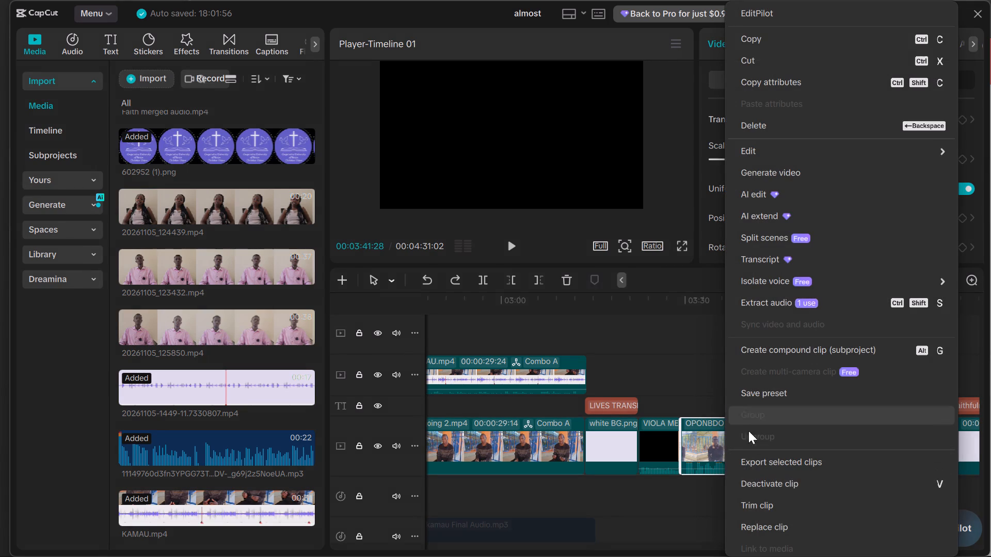
click(776, 479)
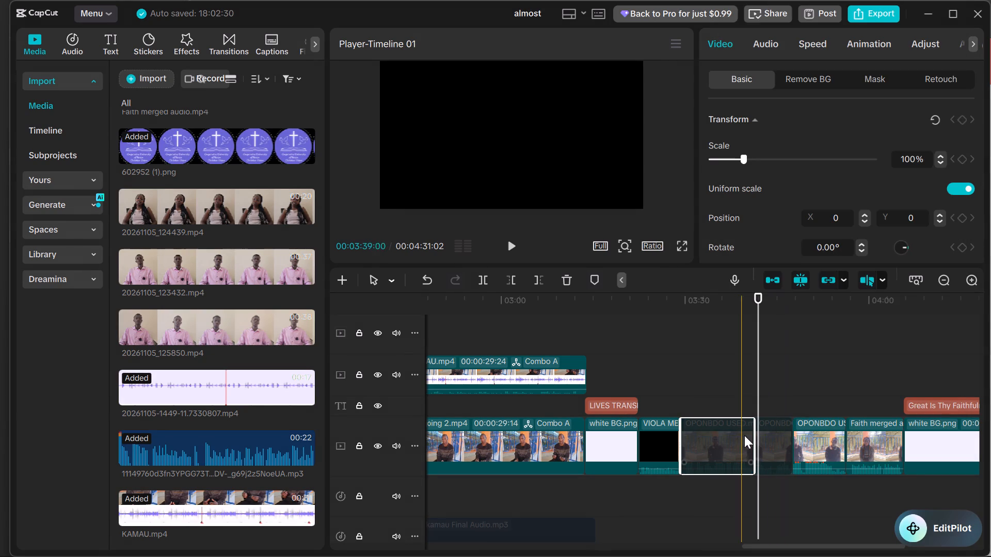
ctrl+click(765, 436)
key(BackSpace)
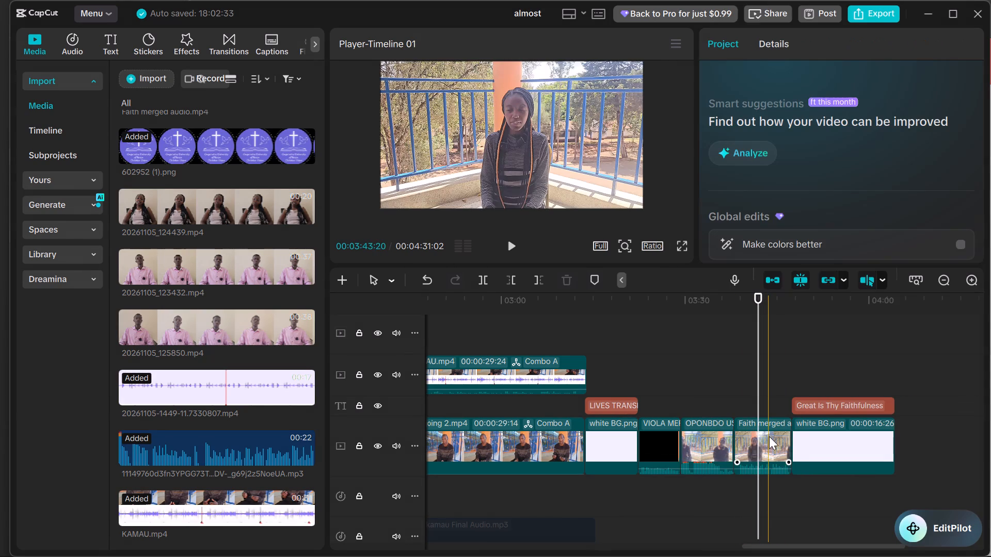
Play the remaining OPONBDO USED segment from its start and adjust its audio volume on the timeline.
click(684, 416)
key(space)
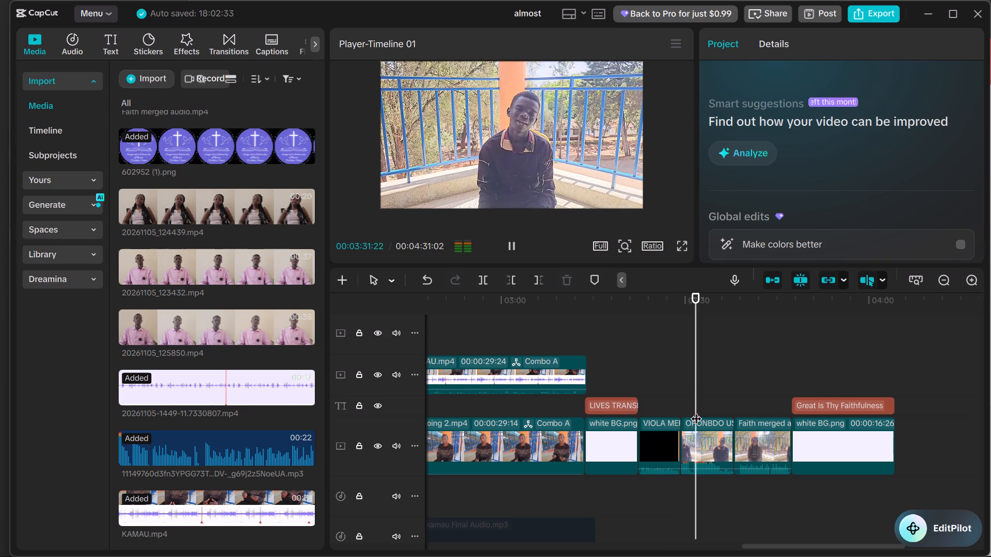
click(661, 403)
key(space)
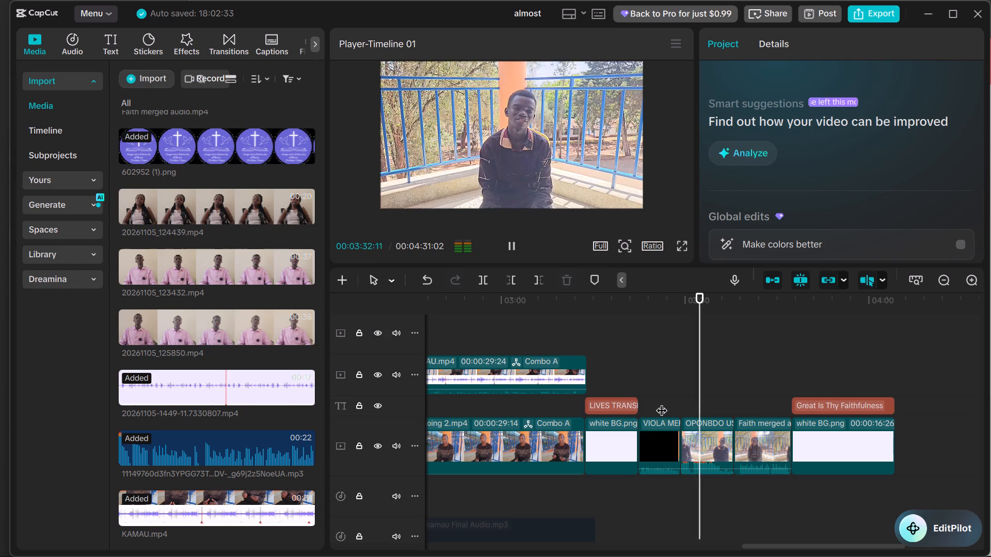
drag(701, 469, 704, 469)
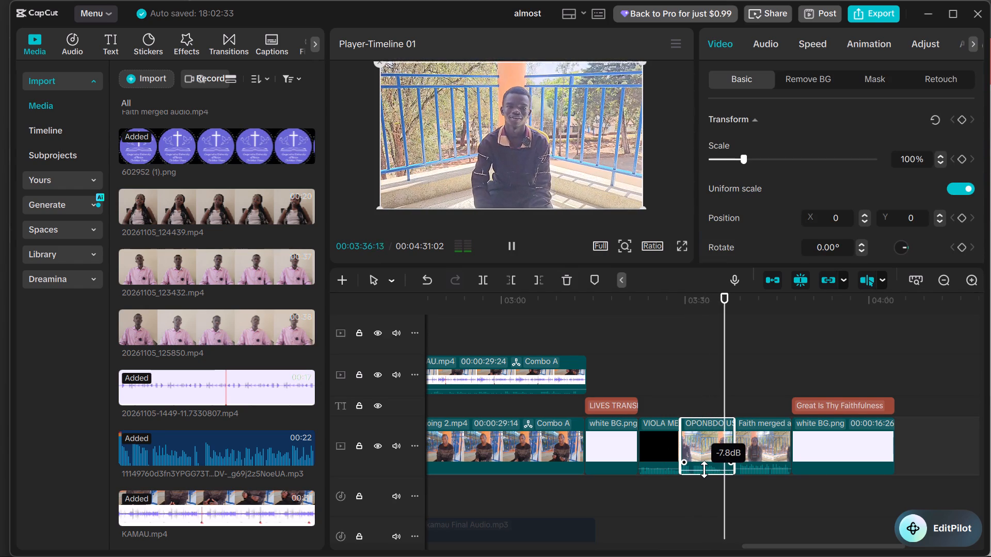
drag(704, 469, 705, 472)
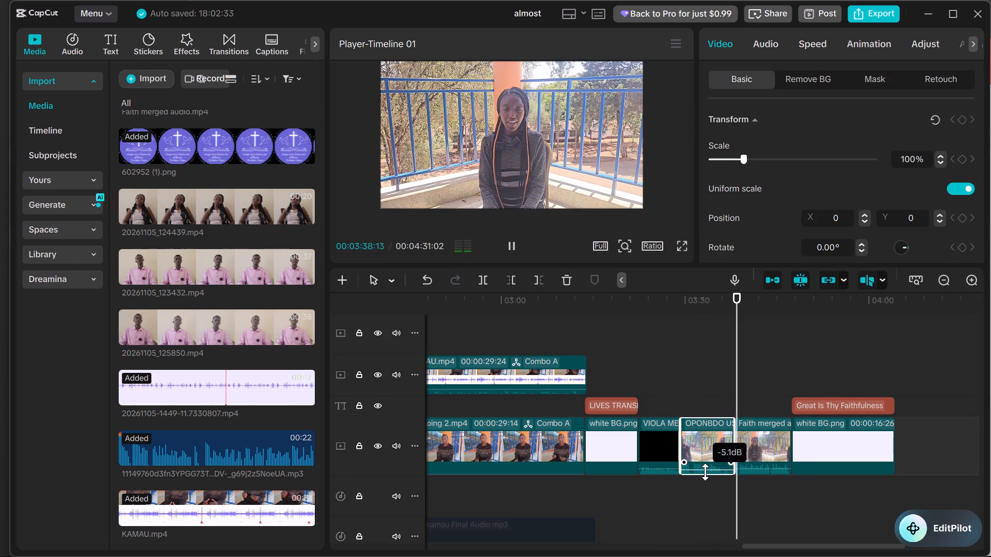
drag(705, 472, 706, 469)
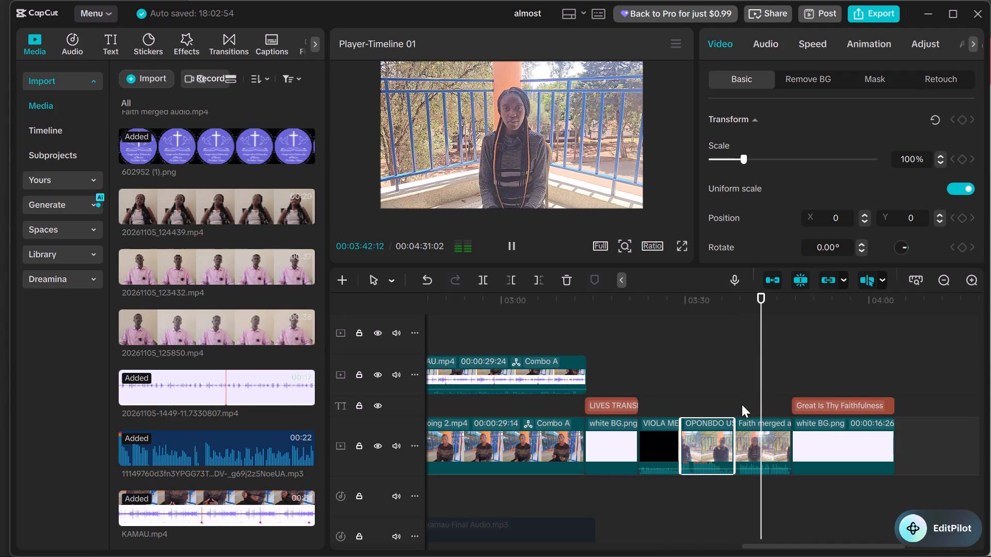
Place the playhead at 00:03:38:00, where the Faith merged audio clip starts, and select that clip.
click(732, 397)
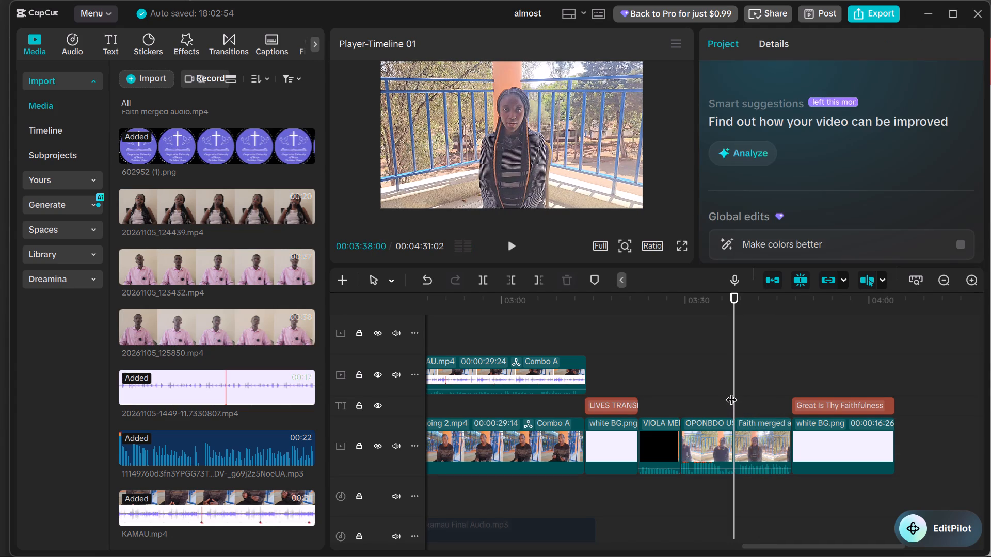
click(760, 427)
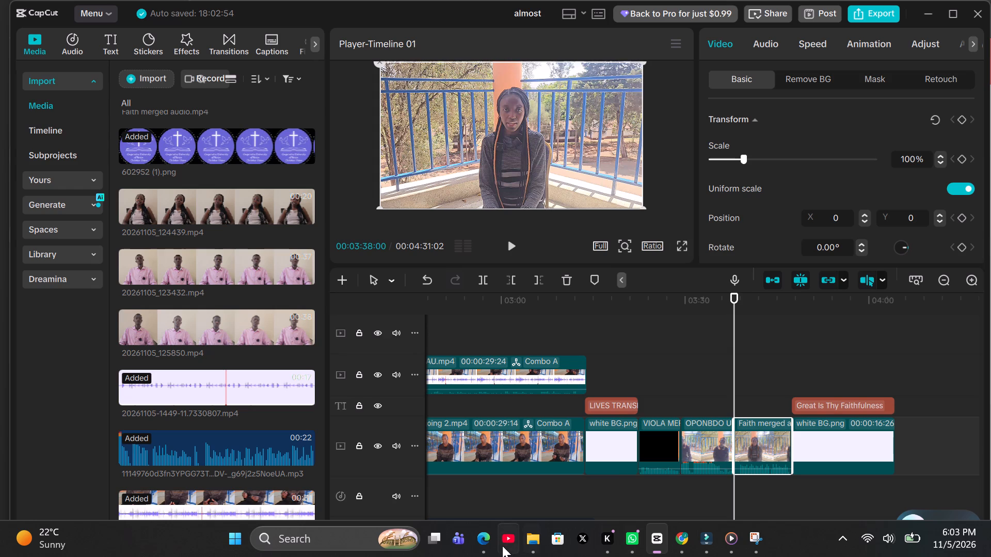
Switch to the Noise Reducer page in Chrome and close the currently loaded recording, discarding its changes.
click(679, 543)
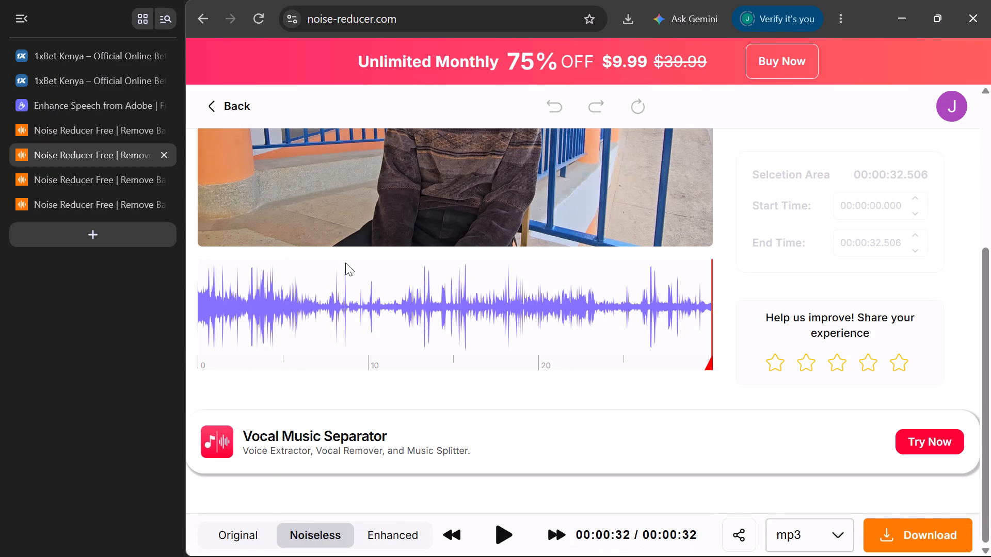
scroll(340, 415, down, 7)
scroll(433, 266, down, 1)
scroll(428, 262, up, 4)
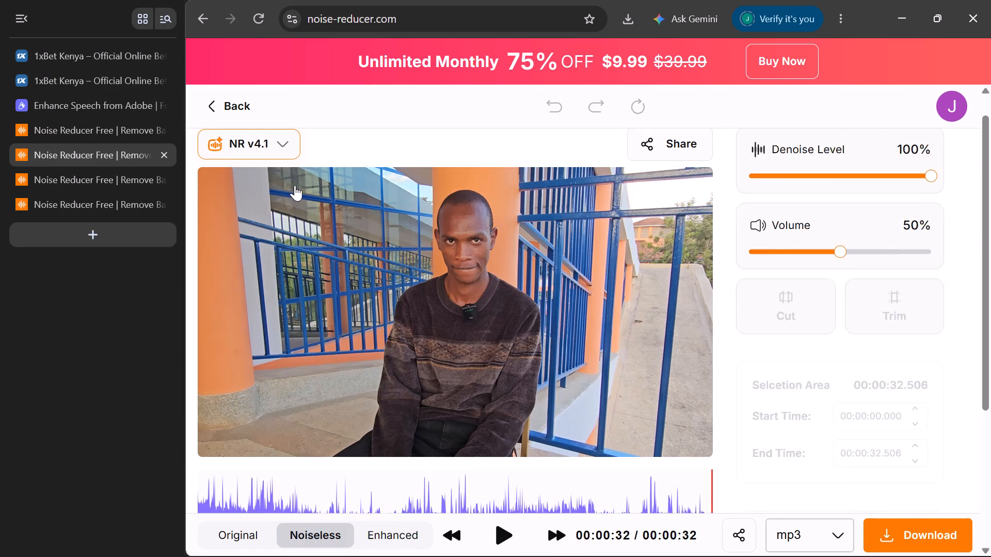
click(217, 106)
click(660, 116)
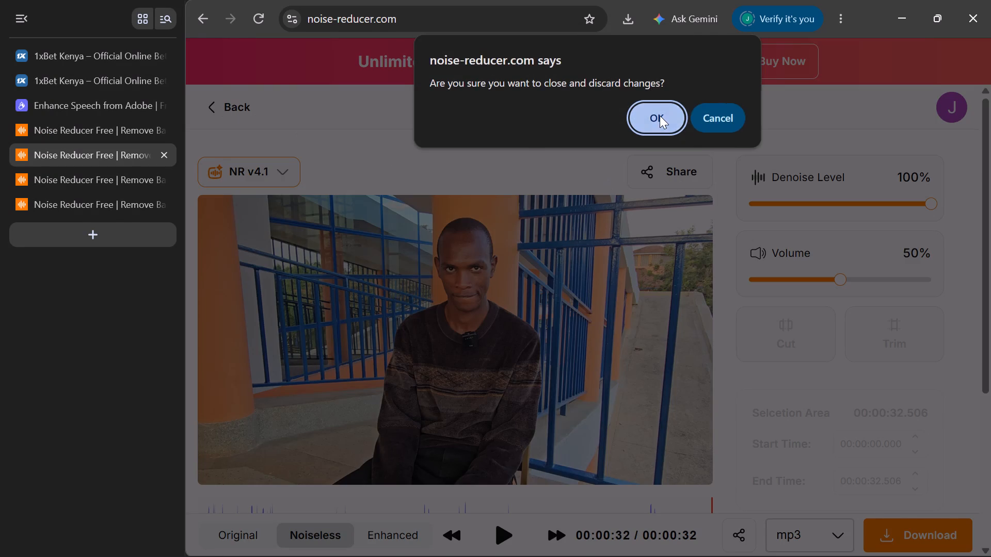
Upload the Faith merged audio video from the DOCU VIDEO 26-27 folder for noise reduction.
scroll(555, 267, up, 2)
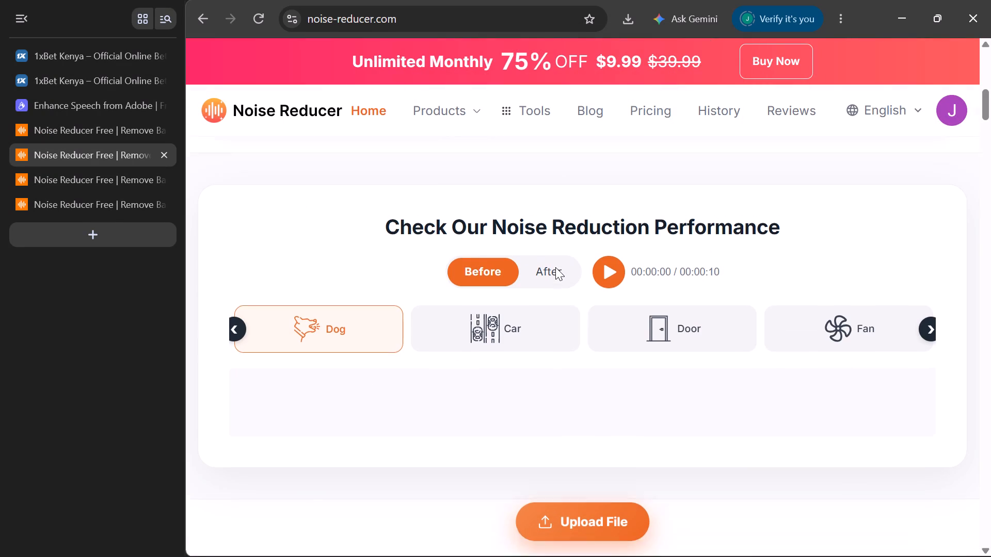
scroll(555, 267, up, 6)
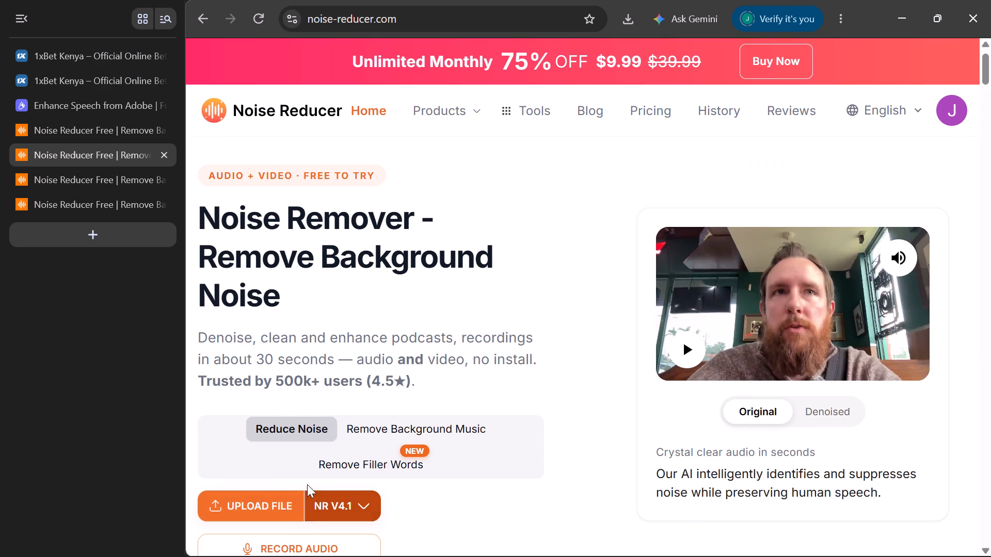
scroll(307, 484, down, 1)
click(263, 423)
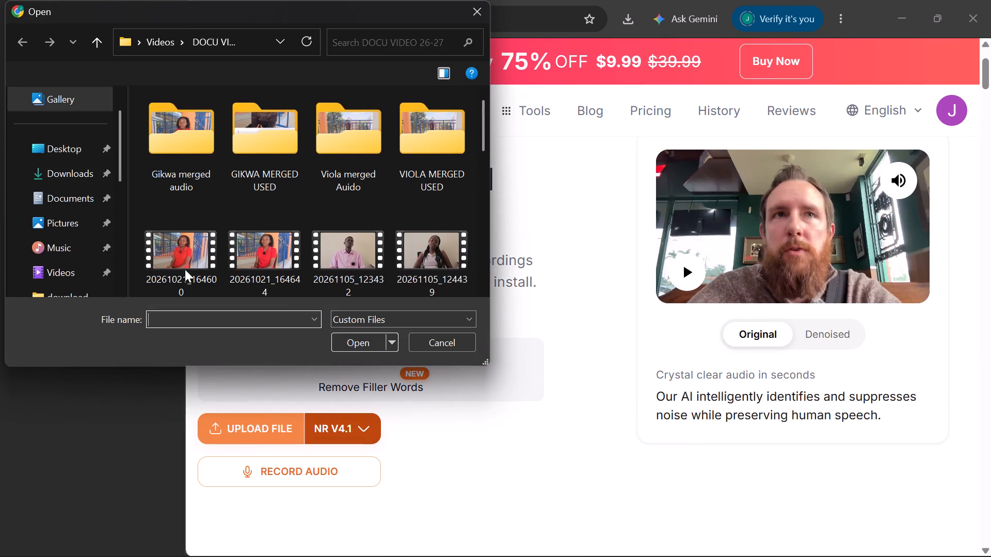
scroll(394, 182, down, 2)
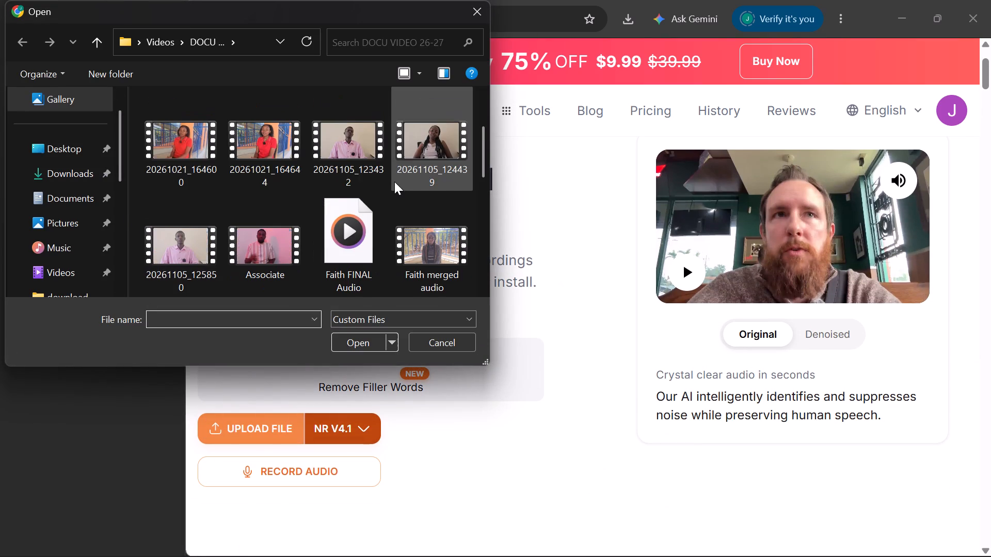
scroll(387, 182, down, 2)
scroll(406, 162, up, 1)
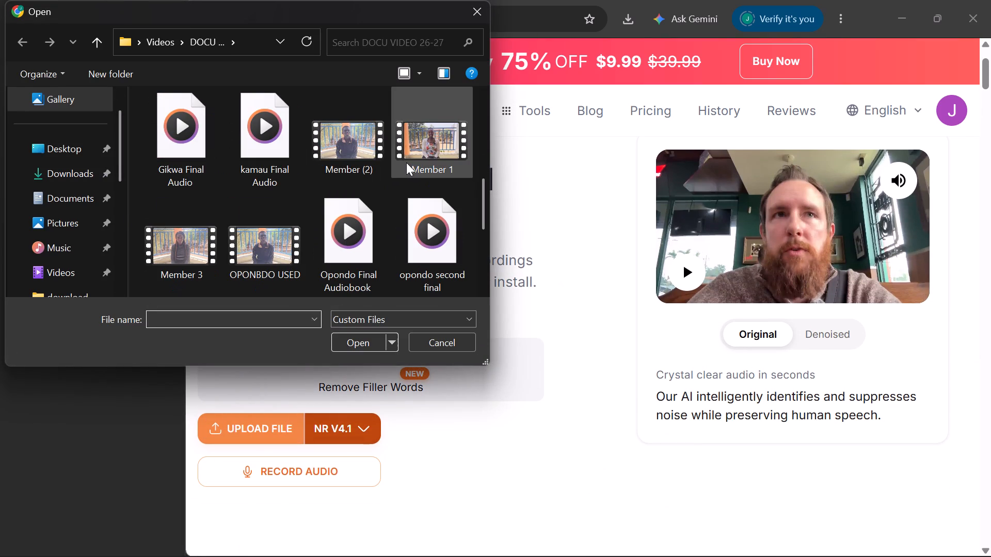
click(413, 159)
click(351, 338)
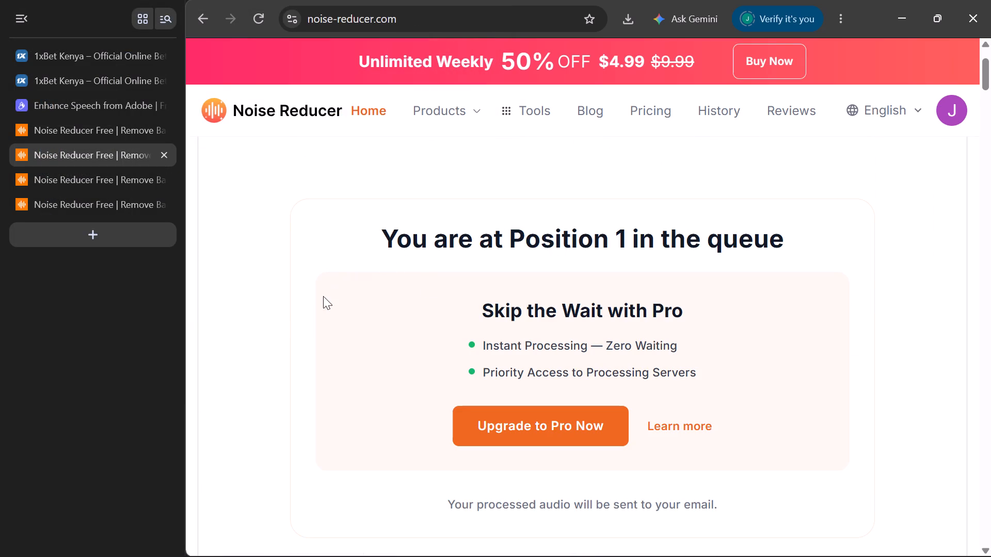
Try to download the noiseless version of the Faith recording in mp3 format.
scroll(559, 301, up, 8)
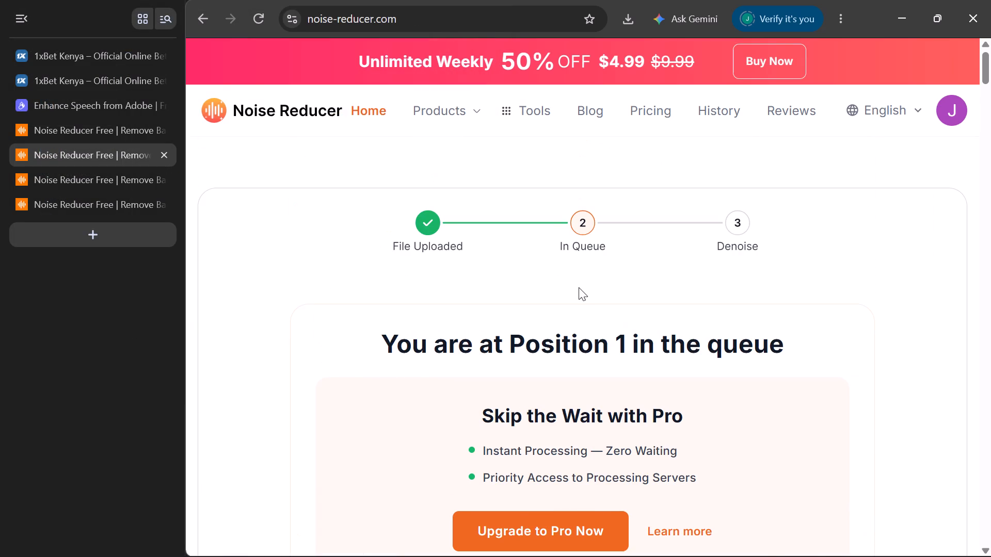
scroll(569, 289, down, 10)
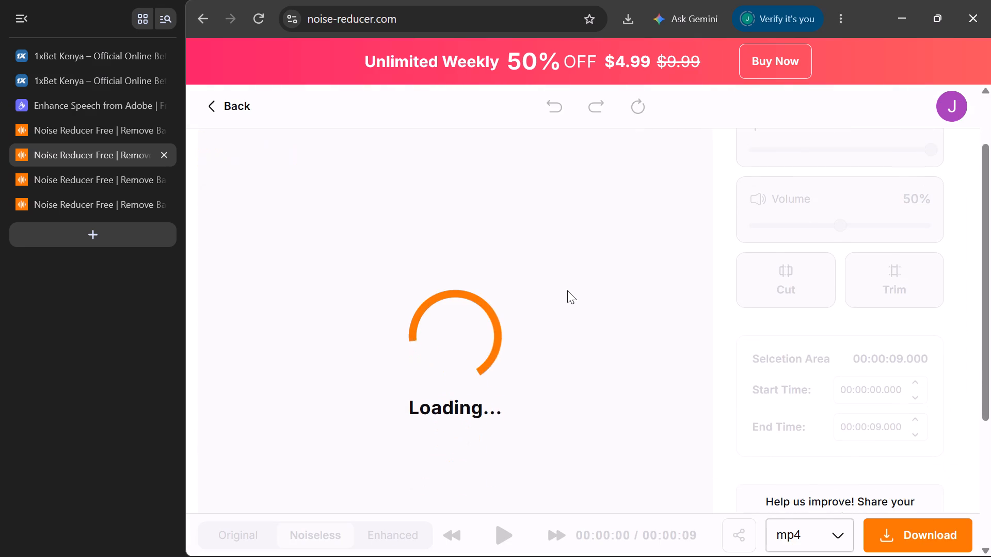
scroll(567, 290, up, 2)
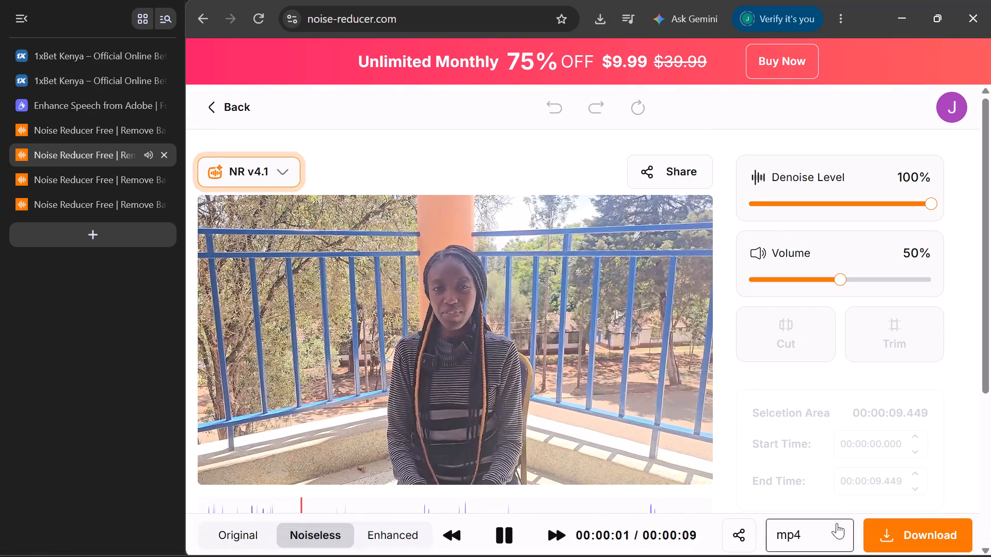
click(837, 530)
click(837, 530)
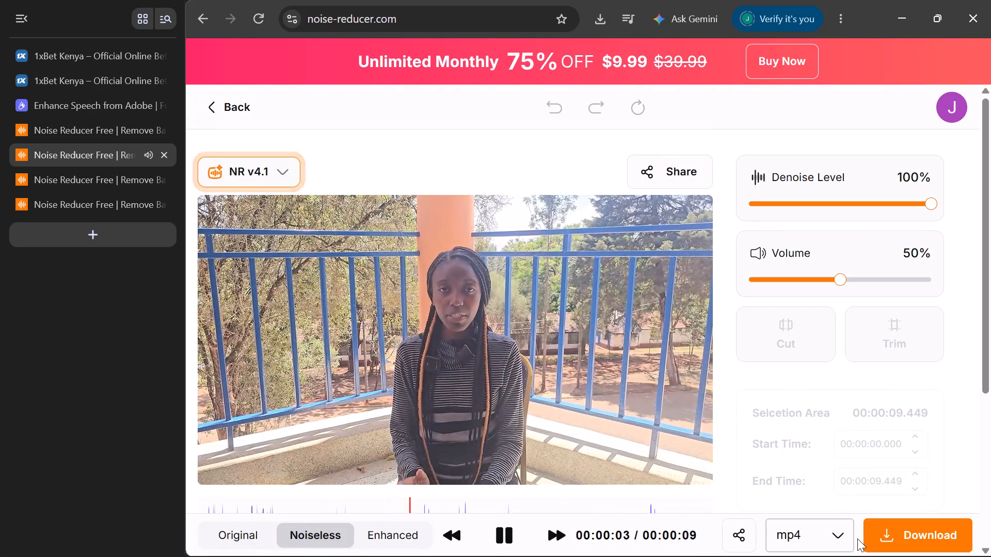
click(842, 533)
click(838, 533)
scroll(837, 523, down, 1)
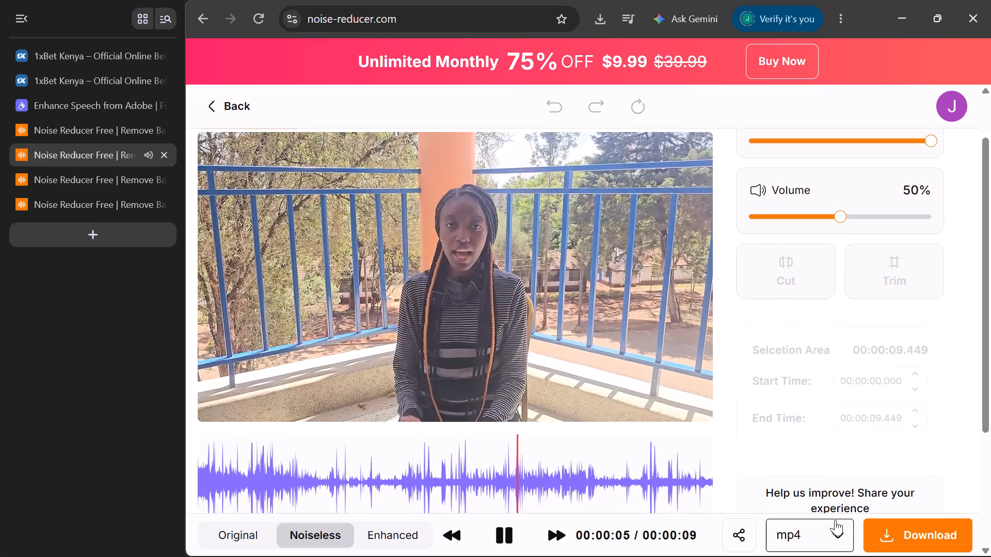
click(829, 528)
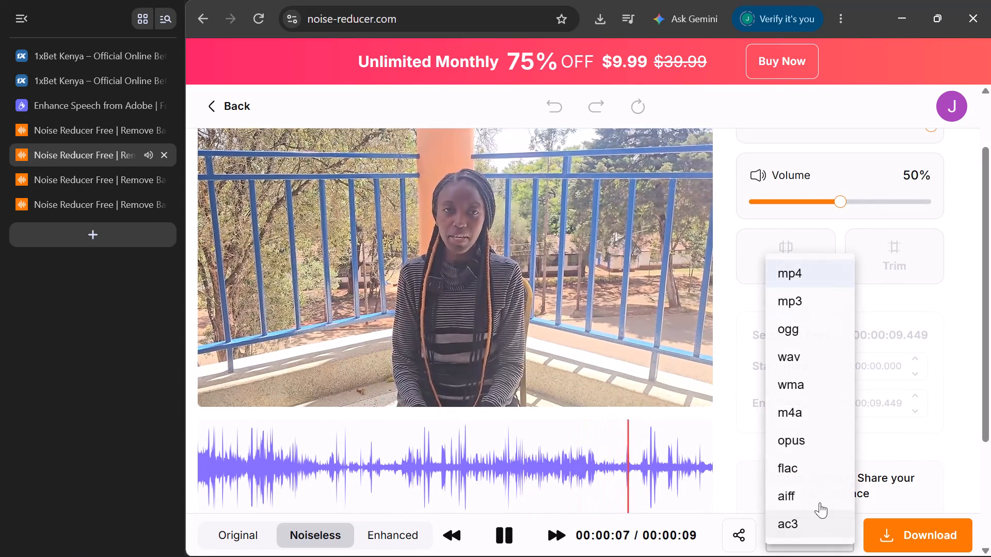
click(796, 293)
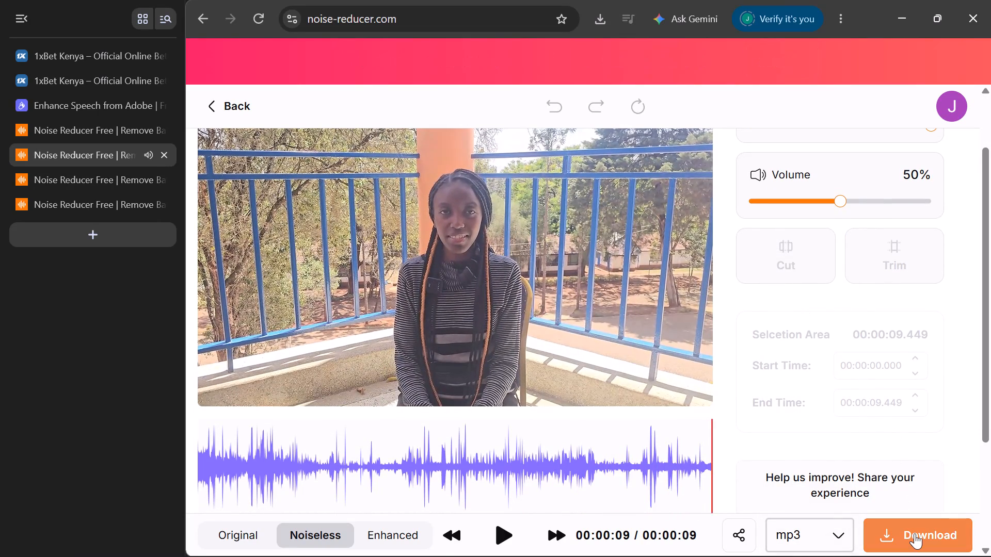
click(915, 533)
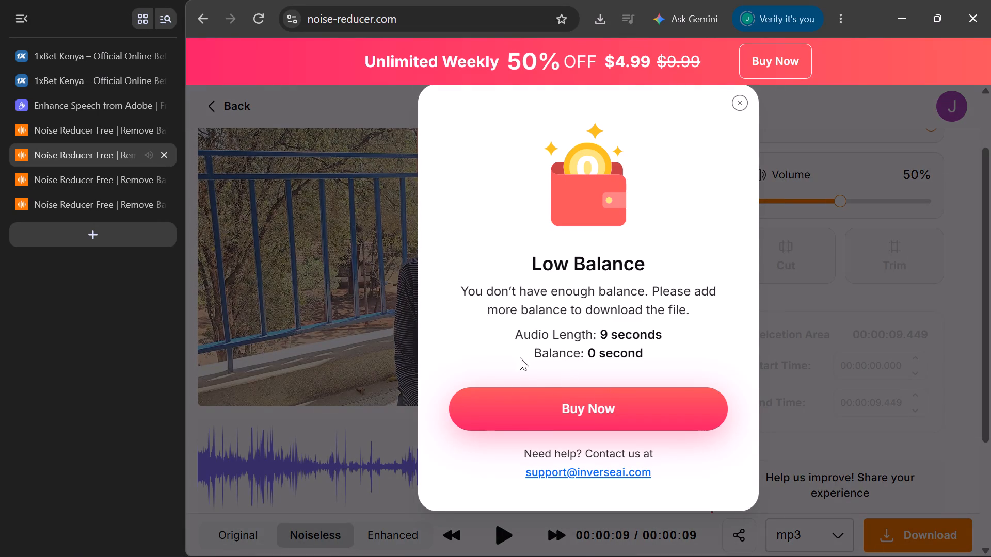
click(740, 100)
Generate the Enhanced version of the Faith recording and listen to it.
scroll(368, 463, down, 1)
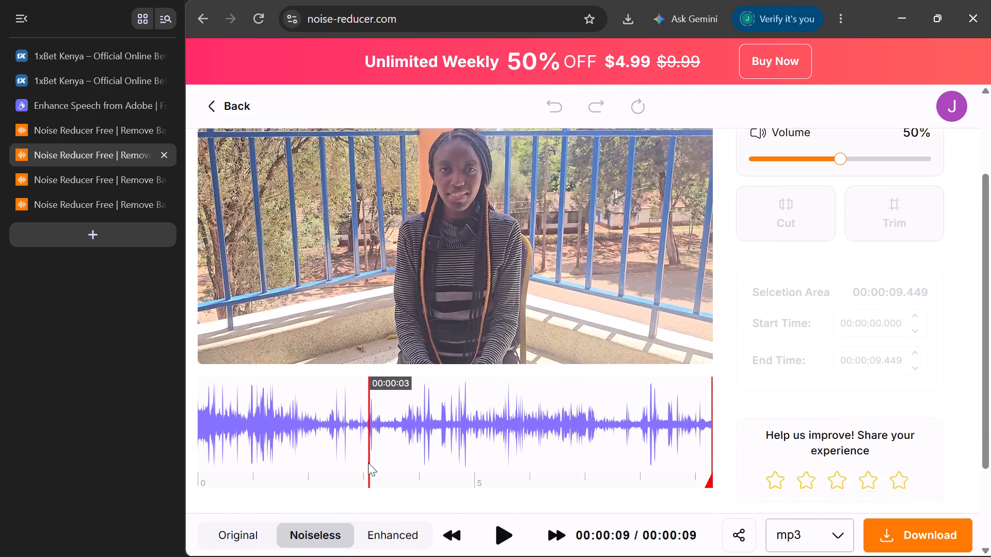
click(392, 532)
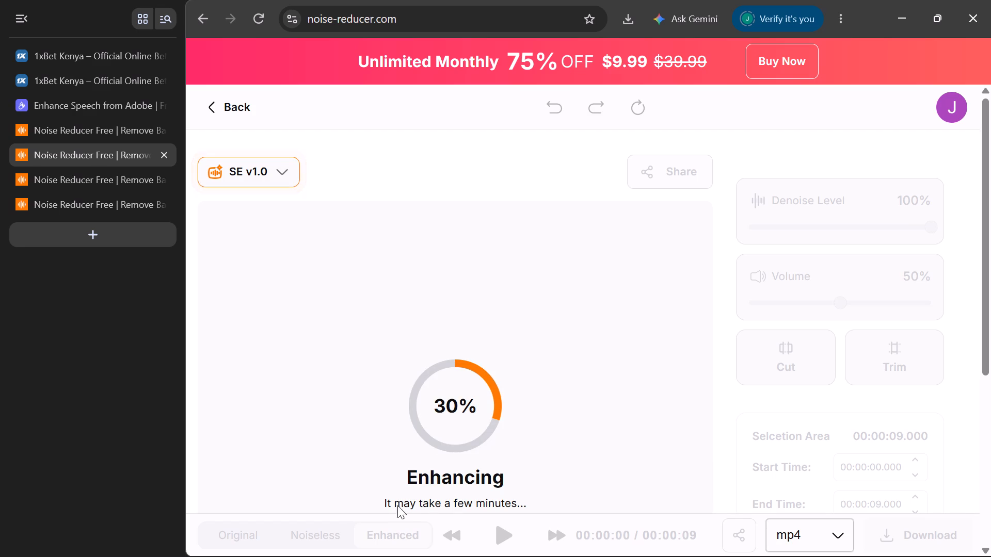
scroll(515, 414, down, 3)
scroll(515, 414, up, 2)
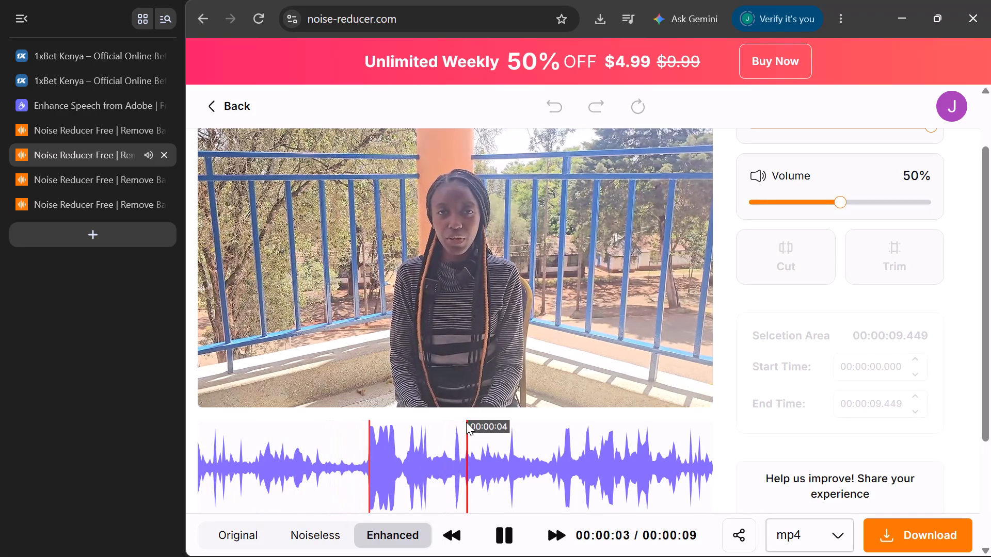
scroll(467, 422, down, 1)
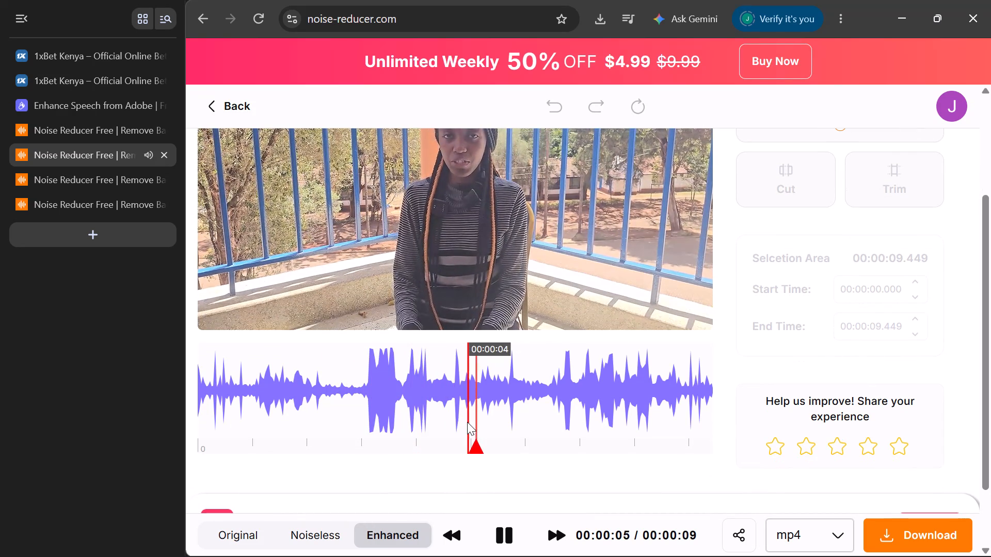
scroll(467, 422, up, 1)
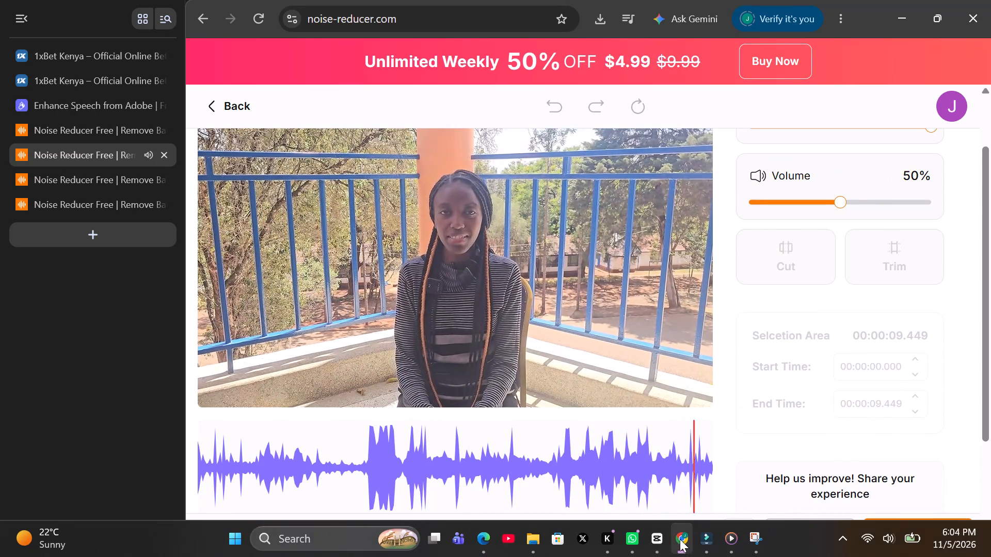
Switch to Snipping Tool and start a screen recording of the area framing the Faith video preview and its waveform.
click(755, 539)
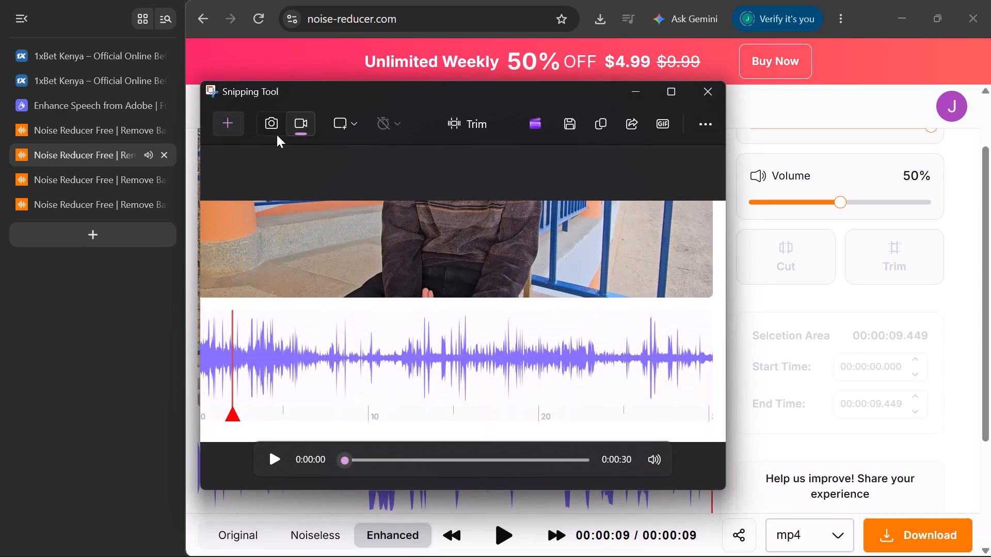
click(229, 122)
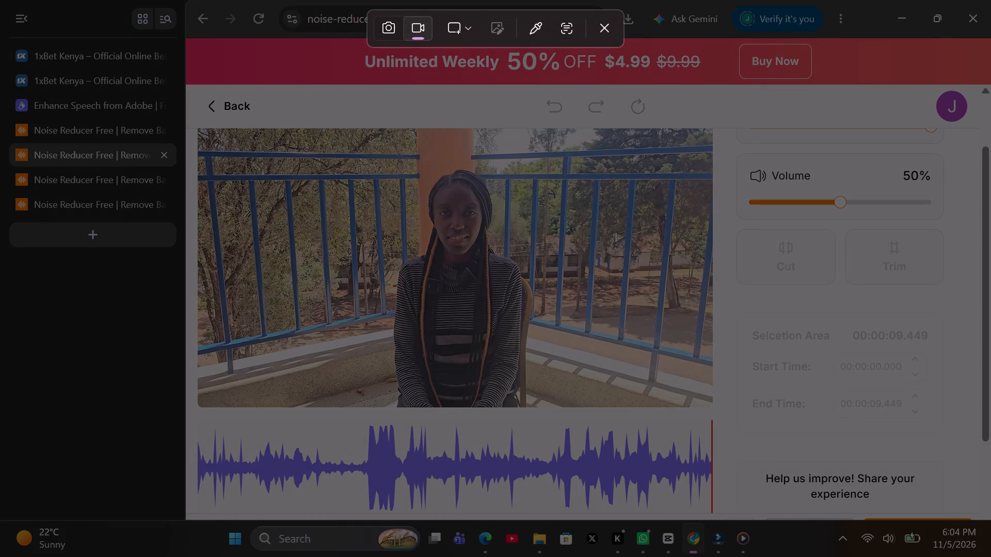
drag(192, 202, 206, 251)
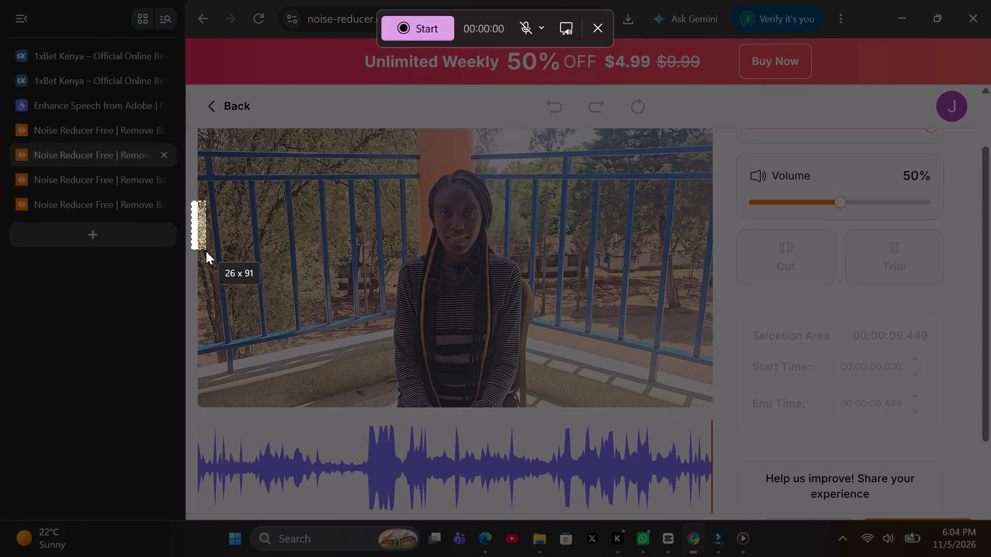
drag(206, 251, 712, 510)
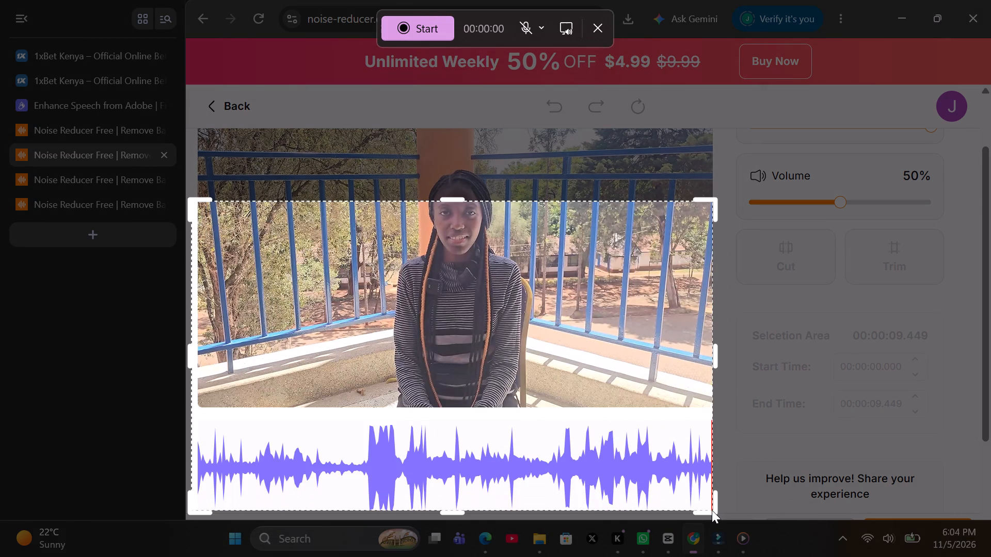
scroll(705, 486, down, 3)
drag(453, 204, 447, 168)
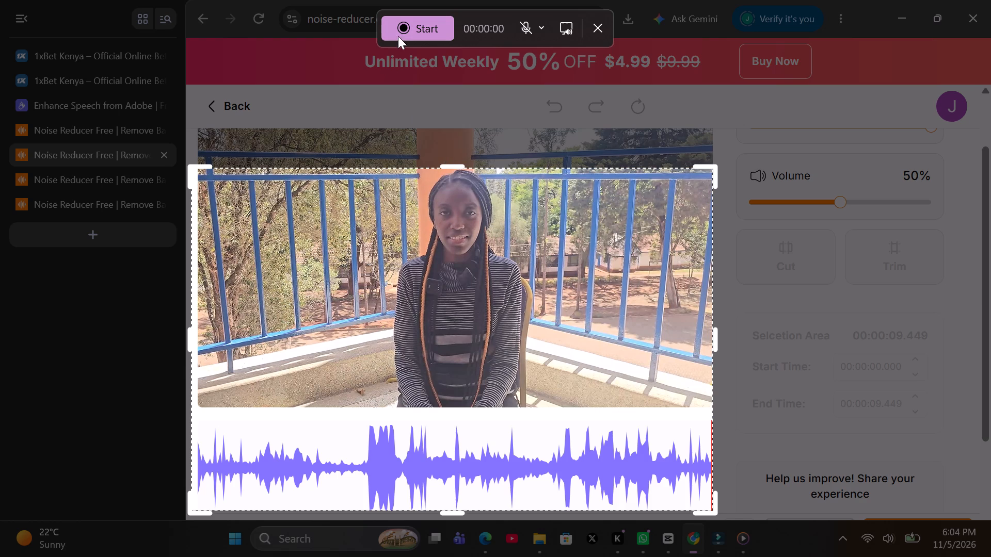
click(405, 25)
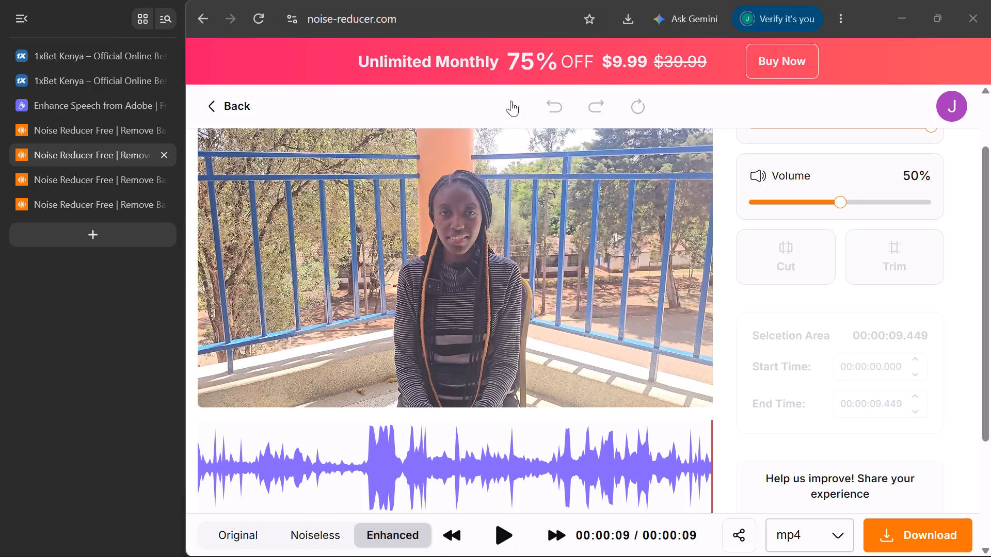
Play the enhanced Faith recording from 00:00:00 through to its end, and stop the screen recording.
scroll(820, 432, down, 2)
scroll(820, 432, up, 1)
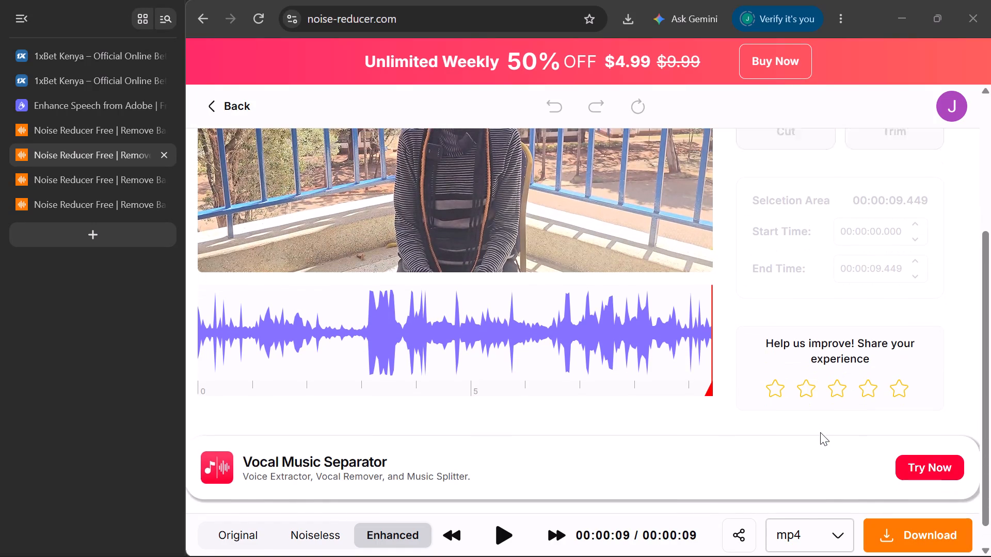
scroll(820, 432, up, 1)
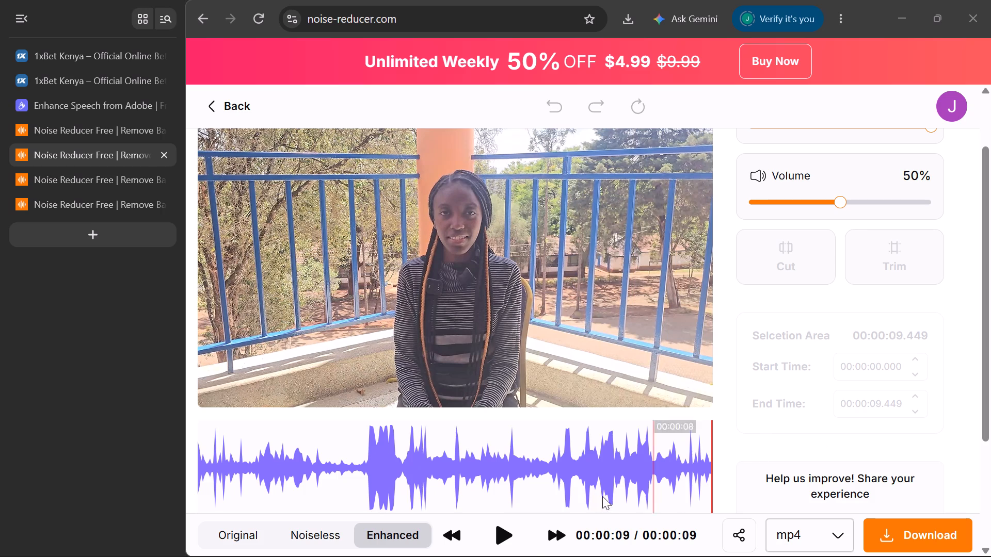
click(536, 498)
drag(535, 498, 262, 515)
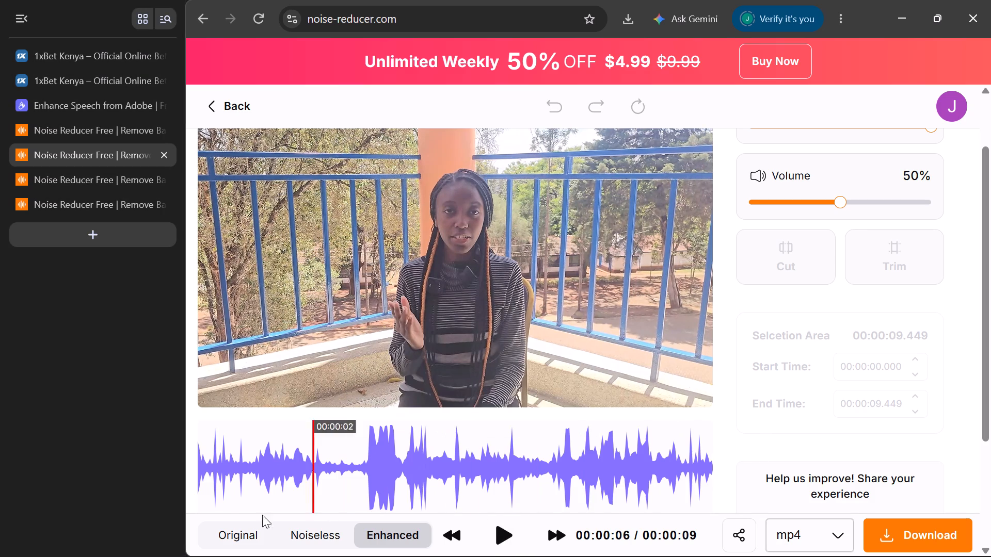
drag(262, 515, 172, 522)
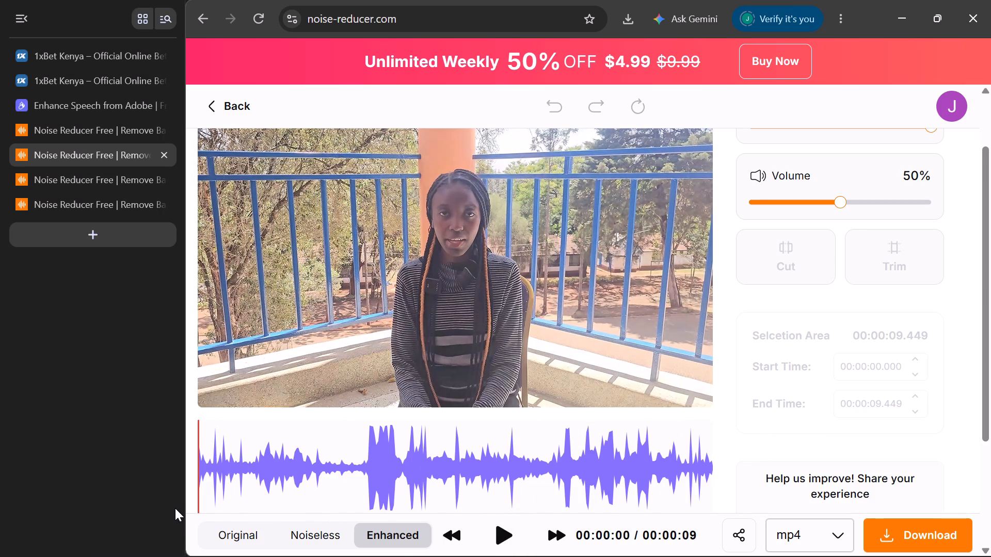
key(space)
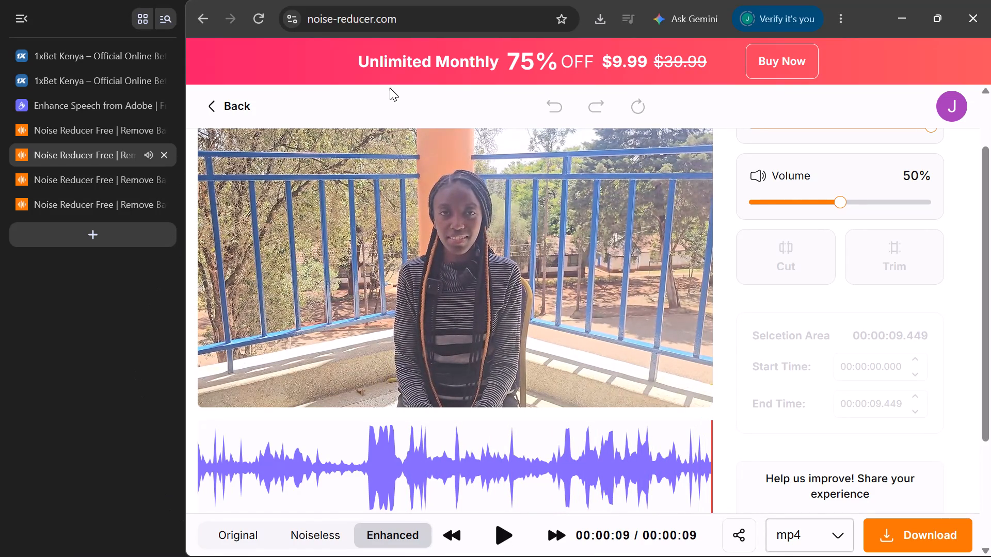
click(446, 29)
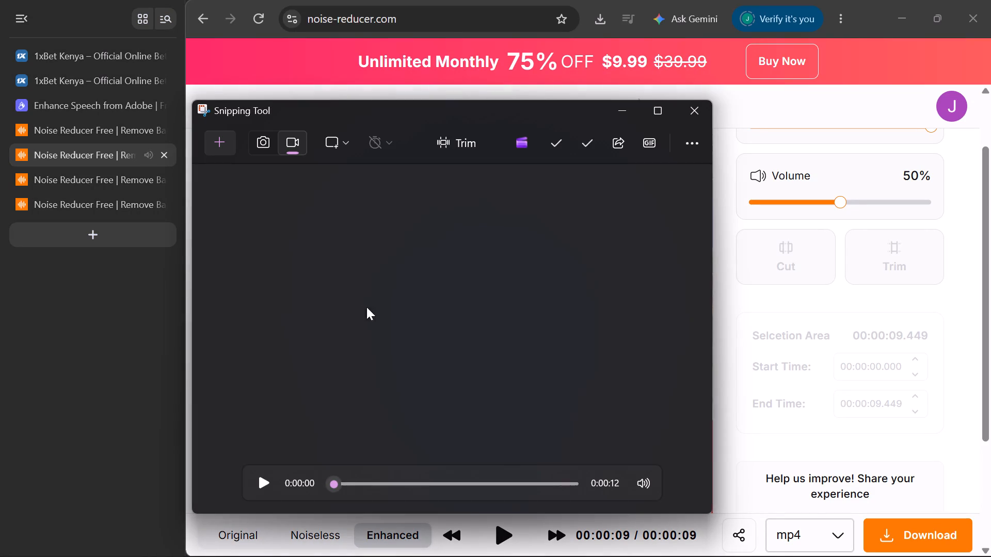
Save the screen recording as an MP4 named with Faith's full name in the GIKWA MERGED USED folder.
key(ctrl+s)
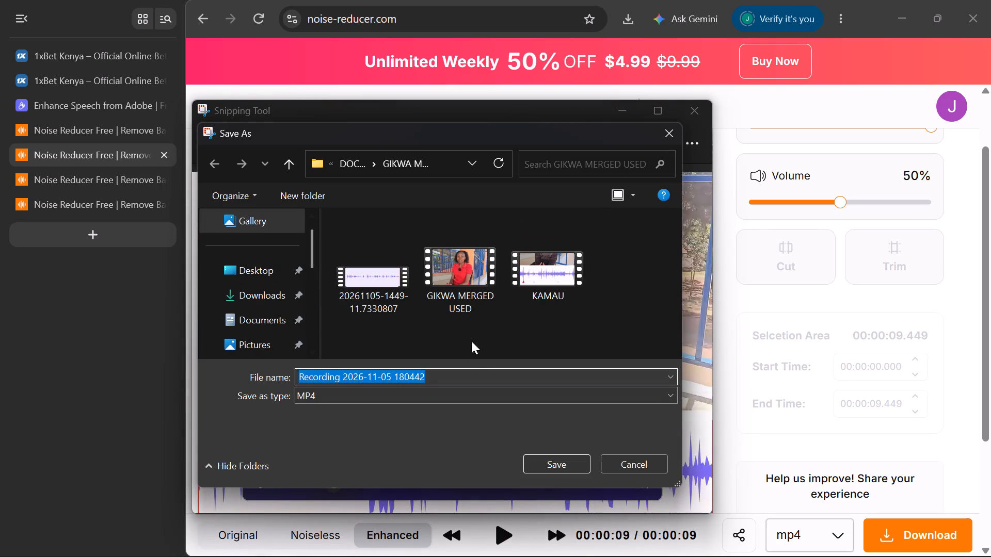
key(BackSpace)
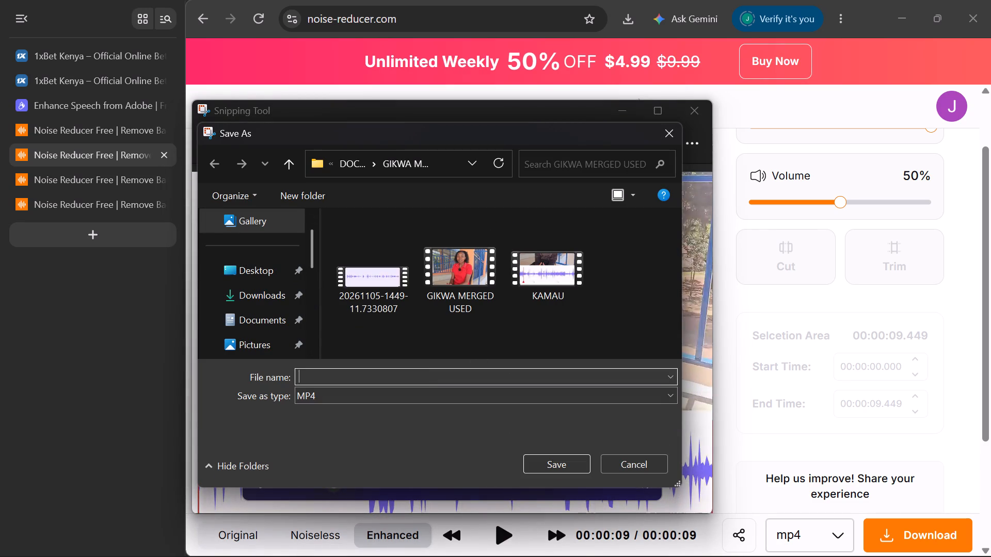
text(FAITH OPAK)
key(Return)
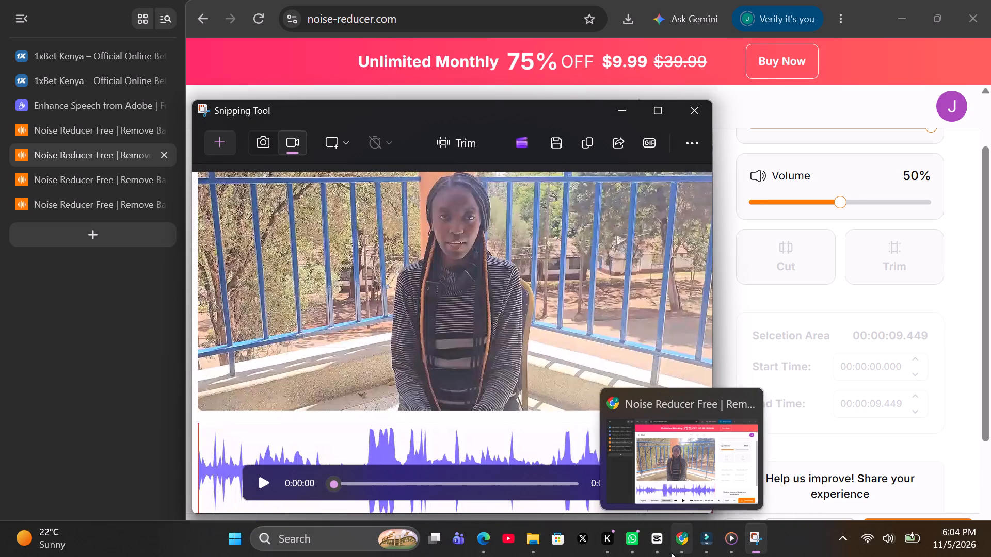
Switch to CapCut and import the saved Faith screen recording from the GIKWA MERGED USED folder.
click(652, 550)
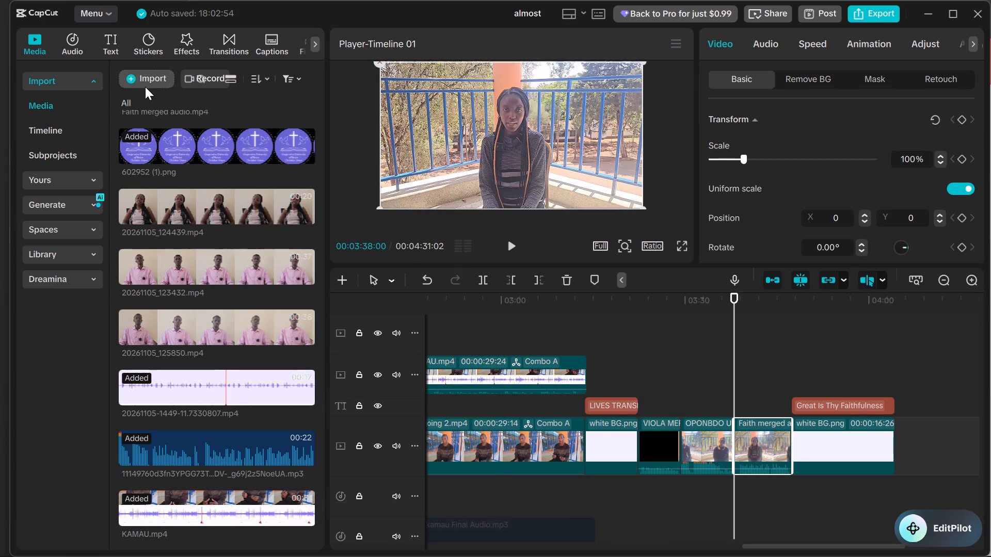
click(142, 82)
click(162, 107)
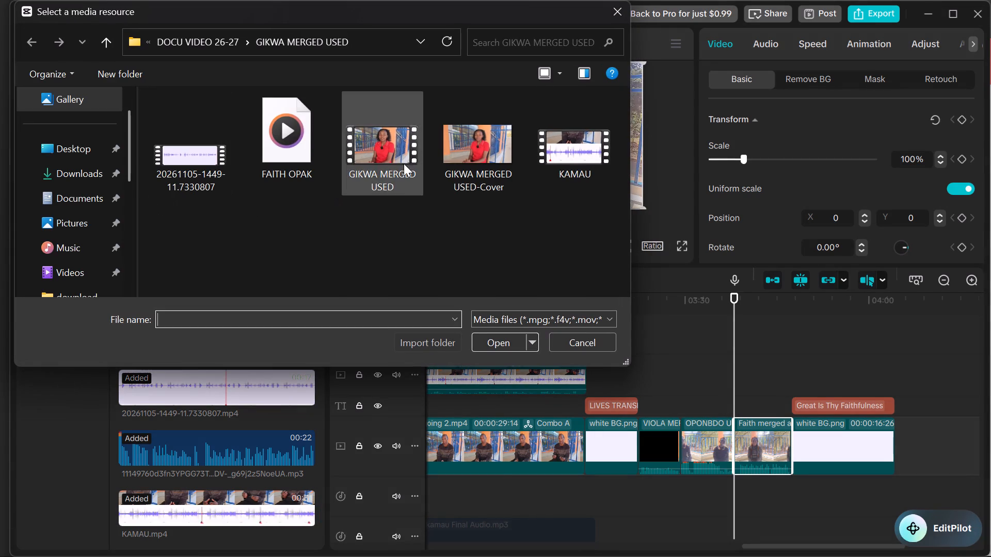
click(261, 142)
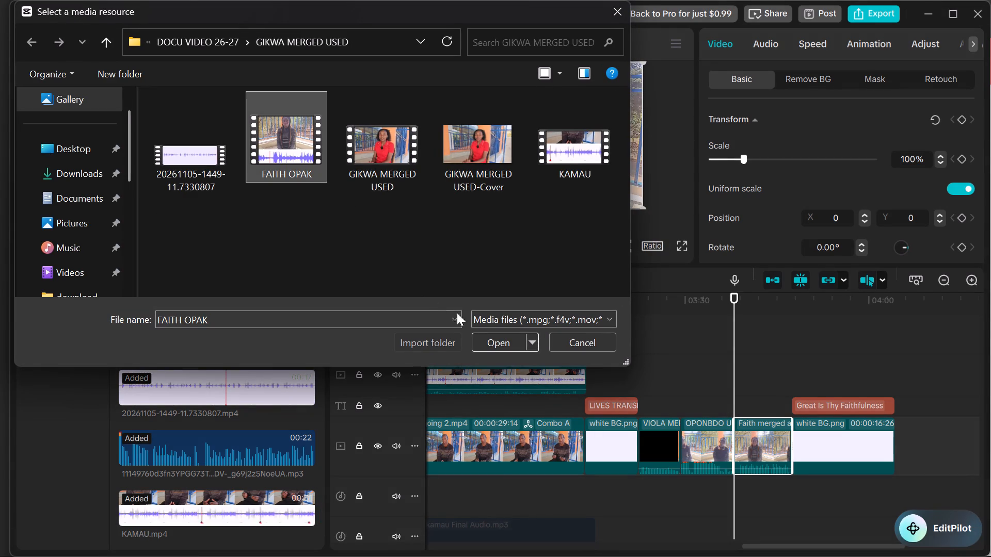
click(480, 343)
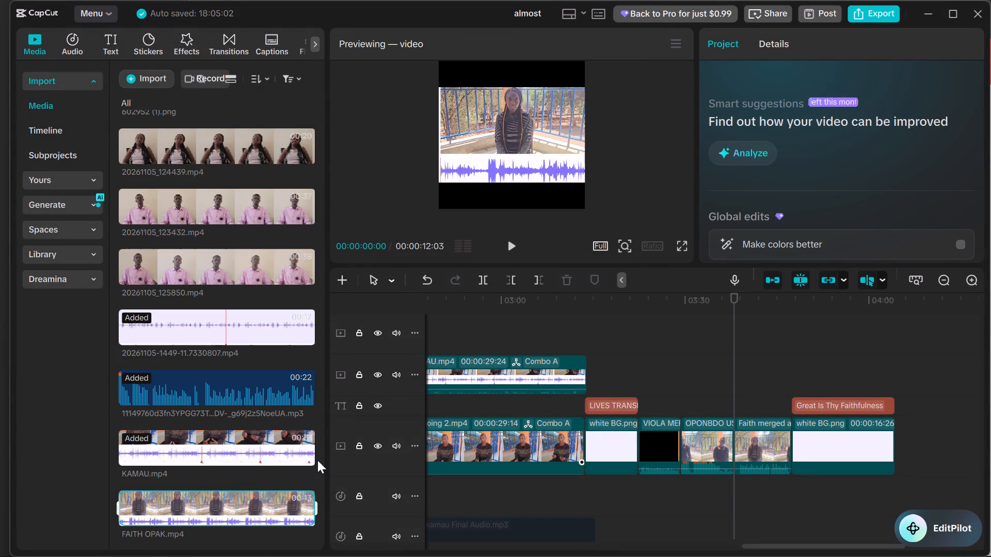
Place the Faith screen recording on the overlay track above the Faith merged clip, starting at 00:03:38:00.
click(303, 518)
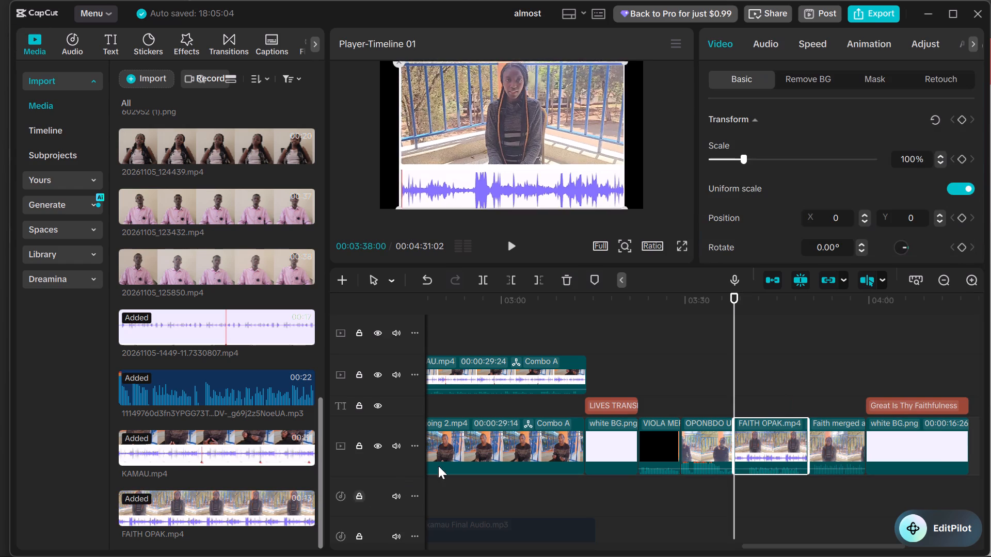
drag(754, 442, 739, 383)
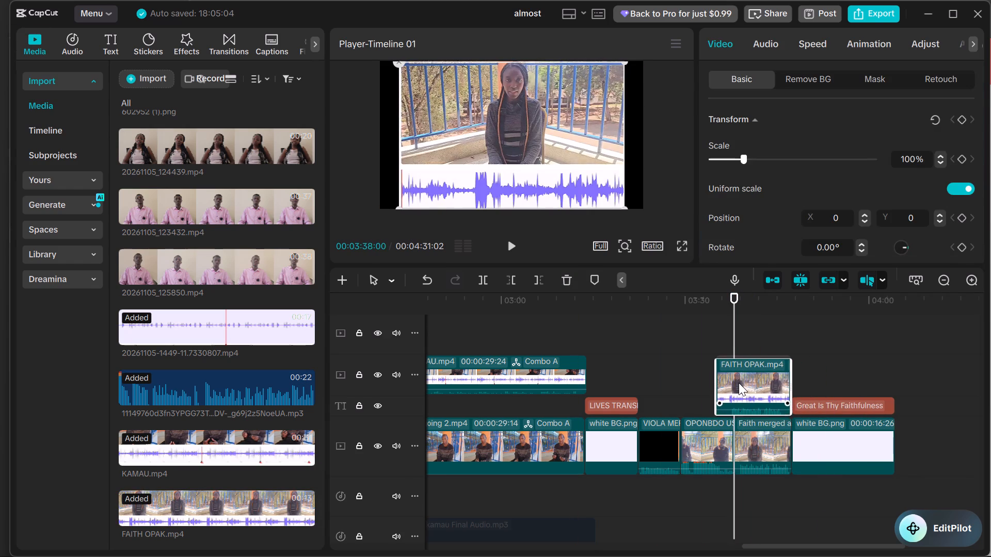
drag(739, 383, 757, 384)
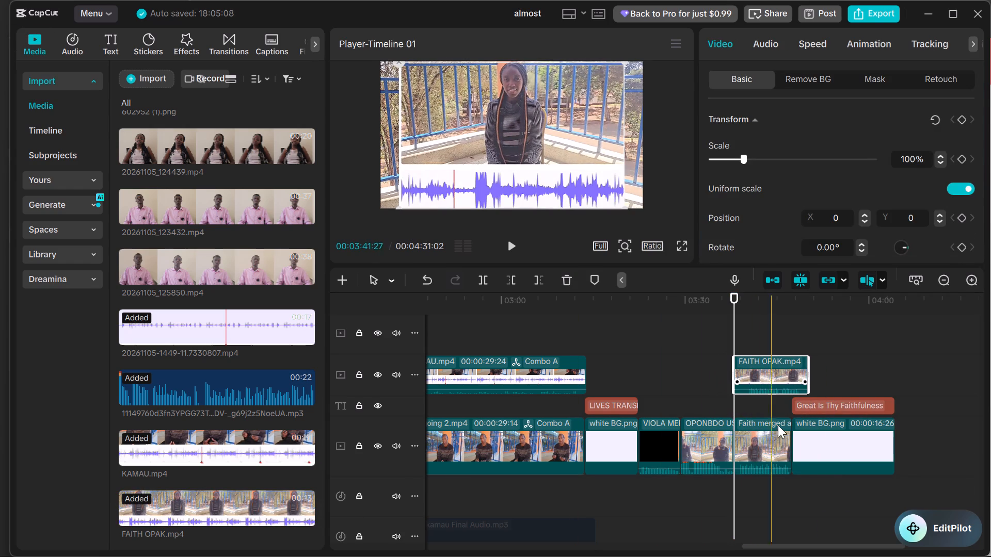
Sync the Faith screen recording with the Faith merged clip using Sync video and audio.
ctrl+click(760, 443)
ctrl+right_click(760, 441)
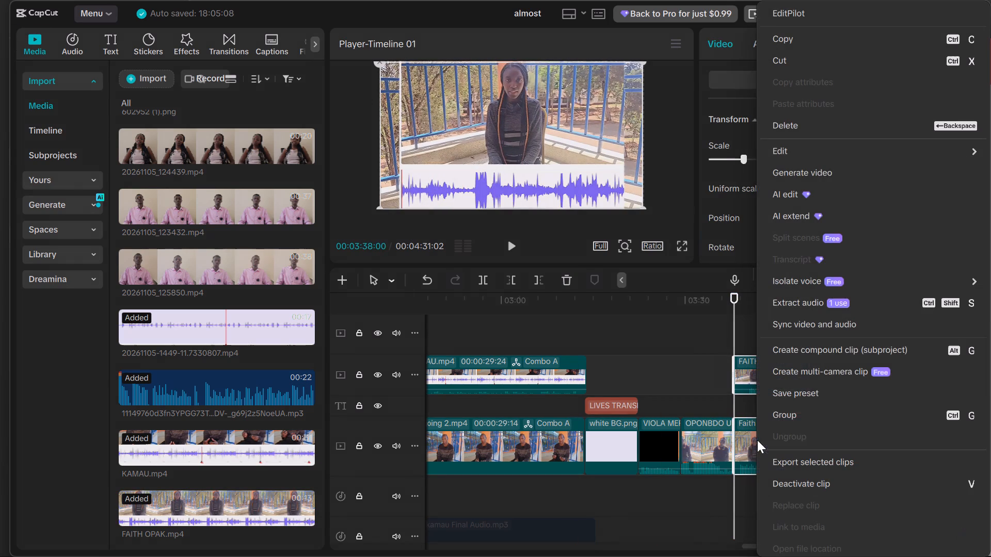
click(803, 326)
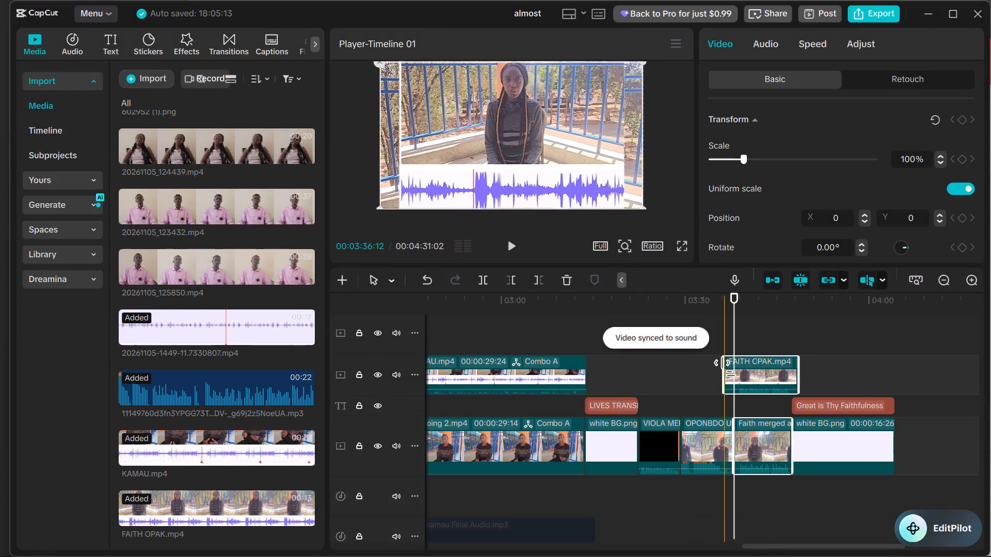
Trim the Faith screen recording to start at 00:03:38:00 and end at 00:03:47:13, matching the Faith merged clip.
click(732, 331)
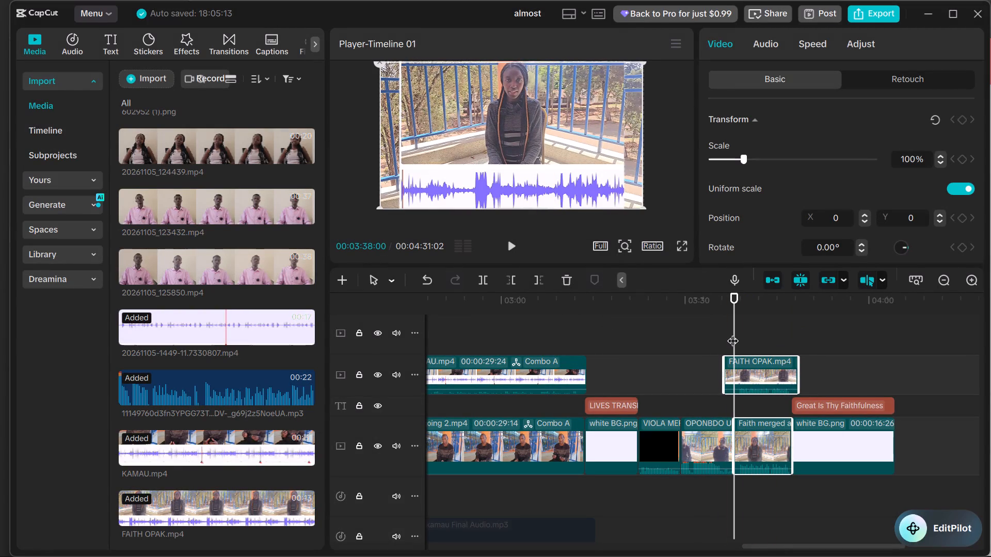
click(740, 370)
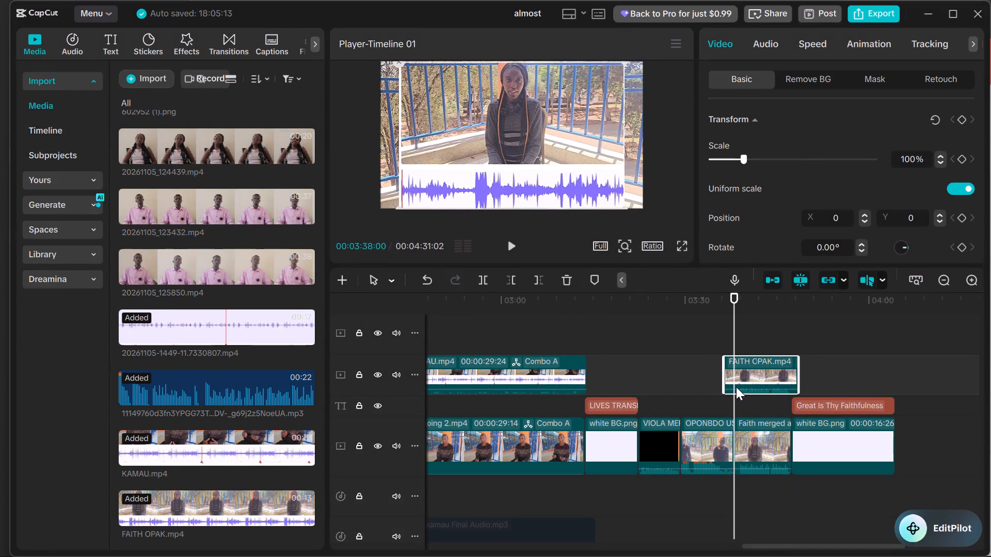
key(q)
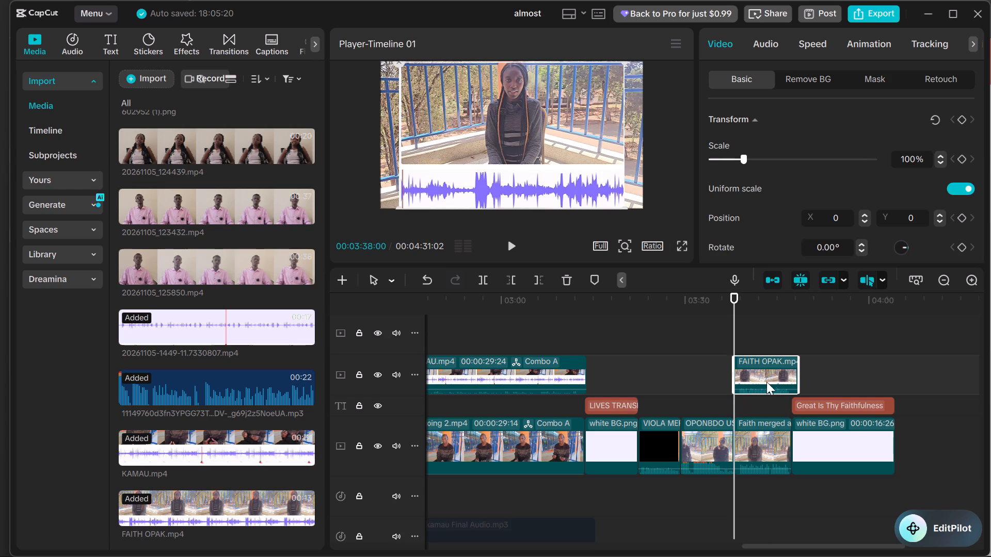
click(795, 361)
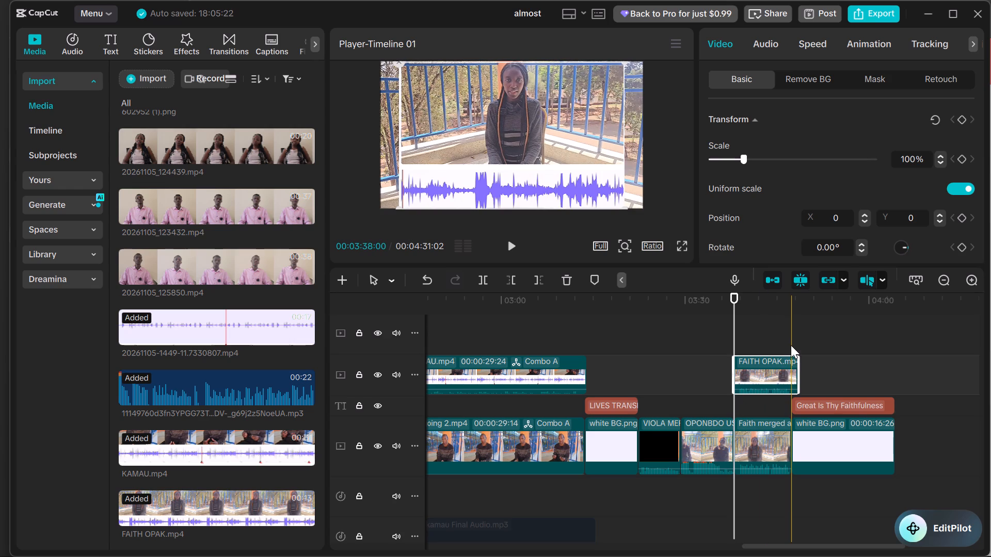
click(791, 345)
click(791, 368)
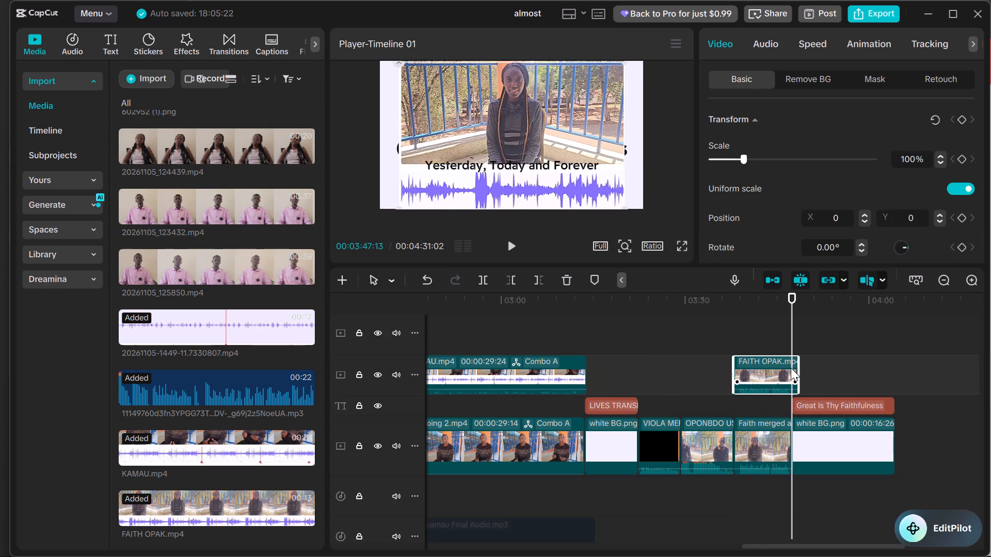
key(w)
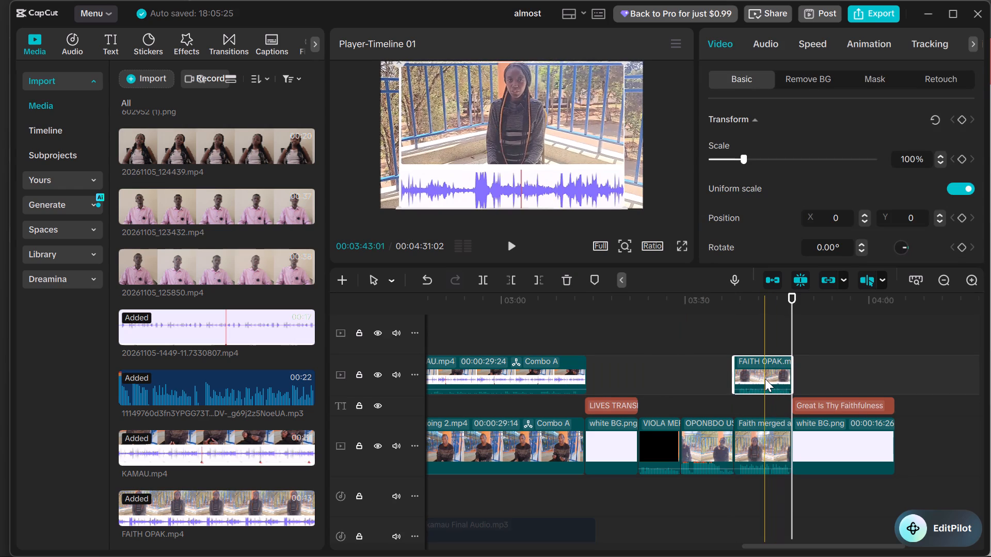
Mute the original Faith merged clip by lowering its volume to -∞dB.
drag(765, 468, 765, 478)
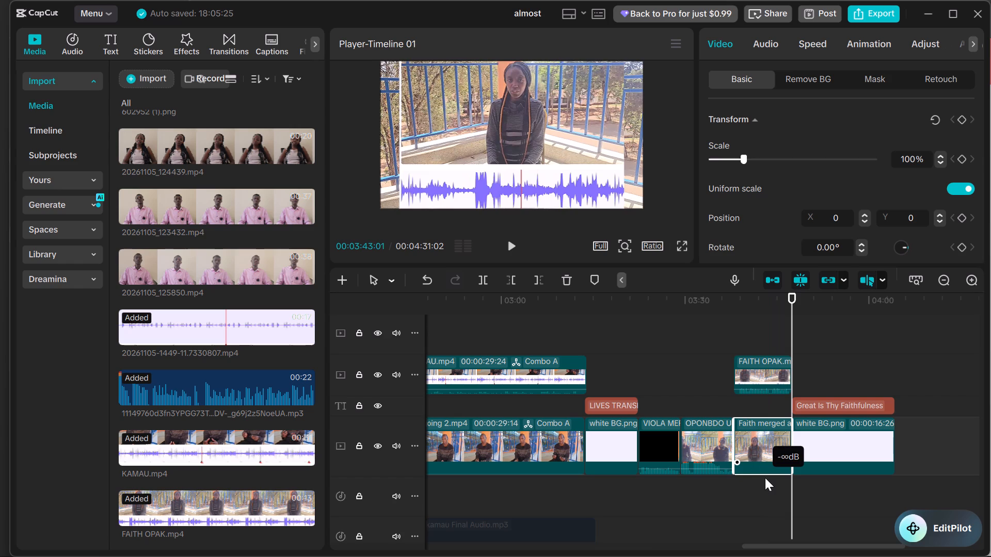
drag(765, 478, 765, 481)
Scale the Faith screen recording overlay to 10% and move it out of frame to about X 1869, Y -1287.
click(737, 412)
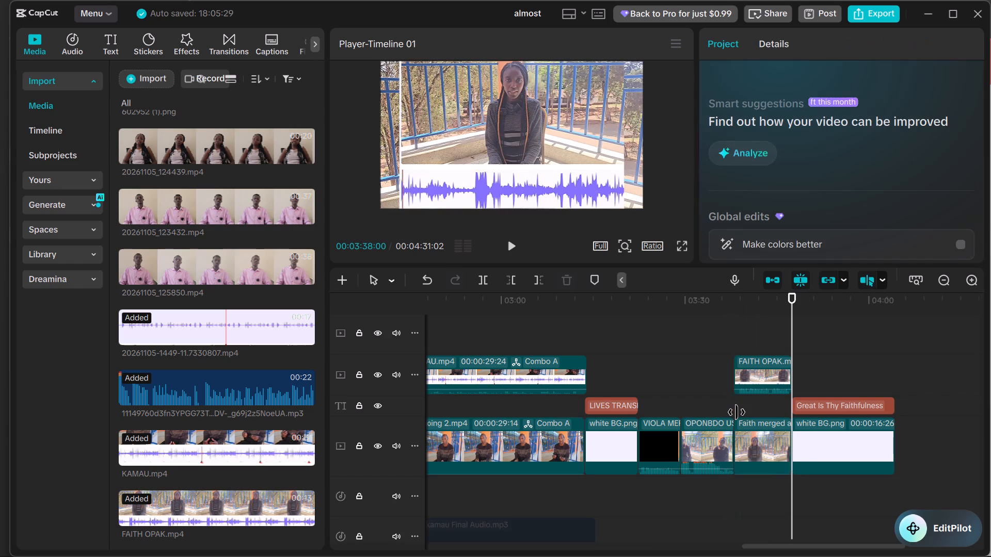
click(743, 378)
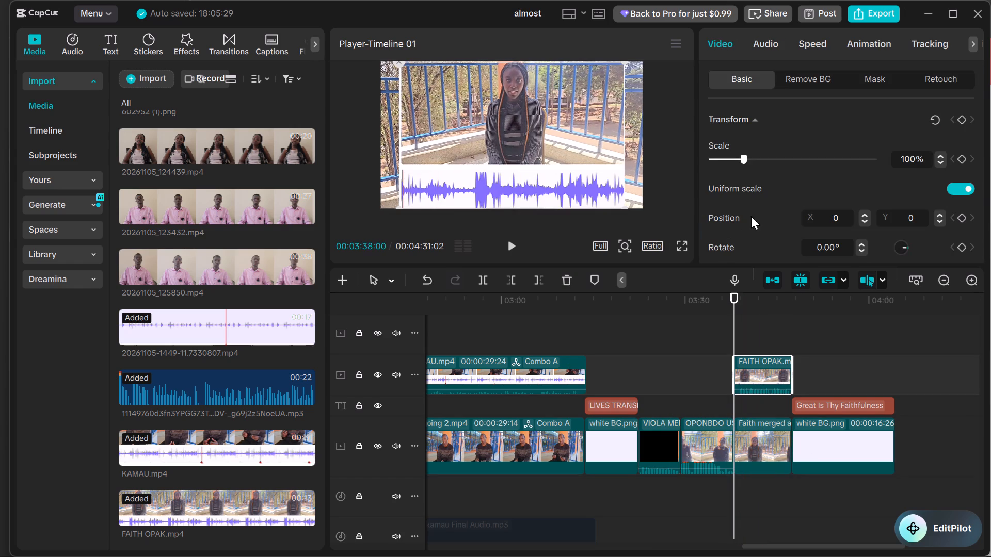
drag(742, 153, 723, 181)
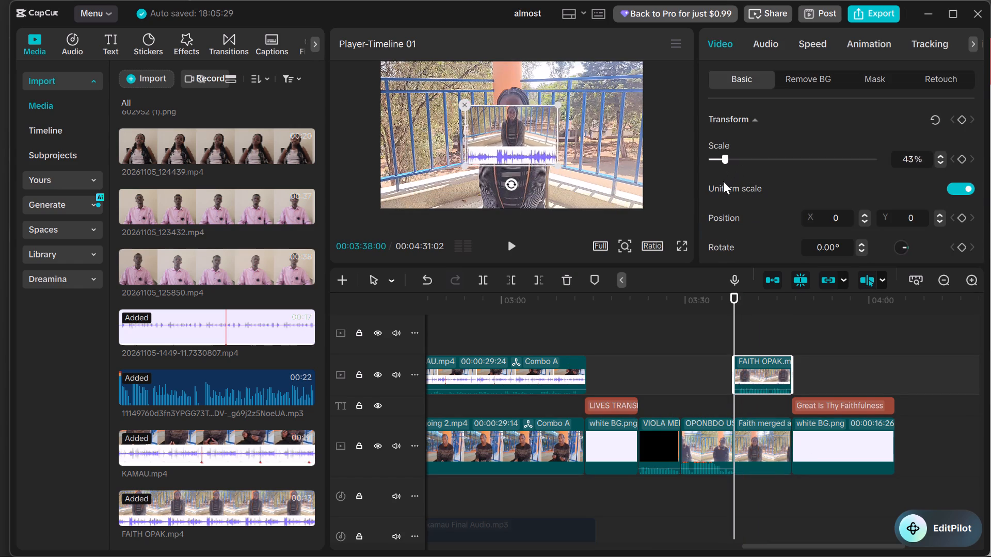
drag(723, 181, 714, 189)
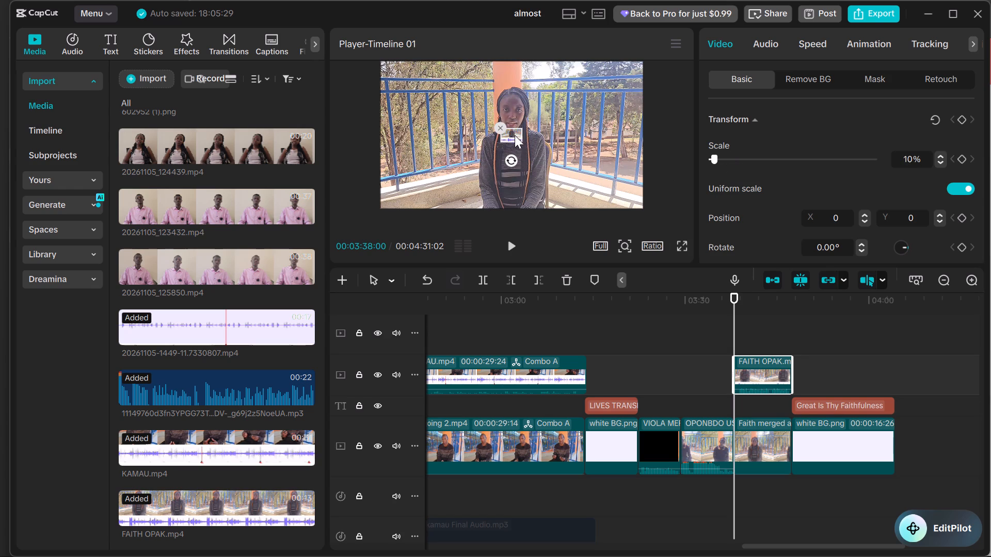
drag(514, 133, 643, 215)
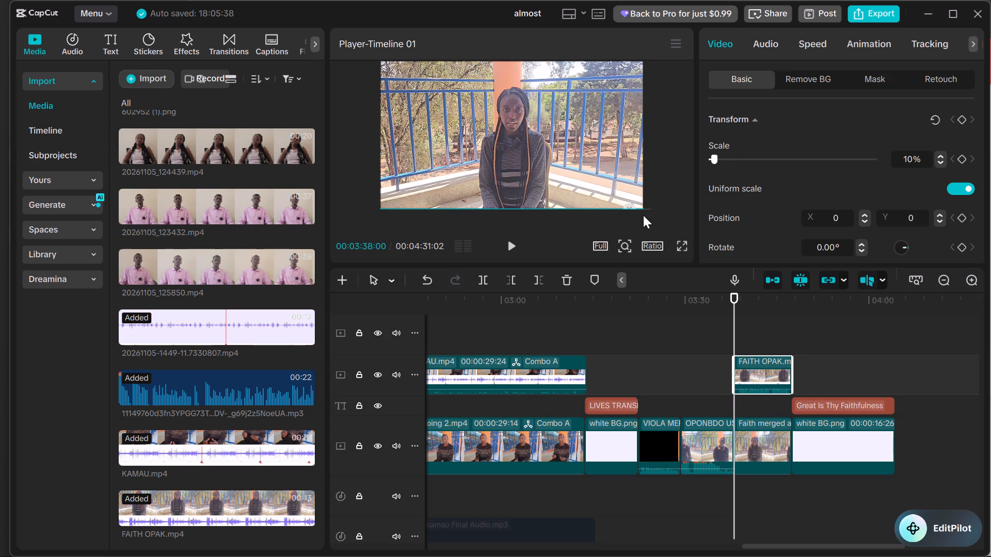
drag(643, 215, 642, 221)
Play the Faith segment from 00:03:38:00 into the closing title to check the replaced audio.
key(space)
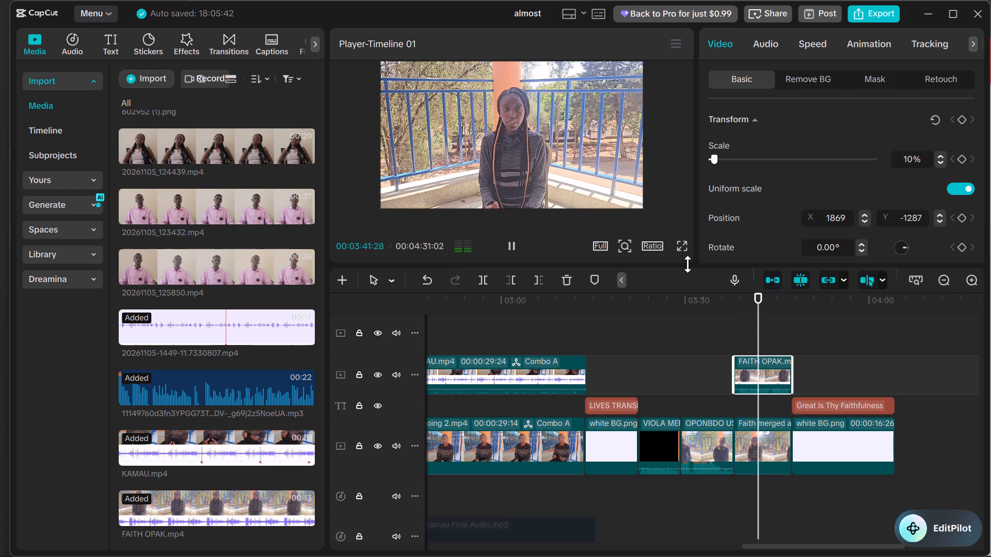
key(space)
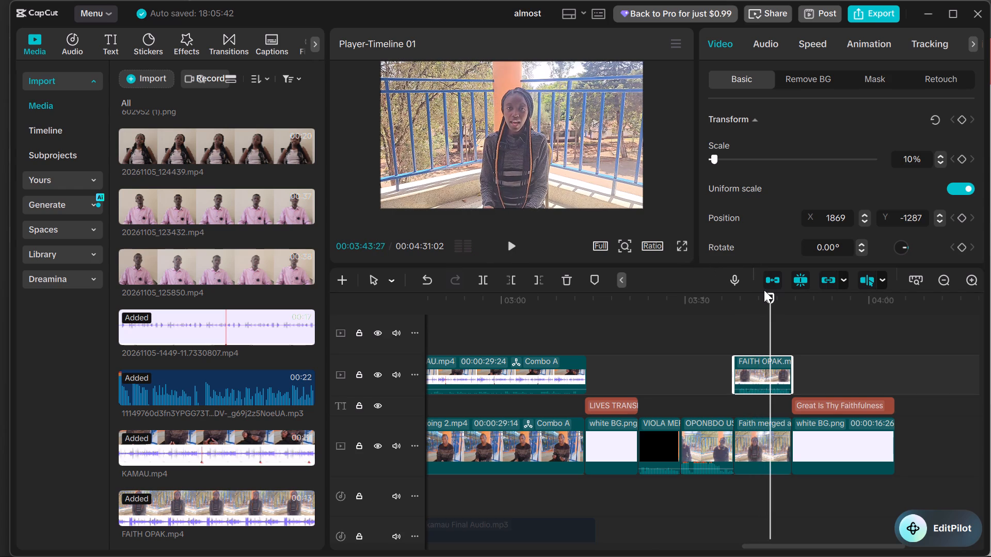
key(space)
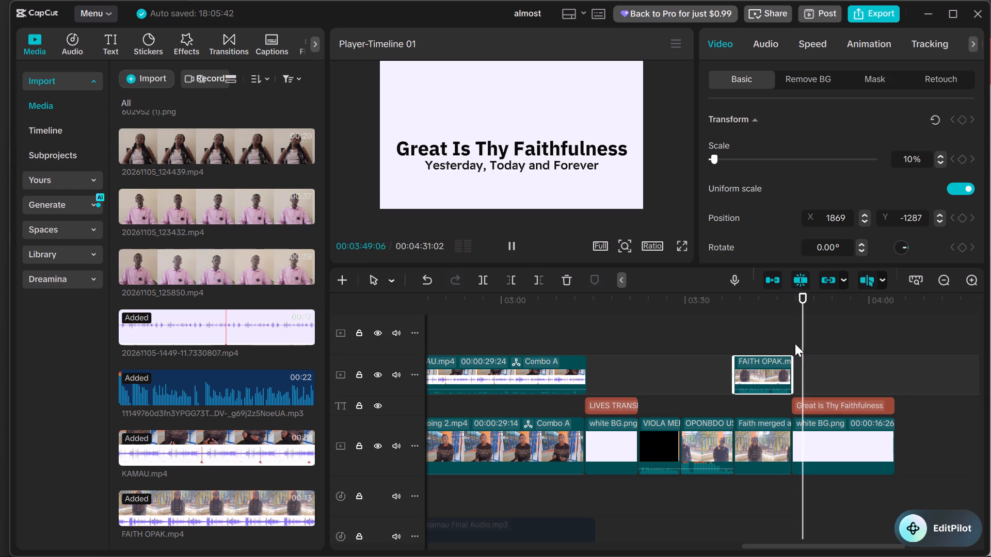
click(892, 385)
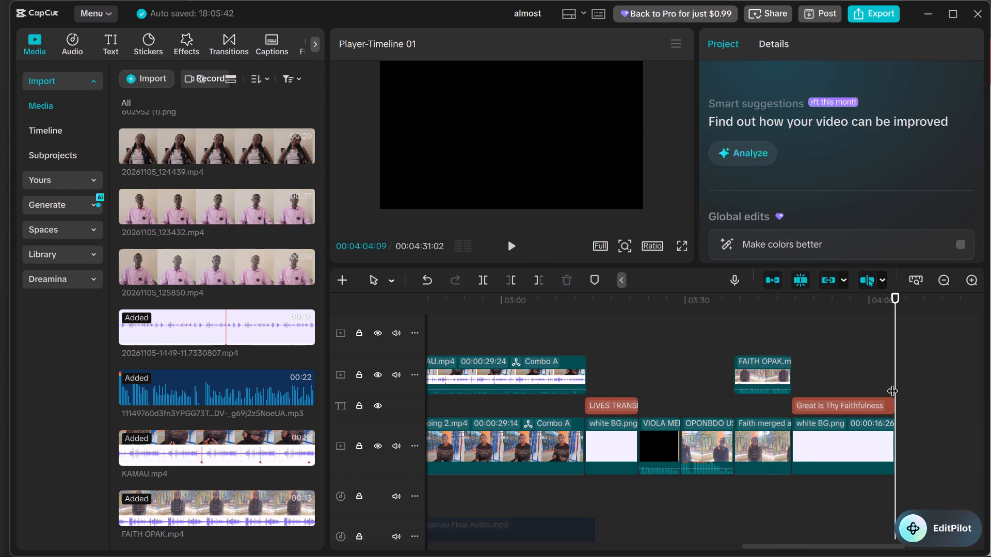
click(792, 374)
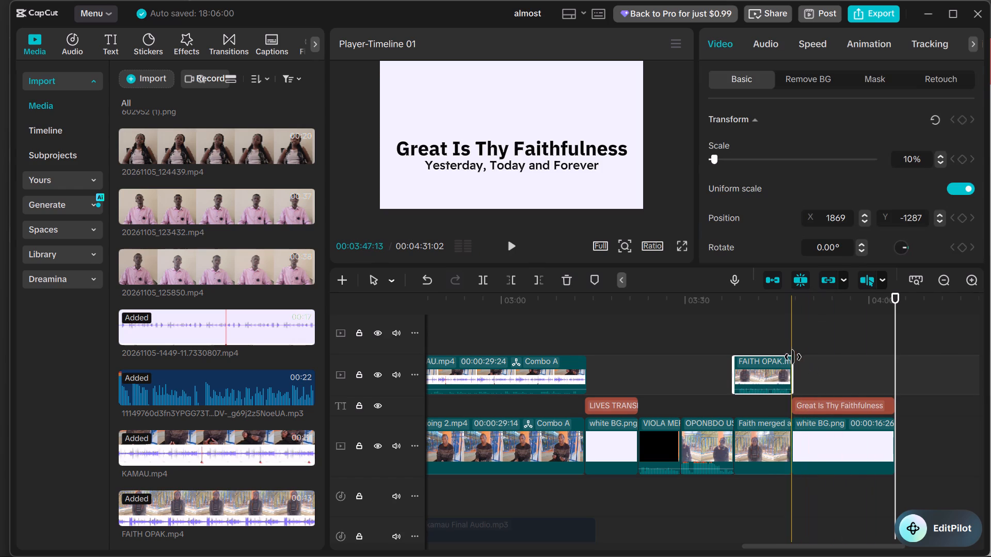
click(790, 346)
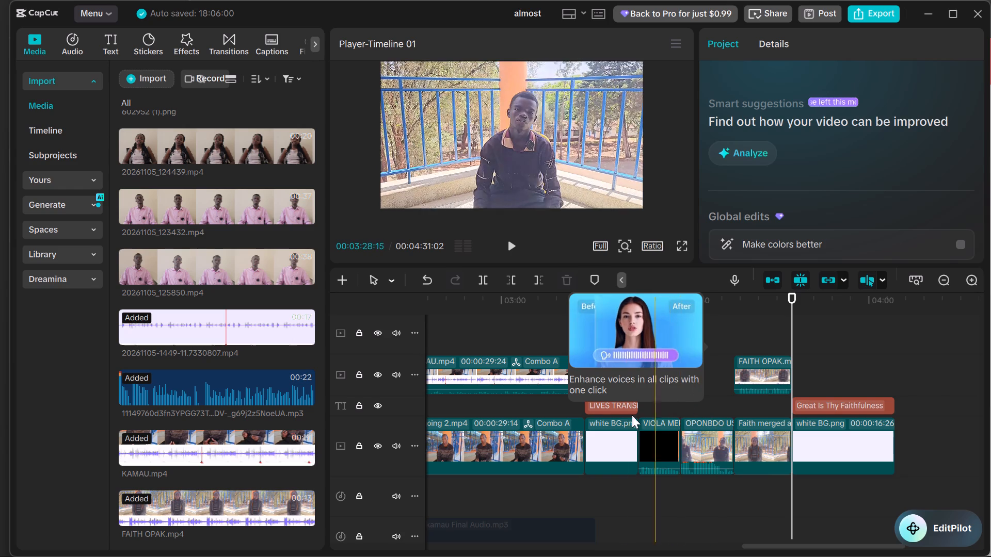
Fit the whole timeline in view and delete the deactivated overlay clip above the GIKWA clip, just before KAMAU.mp4.
scroll(554, 423, down, 1)
click(946, 283)
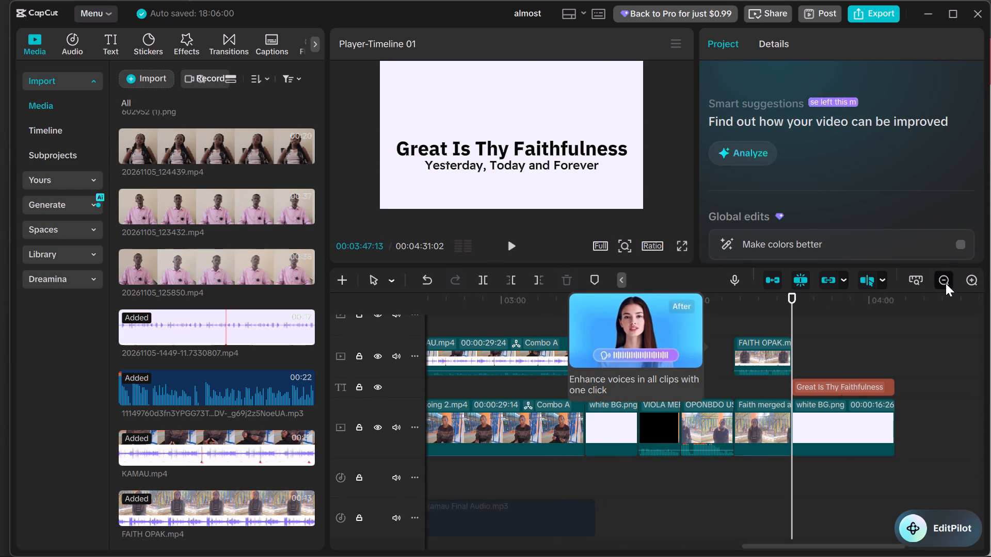
click(914, 280)
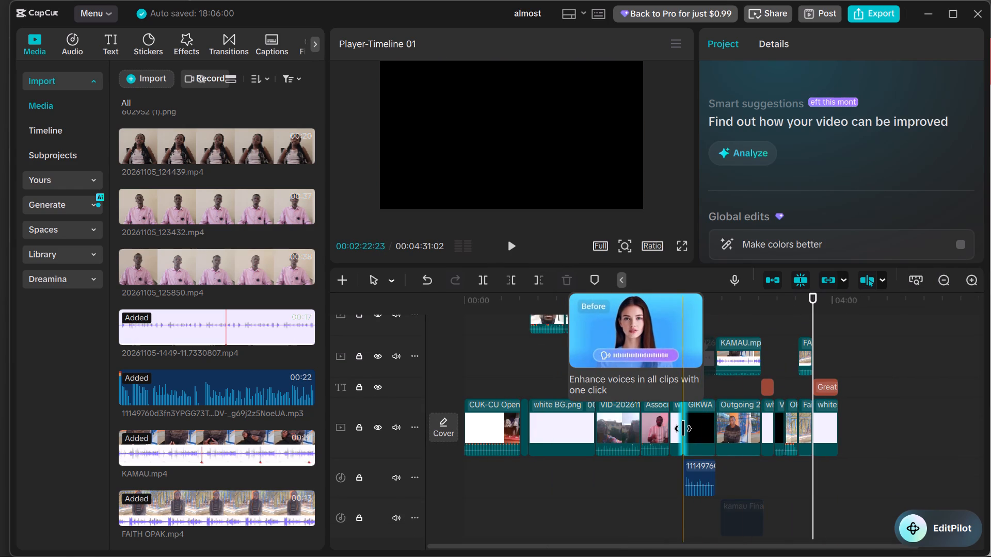
click(679, 498)
click(698, 521)
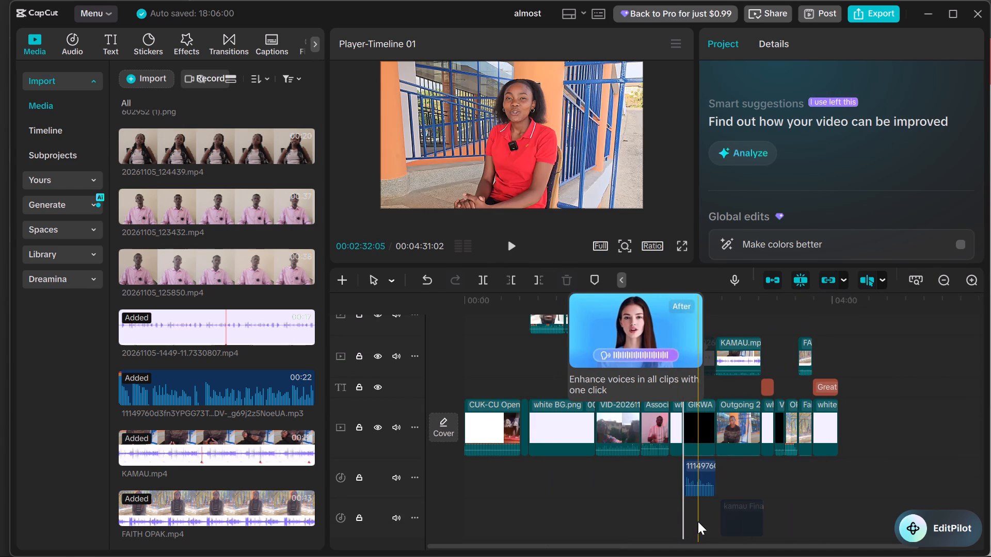
click(717, 480)
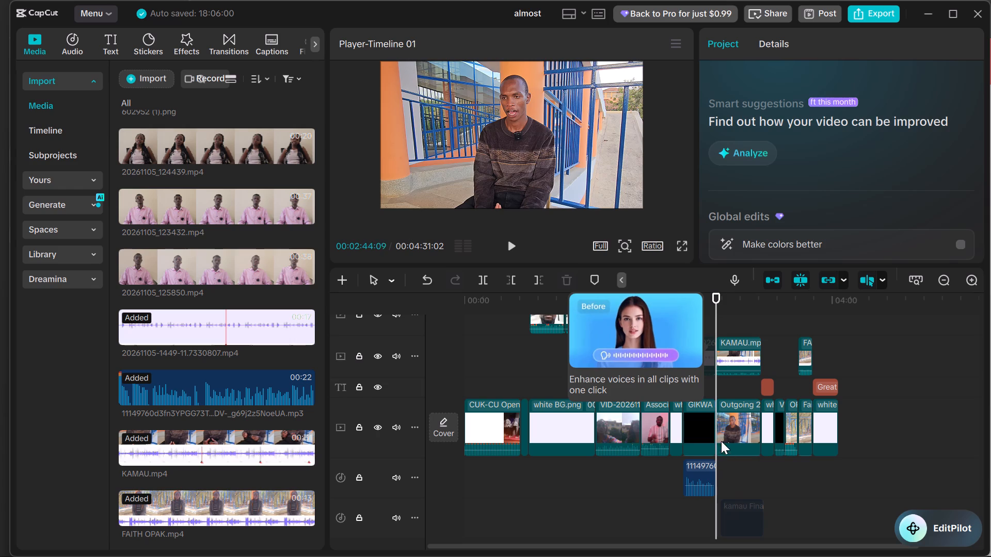
click(763, 327)
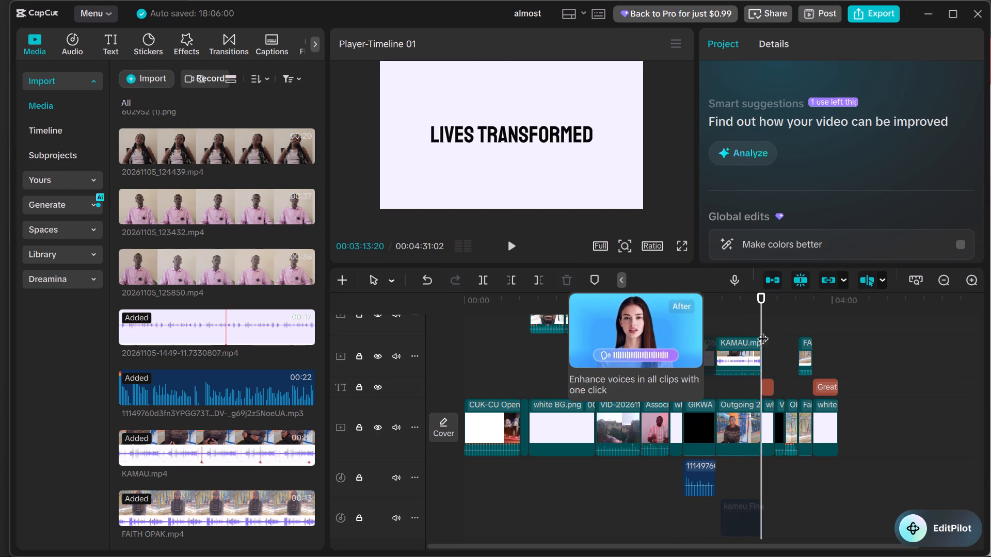
click(748, 359)
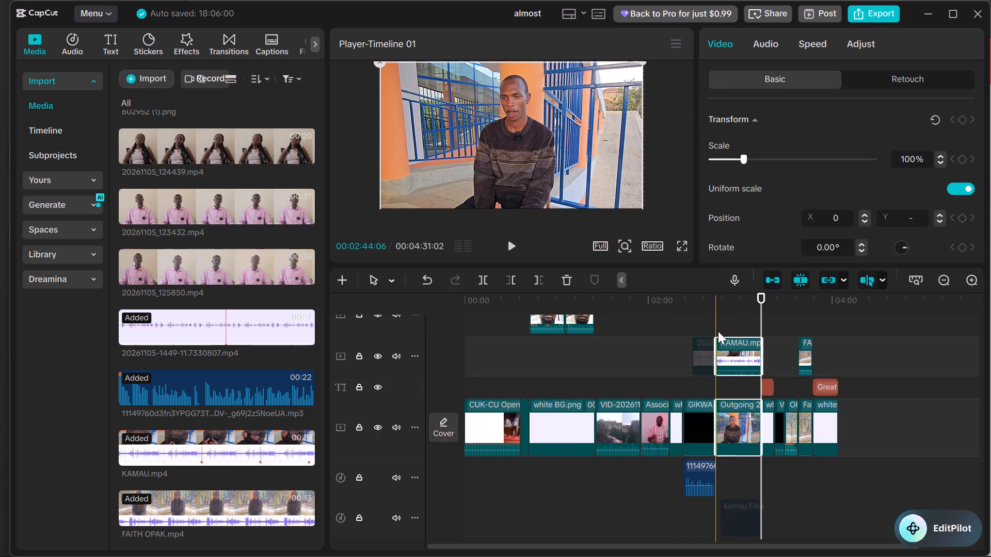
click(692, 354)
click(700, 355)
right_click(700, 355)
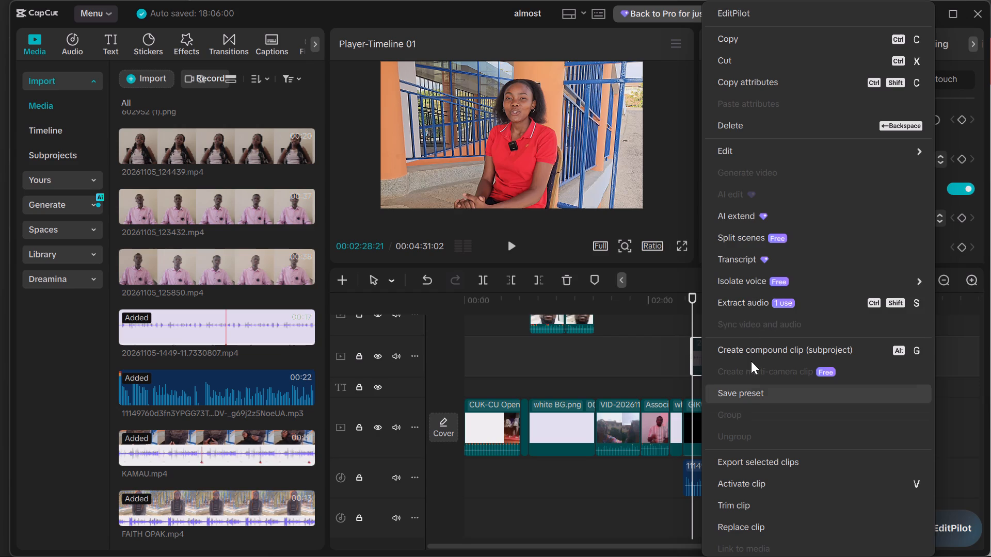
click(757, 132)
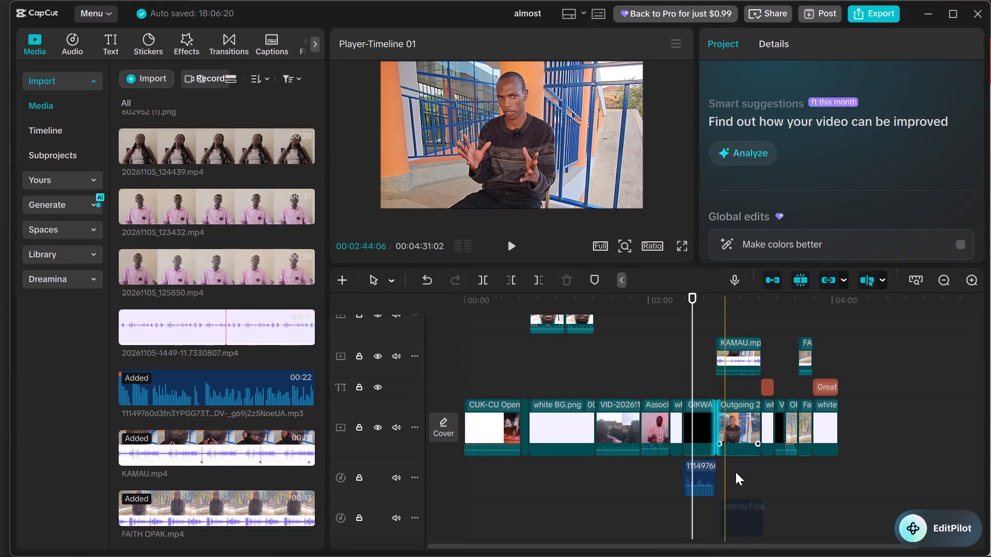
Delete the deactivated audio clip on the bottom audio track, beneath the Outgoing 2 clip.
click(748, 509)
right_click(748, 509)
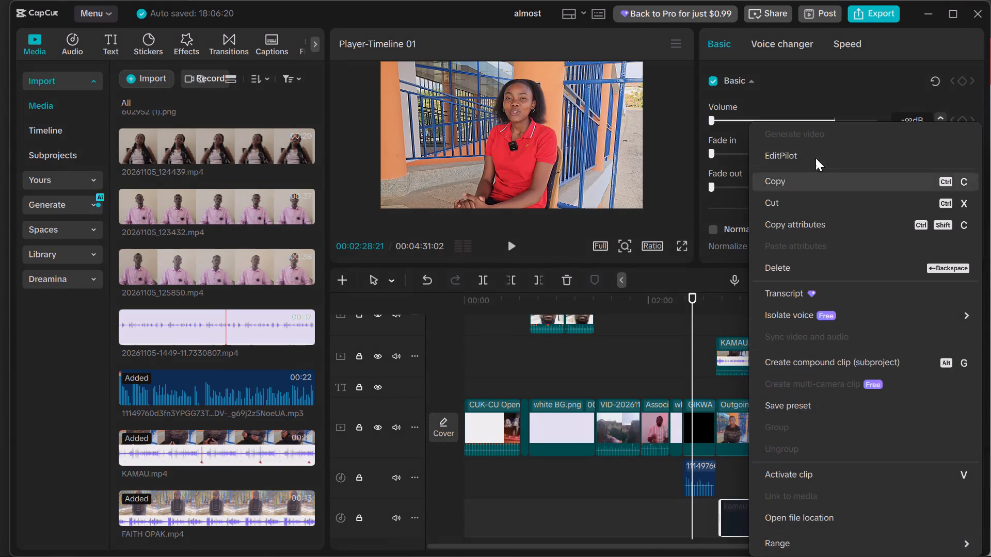
click(806, 271)
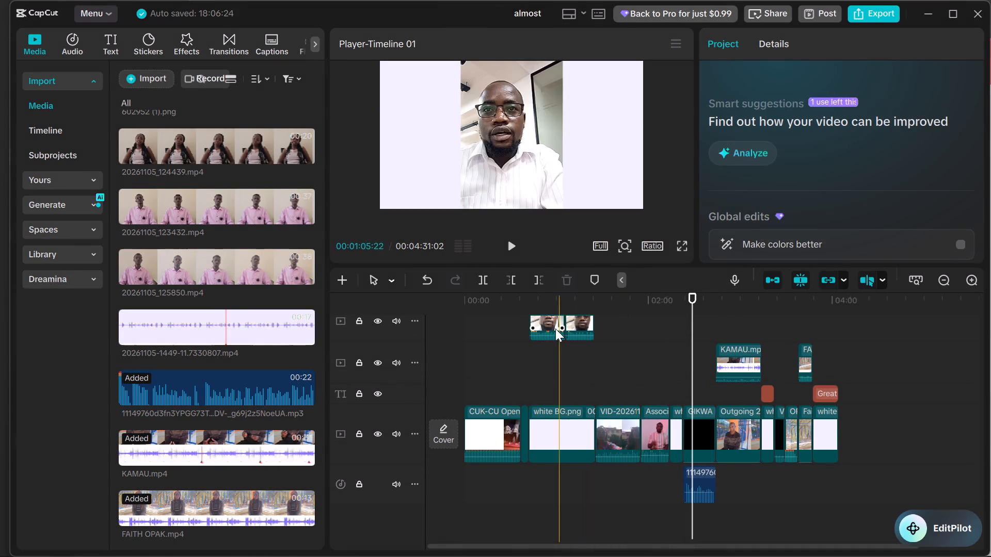
Play the first VID overlay clip of the white-shirt speaker from about 00:00:45 to check its original audio.
click(531, 354)
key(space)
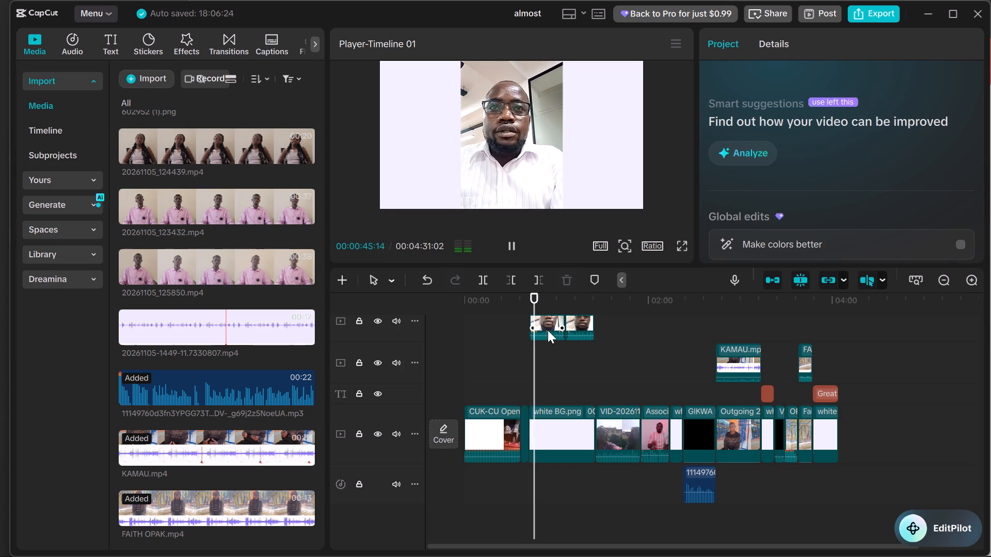
scroll(570, 391, up, 4)
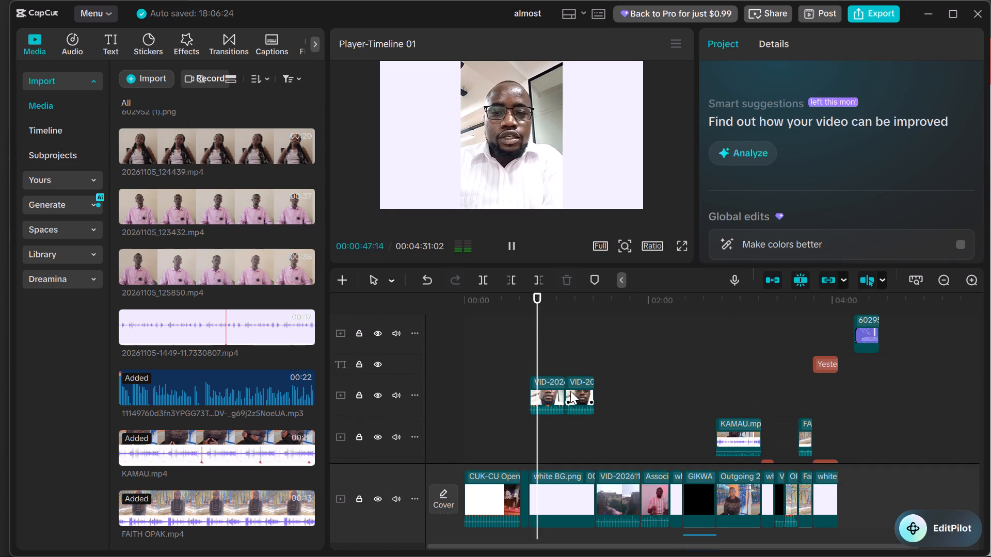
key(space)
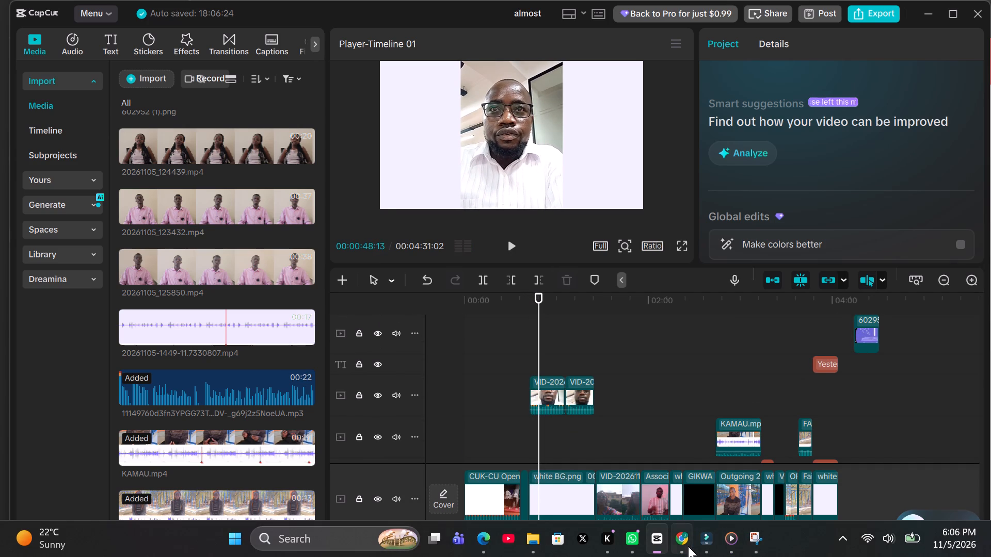
Switch to Chrome, discard the previous Noise Reducer result and upload VID-20261030-WA0063 from the DOCU VIDEO 26-27 folder for noise reduction.
click(688, 546)
click(217, 108)
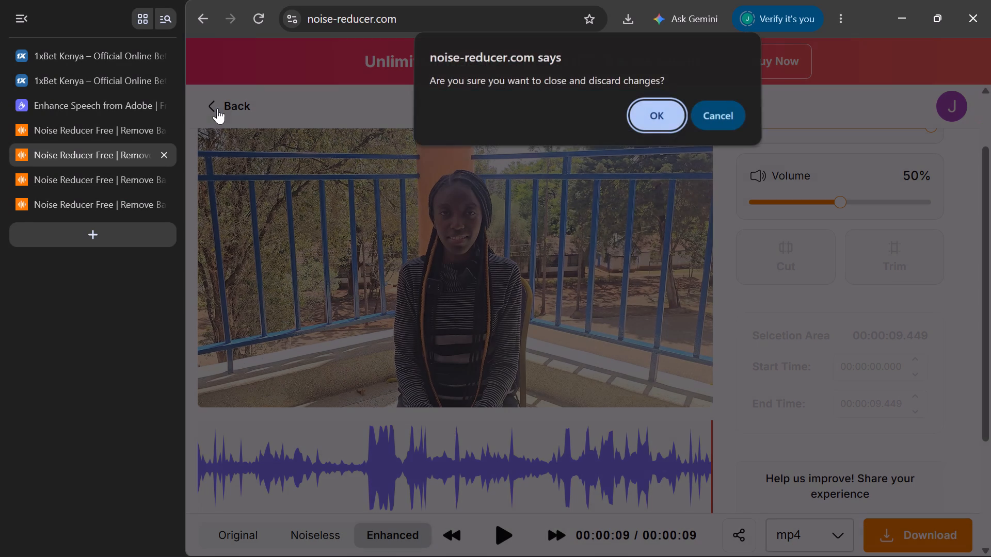
click(670, 121)
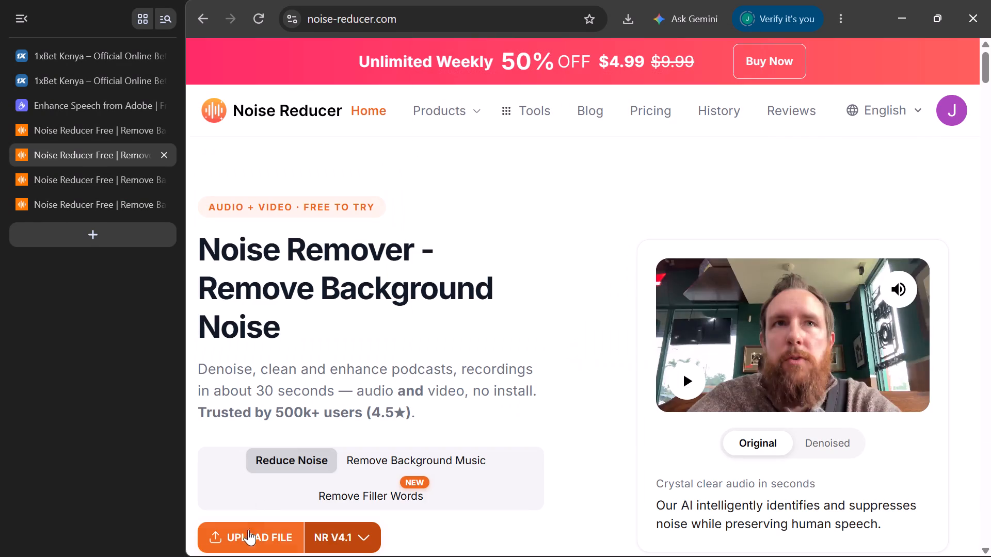
click(248, 533)
scroll(242, 223, down, 1)
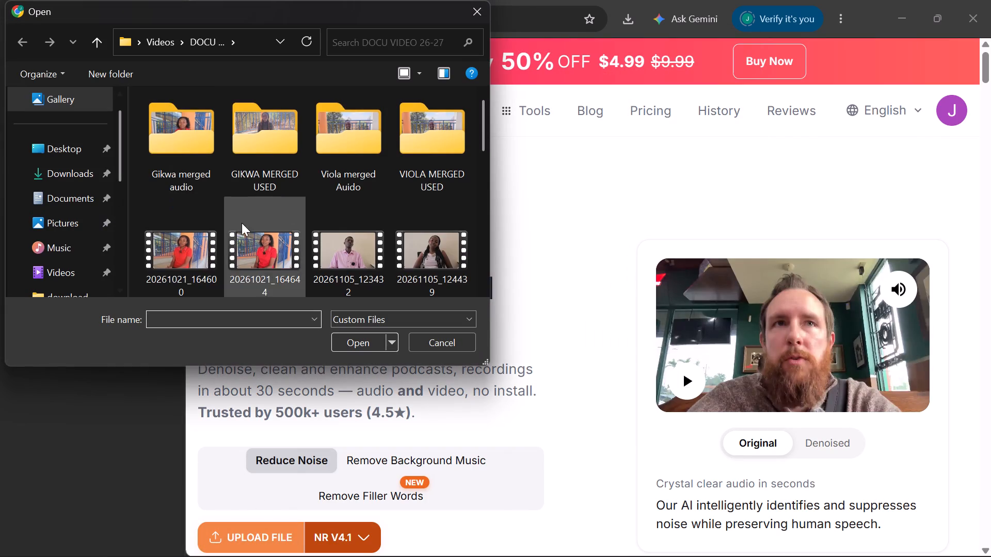
scroll(242, 223, down, 9)
click(263, 150)
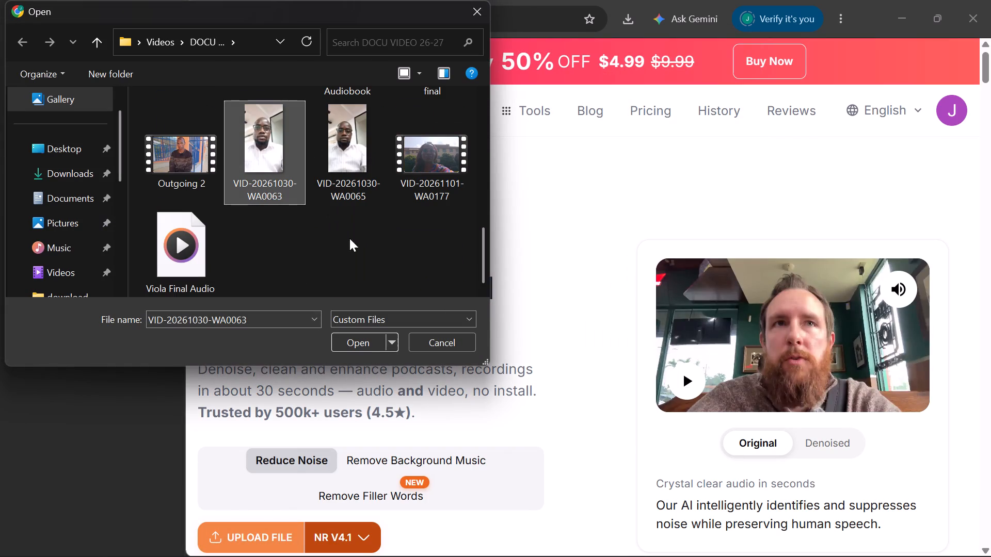
click(361, 344)
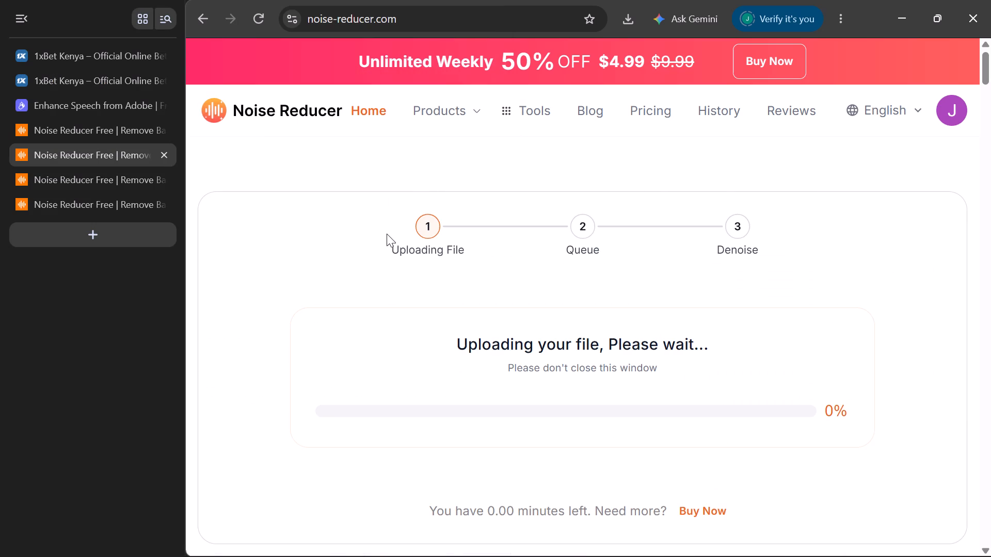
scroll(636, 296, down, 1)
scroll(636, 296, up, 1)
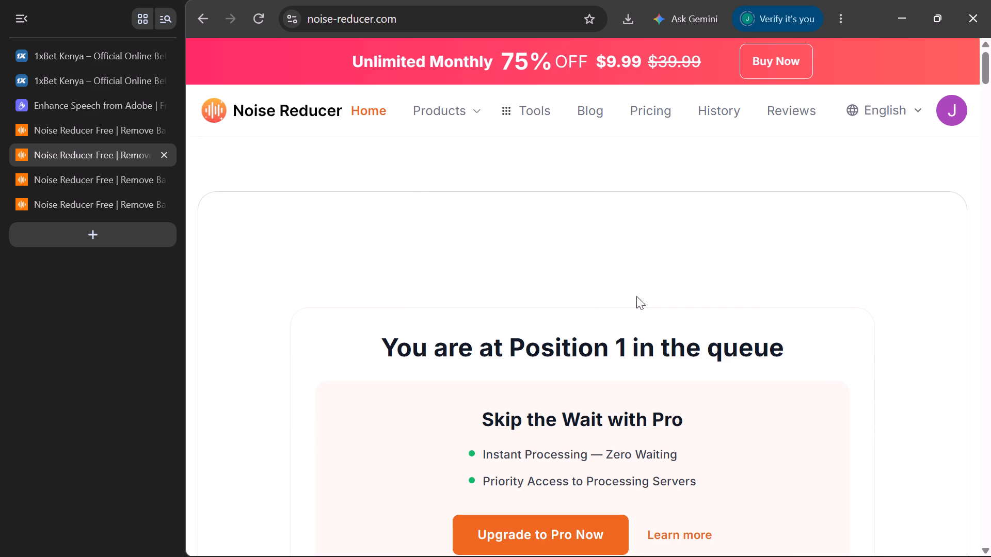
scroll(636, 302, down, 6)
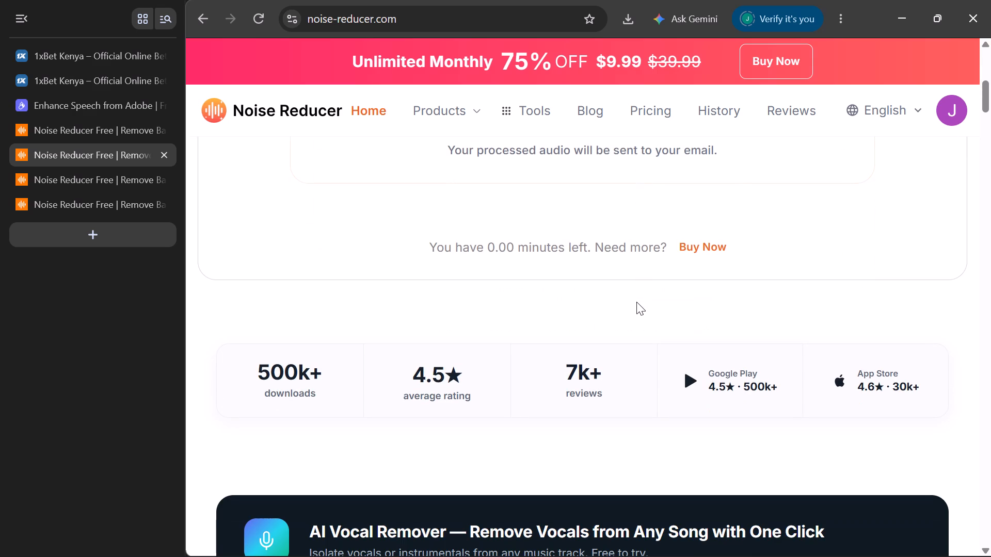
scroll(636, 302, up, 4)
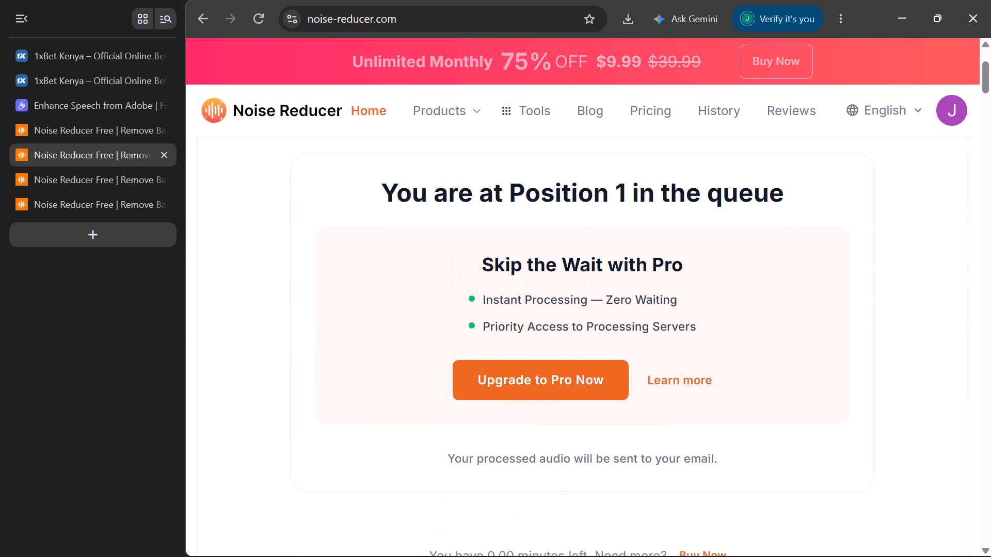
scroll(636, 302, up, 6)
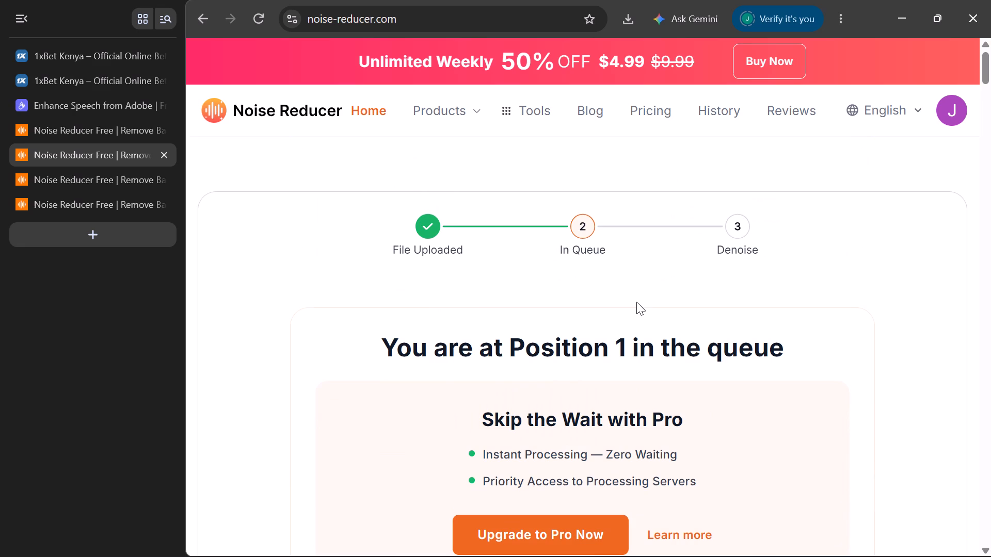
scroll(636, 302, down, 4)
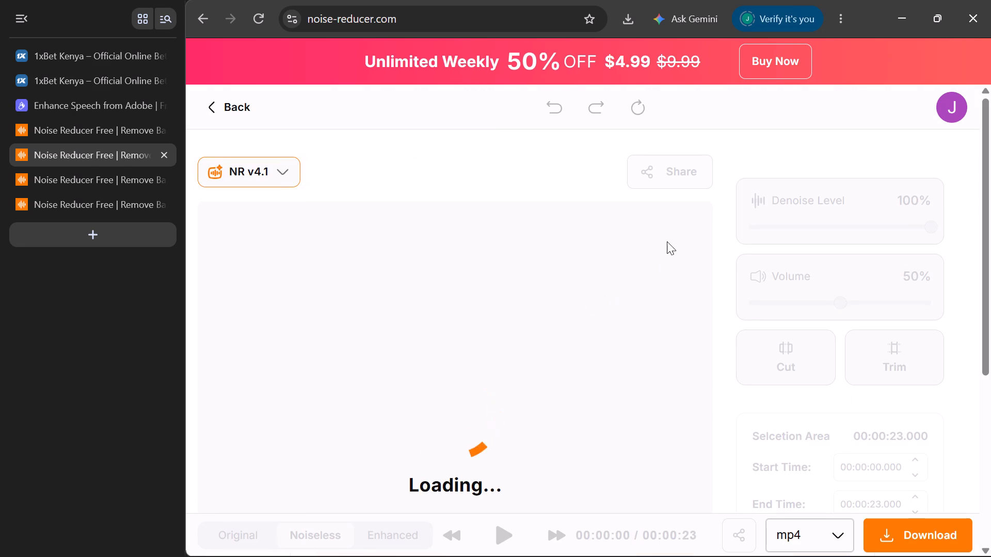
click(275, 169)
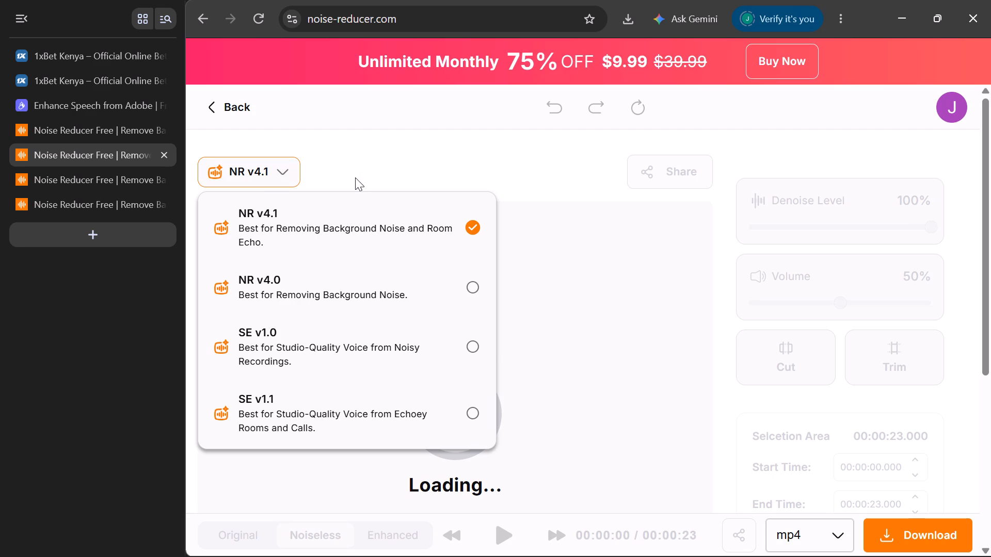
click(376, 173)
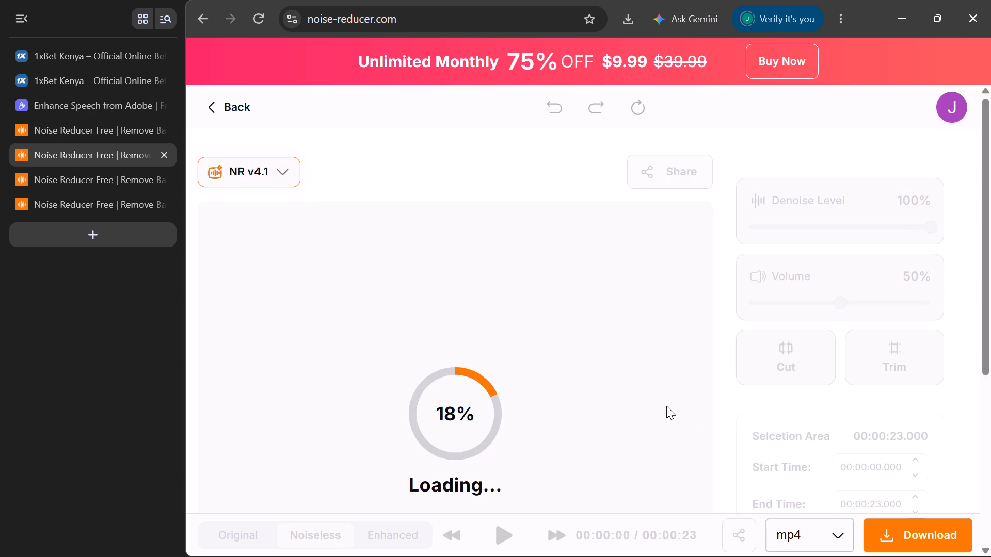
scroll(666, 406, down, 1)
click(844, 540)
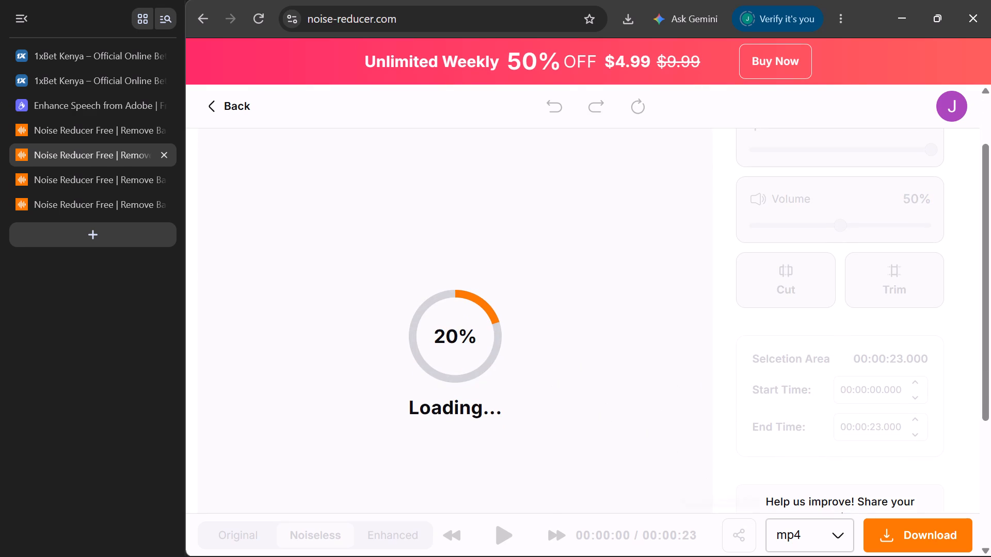
Switch to CapCut, look over the timeline around the Outgoing 2 clip and preview 20261105_125850.mp4 from the imported media.
click(662, 547)
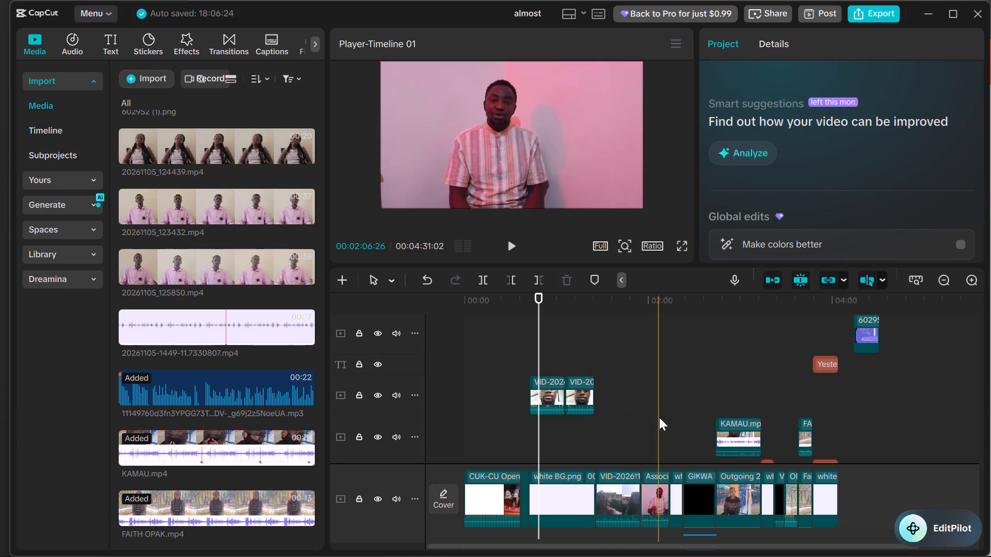
click(670, 419)
click(684, 416)
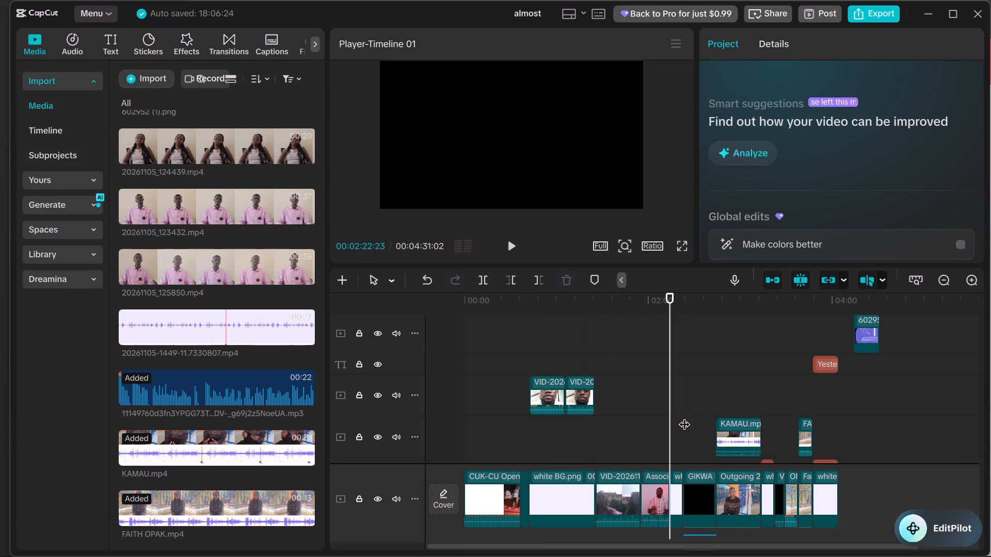
click(717, 406)
click(761, 396)
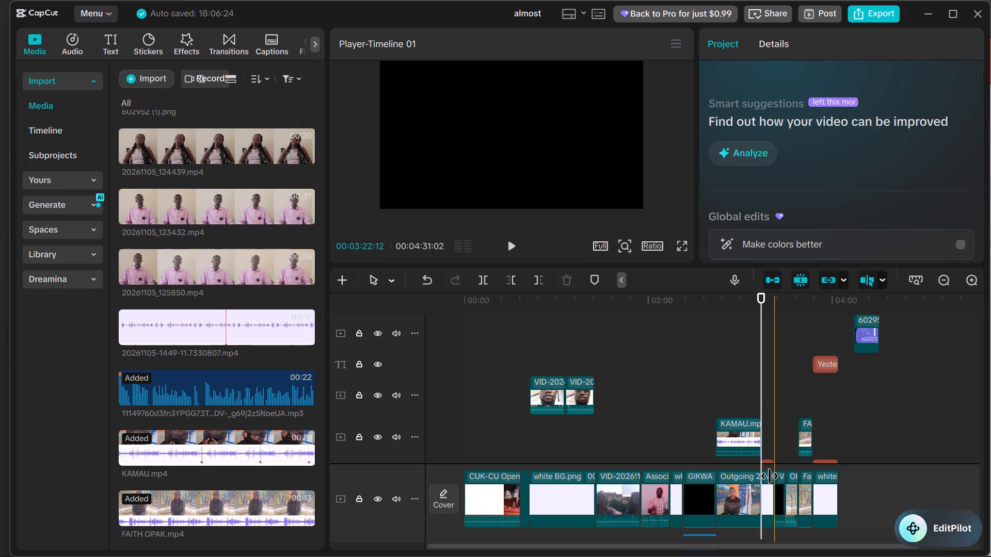
click(752, 493)
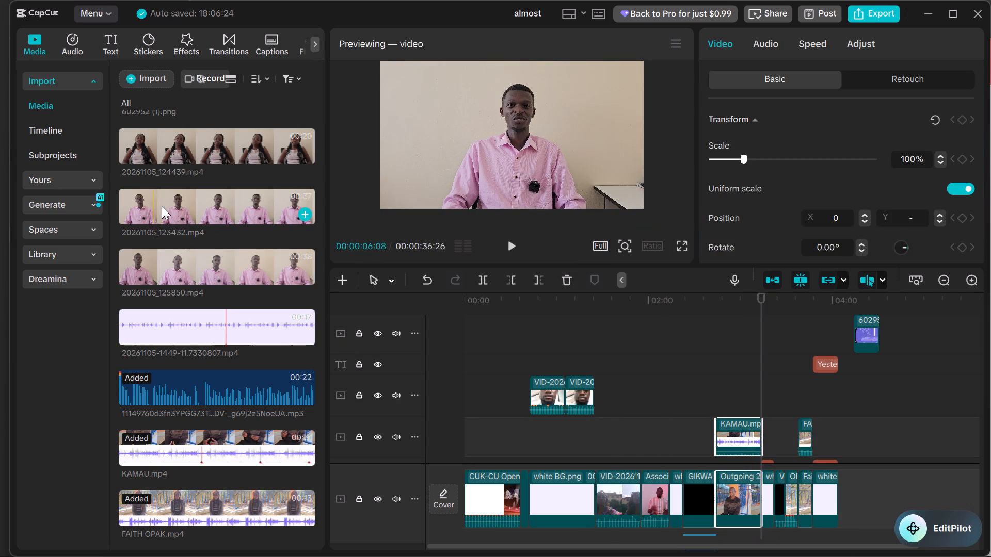
click(160, 277)
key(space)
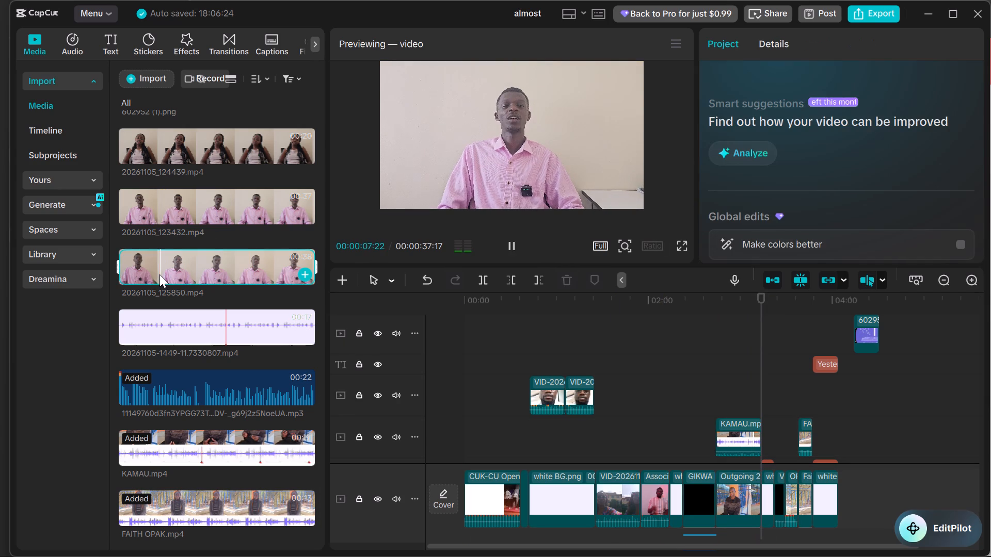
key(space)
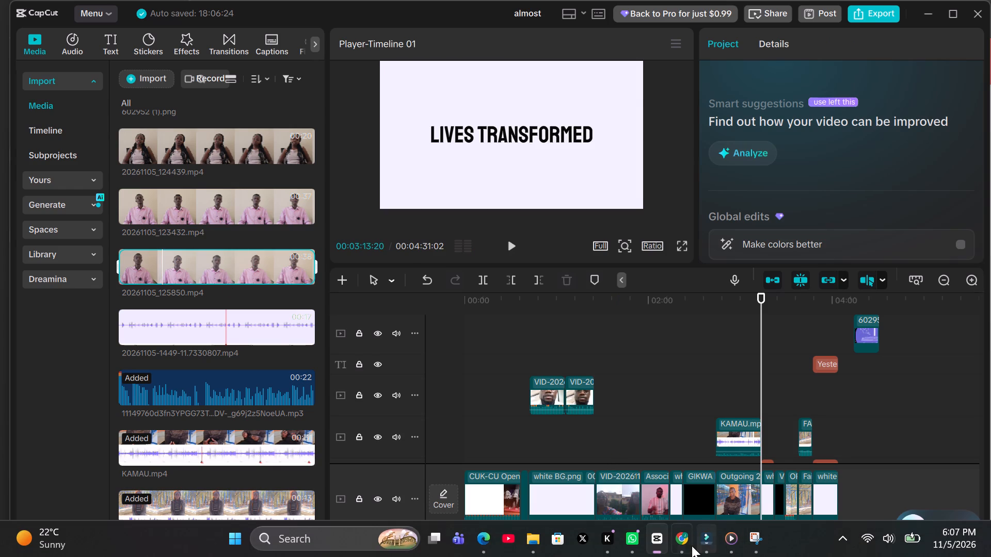
Switch to Chrome and generate the Enhanced version of the uploaded white-shirt speaker video.
click(682, 543)
scroll(556, 351, down, 1)
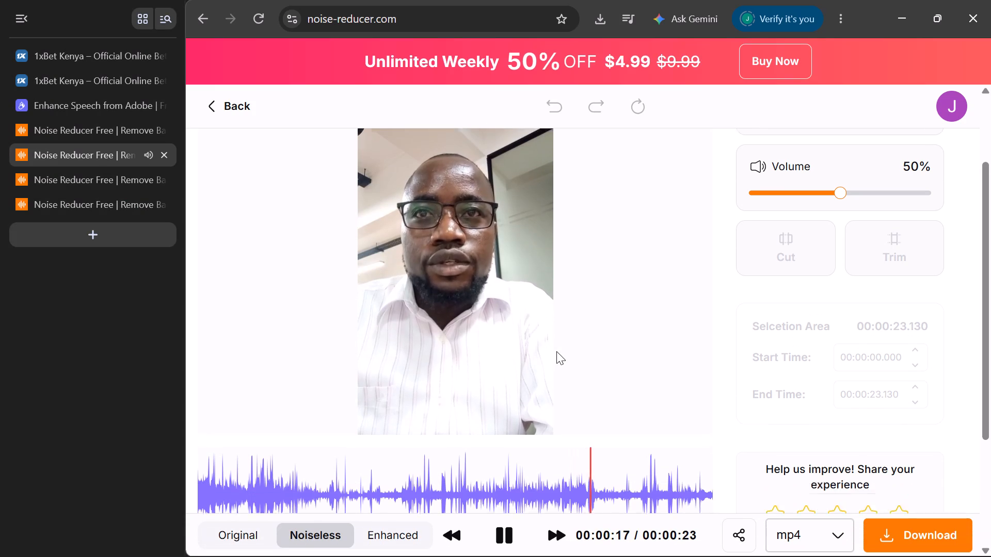
scroll(557, 347, down, 1)
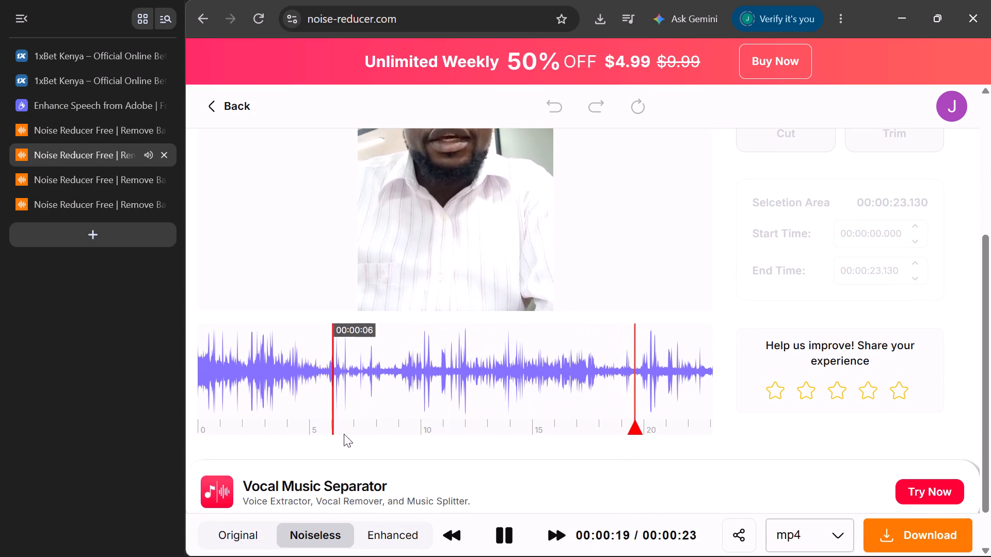
click(413, 539)
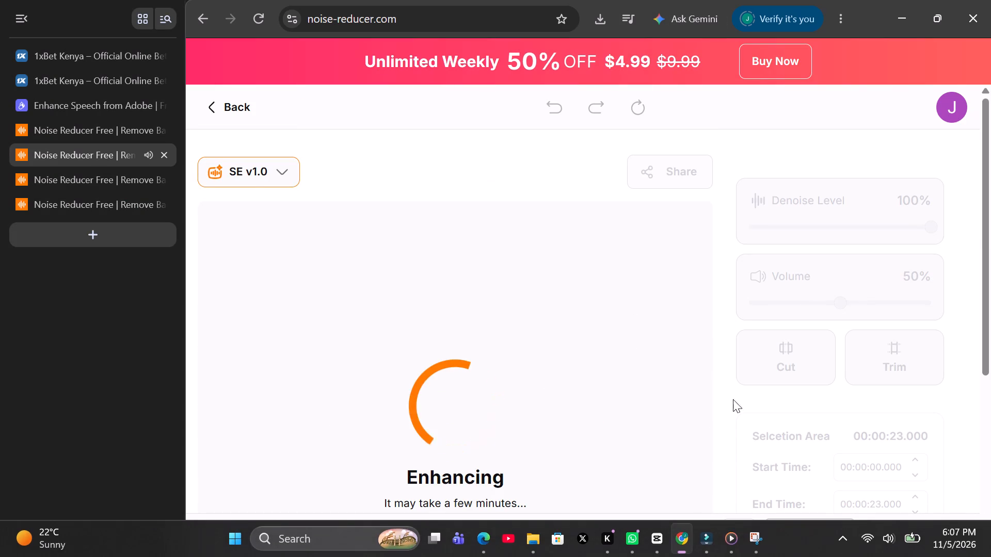
Switch to CapCut, play 20261105_125850.mp4 from its start to review the interview, and select 20261105_123432.mp4 in the imported media.
click(661, 547)
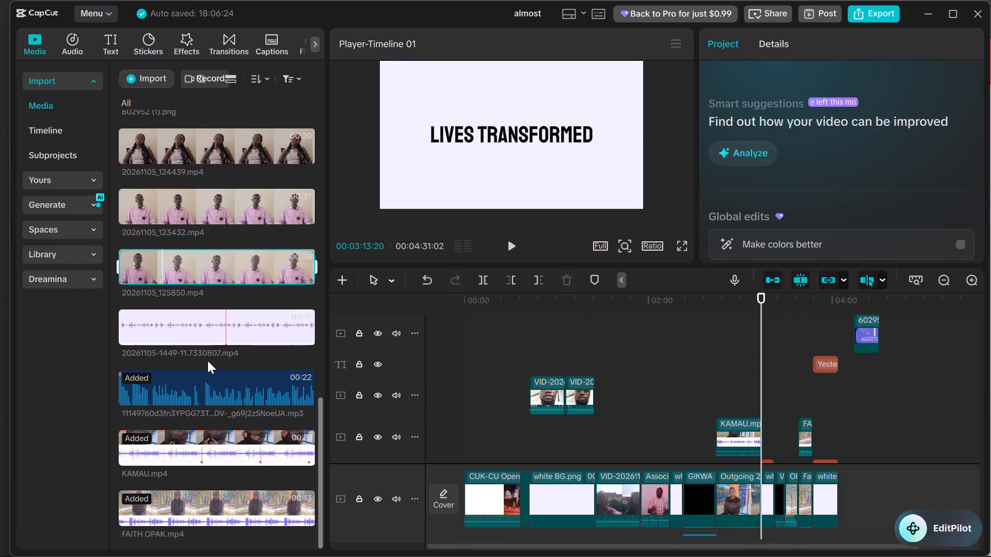
click(128, 267)
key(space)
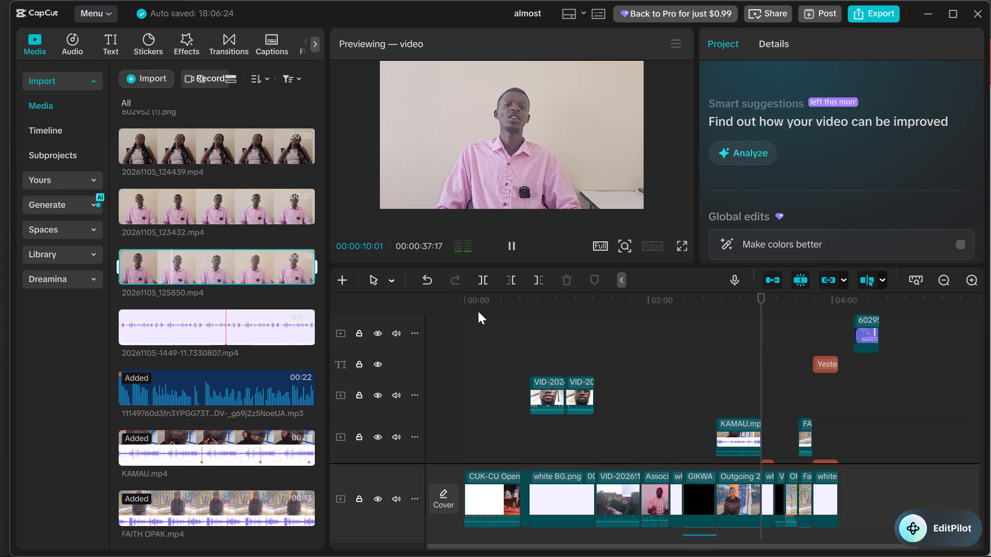
click(68, 367)
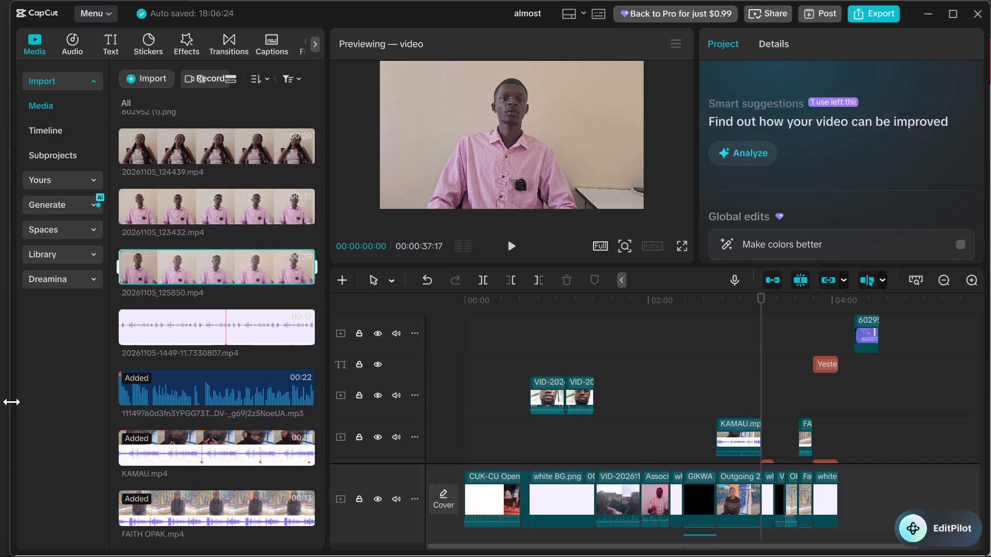
click(123, 203)
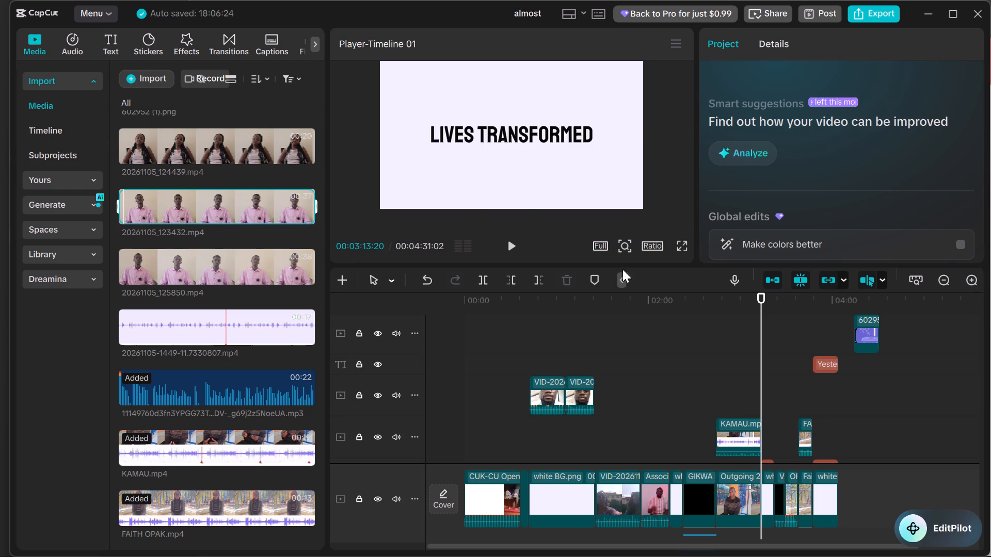
Switch to Chrome and mark out a new Snipping Tool video recording area around the enhanced white-shirt speaker video and its waveform.
click(680, 550)
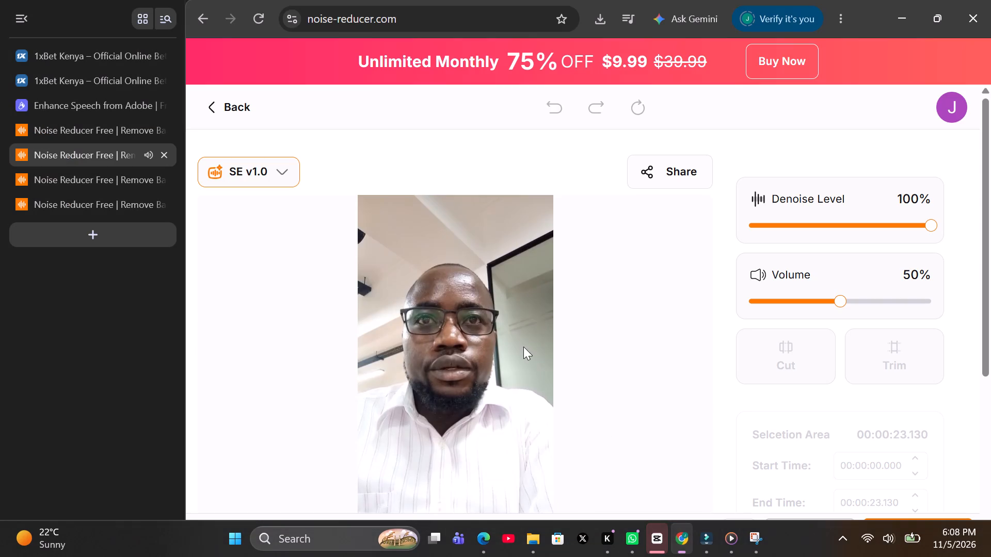
scroll(606, 359, down, 3)
scroll(606, 359, up, 1)
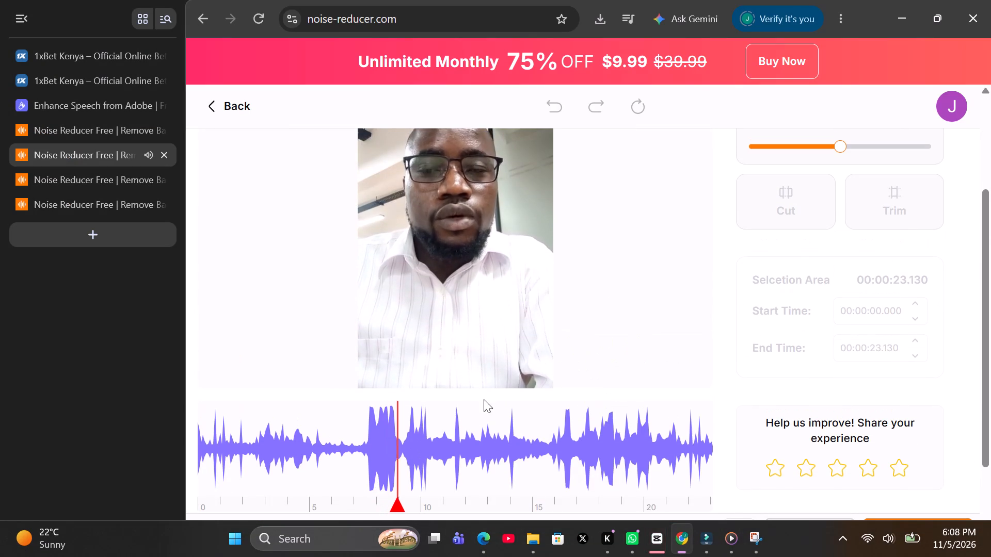
click(749, 540)
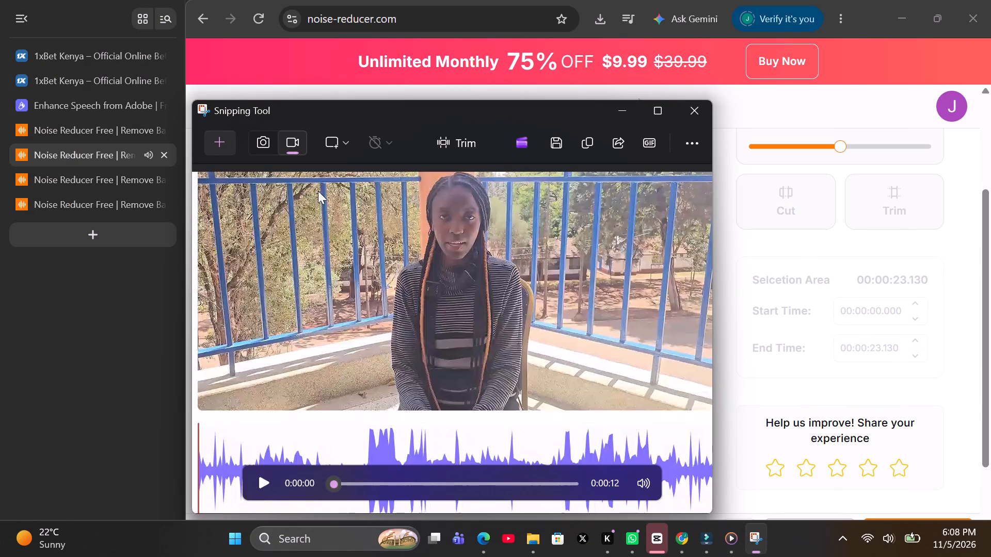
click(215, 140)
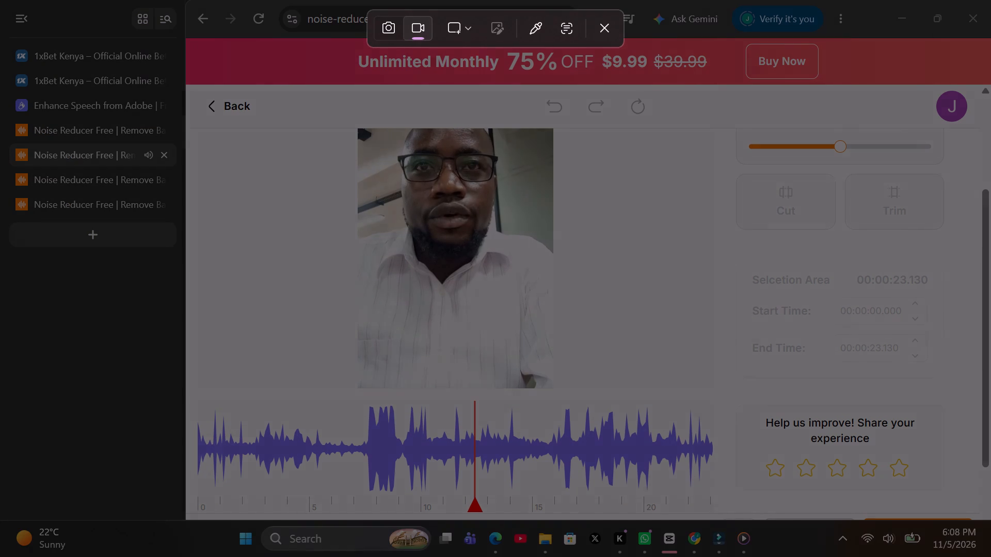
drag(200, 166, 597, 552)
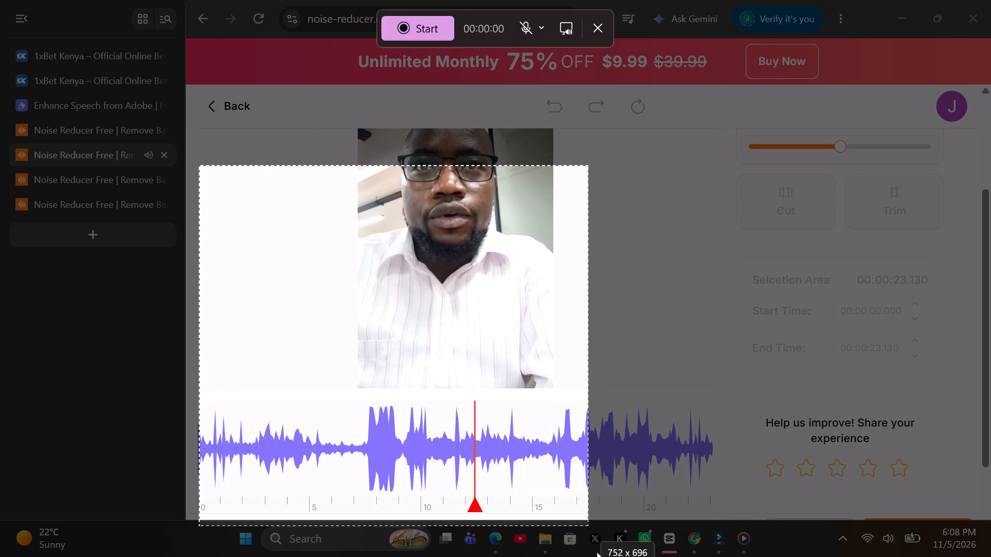
drag(597, 552, 729, 494)
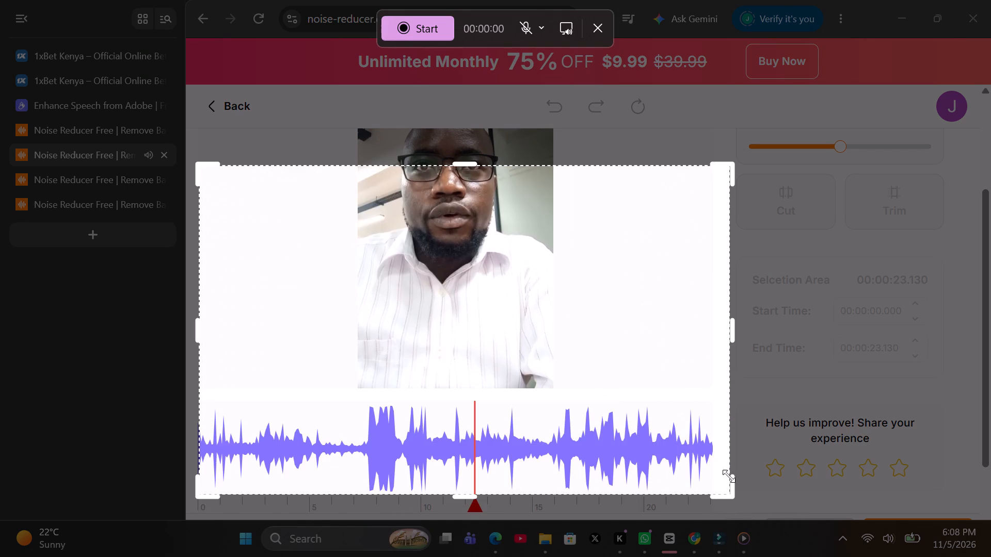
click(467, 161)
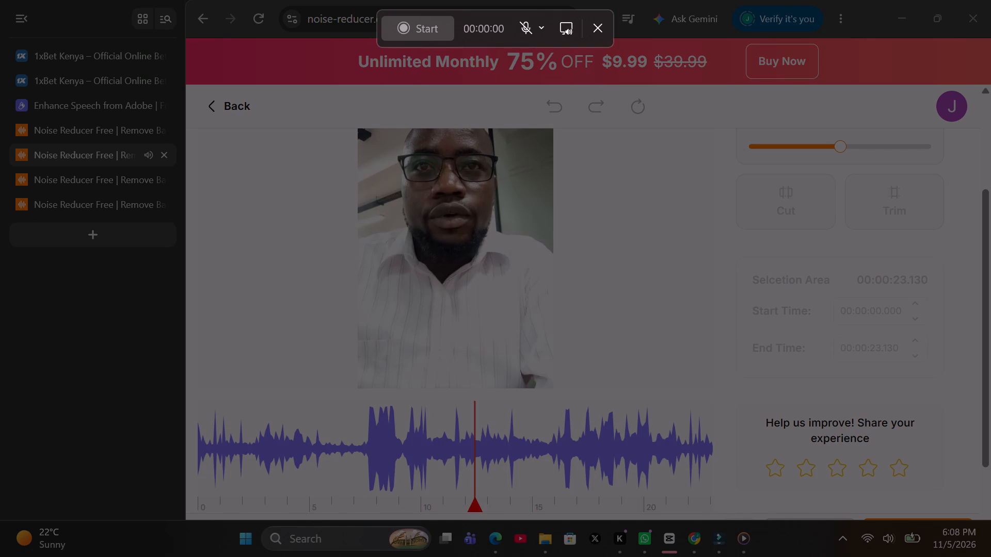
drag(197, 133, 708, 504)
scroll(745, 474, down, 1)
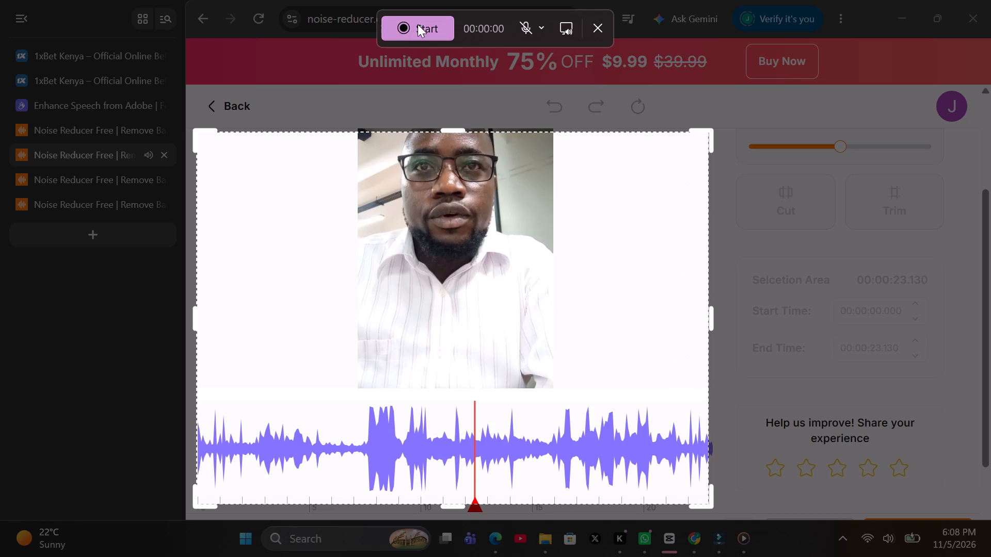
Screen-record the enhanced white-shirt speaker video playing from its start to its end, and stop the recording.
click(418, 24)
scroll(542, 380, down, 1)
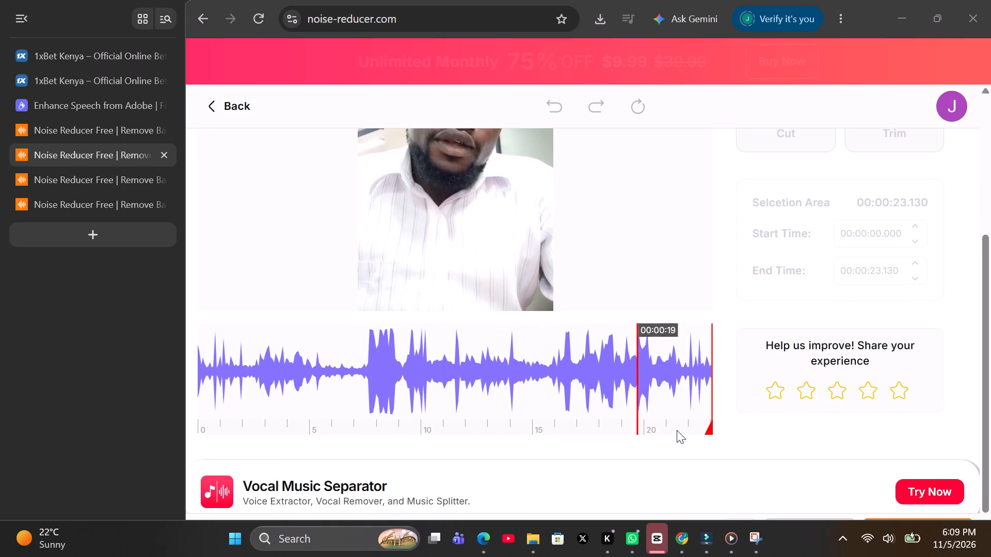
drag(708, 426, 121, 353)
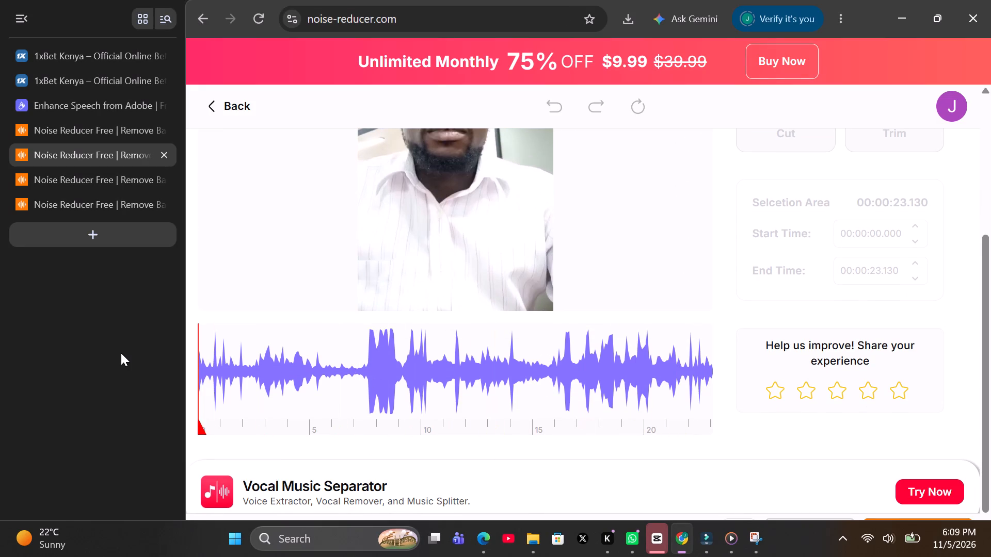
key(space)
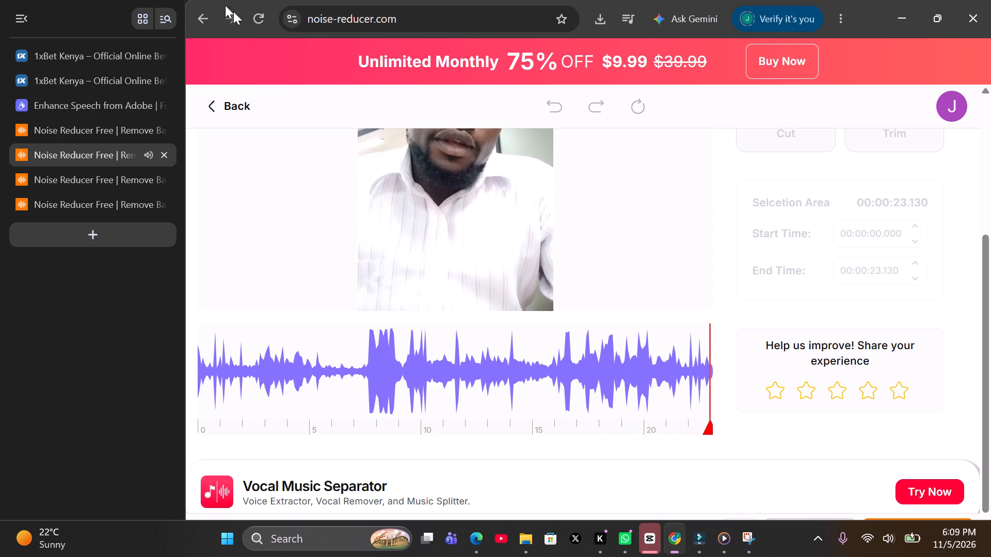
click(436, 24)
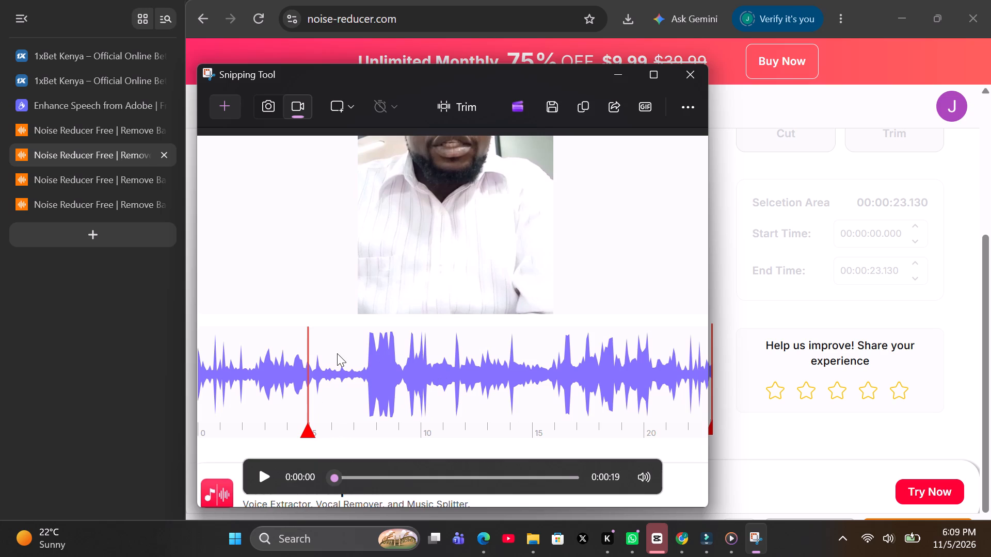
Save the screen recording as MP4 named CHAIR 1 in the GIKWA MERGED USED folder and minimize Snipping Tool.
key(ctrl+s)
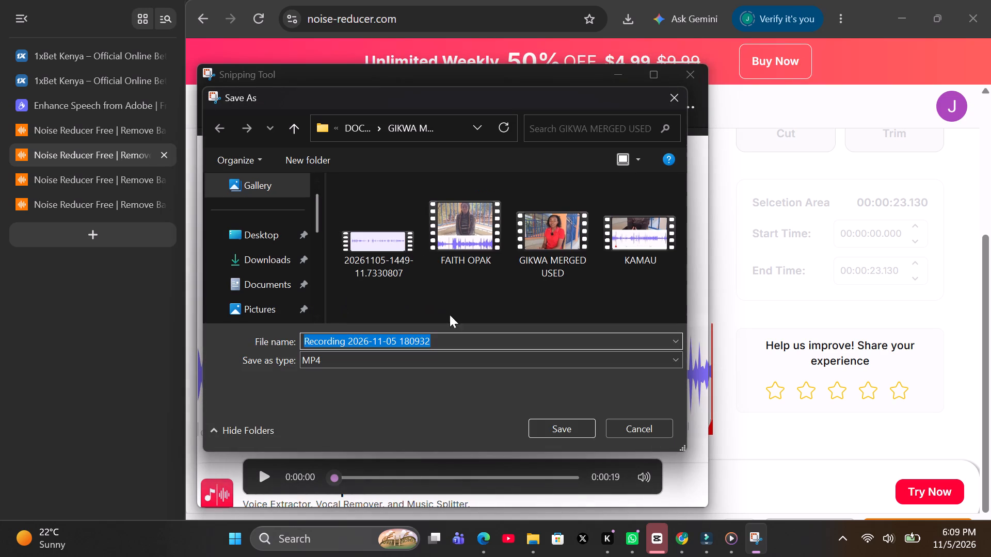
key(BackSpace)
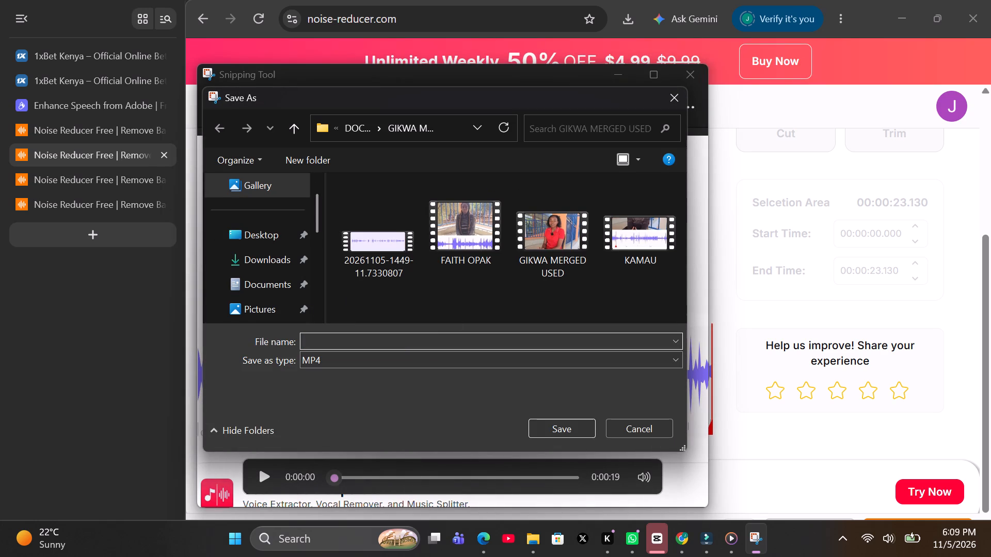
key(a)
key(BackSpace)
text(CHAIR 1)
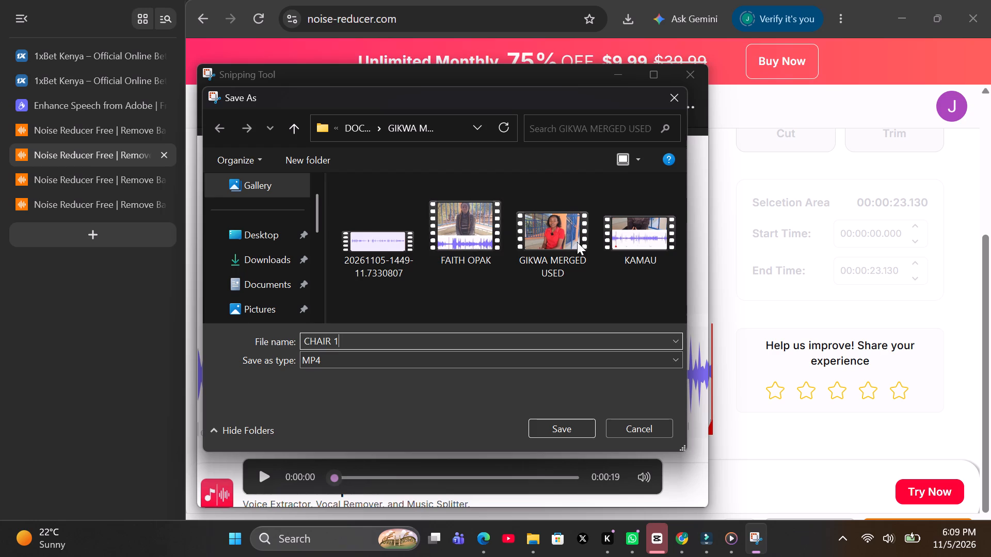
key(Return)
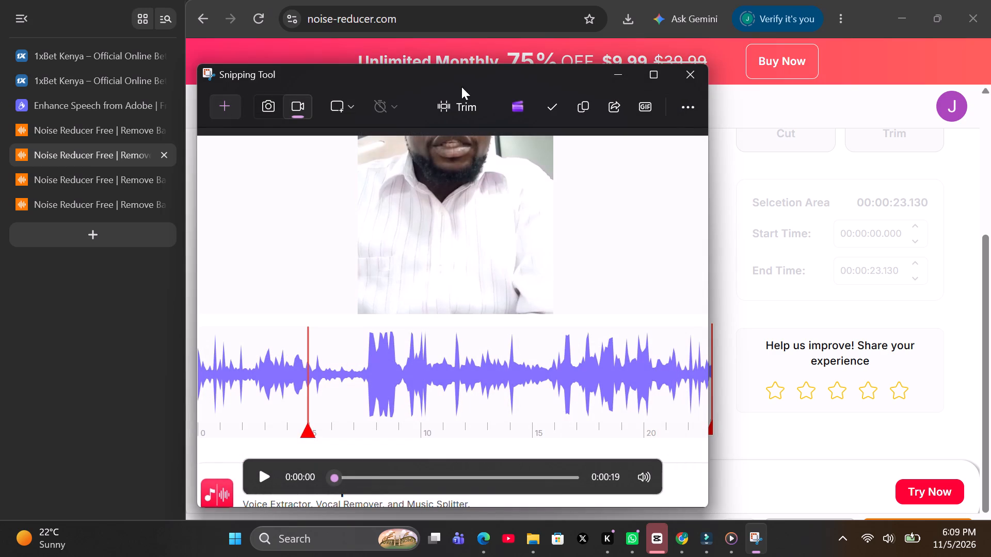
click(620, 80)
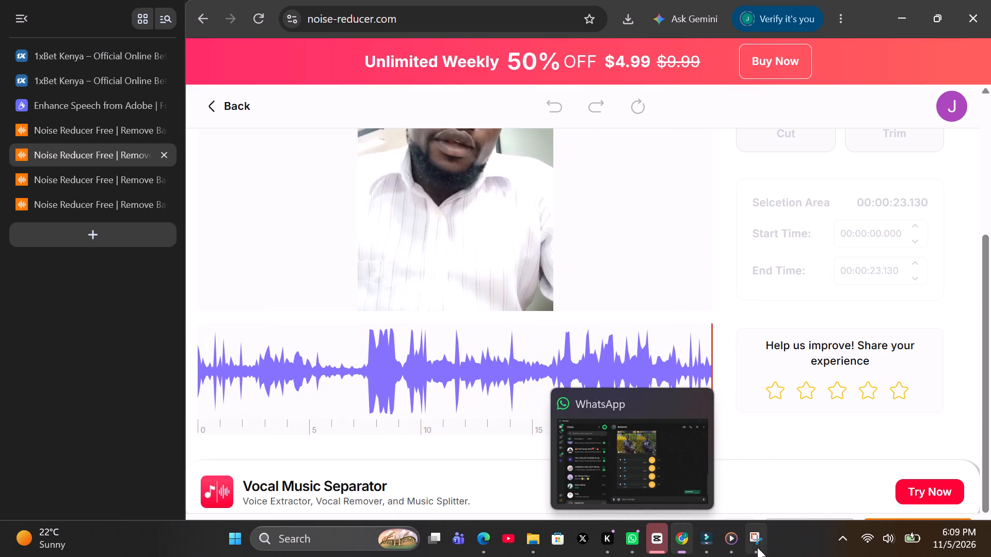
Switch to CapCut and play 20261105_123432.mp4 from the imported media to review the pink-shirt speaker's interview.
click(662, 543)
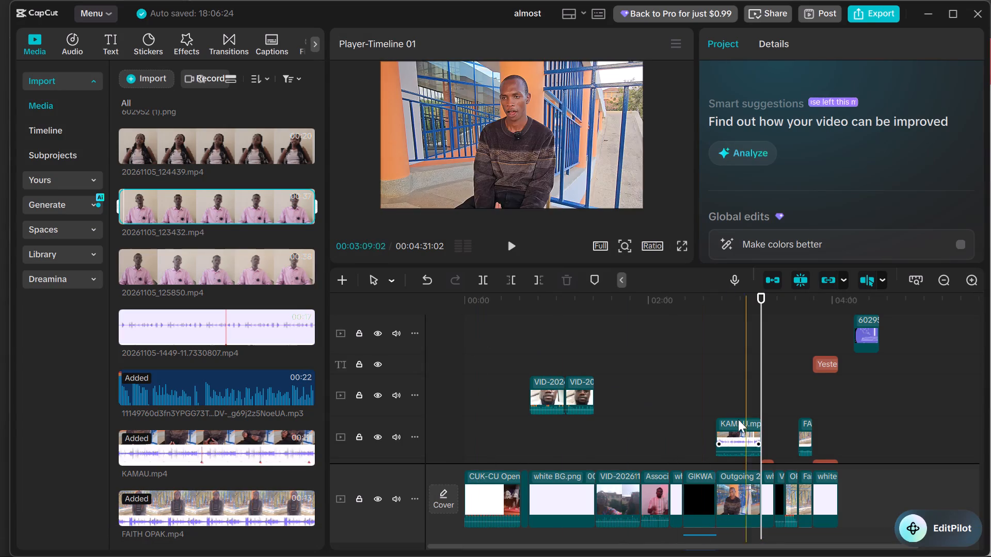
click(140, 206)
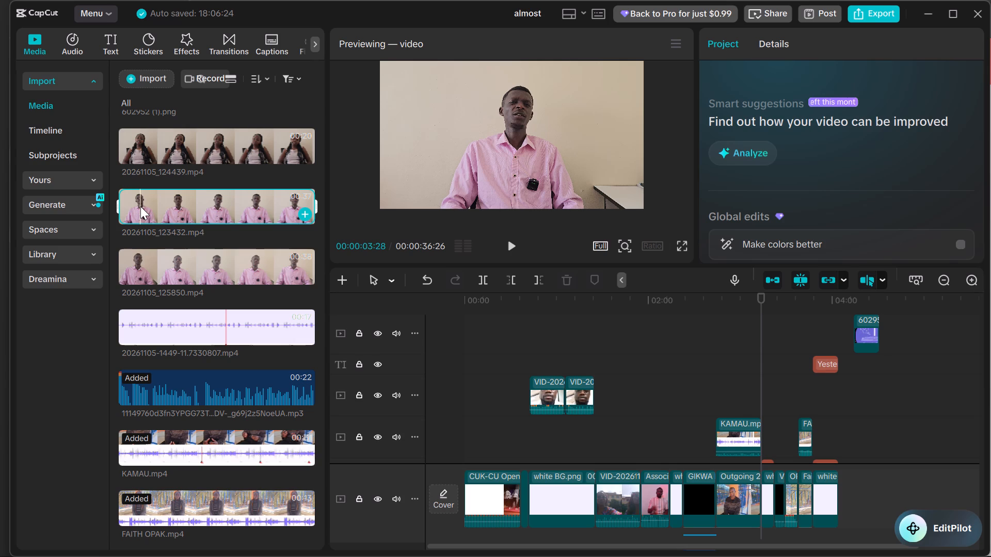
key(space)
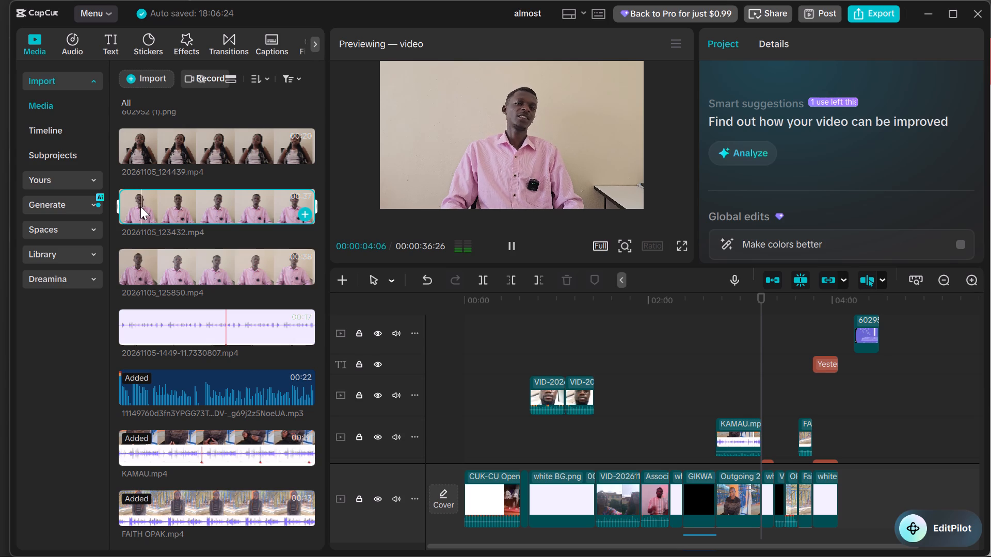
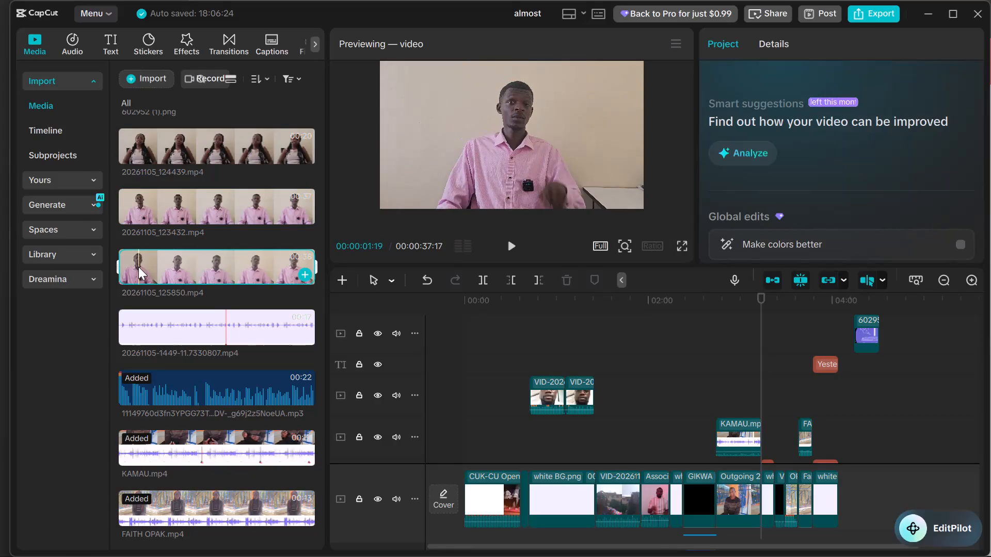
Play 20261105_125850.mp4 from near its start in the imported media to review the pink-shirt speaker's other interview take.
click(136, 274)
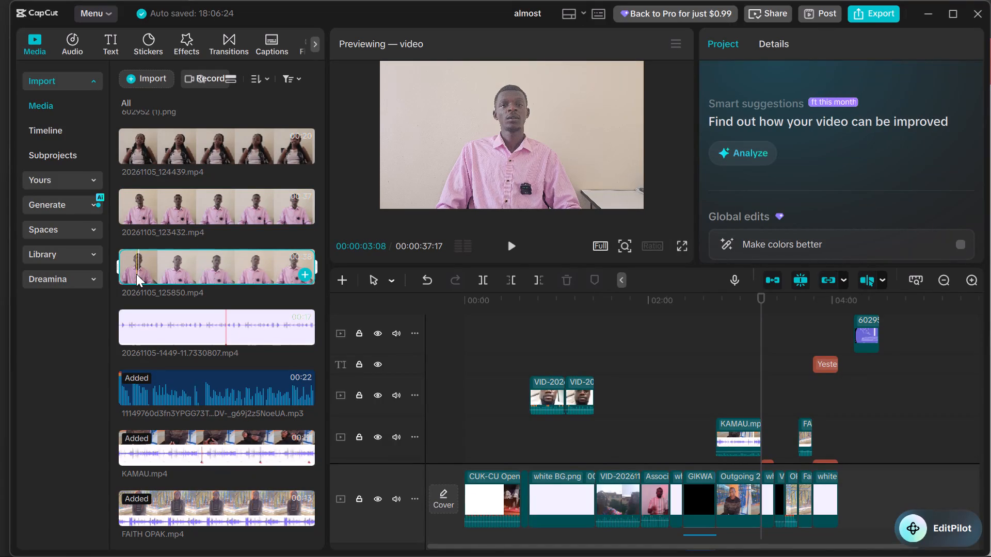
key(space)
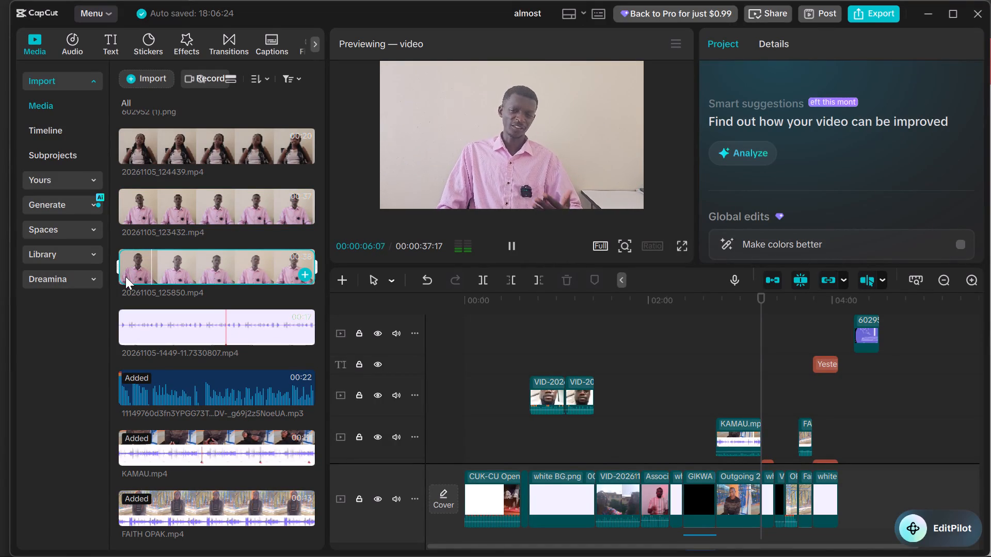
click(125, 276)
click(127, 266)
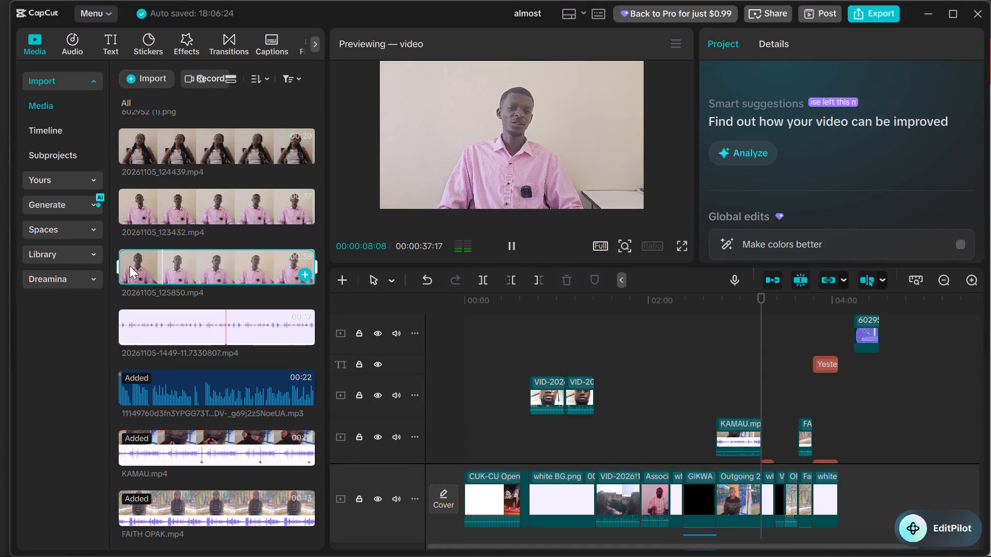
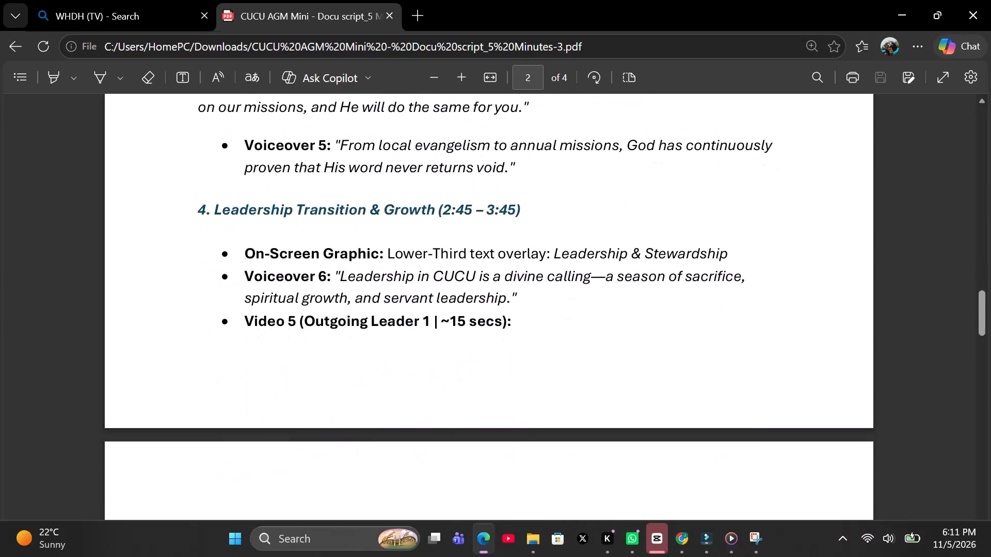
Read the mini-documentary script from the Leadership Transition & Growth section through the Campus Life & Student Testimonies video quotes.
scroll(466, 402, down, 6)
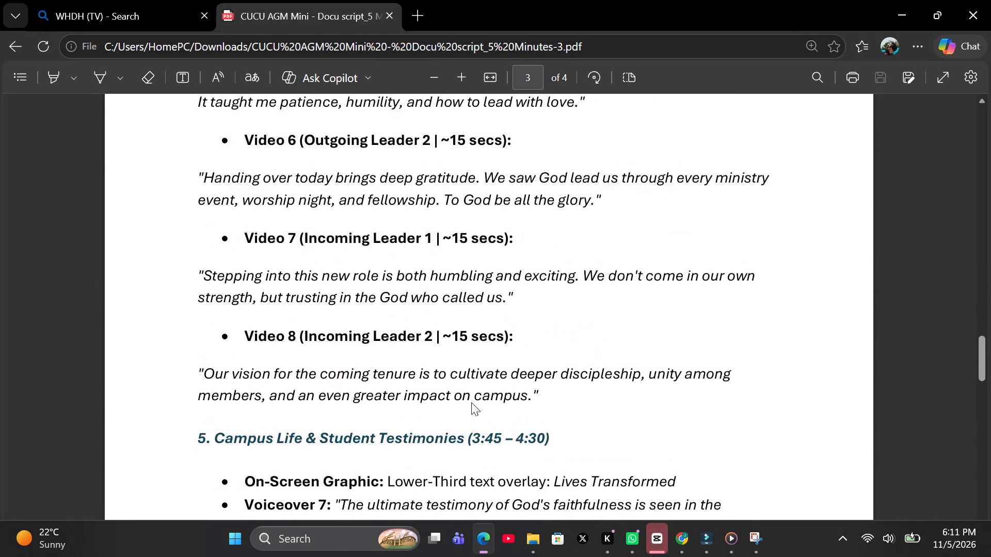
scroll(471, 402, down, 7)
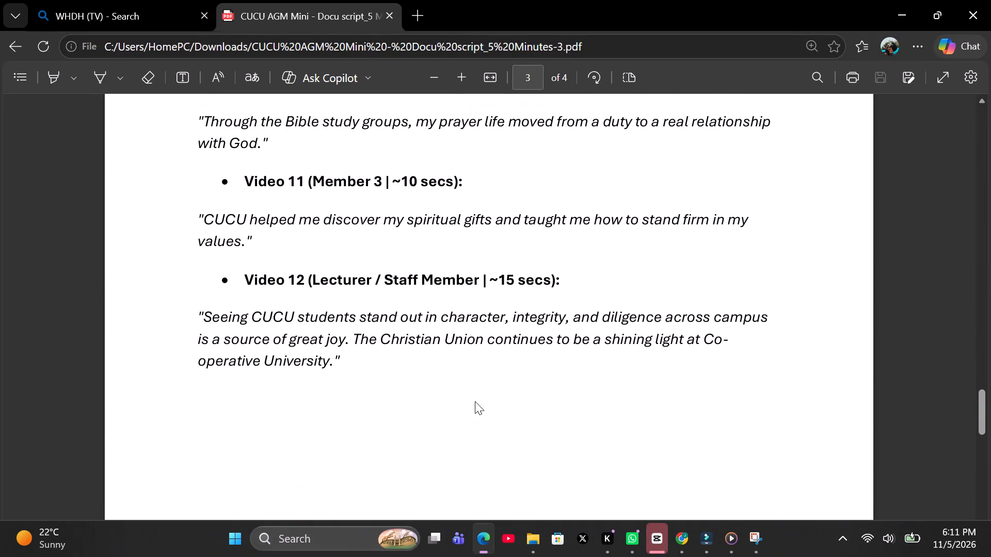
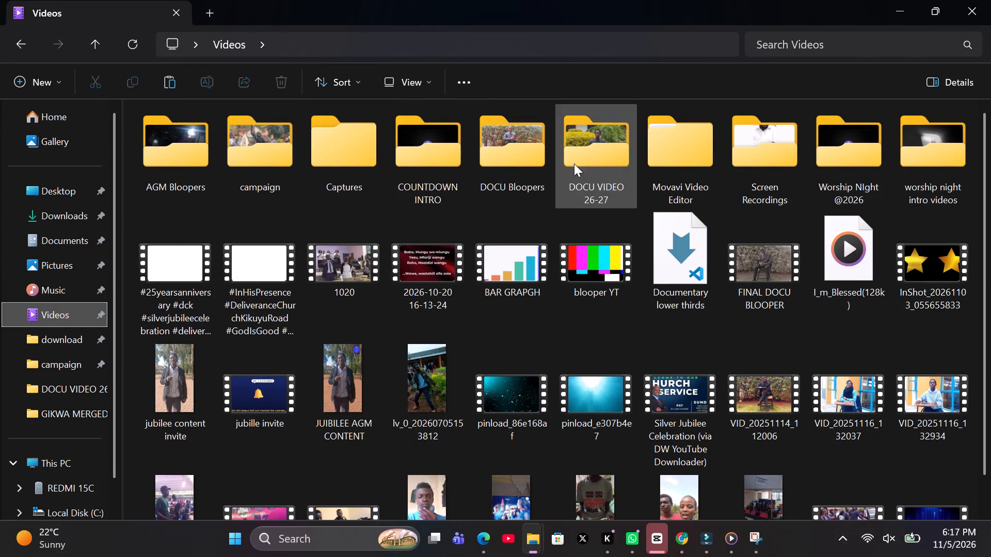
Locate the KELLY video in the DOCU VIDEO 26-27 folder under Videos and return to the CapCut project.
double_click(545, 146)
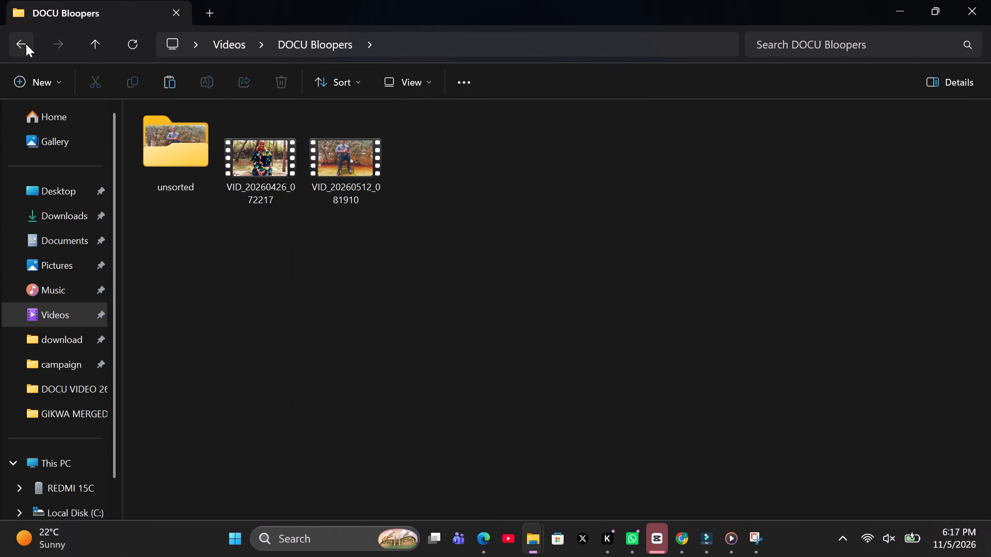
click(26, 44)
click(617, 149)
click(614, 146)
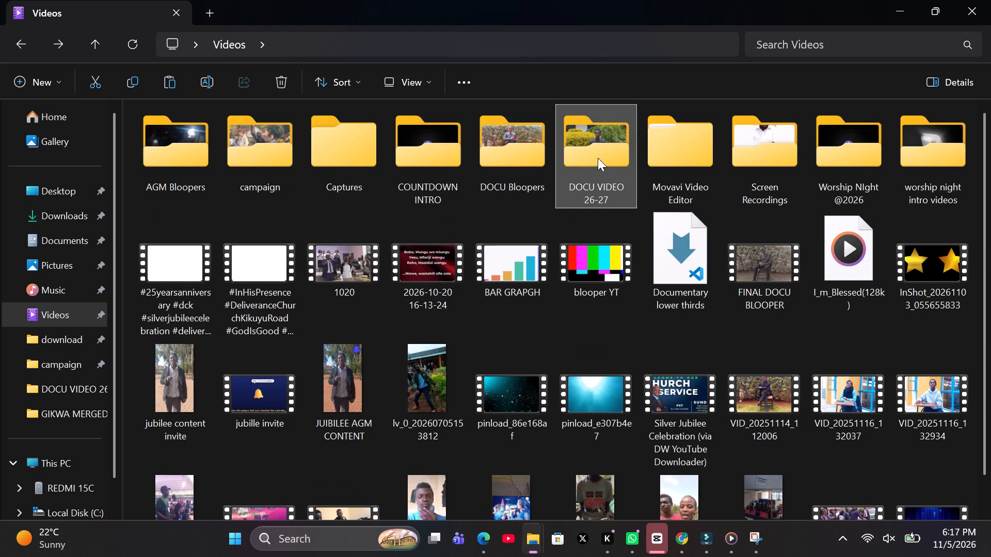
double_click(602, 149)
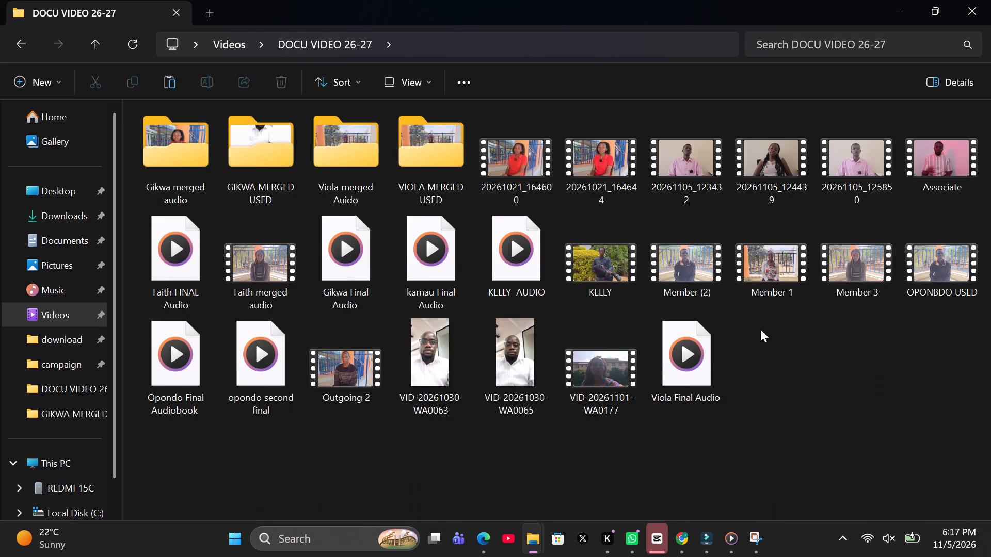
click(599, 269)
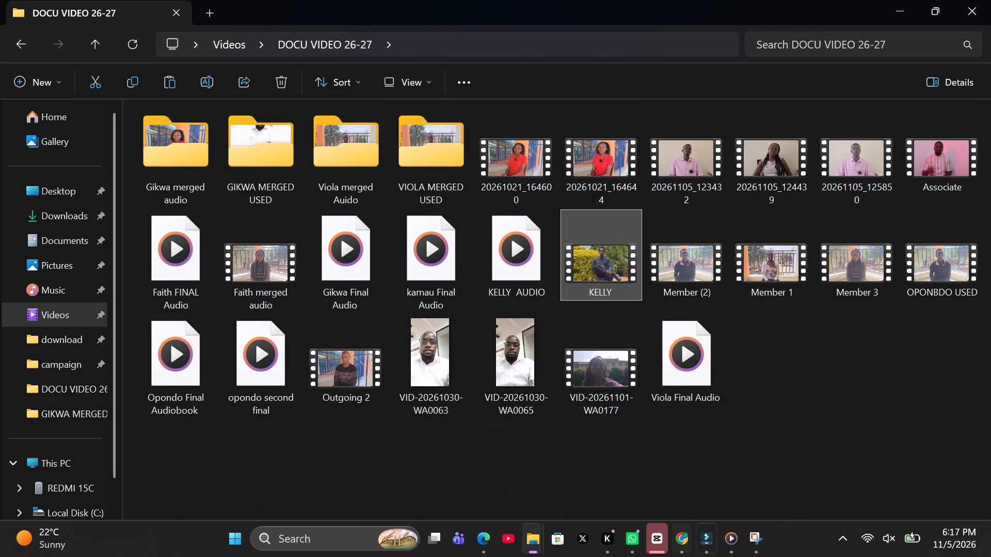
click(653, 547)
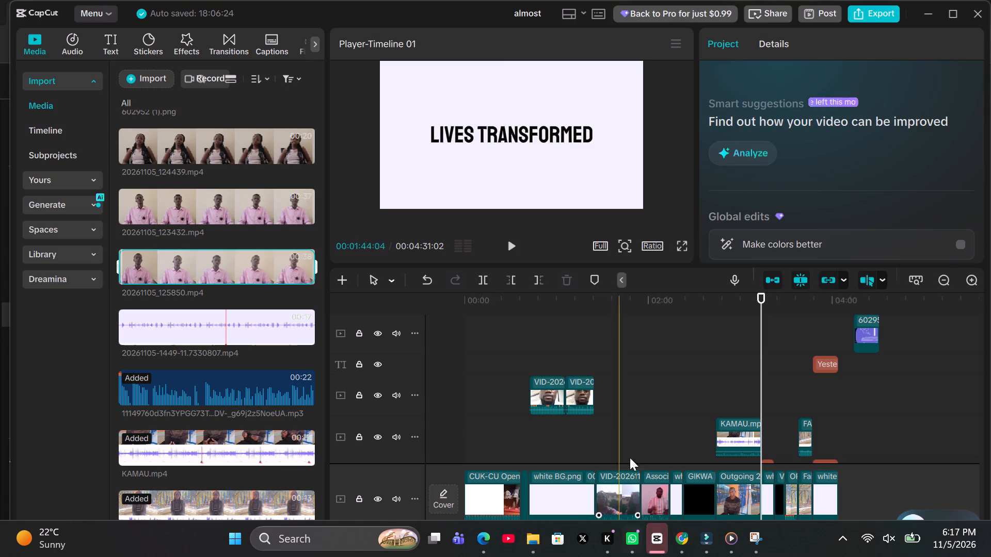
Check the script's leader quotes for Videos 6 to 8 and the start of the Campus Life section against the timeline.
triple_click(973, 280)
click(973, 280)
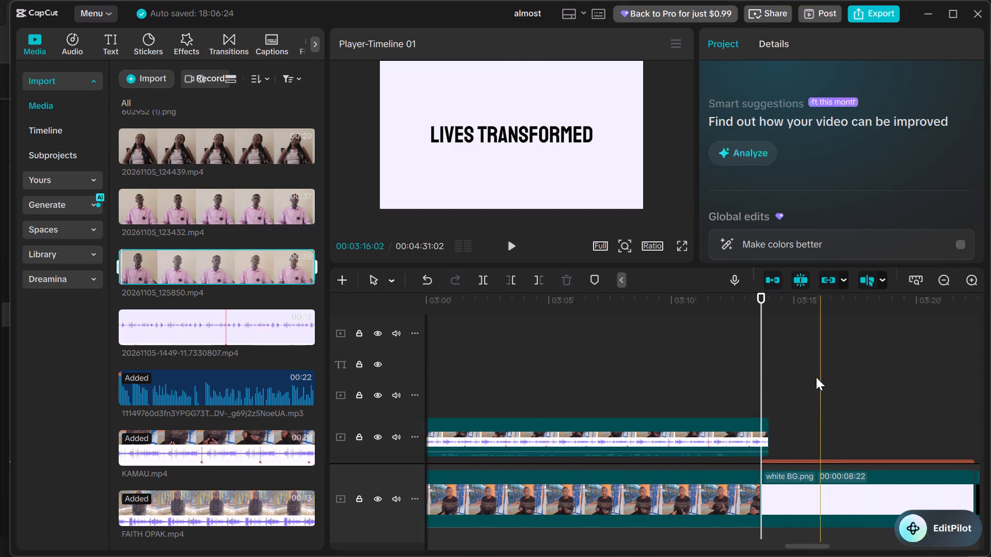
click(802, 547)
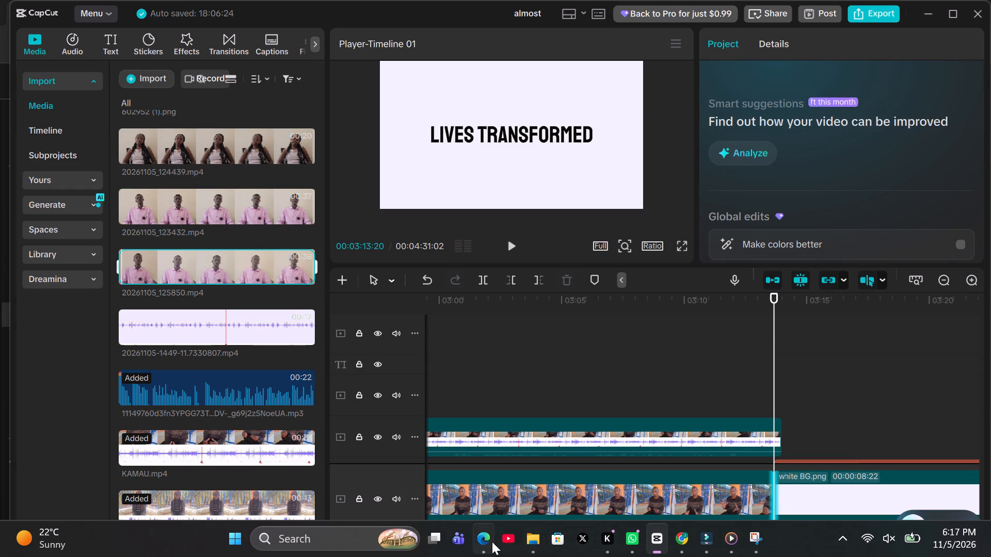
click(488, 541)
scroll(477, 342, up, 3)
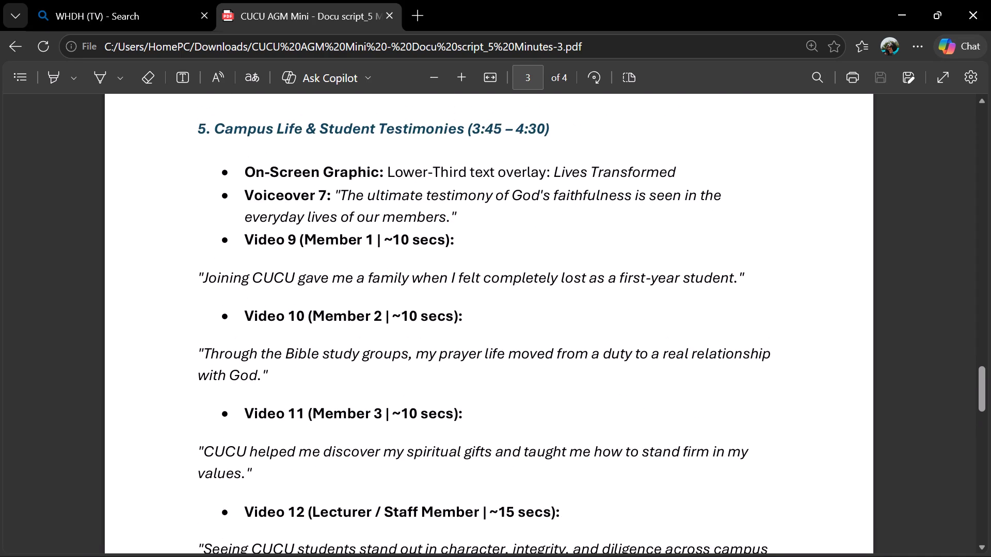
scroll(471, 355, up, 6)
scroll(471, 355, down, 1)
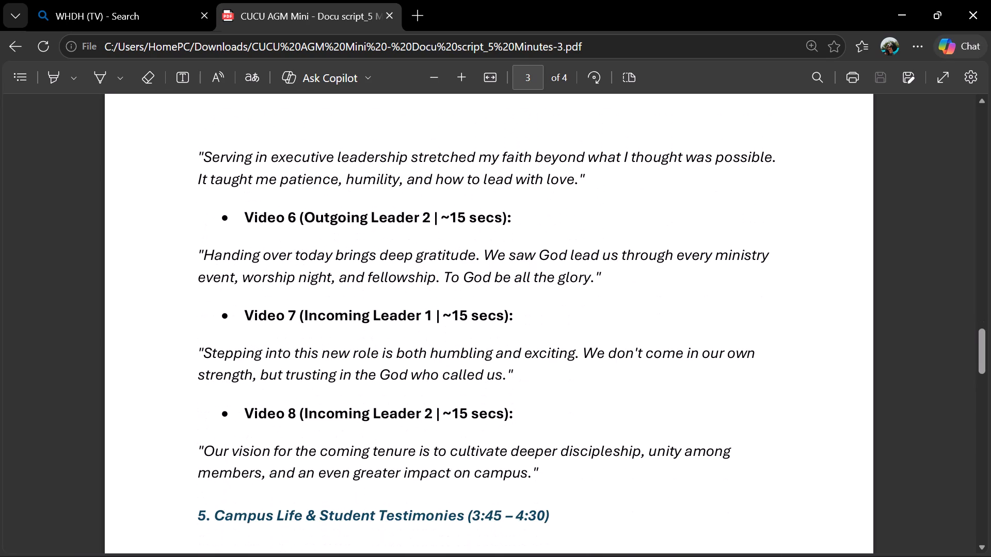
scroll(471, 355, down, 1)
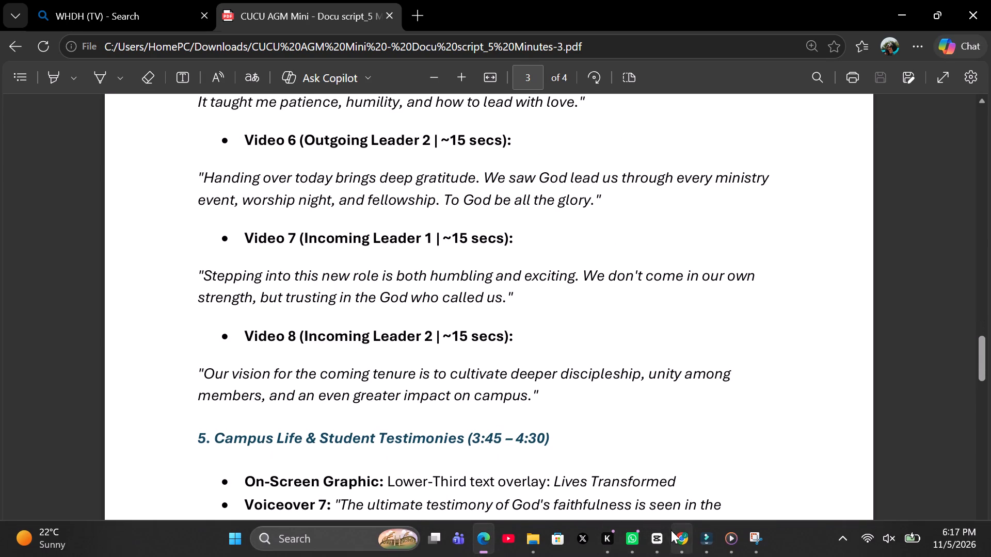
click(656, 540)
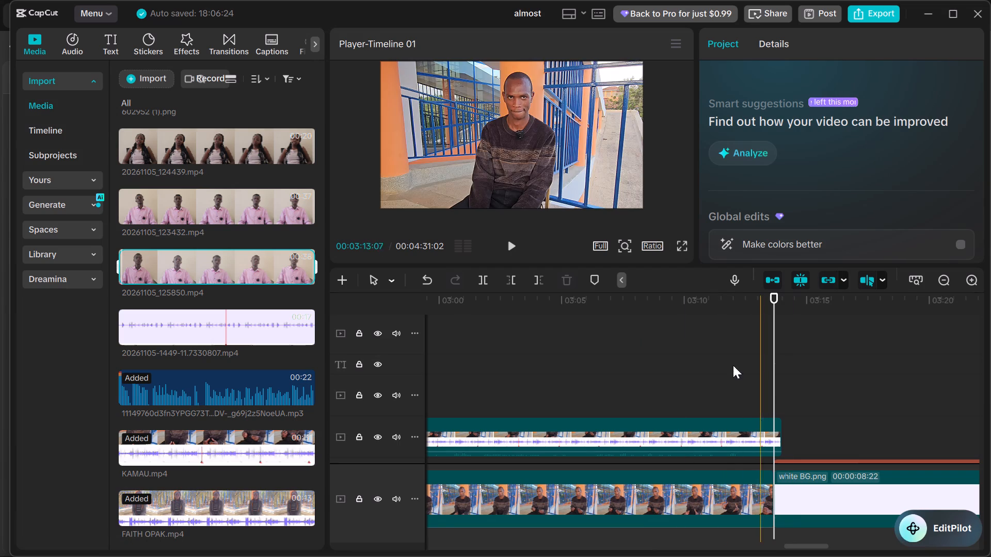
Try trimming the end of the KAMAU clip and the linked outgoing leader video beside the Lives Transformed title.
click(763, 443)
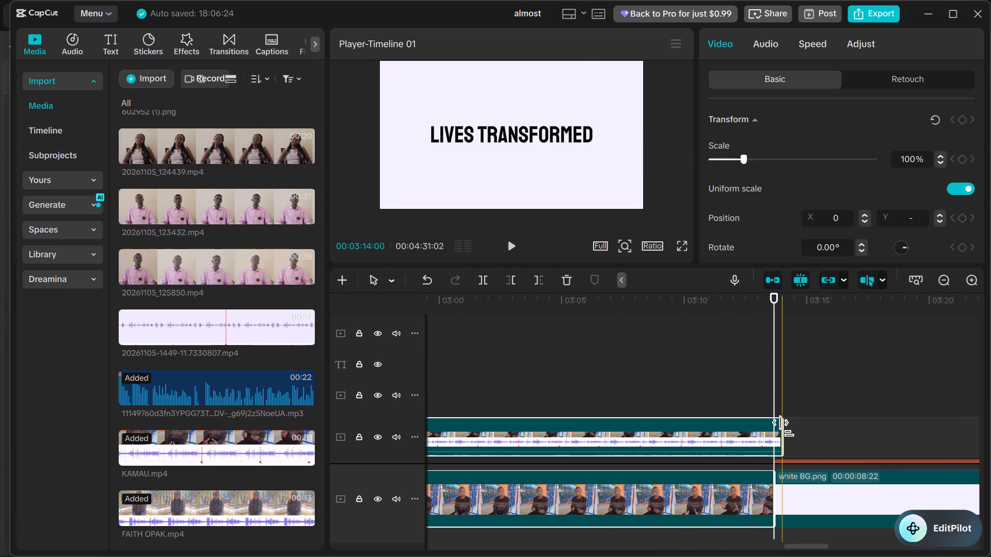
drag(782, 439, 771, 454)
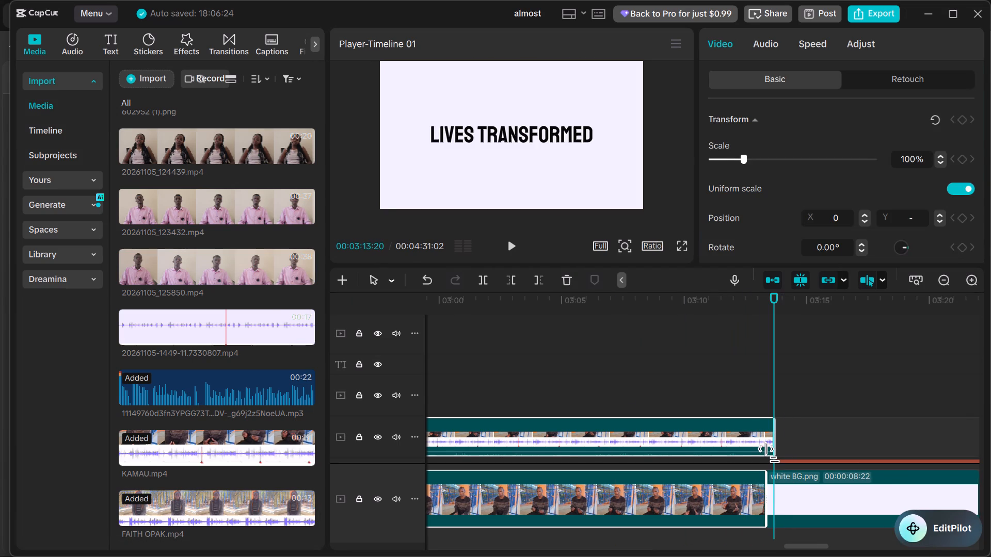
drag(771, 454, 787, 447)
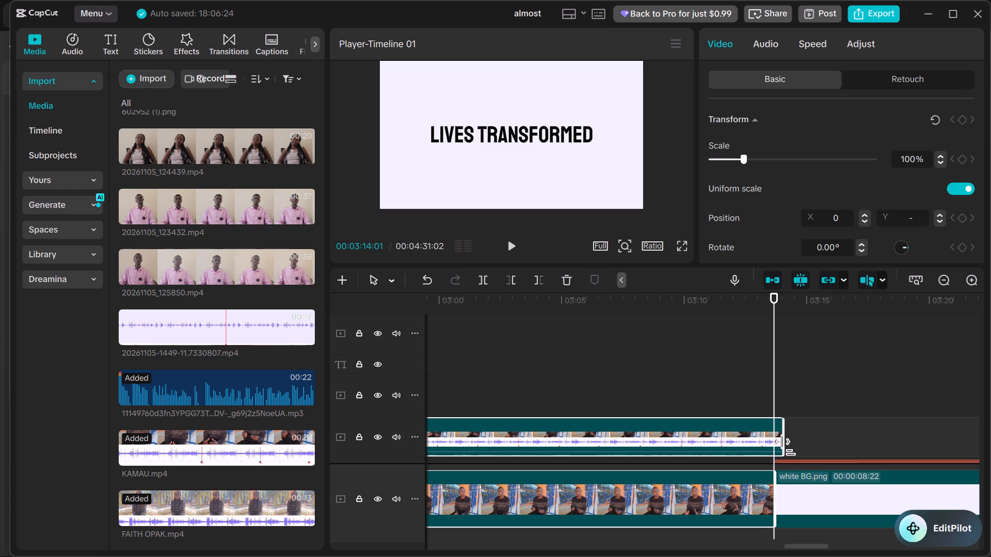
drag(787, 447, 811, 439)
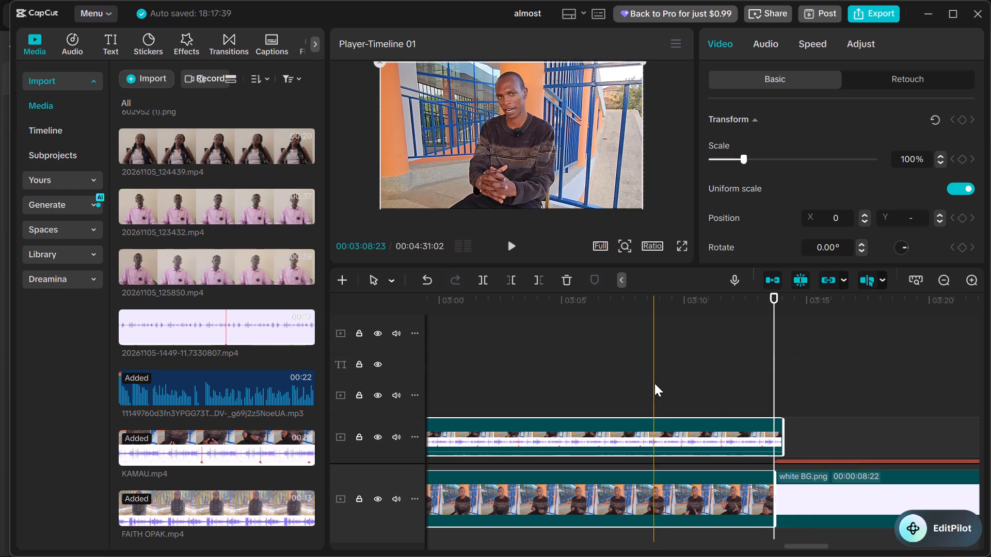
Play the end of the KAMAU interview, split both linked clips at 00:03:12:20, and delete the leftover tails.
click(654, 383)
key(space)
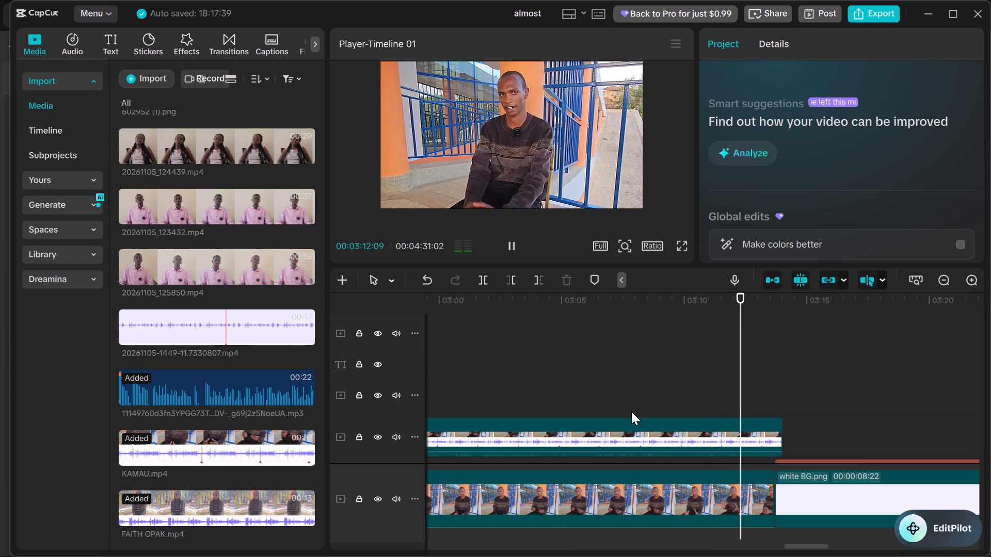
key(space)
click(745, 491)
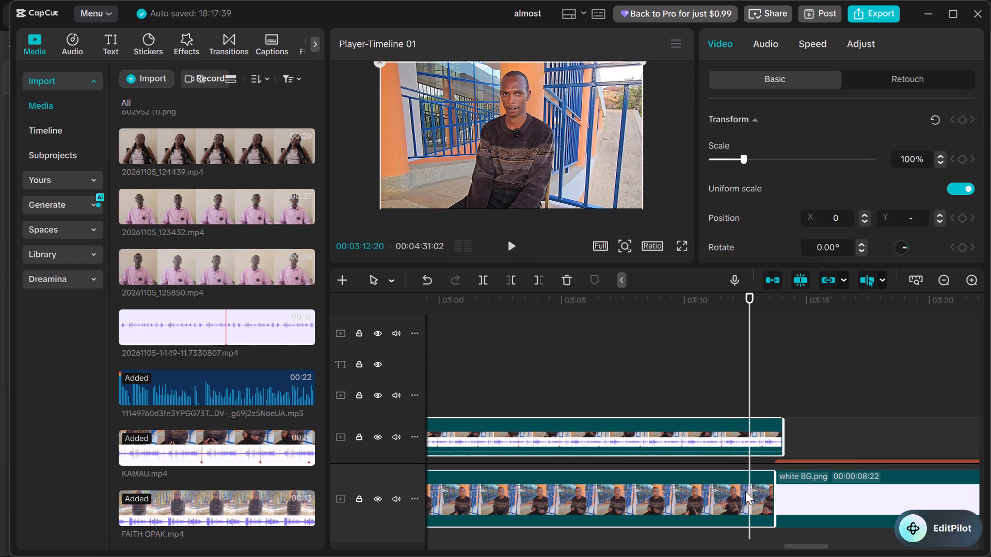
key(ctrl+shift+g)
key(ctrl+b)
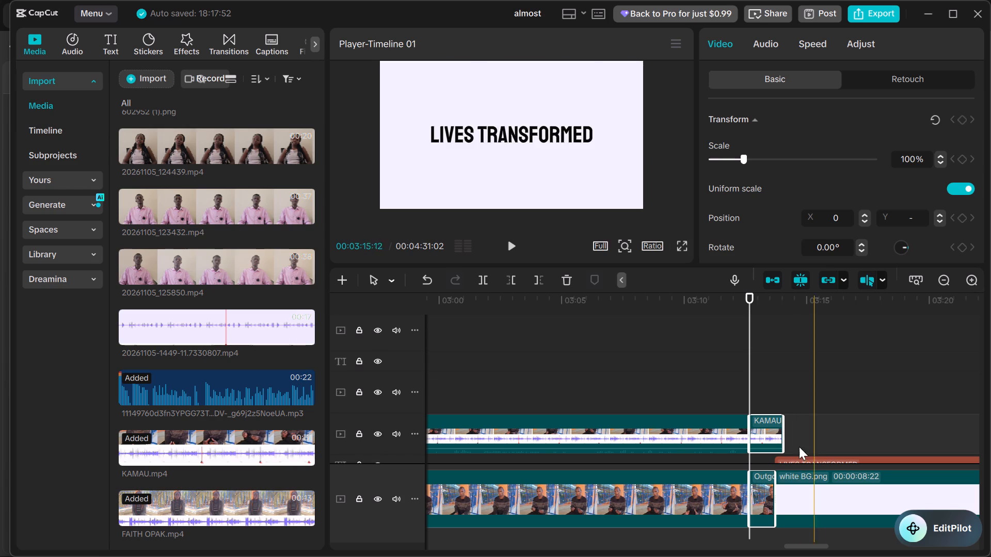
right_click(773, 435)
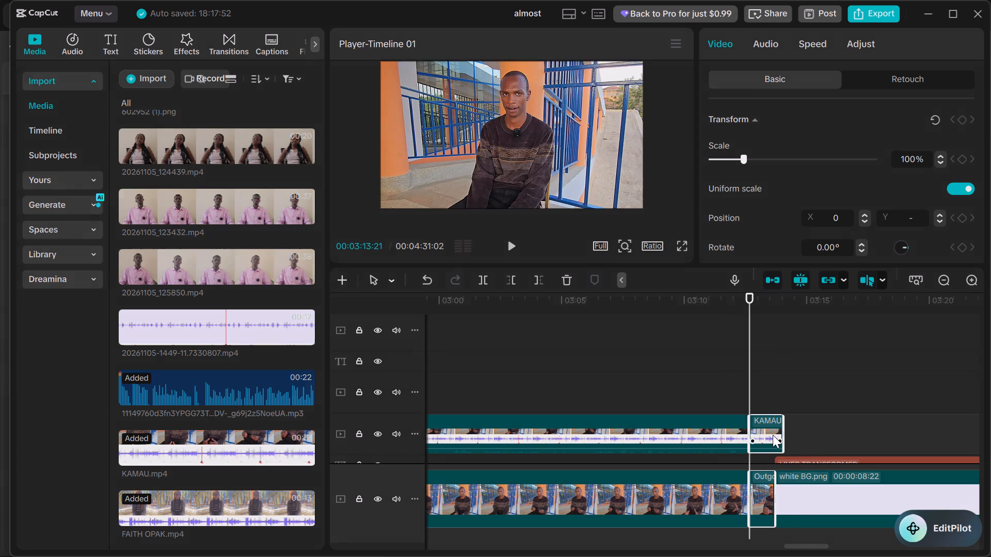
click(793, 124)
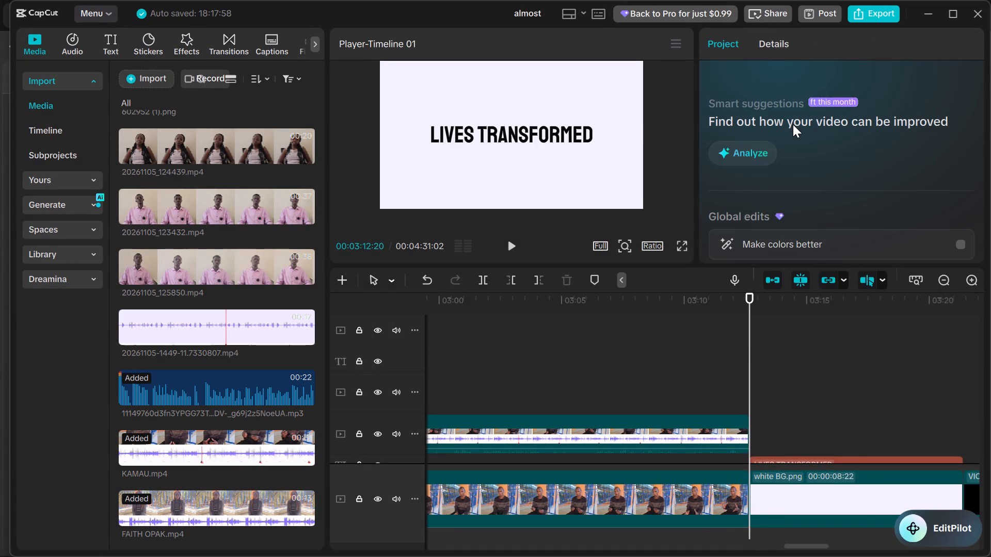
Recheck the script's incoming leader section, and import KELLY and KELLY AUDIO from the DOCU VIDEO 26-27 folder.
click(773, 460)
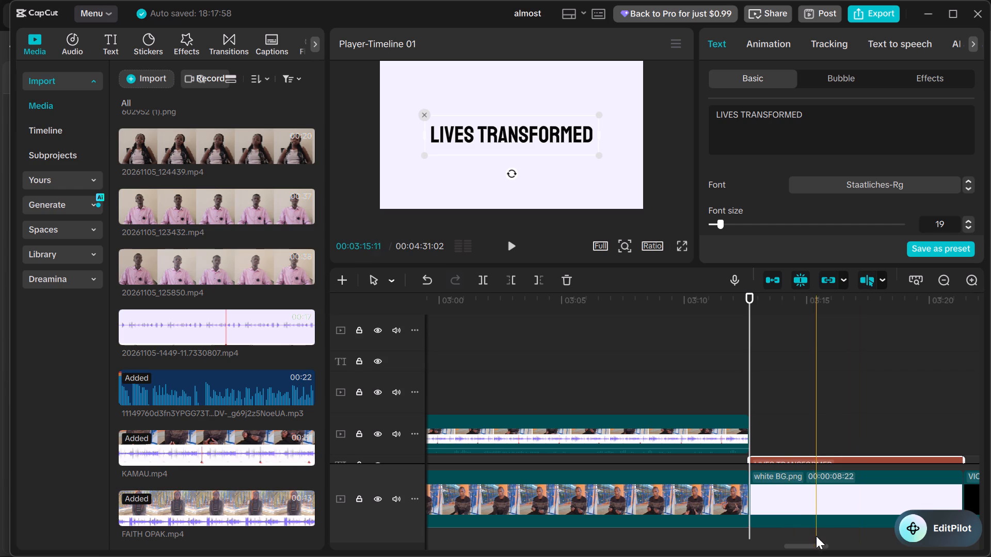
drag(811, 543, 835, 543)
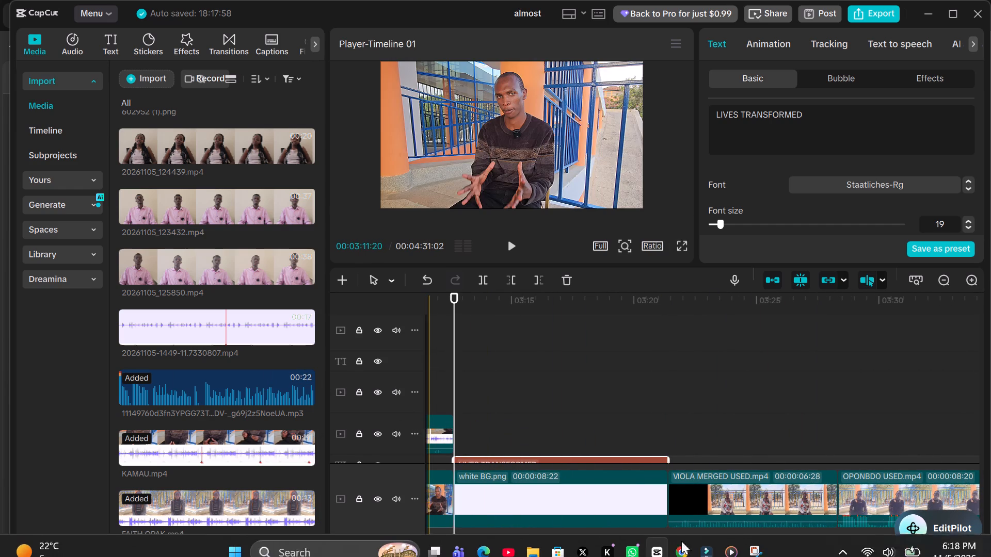
click(482, 539)
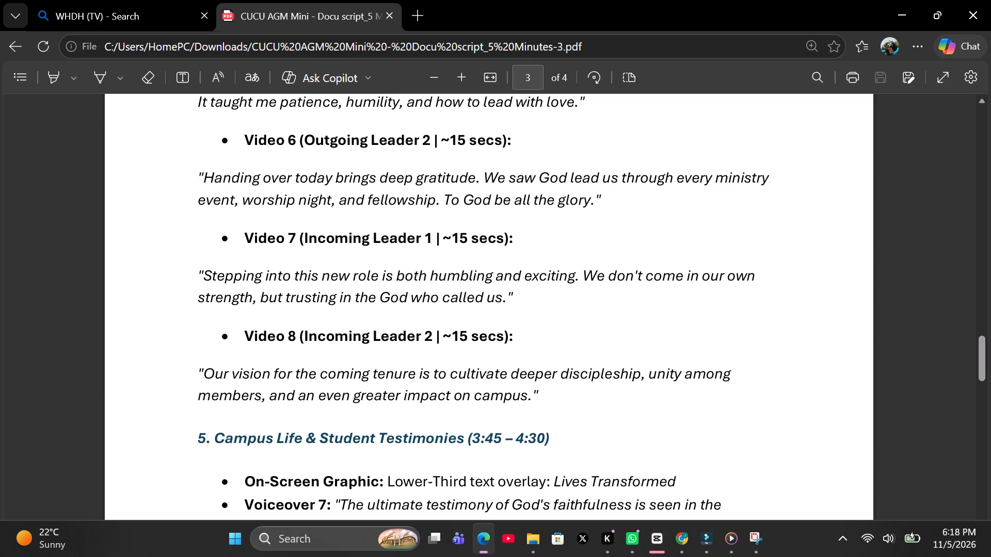
click(658, 543)
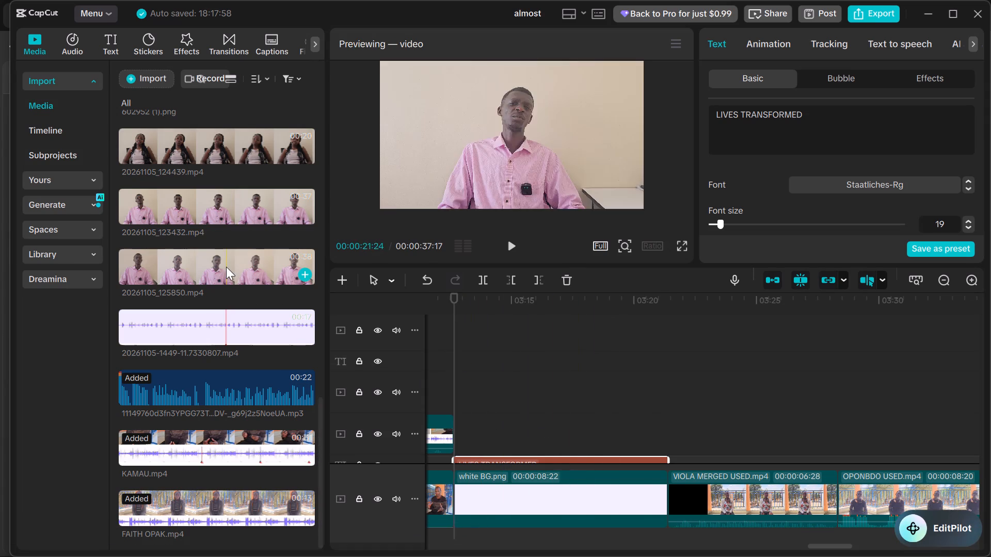
scroll(213, 261, down, 6)
click(131, 73)
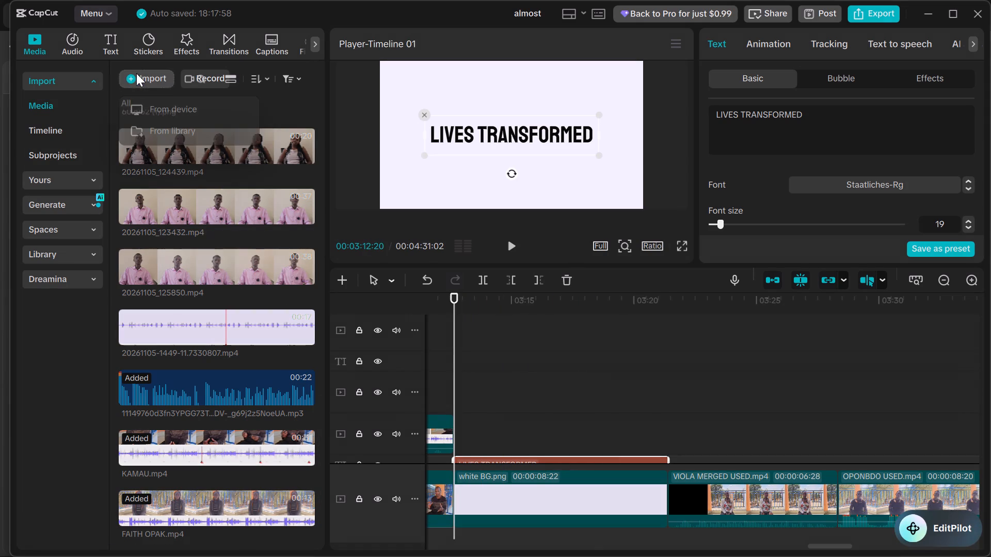
click(180, 112)
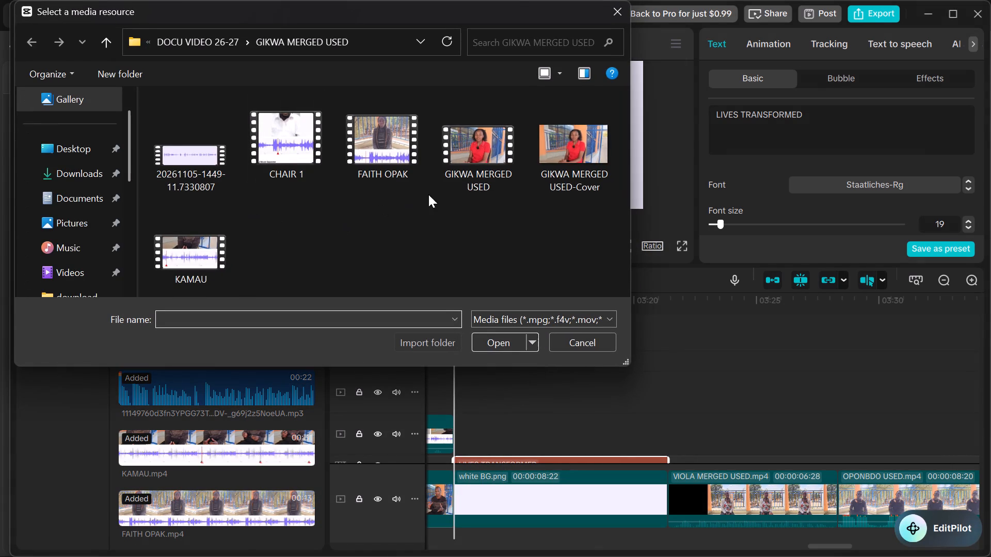
drag(23, 39, 34, 39)
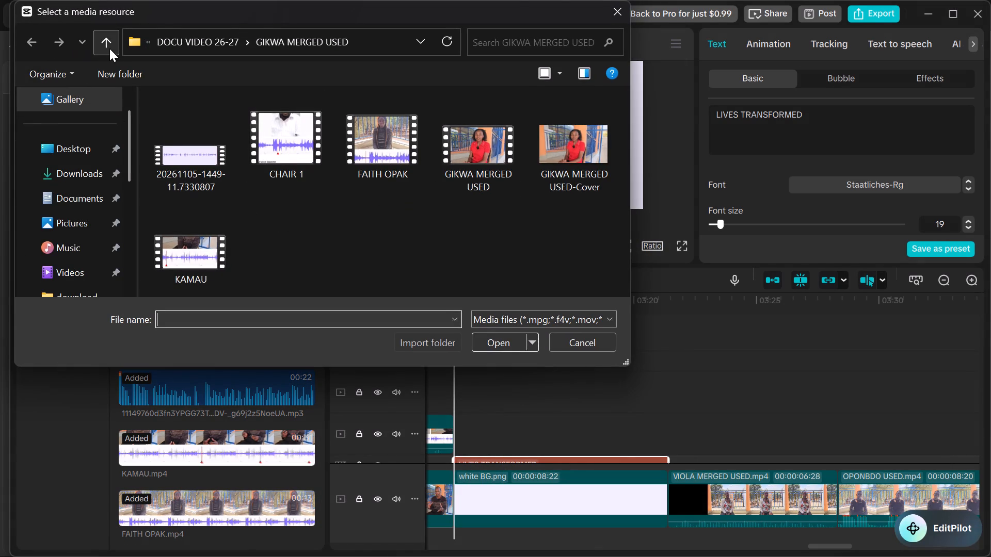
click(109, 48)
scroll(459, 182, down, 2)
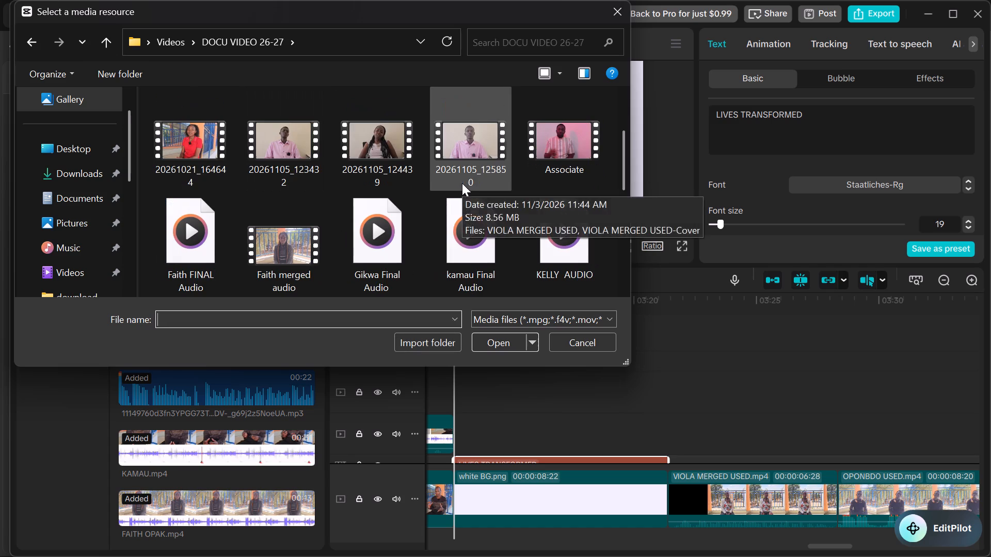
scroll(378, 217, down, 1)
click(203, 256)
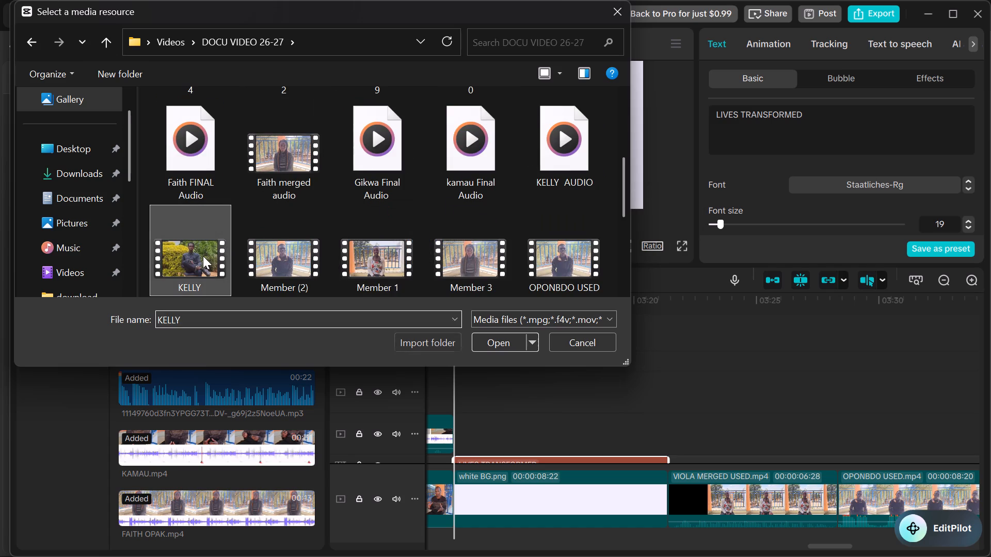
ctrl+click(589, 150)
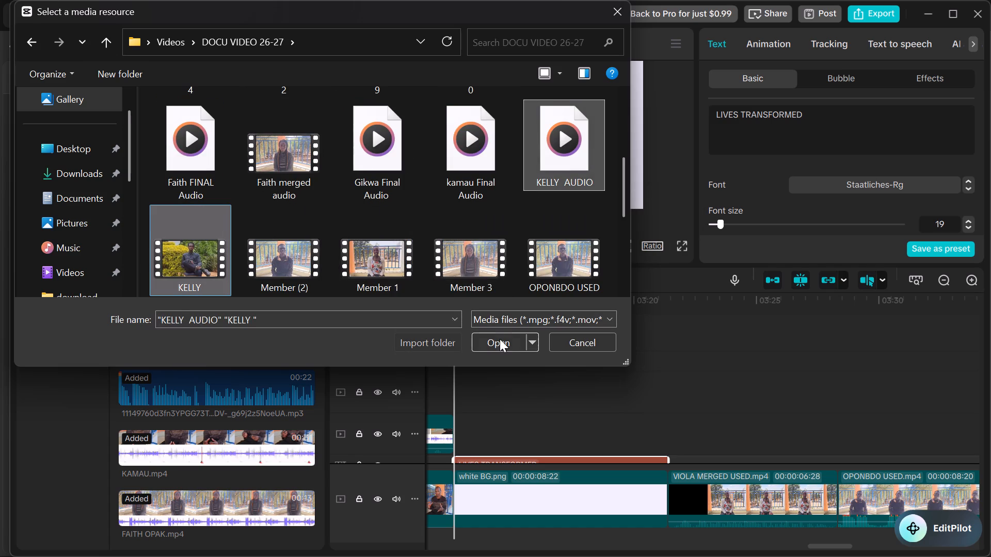
click(498, 342)
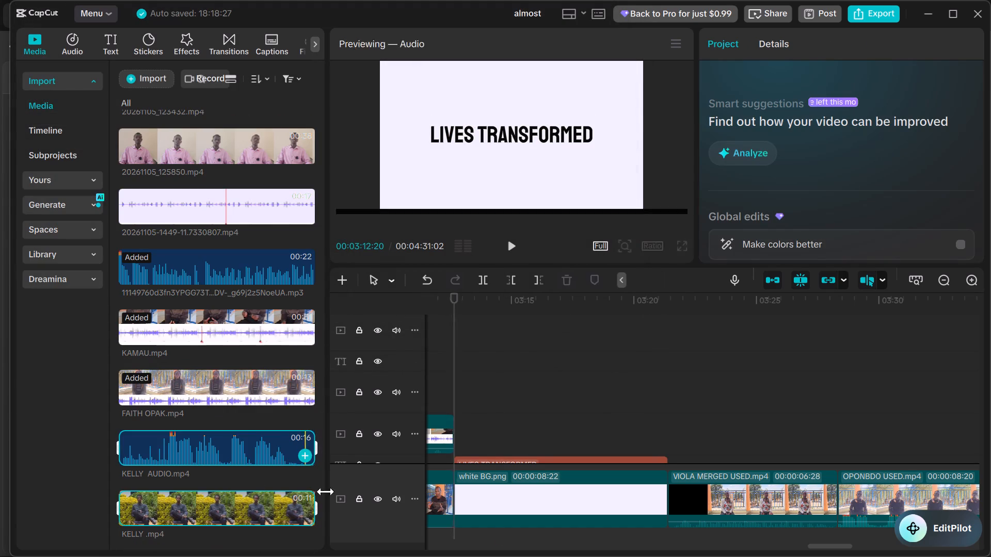
Place KELLY.mp4 and KELLY AUDIO.mp4 on the timeline at 00:03:12:20, directly after the outgoing leader interview.
click(302, 513)
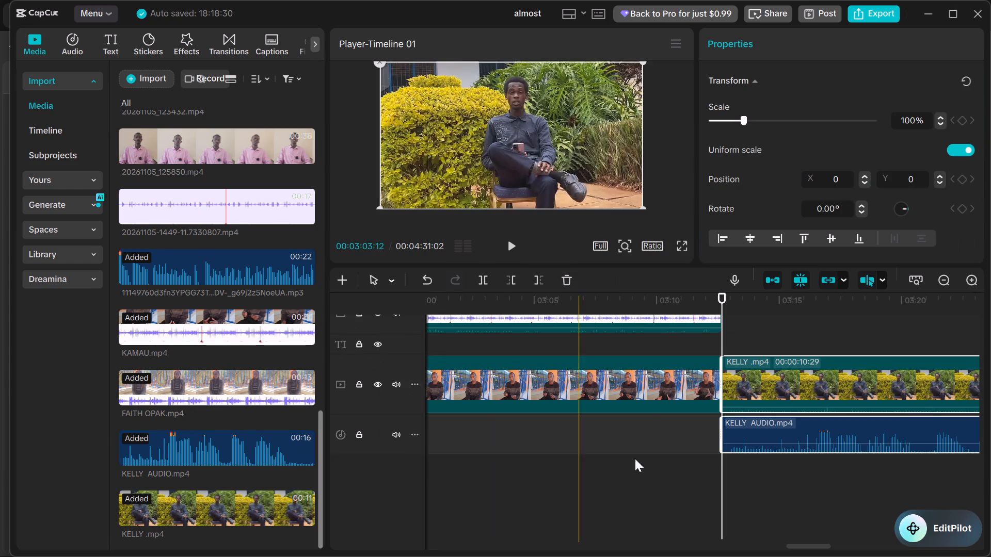
Synchronize the KELLY.mp4 video with the KELLY AUDIO.mp4 sound using Sync video and audio.
scroll(691, 445, up, 1)
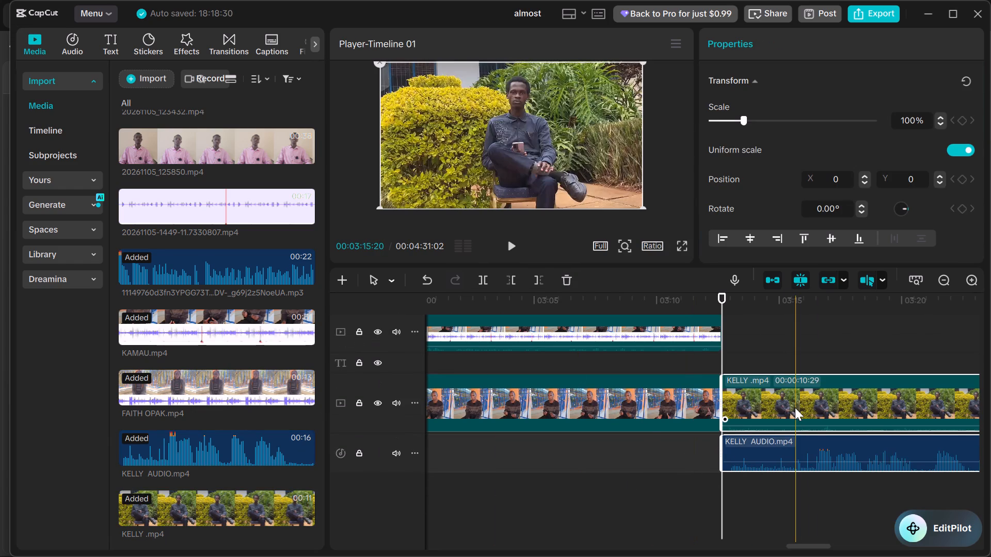
scroll(667, 397, up, 2)
scroll(777, 395, down, 2)
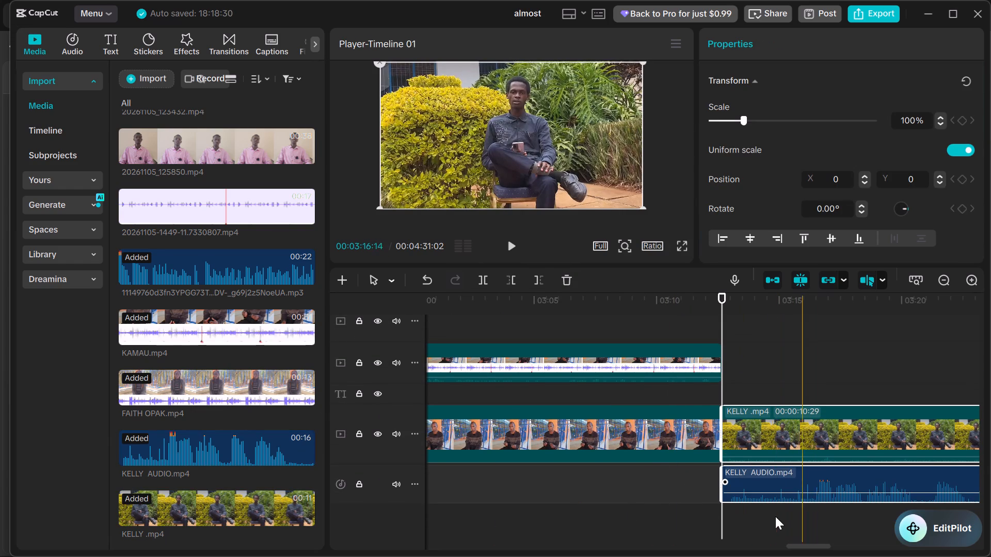
right_click(785, 443)
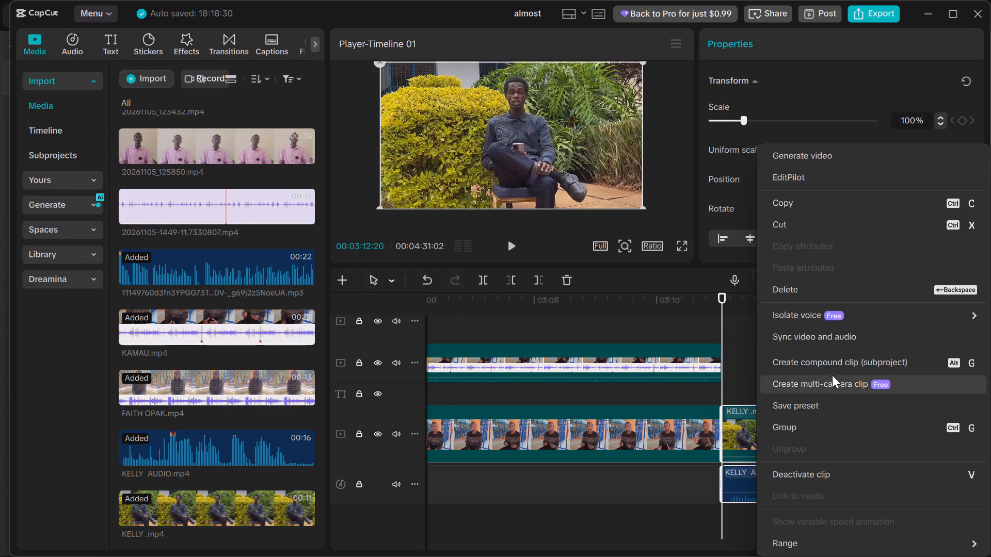
click(804, 341)
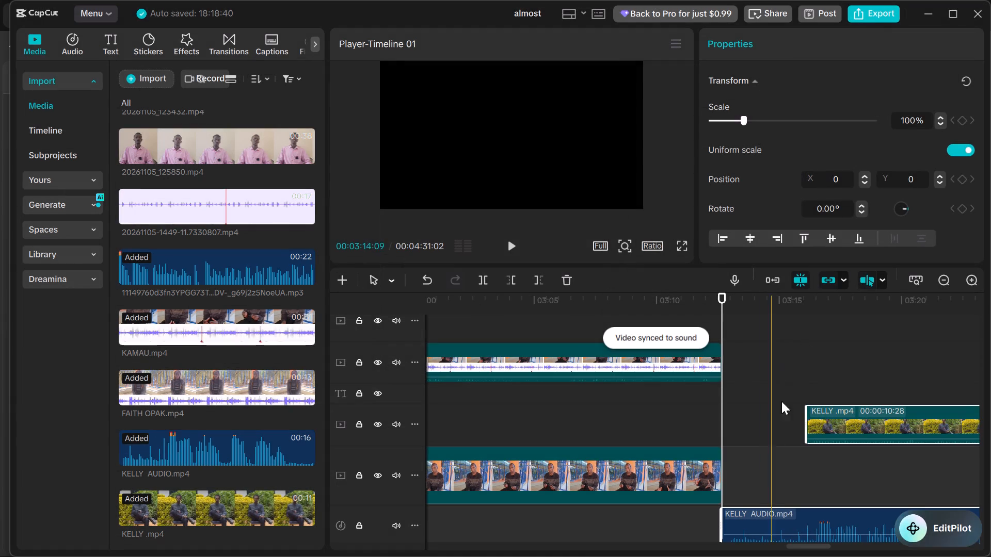
Trim the beginning of KELLY AUDIO.mp4 at 00:03:16:04 to match the start of the KELLY.mp4 video.
click(808, 390)
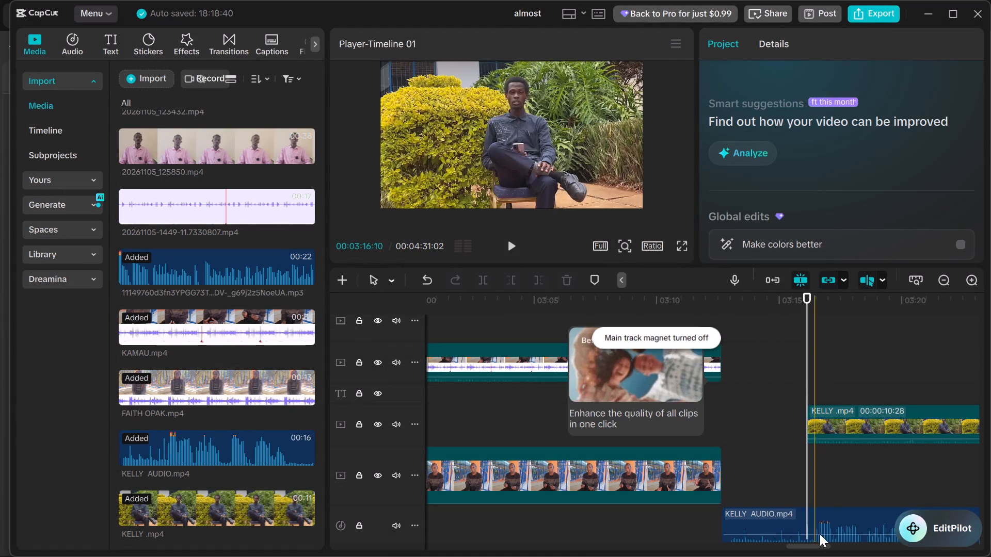
click(824, 515)
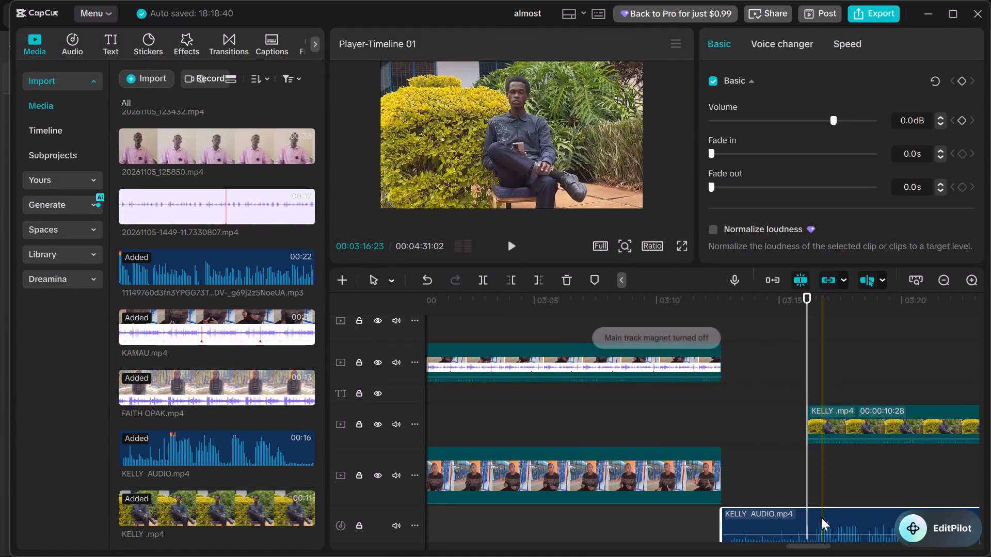
key(q)
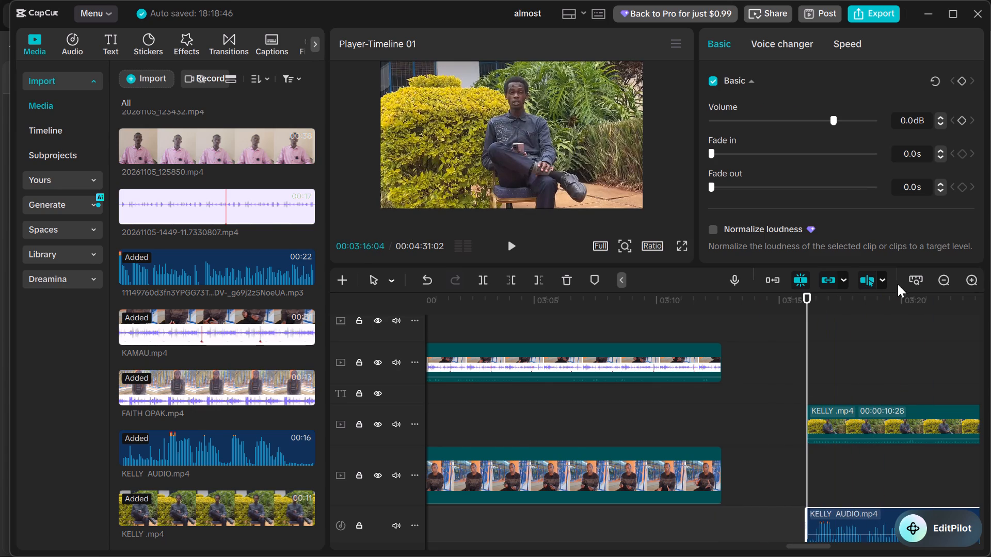
Trim the end of KELLY AUDIO.mp4 at 00:03:27:02 to match the end of the KELLY.mp4 video.
click(914, 280)
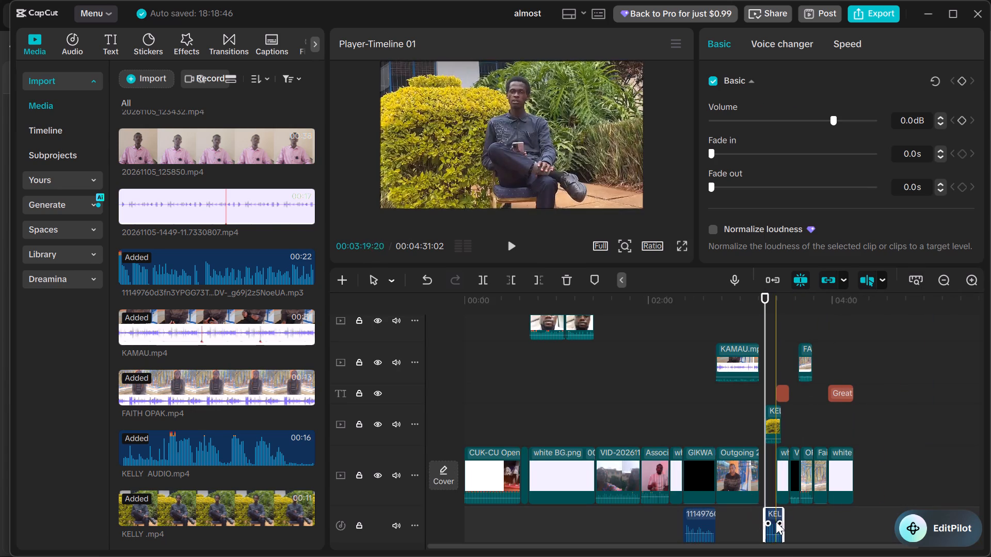
triple_click(980, 277)
double_click(980, 277)
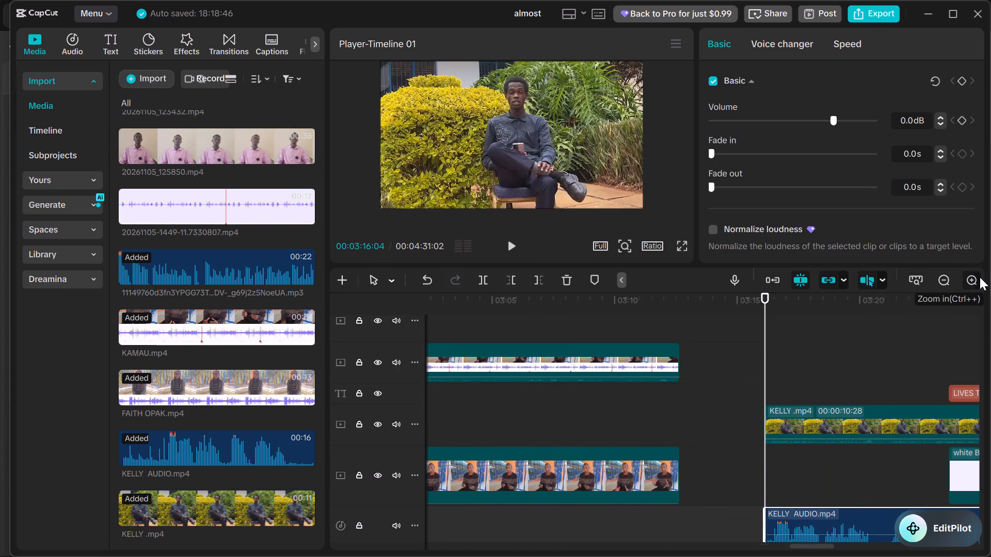
drag(819, 548, 829, 541)
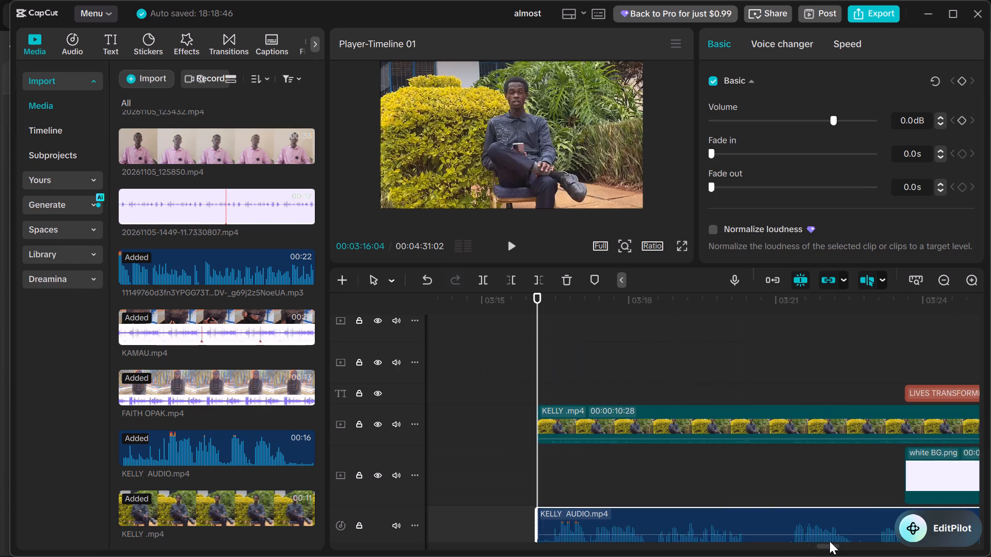
drag(829, 541, 839, 532)
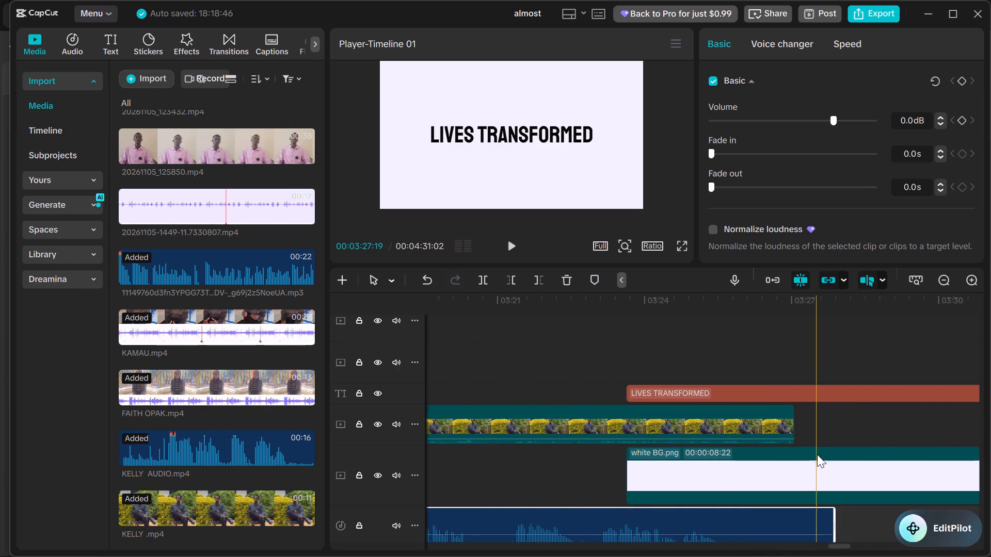
click(793, 415)
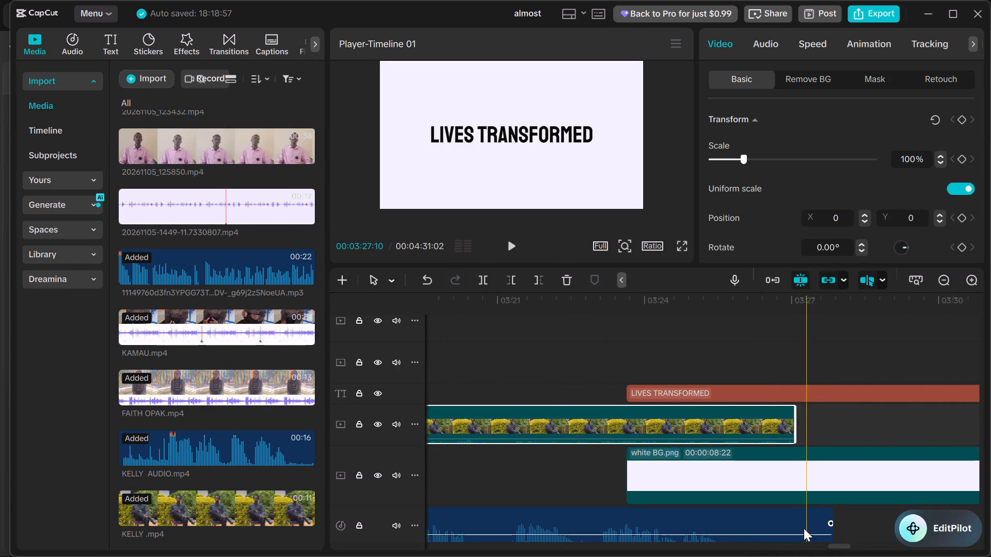
click(795, 532)
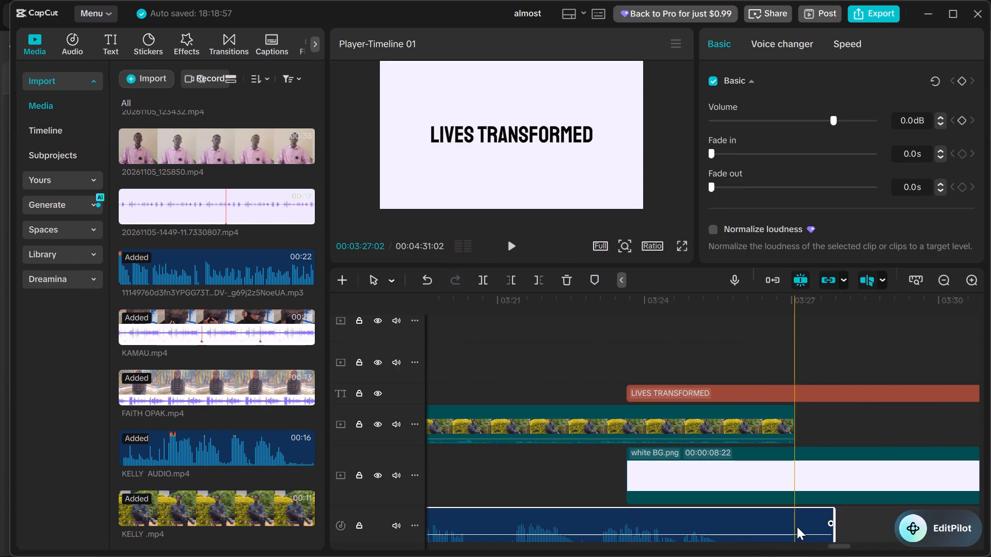
key(w)
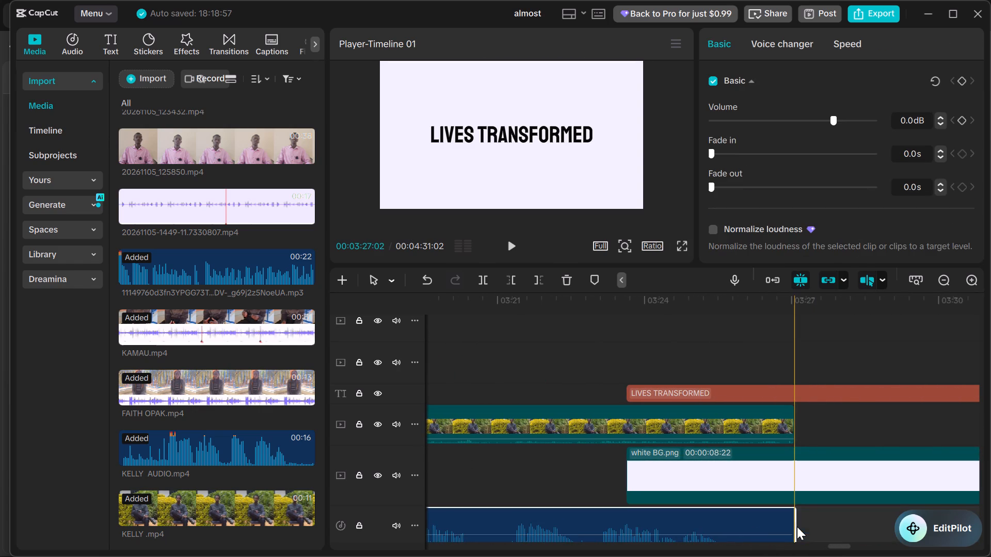
Group the KELLY.mp4 video with its KELLY AUDIO.mp4 sound.
click(758, 429)
ctrl+click(761, 520)
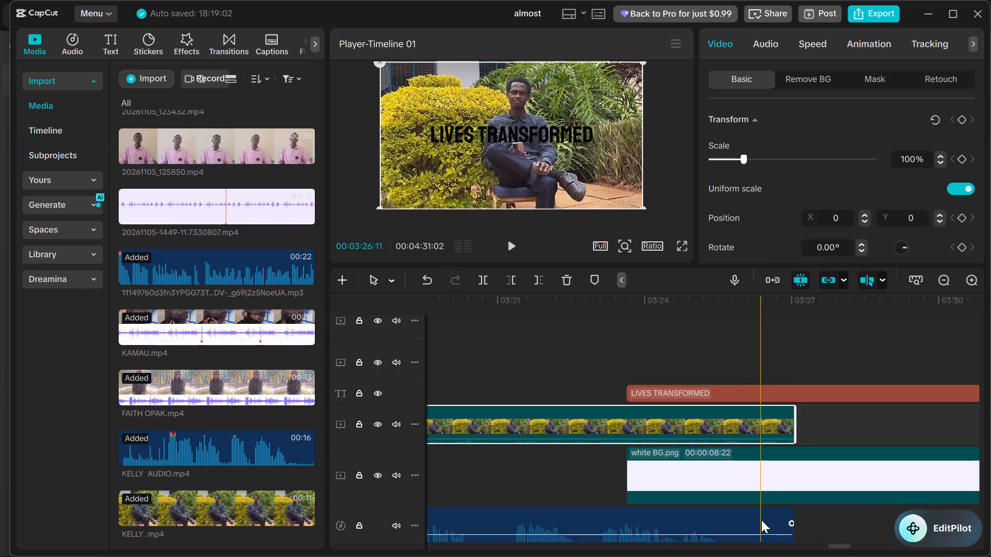
ctrl+right_click(761, 520)
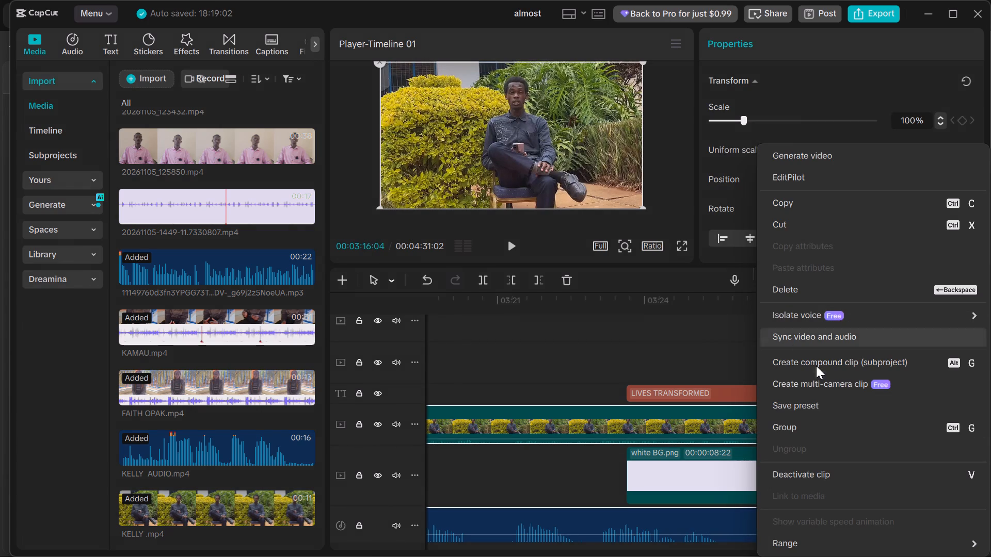
click(810, 432)
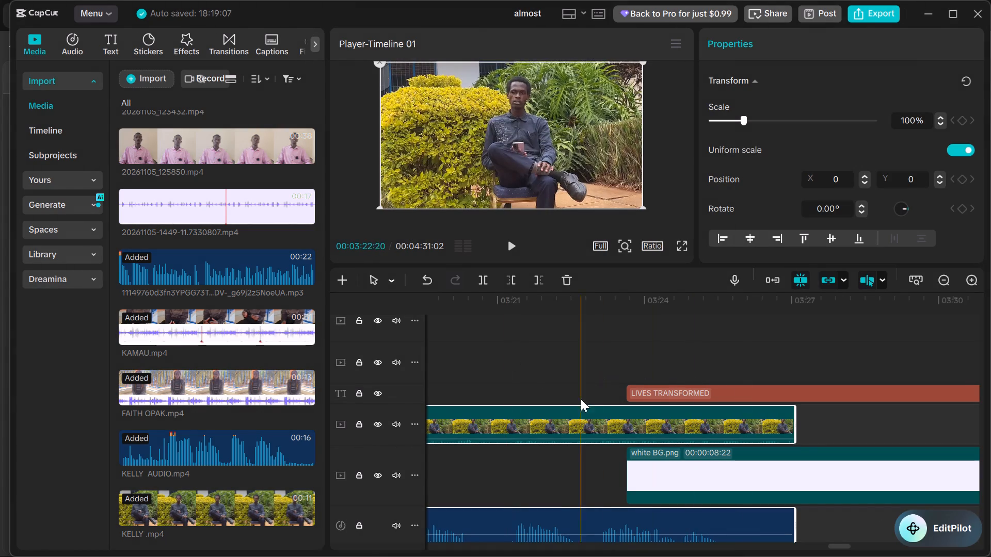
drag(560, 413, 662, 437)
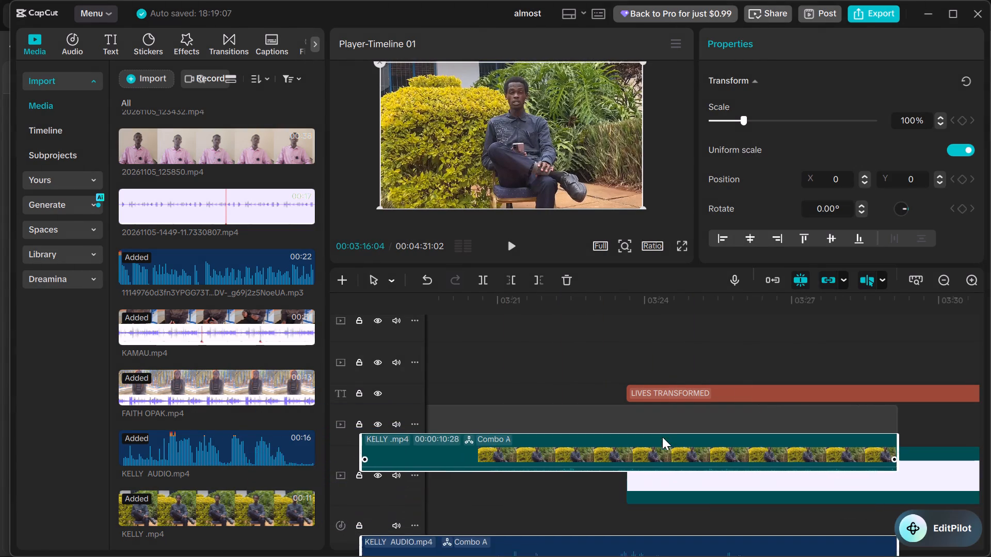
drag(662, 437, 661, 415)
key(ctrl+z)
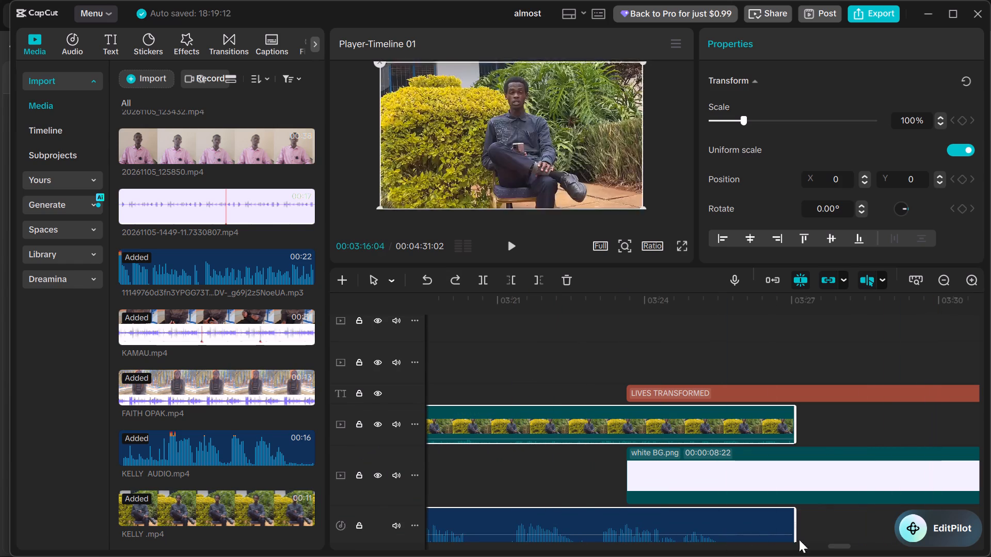
Move the grouped KELLY clips onto the main track at 00:03:12:20, between the outgoing leader interview and white BG.png.
click(937, 277)
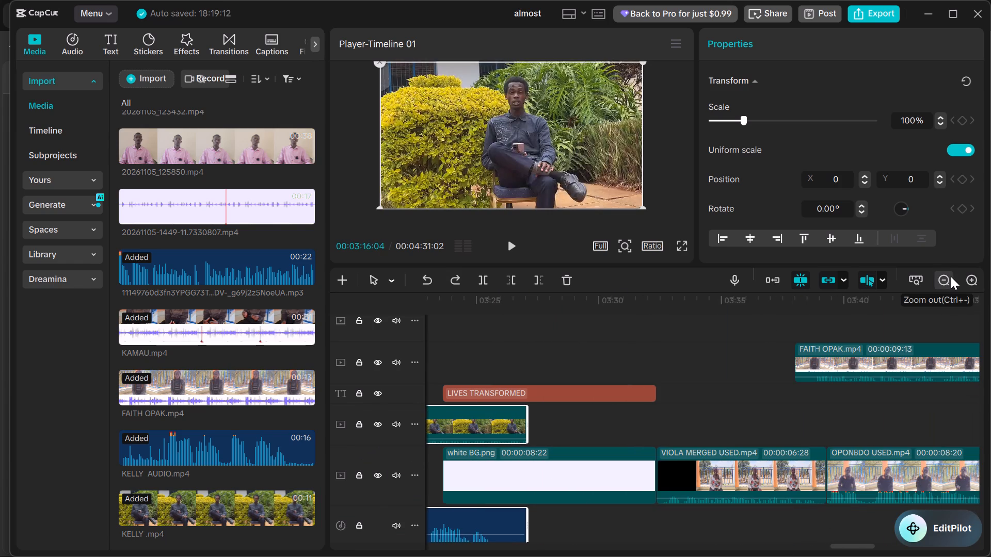
click(943, 280)
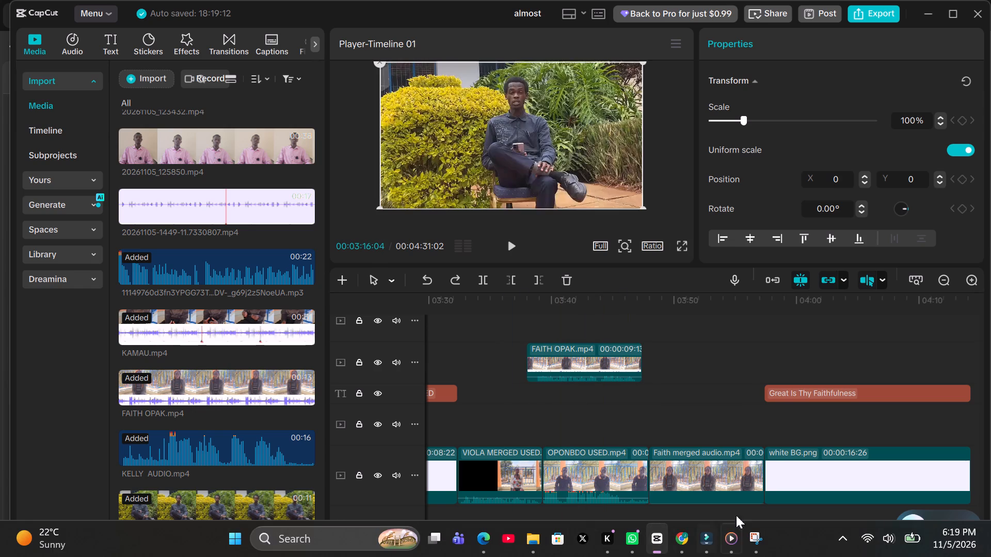
drag(836, 545, 792, 536)
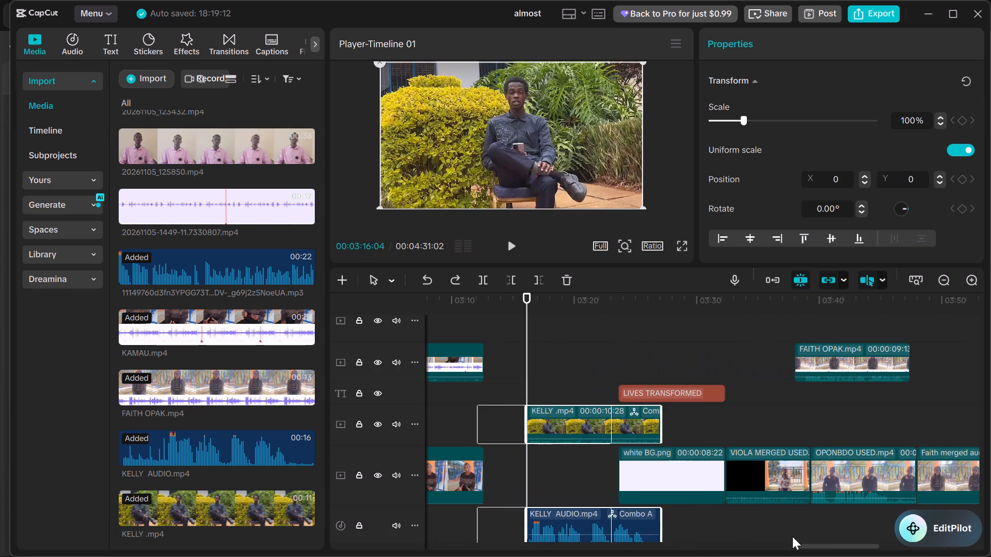
drag(792, 536, 769, 537)
drag(725, 416, 682, 471)
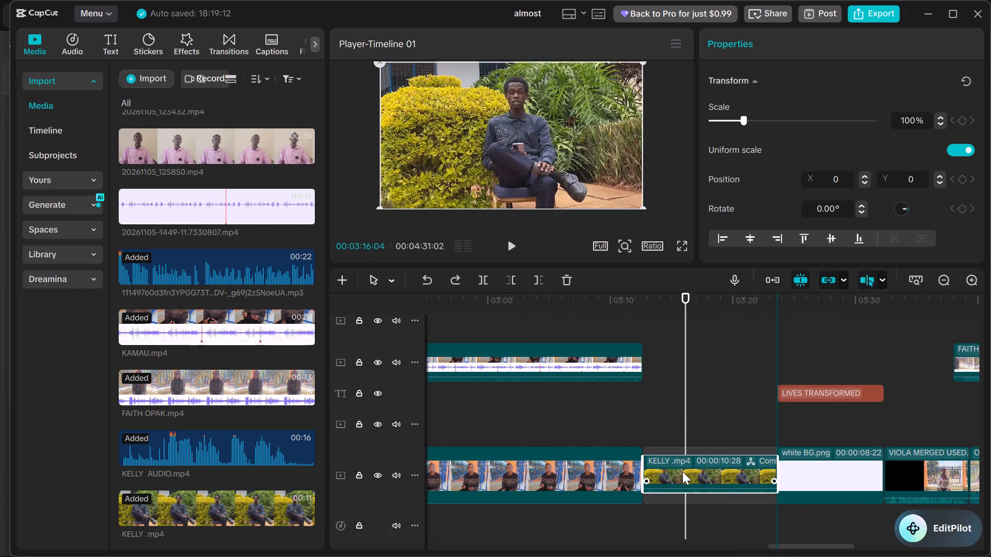
drag(682, 471, 680, 473)
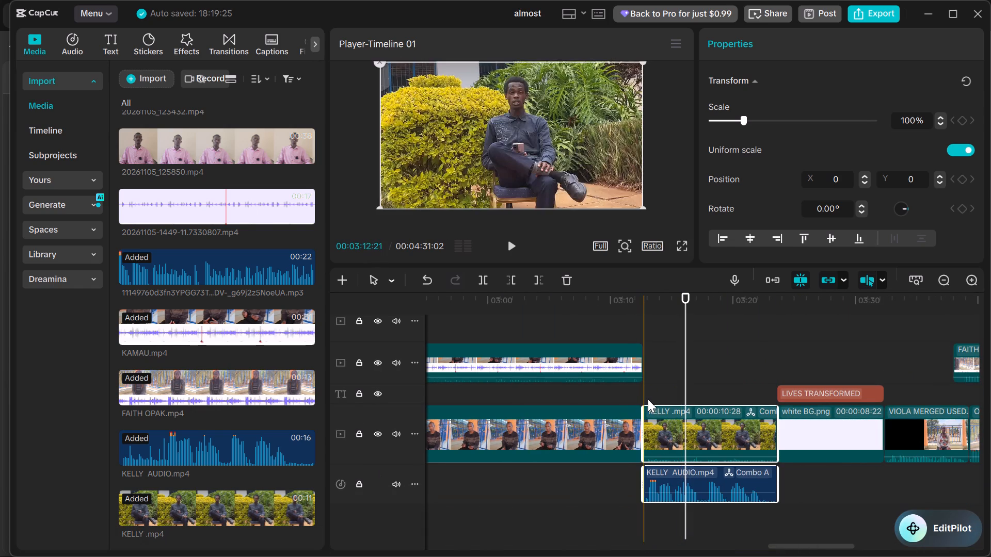
Play the start of the Kelly interview and set the volume of KELLY AUDIO.mp4 to -8.1 dB.
click(648, 399)
key(space)
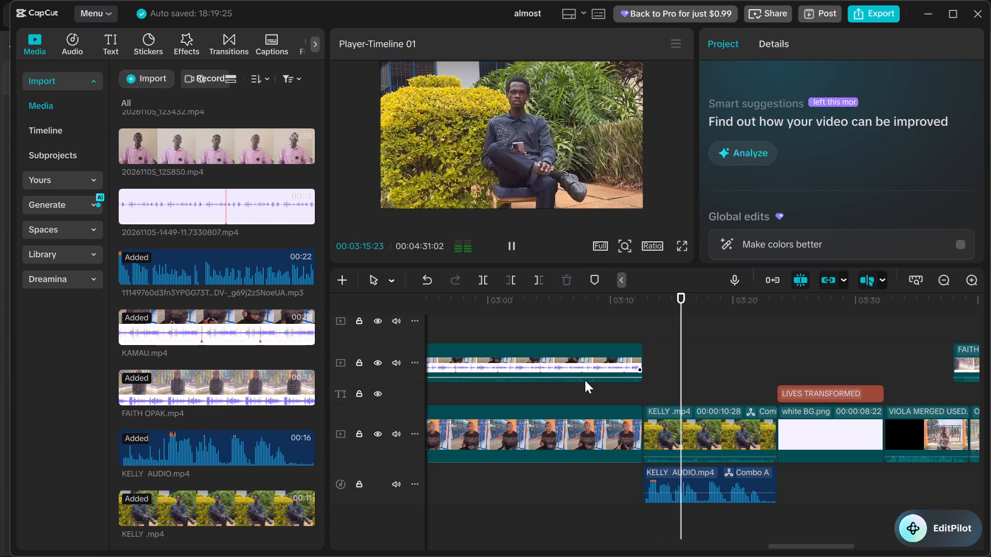
key(space)
click(659, 493)
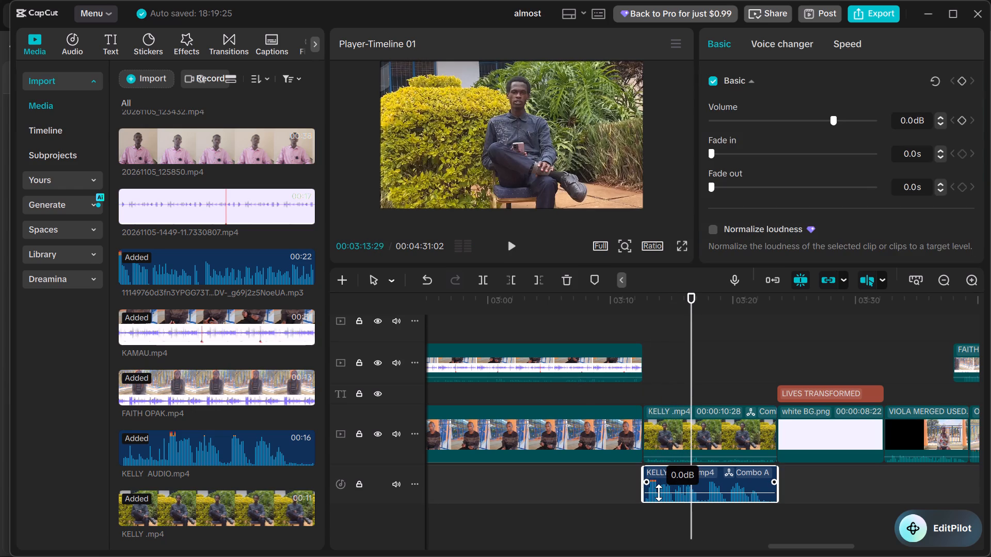
Ungroup the KELLY.mp4 video from KELLY AUDIO.mp4.
click(660, 427)
click(738, 346)
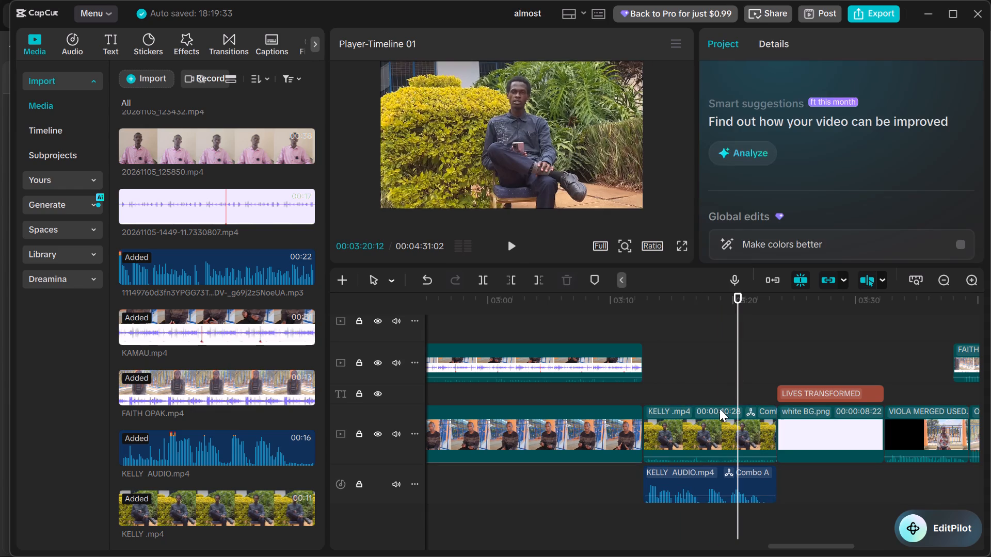
click(707, 425)
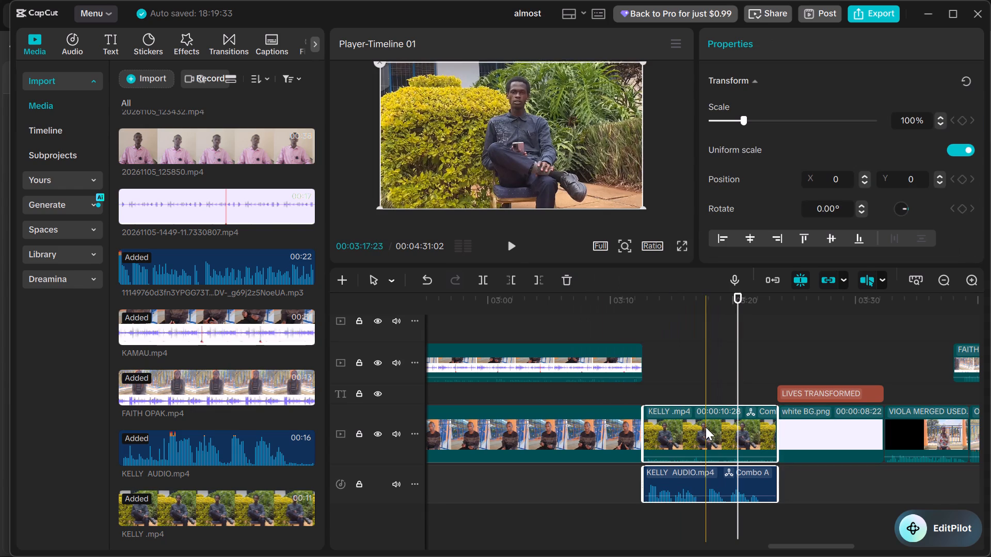
key(ctrl+shift+g)
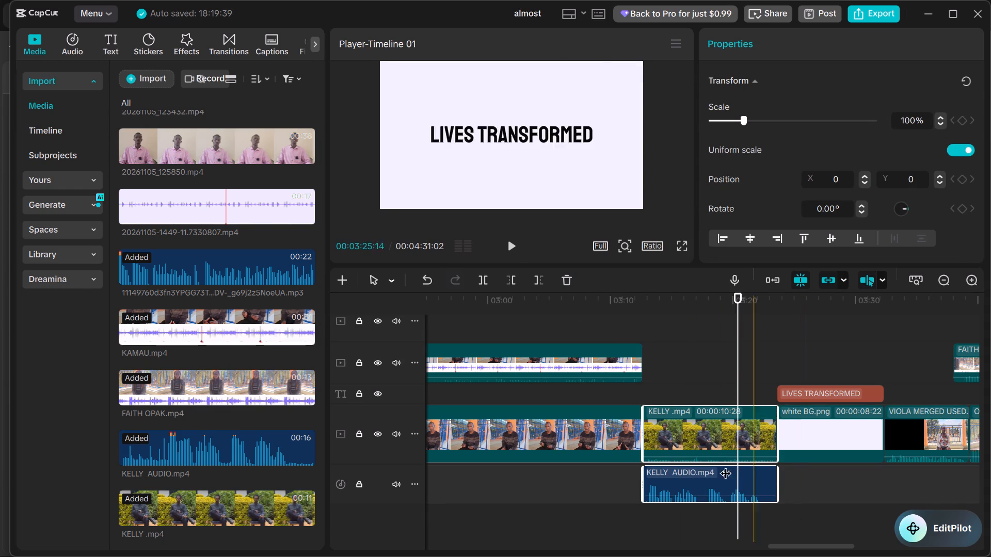
click(723, 338)
Lower the volume of the KELLY.mp4 video's own sound on the main track.
click(683, 415)
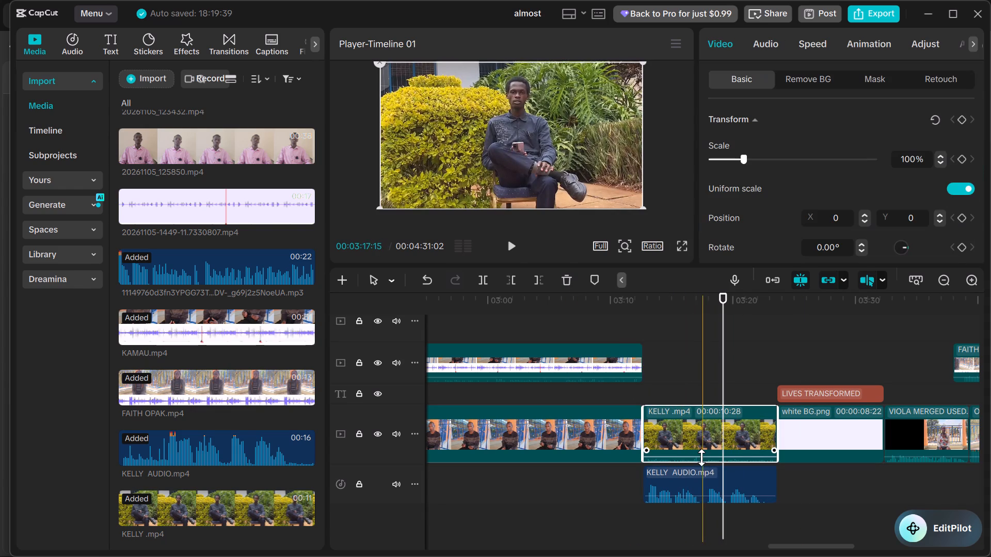
click(701, 457)
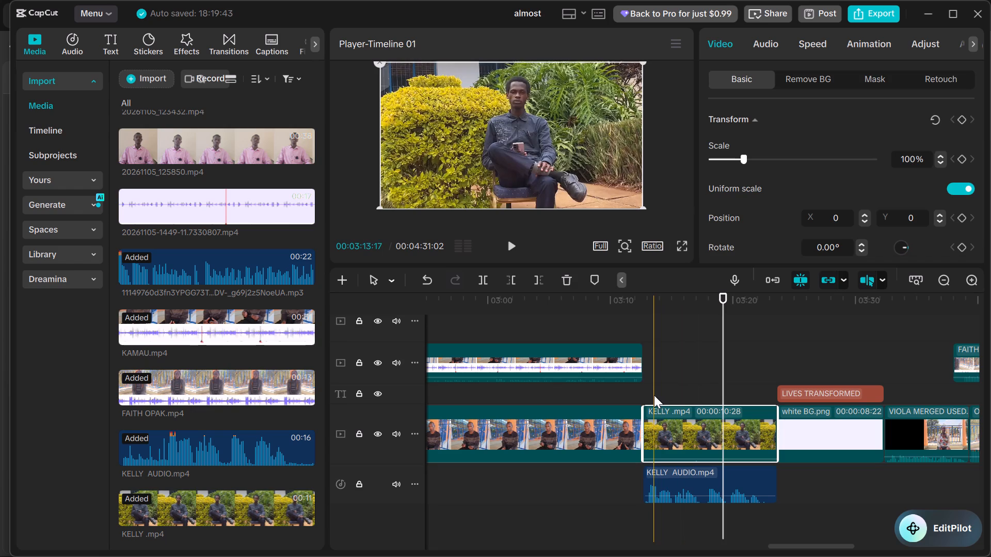
Play the Kelly interview from its start and trim the end of KELLY.mp4 to 00:03:22:14, for a duration of 00:00:09:23.
click(643, 392)
key(space)
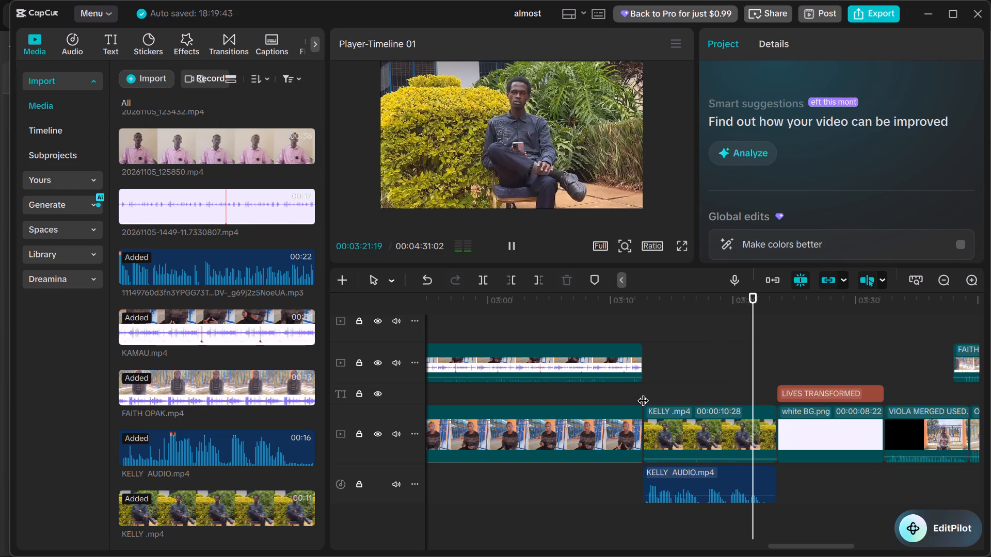
key(space)
click(764, 443)
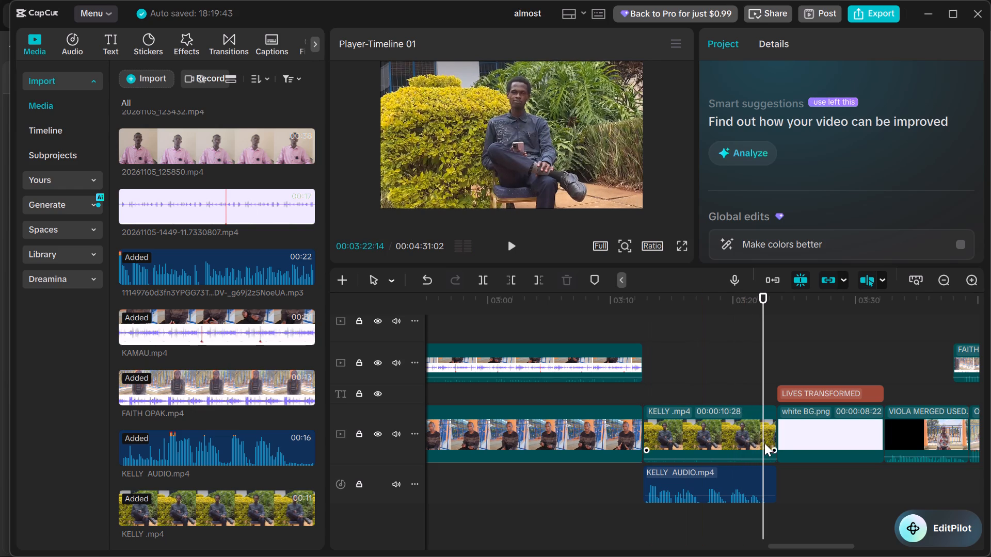
drag(777, 433, 776, 434)
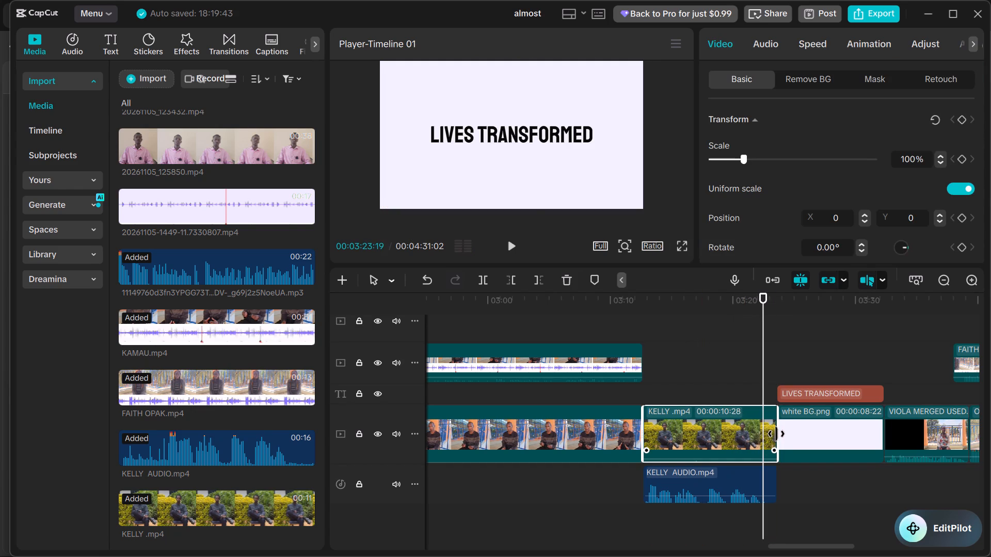
drag(776, 434, 760, 450)
Trim the end of KELLY AUDIO.mp4 to 00:03:22:14, matching the shortened KELLY.mp4 video.
click(766, 493)
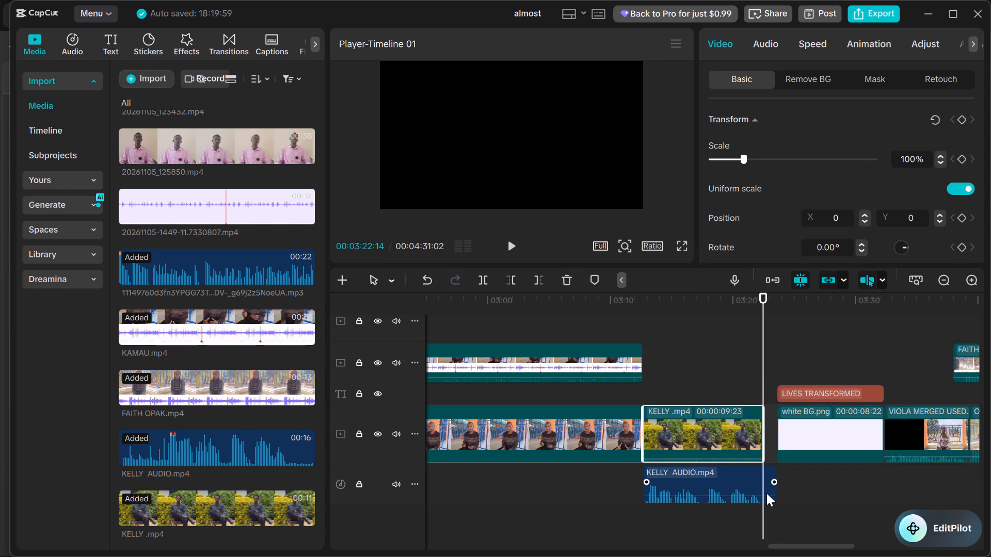
drag(778, 484, 765, 495)
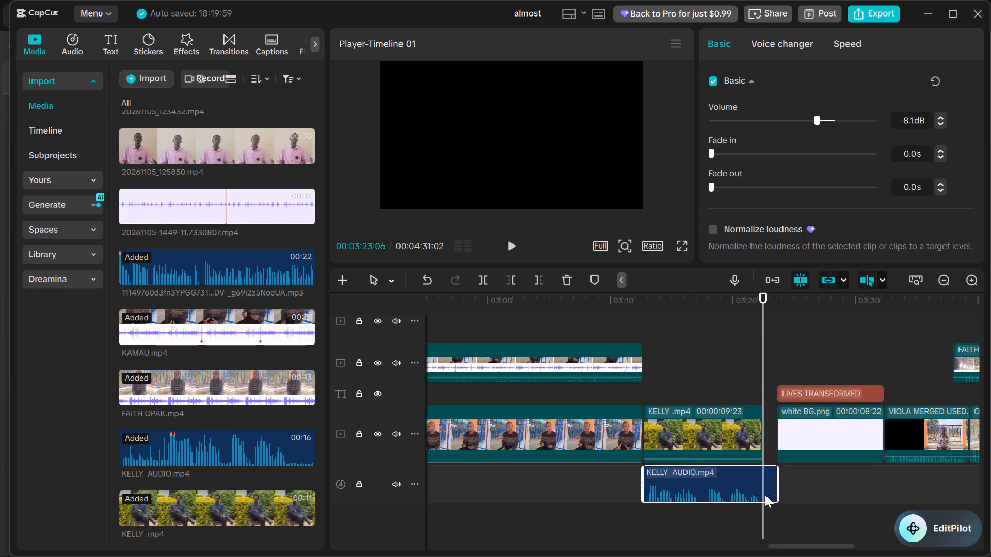
drag(777, 479, 764, 489)
drag(778, 489, 763, 489)
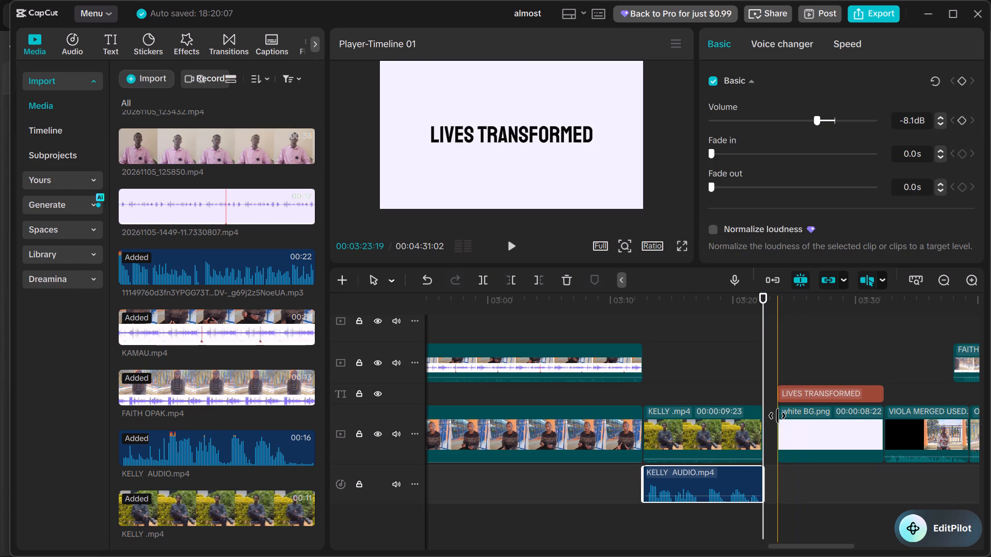
Delete the gap on the main track between KELLY.mp4 and white BG.png.
right_click(769, 422)
click(795, 425)
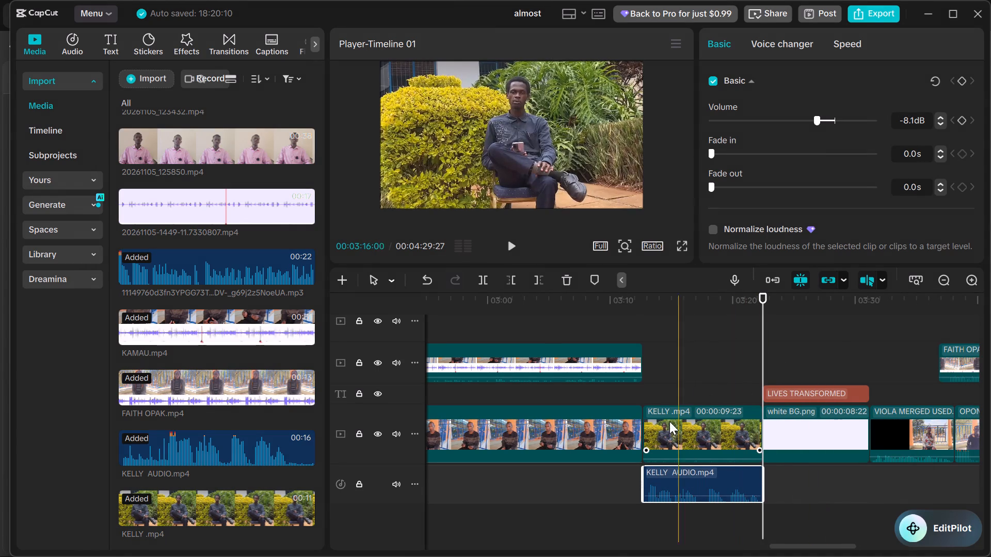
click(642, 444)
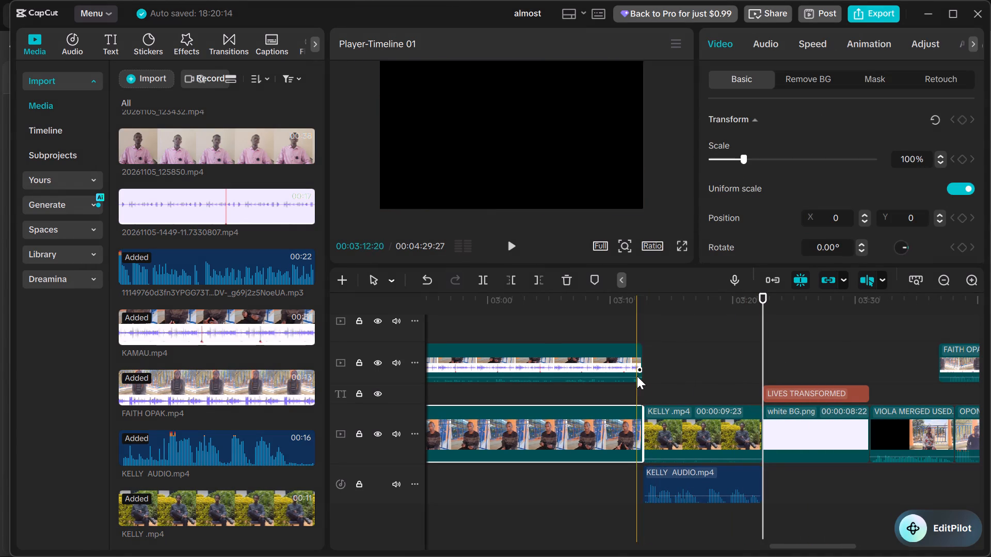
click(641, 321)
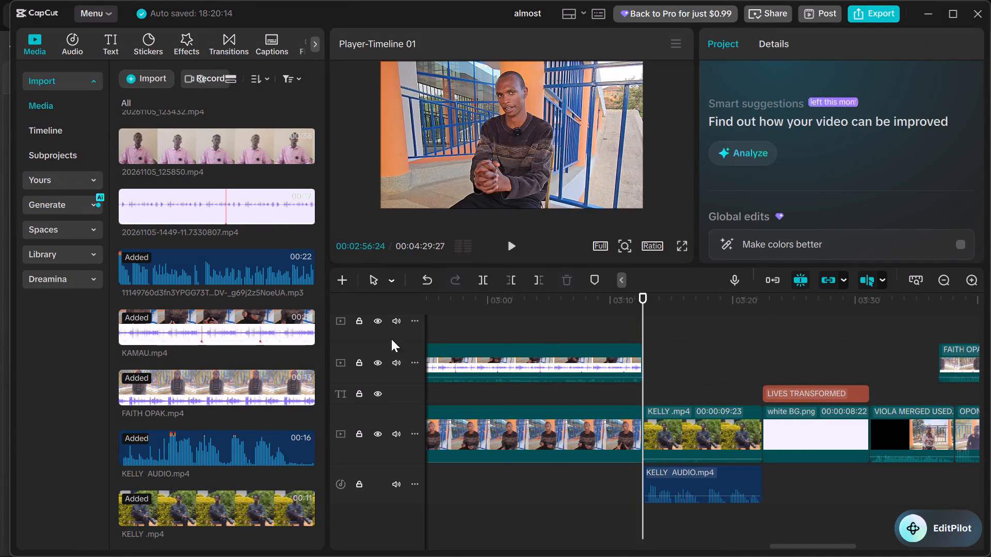
Add 20261105_124439.mp4 to the timeline at 00:03:56:07, where Faith merged audio.mp4 ends and the closing white BG.png begins.
scroll(236, 406, down, 2)
scroll(230, 407, up, 1)
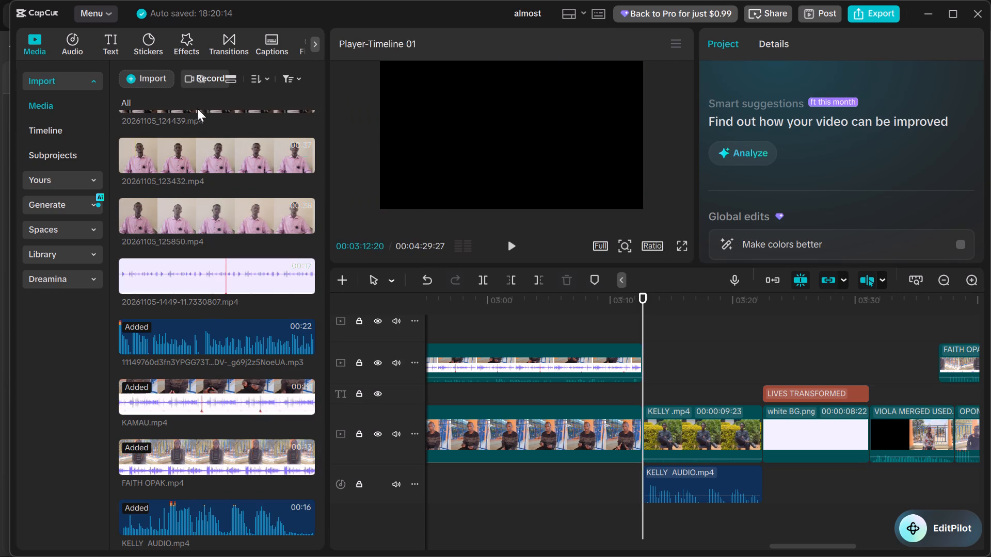
scroll(174, 164, up, 2)
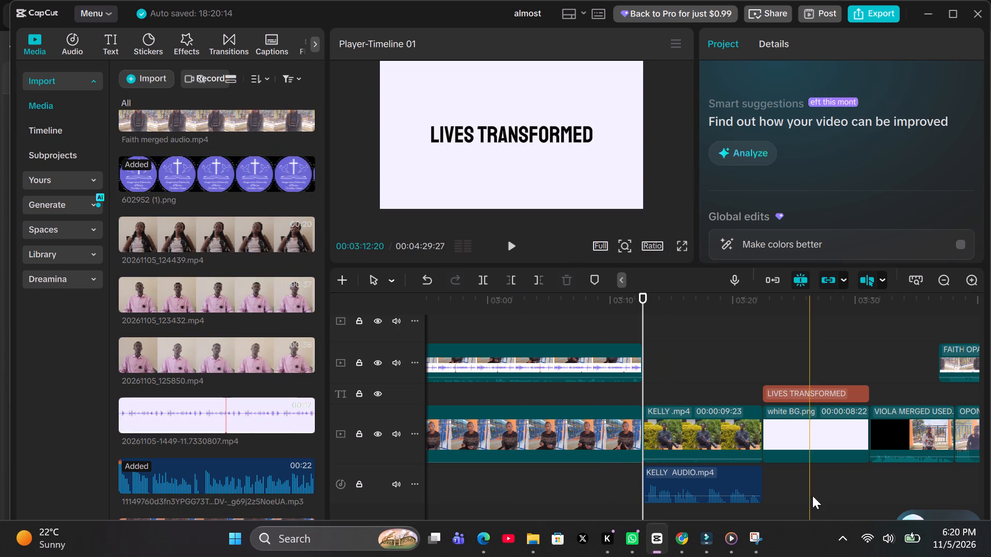
drag(804, 546, 829, 543)
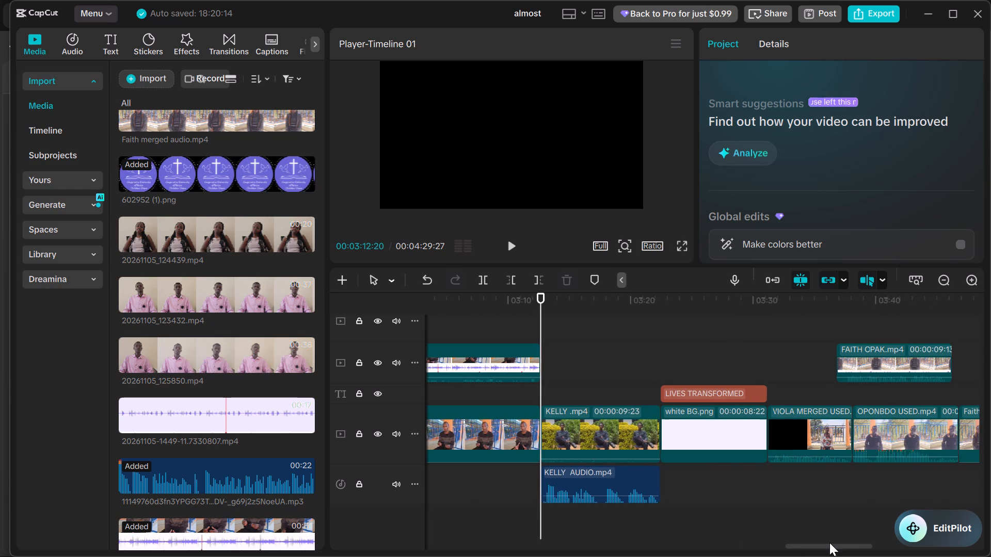
drag(829, 543, 868, 538)
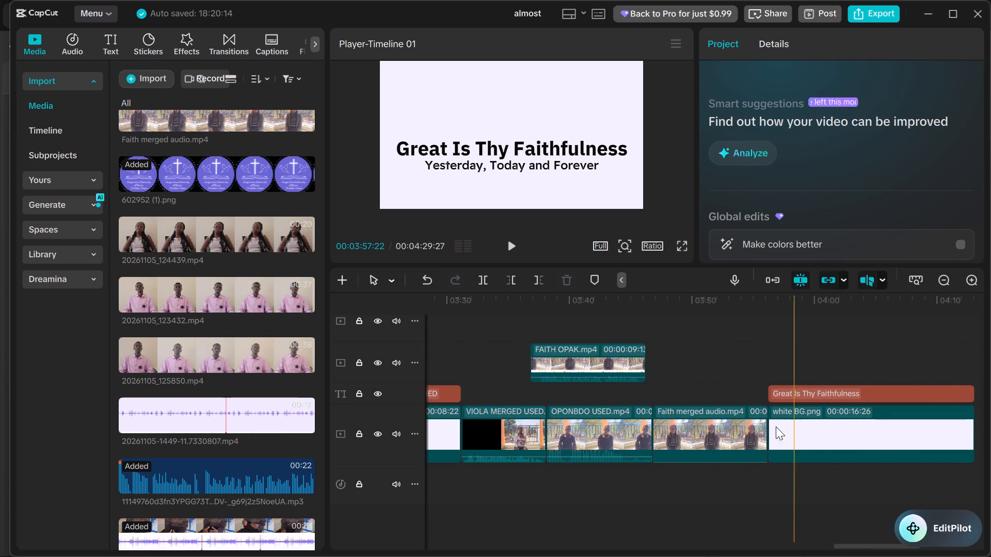
click(770, 385)
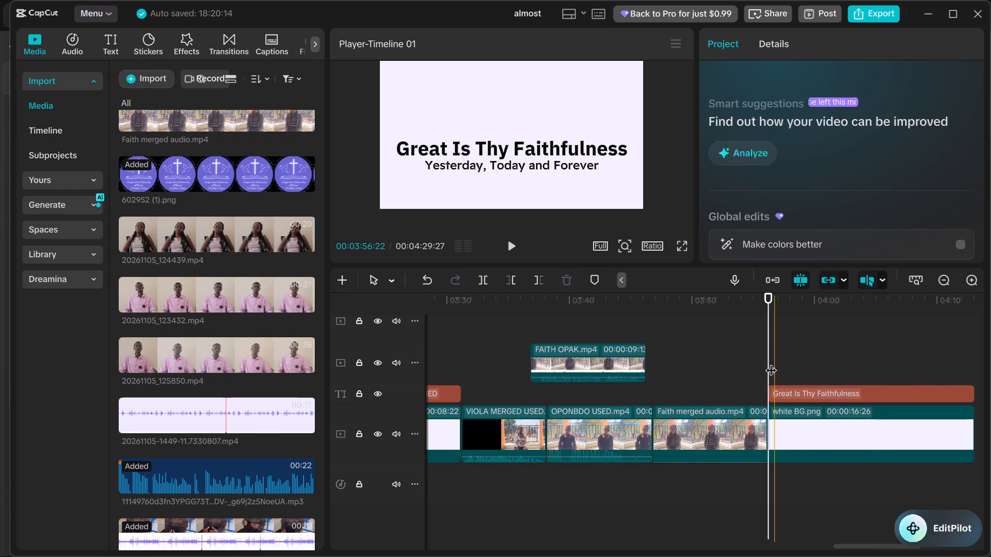
click(766, 358)
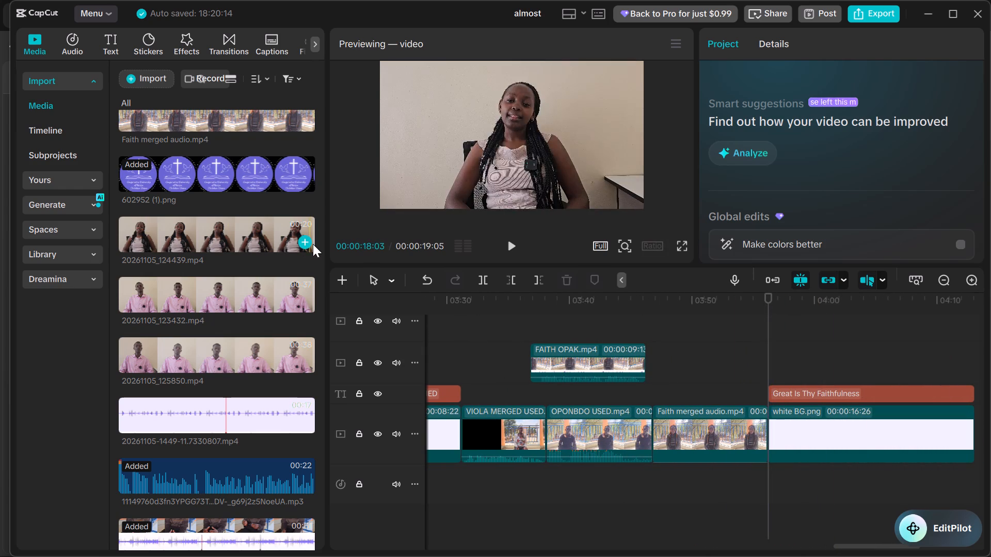
click(307, 238)
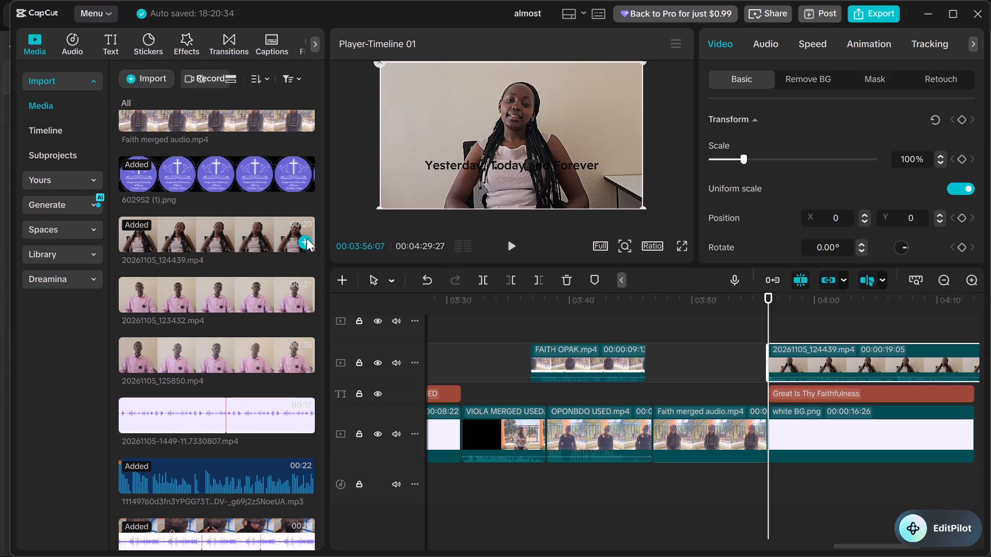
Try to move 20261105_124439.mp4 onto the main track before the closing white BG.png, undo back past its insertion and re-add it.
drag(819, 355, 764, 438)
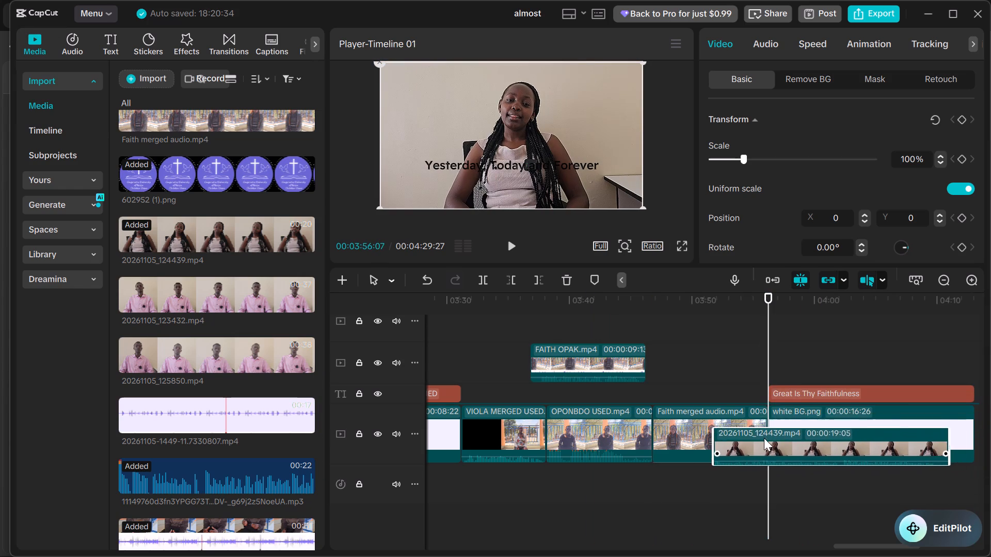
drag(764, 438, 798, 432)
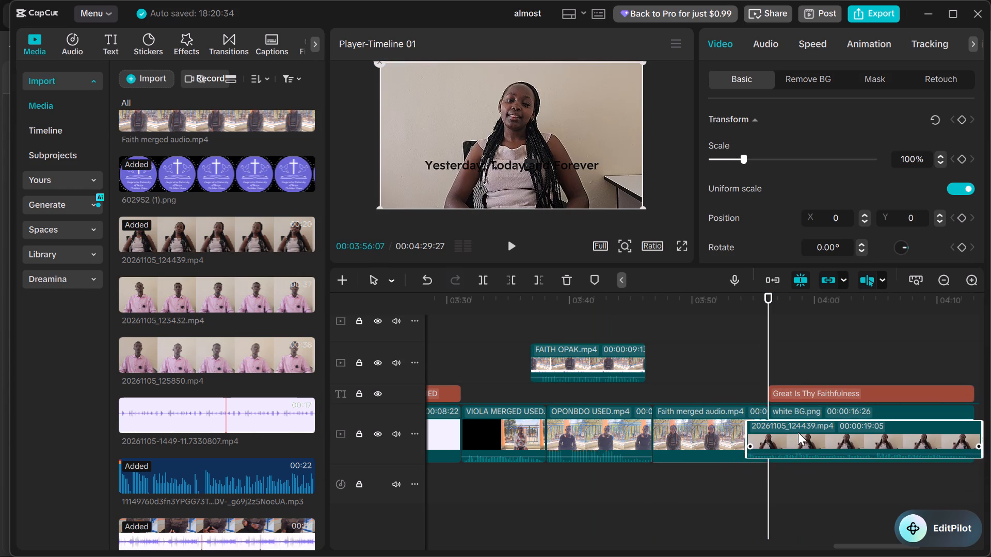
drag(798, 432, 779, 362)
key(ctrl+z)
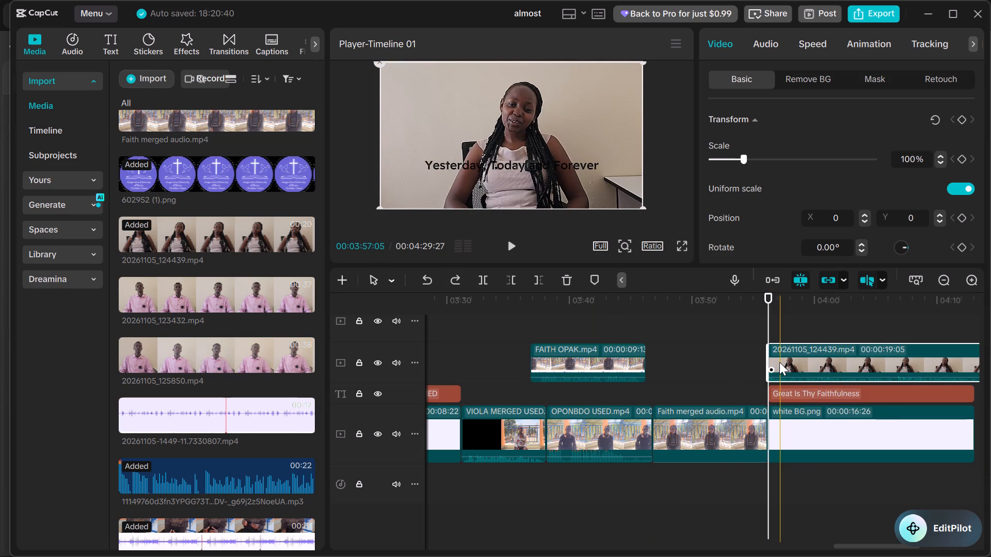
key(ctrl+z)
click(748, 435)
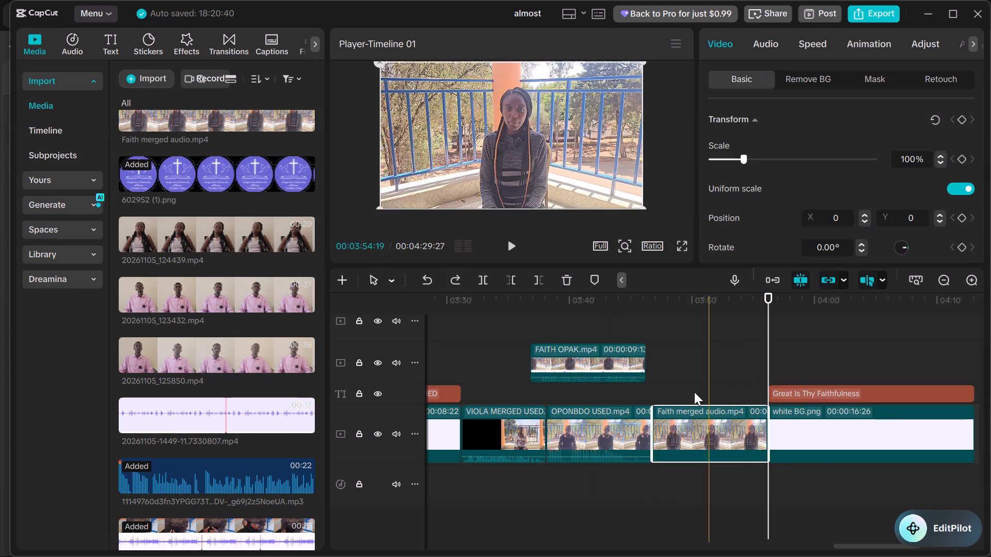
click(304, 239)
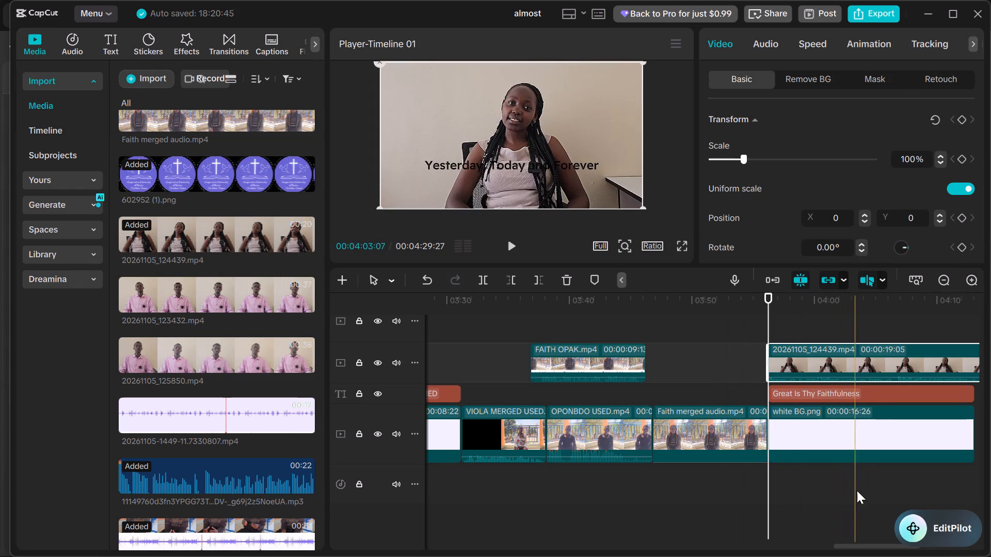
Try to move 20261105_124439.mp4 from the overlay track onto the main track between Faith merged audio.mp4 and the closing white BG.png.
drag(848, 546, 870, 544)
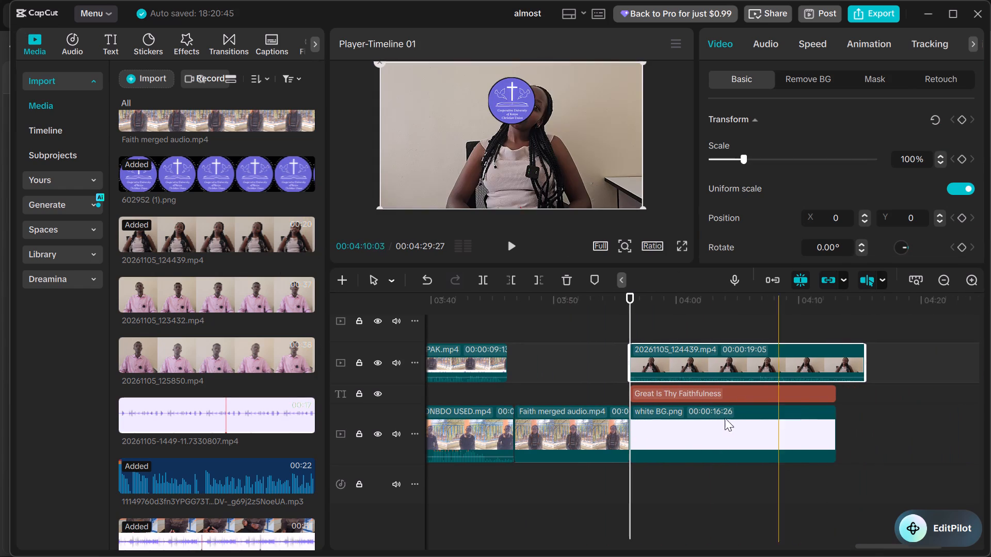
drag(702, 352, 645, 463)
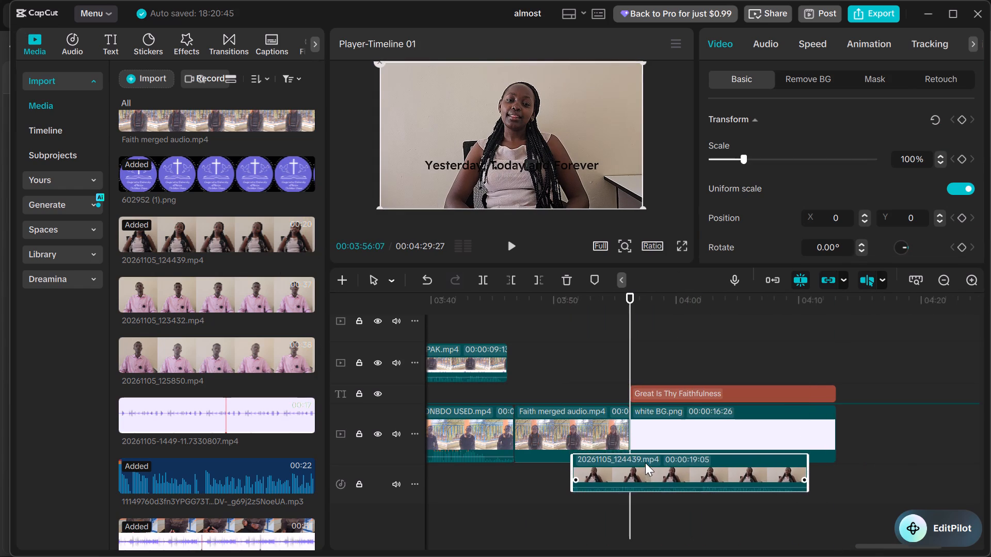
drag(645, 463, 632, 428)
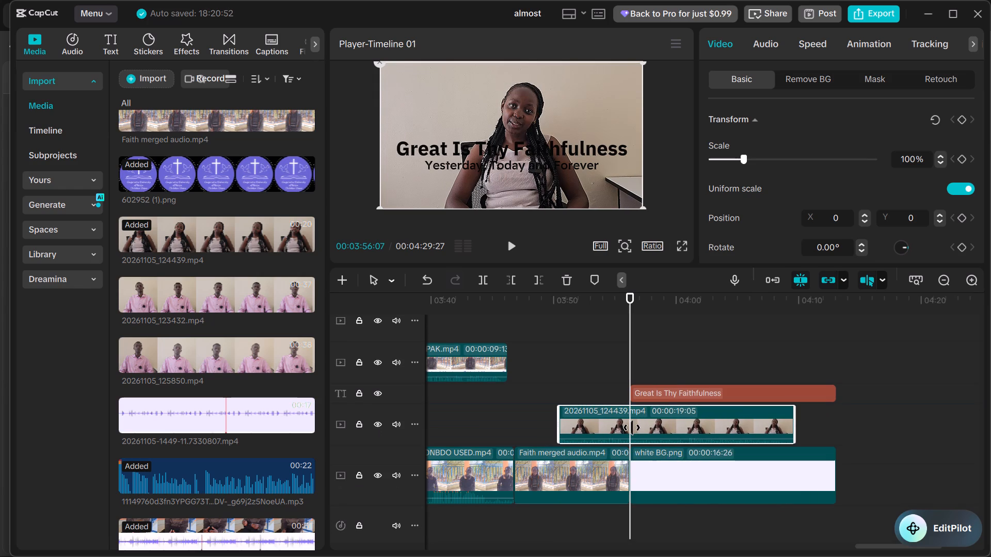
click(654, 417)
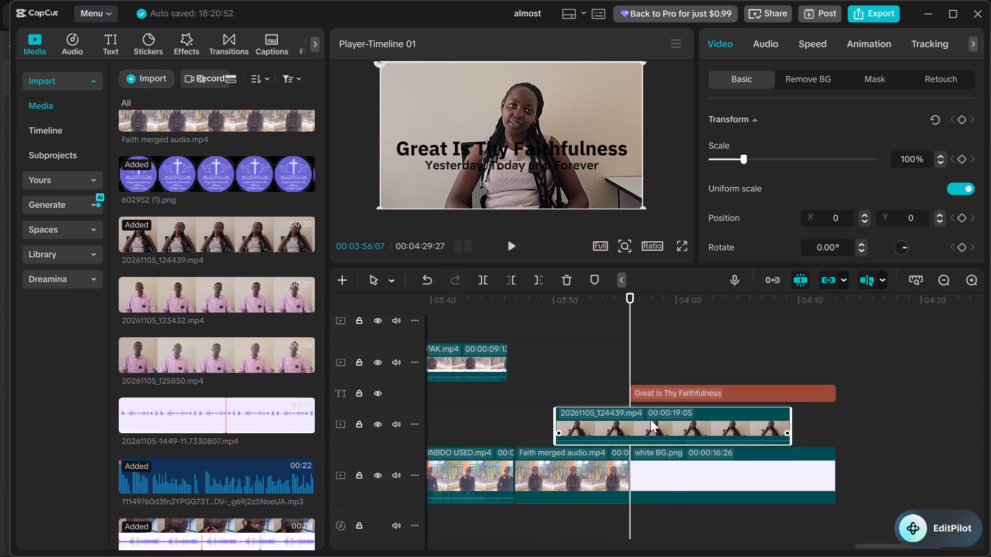
Move the closing white BG.png with its Great Is Thy Faithfulness title later, to start at about 00:04:11.
click(684, 473)
drag(689, 475, 724, 471)
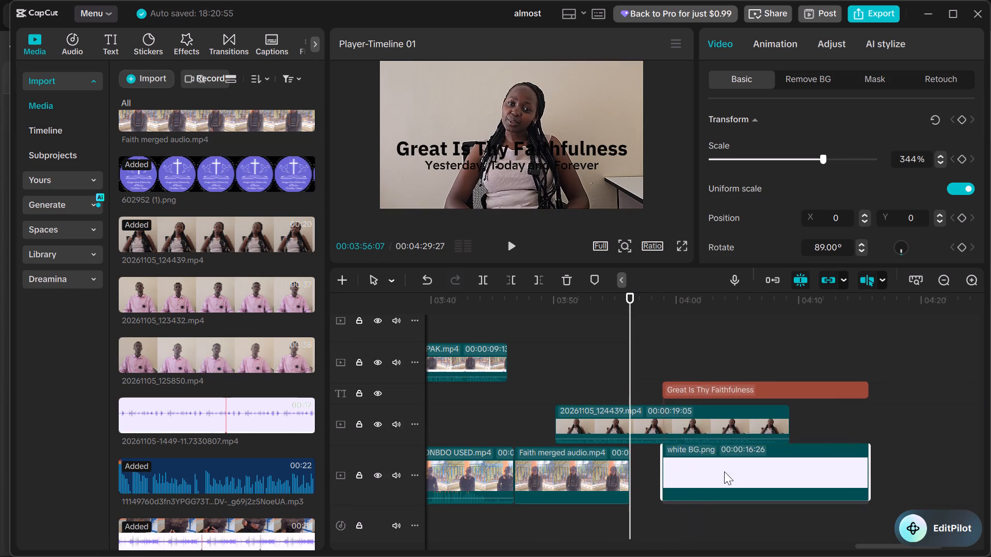
drag(724, 471, 867, 465)
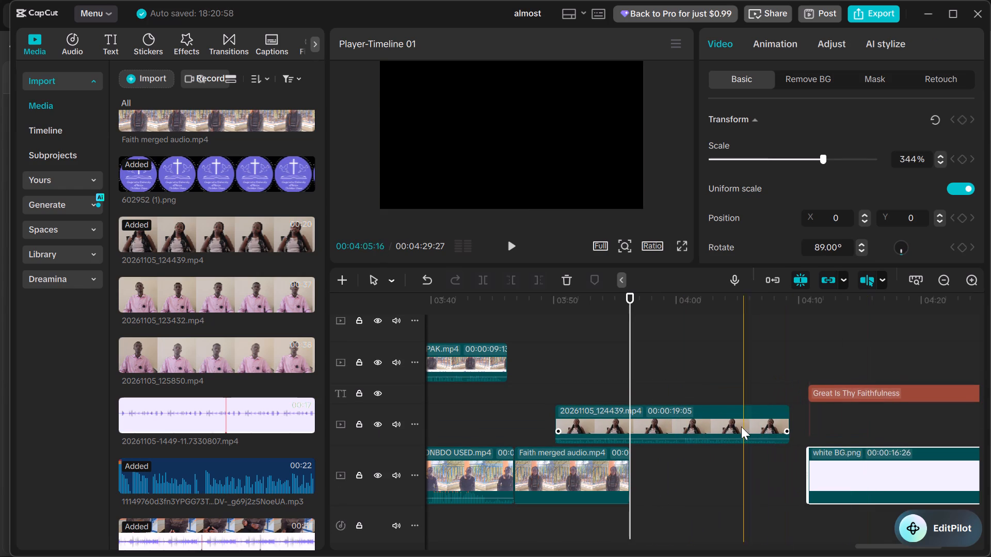
Move 20261105_124439.mp4 so that it starts at 00:03:56:07, where Faith merged audio.mp4 ends.
click(697, 416)
drag(697, 416, 756, 479)
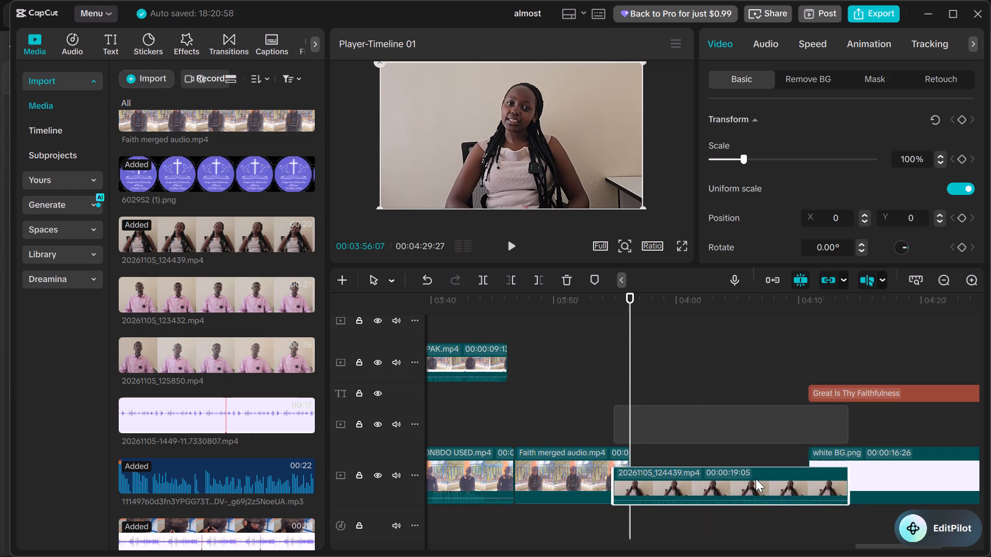
drag(756, 479, 775, 472)
Move the closing white BG.png with its Great Is Thy Faithfulness title further, to start at 00:04:15:24.
click(852, 471)
drag(851, 472, 866, 469)
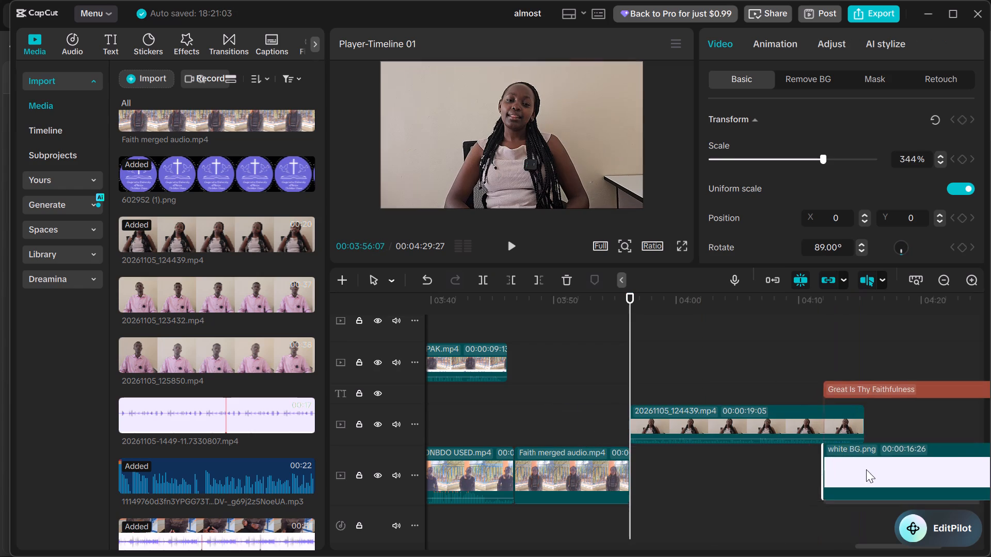
drag(866, 469, 913, 477)
Place 20261105_124439.mp4 on the main track in the gap directly after Faith merged audio.mp4.
click(794, 419)
drag(794, 419, 795, 475)
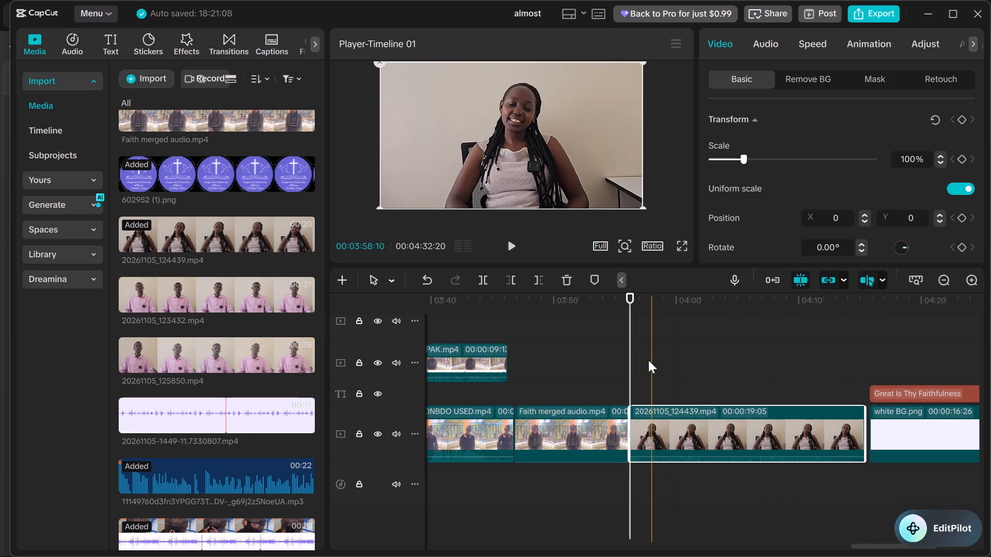
Play the 20261105_124439.mp4 interview and trim its end to 00:04:14:10, for a duration of 00:00:18:03.
key(space)
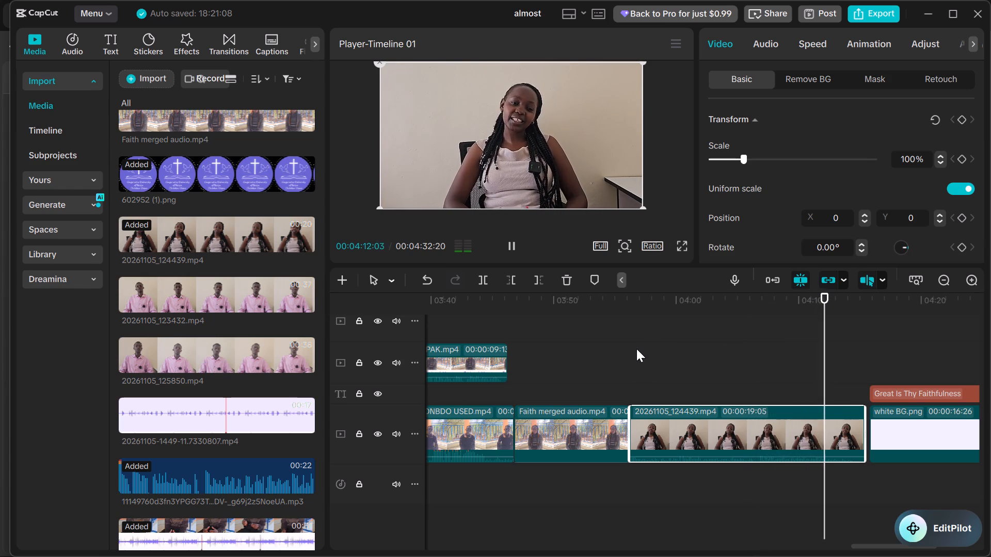
key(space)
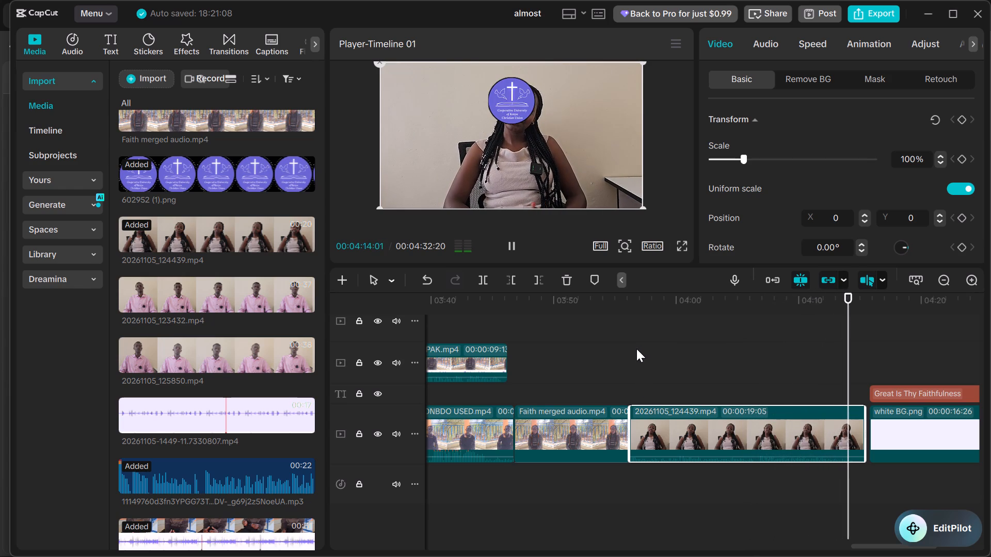
scroll(808, 403, up, 5)
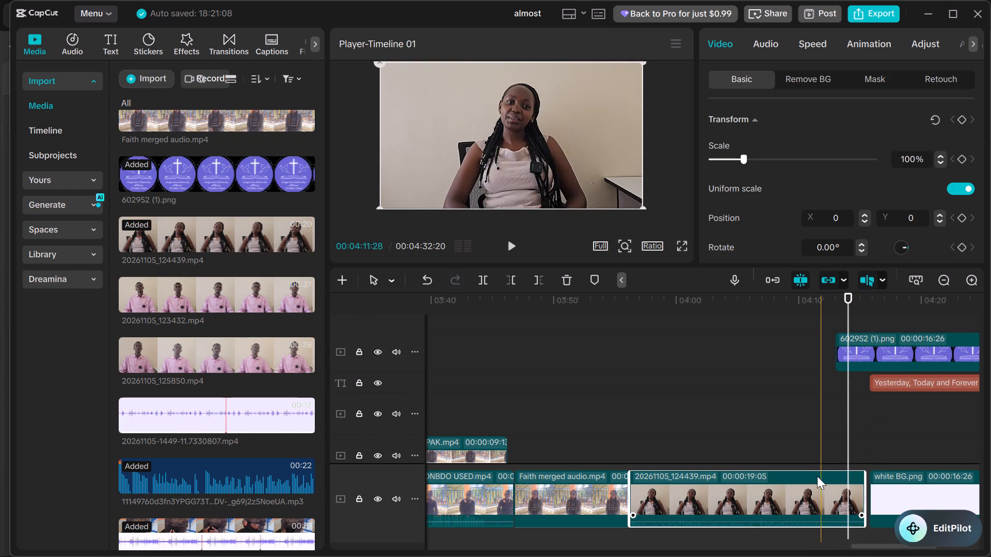
click(807, 461)
key(space)
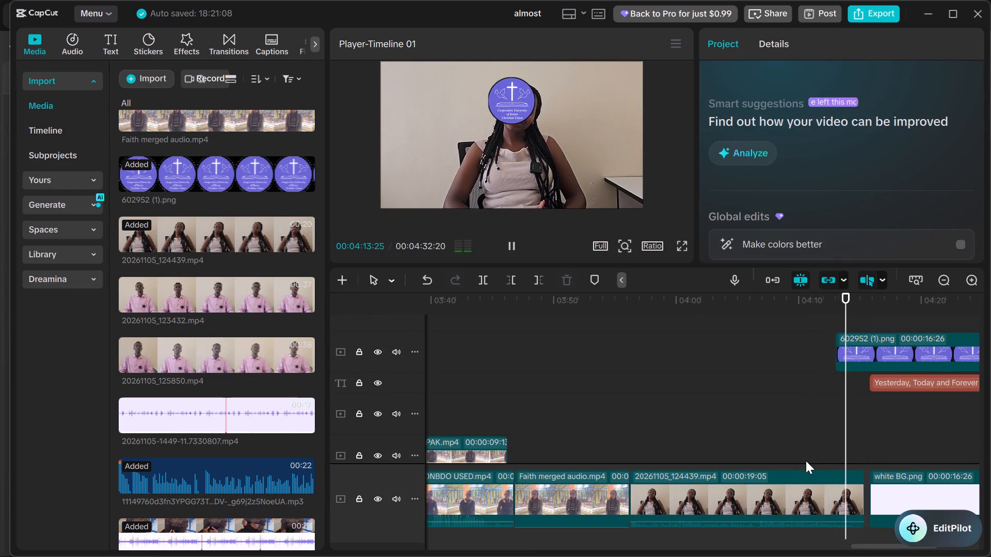
key(space)
click(857, 495)
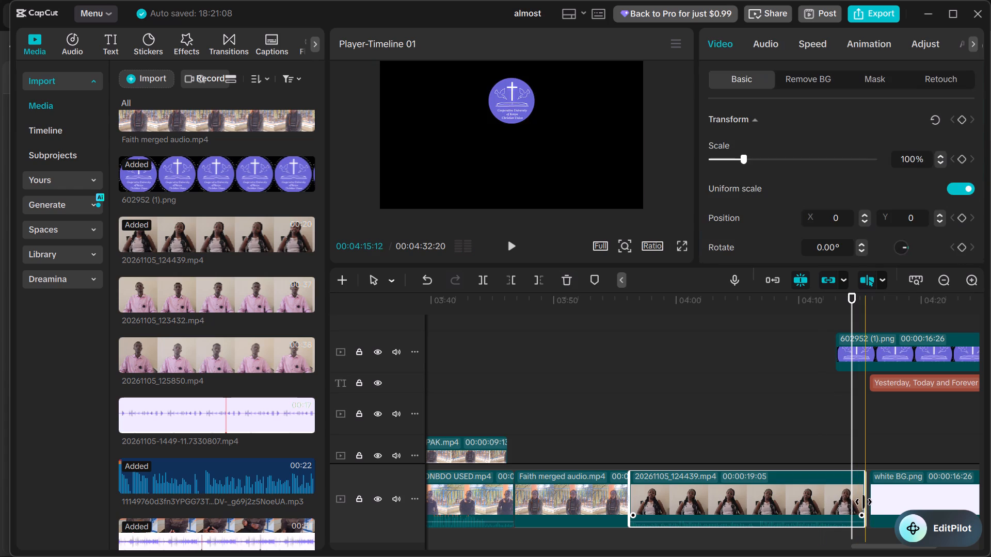
drag(864, 502, 852, 520)
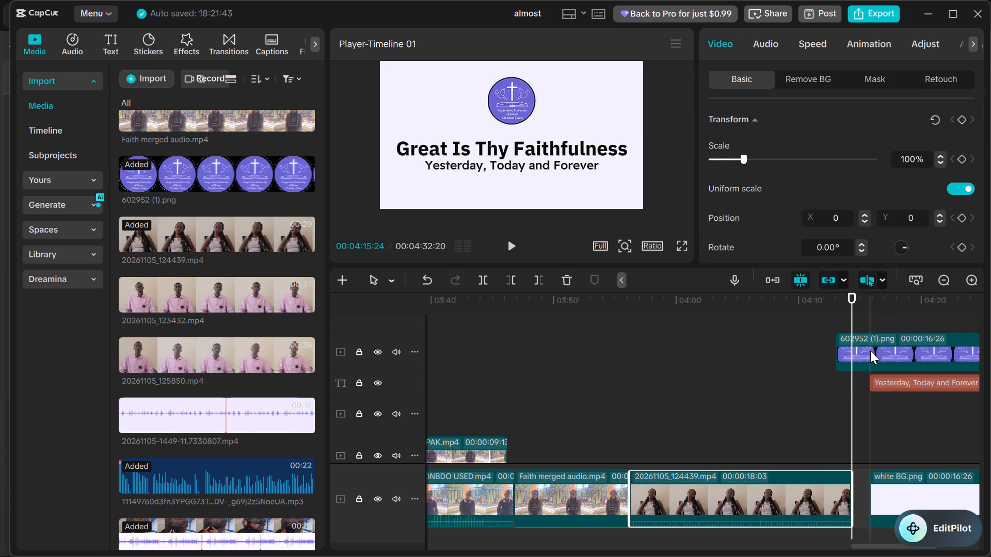
Move the 602952 (1).png logo overlay to start together with the closing white BG.png at 00:04:15:24.
click(870, 351)
drag(876, 355, 903, 349)
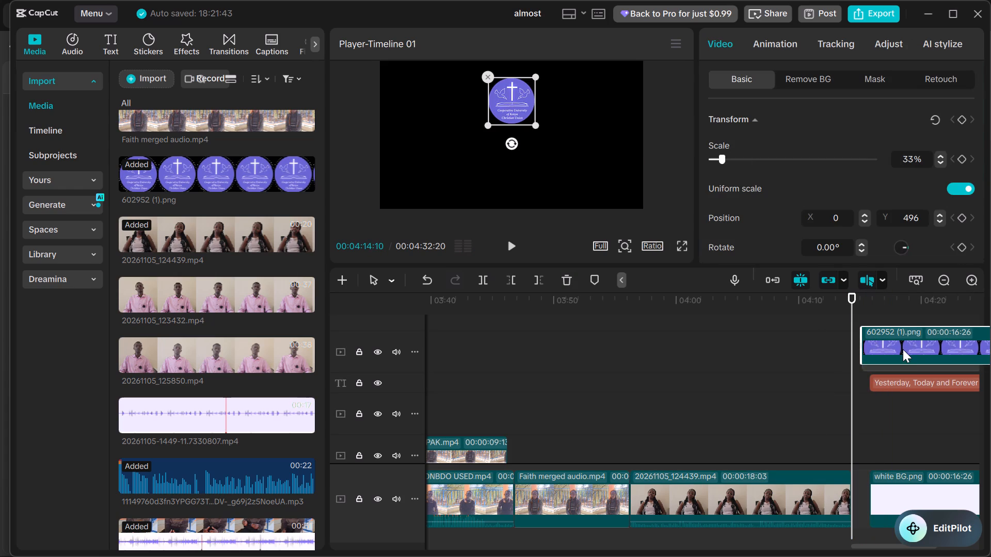
drag(903, 349, 909, 356)
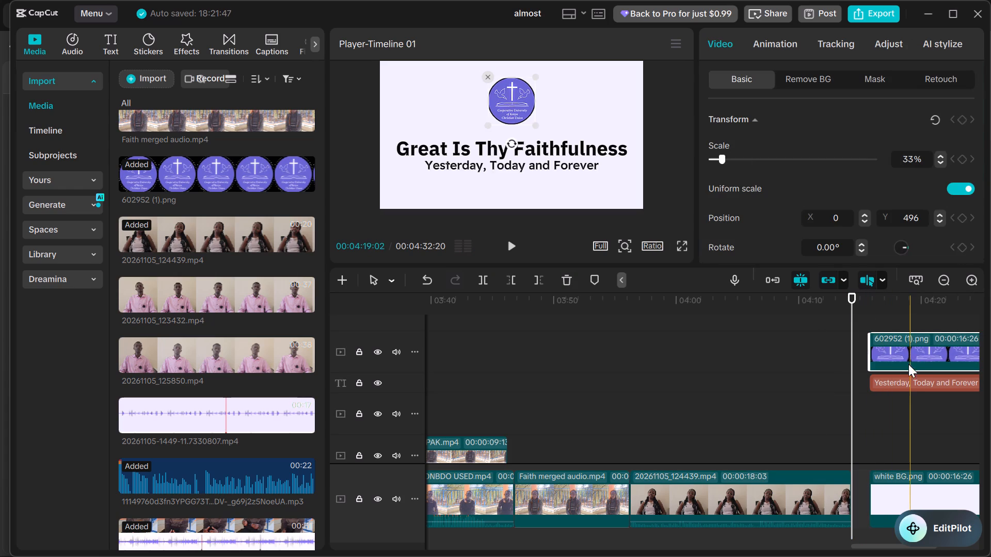
Select the 602952 (1).png logo and the Yesterday, Today and Forever text of the closing card together.
ctrl+click(906, 381)
right_click(905, 382)
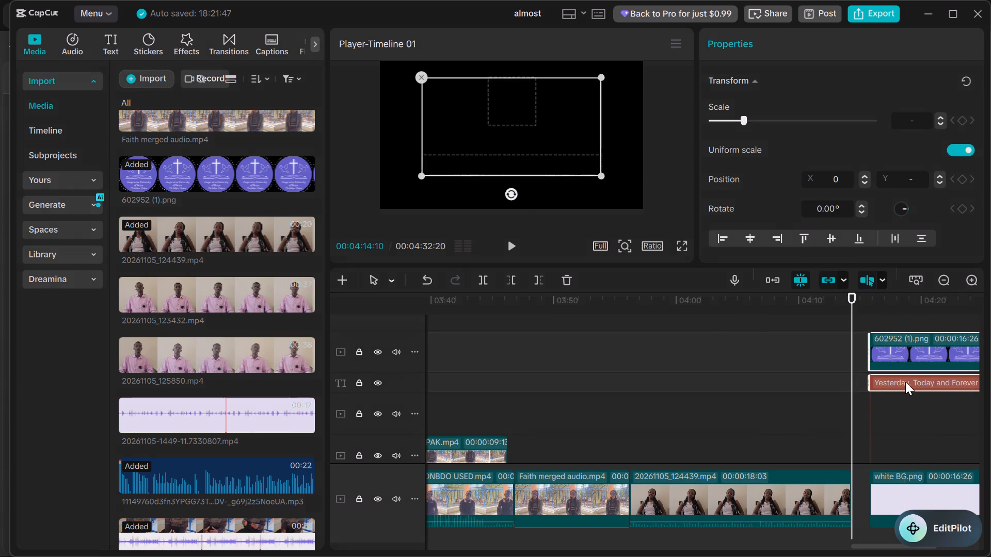
click(812, 421)
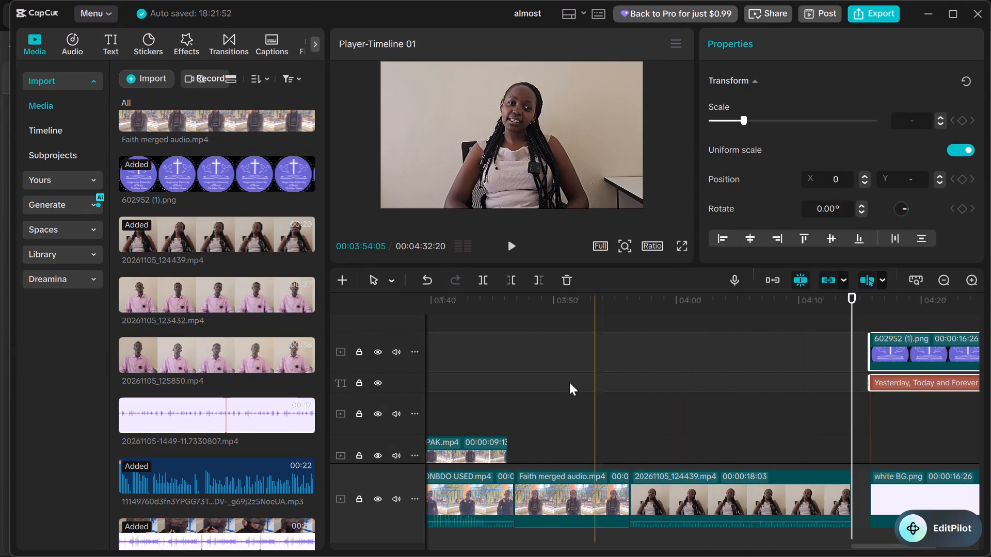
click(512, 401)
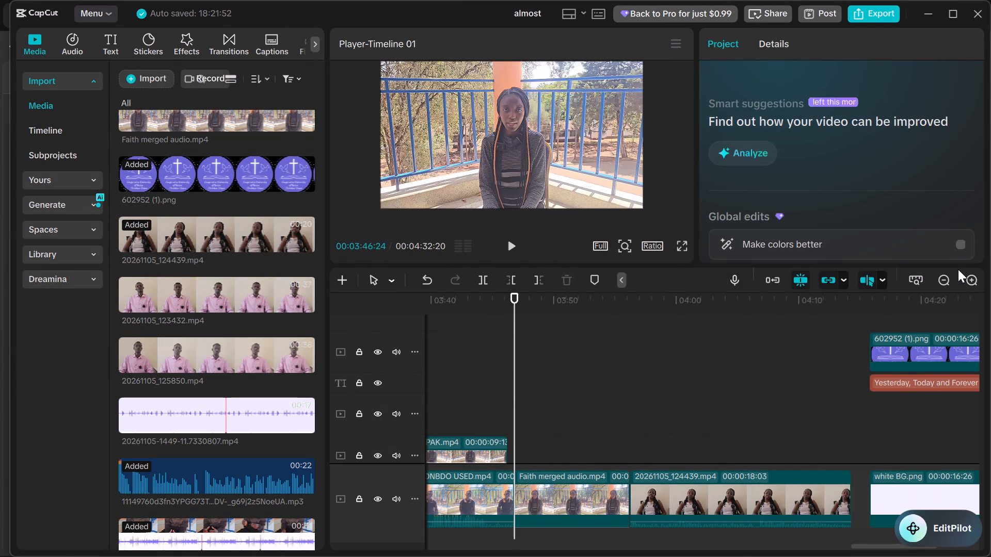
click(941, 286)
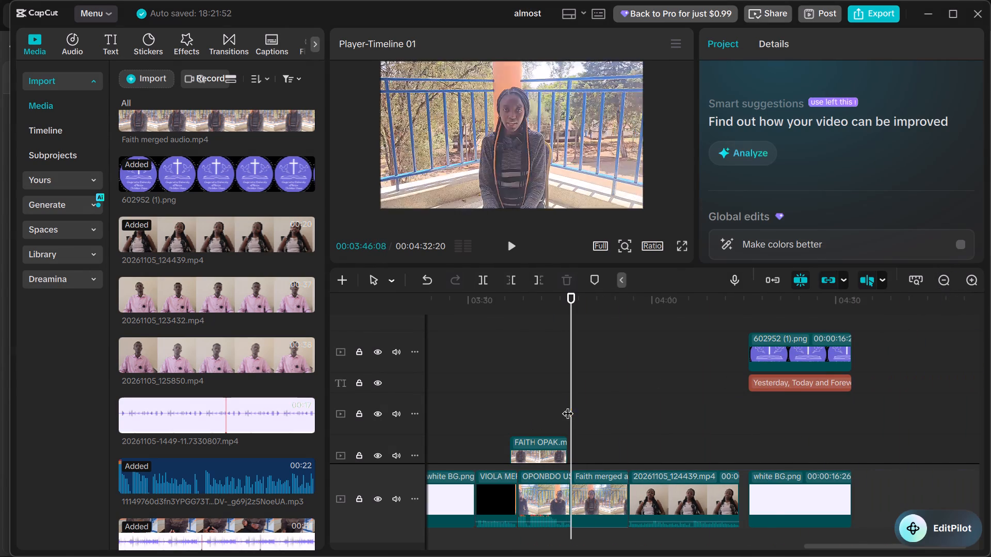
Review the timeline from the 20261105_124439.mp4 interview back to VID-20261030-WA0063.mp4 and play that interview's opening.
drag(571, 401, 473, 455)
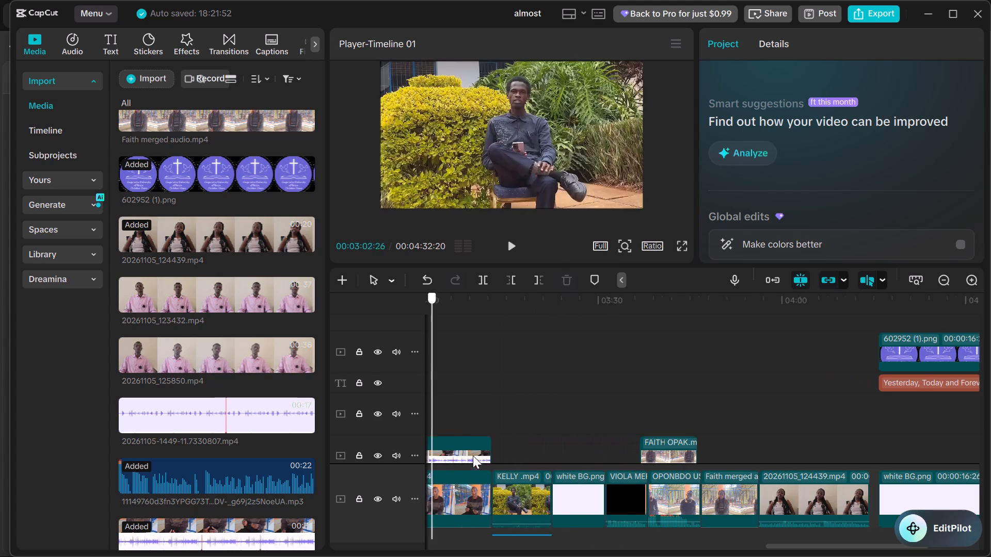
drag(473, 455, 654, 469)
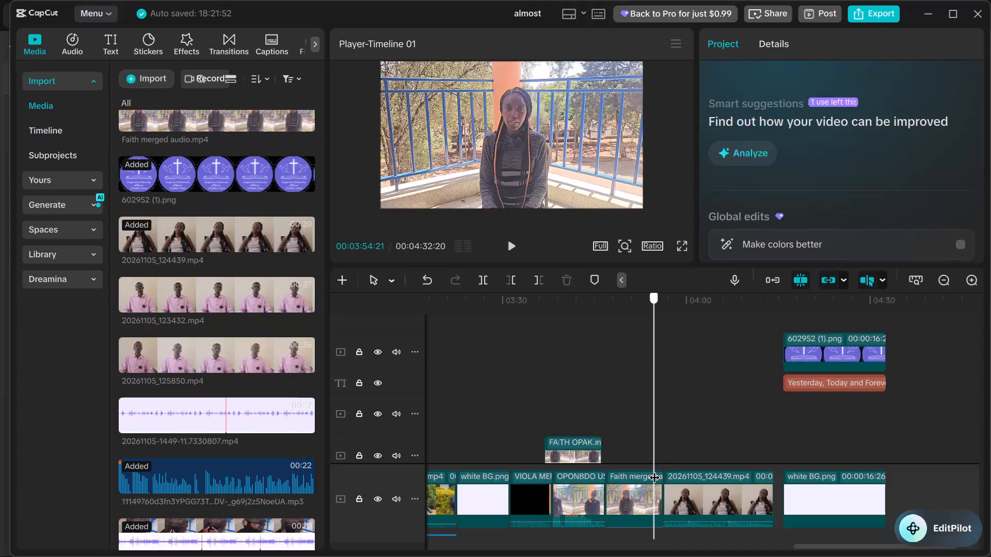
drag(654, 469, 666, 476)
click(697, 493)
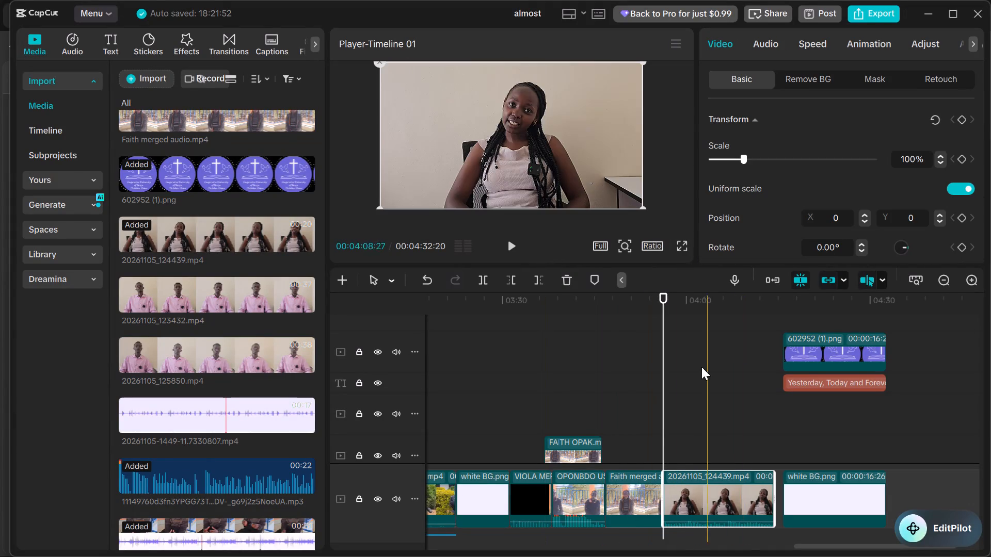
drag(667, 382, 371, 460)
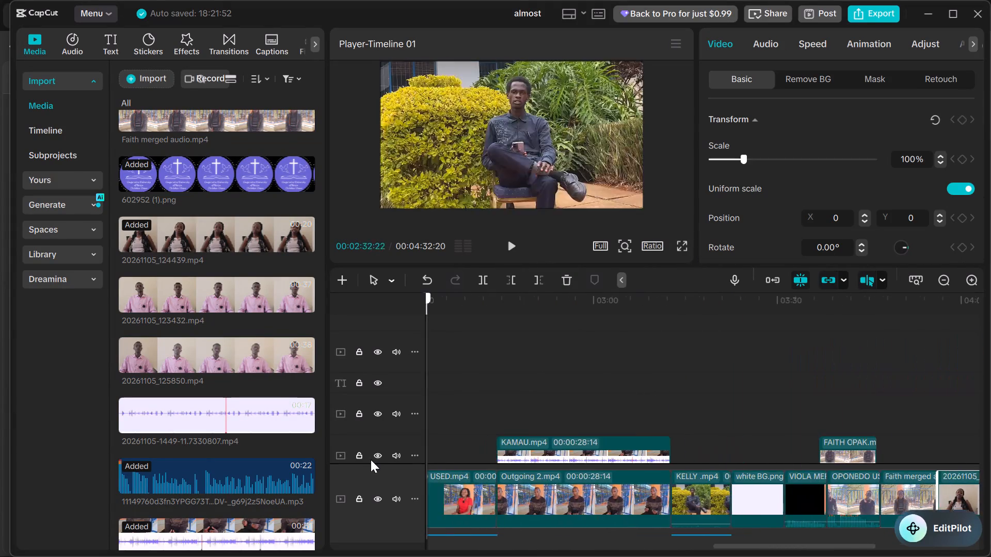
drag(371, 460, 444, 479)
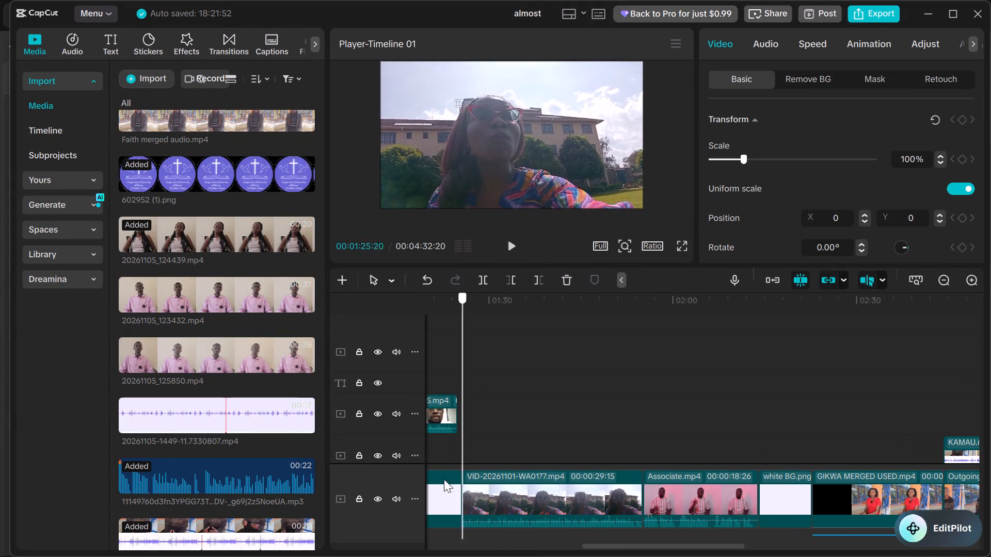
drag(444, 479, 507, 497)
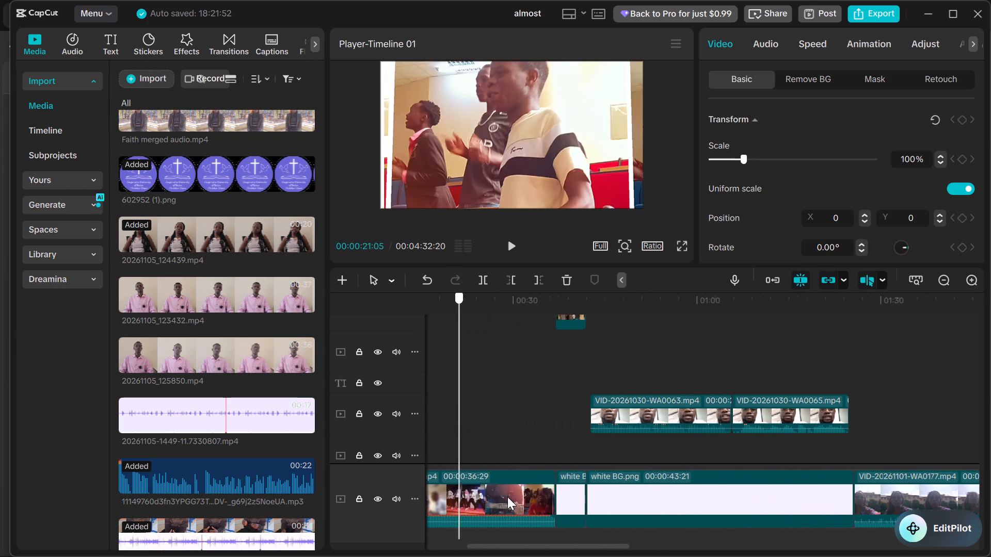
drag(507, 497, 603, 487)
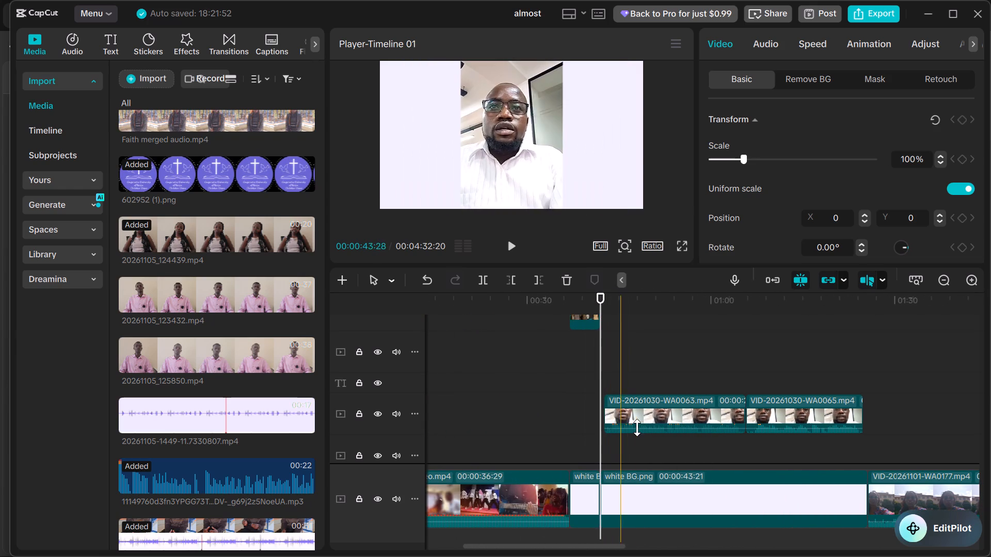
key(space)
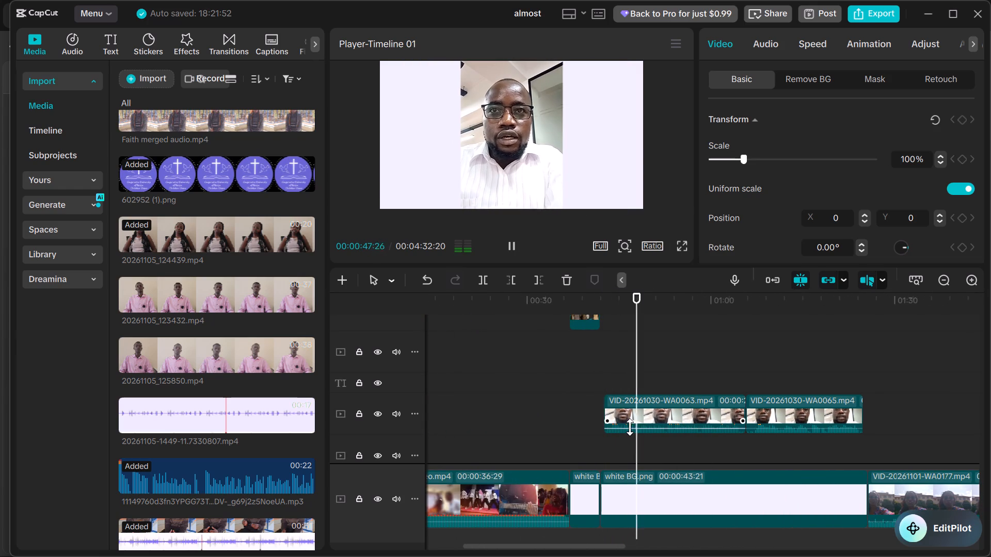
key(space)
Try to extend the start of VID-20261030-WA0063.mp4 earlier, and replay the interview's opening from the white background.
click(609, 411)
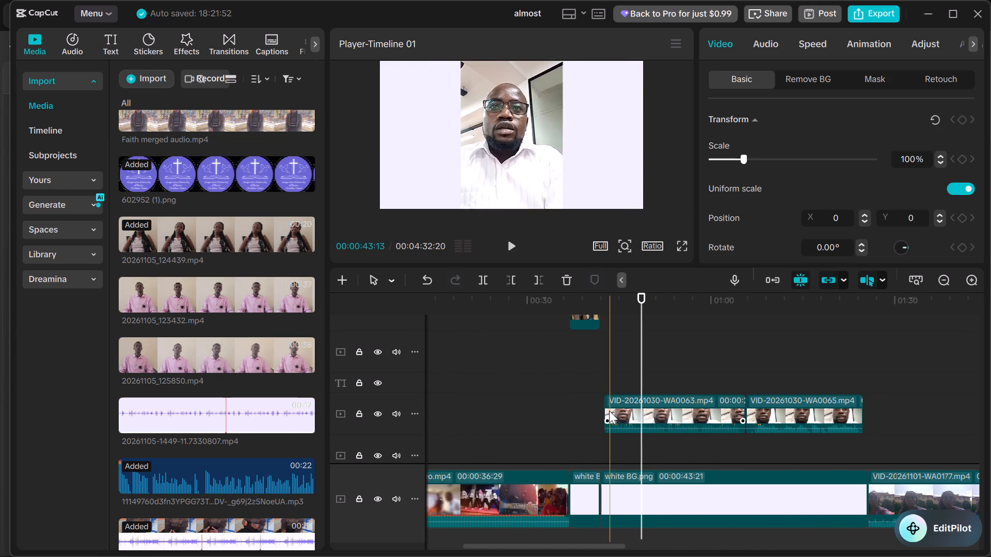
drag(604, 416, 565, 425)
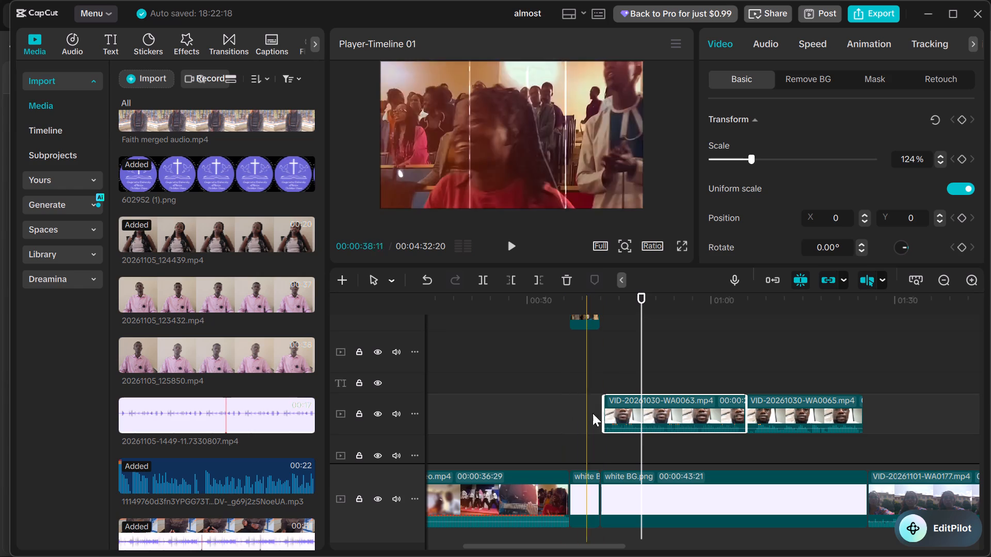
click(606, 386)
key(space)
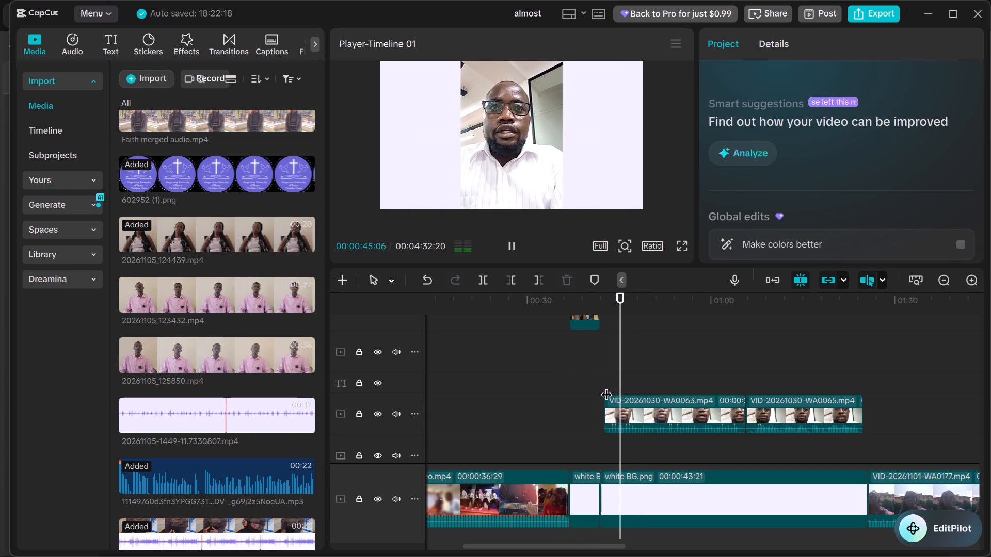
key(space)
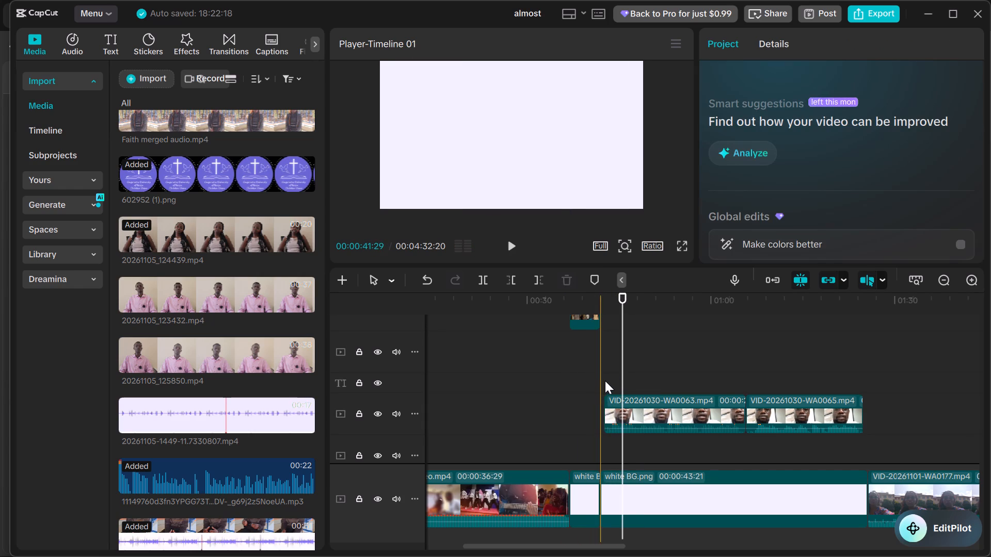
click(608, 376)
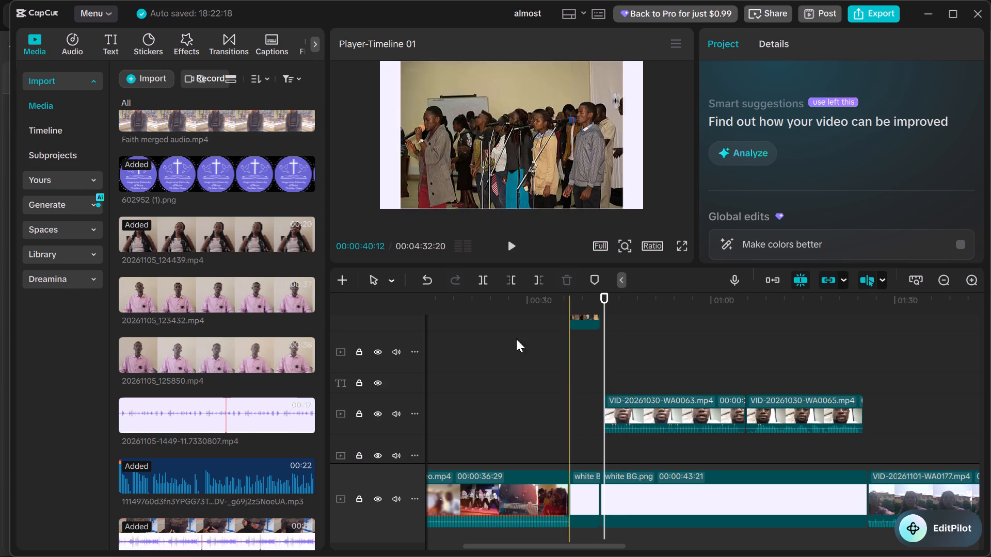
Import the CHAIR 1 video from the GIKWA MERGED USED folder into the project media.
click(125, 80)
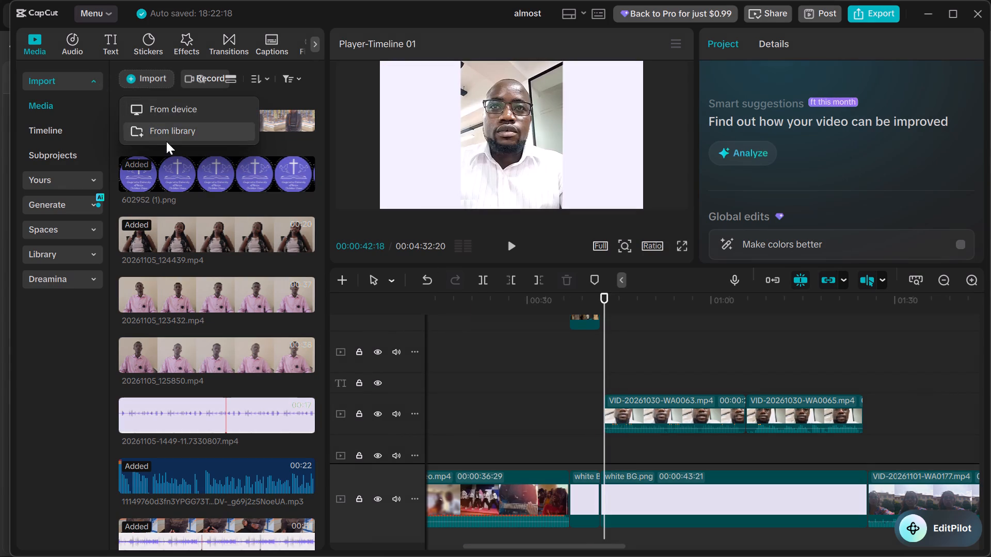
click(170, 117)
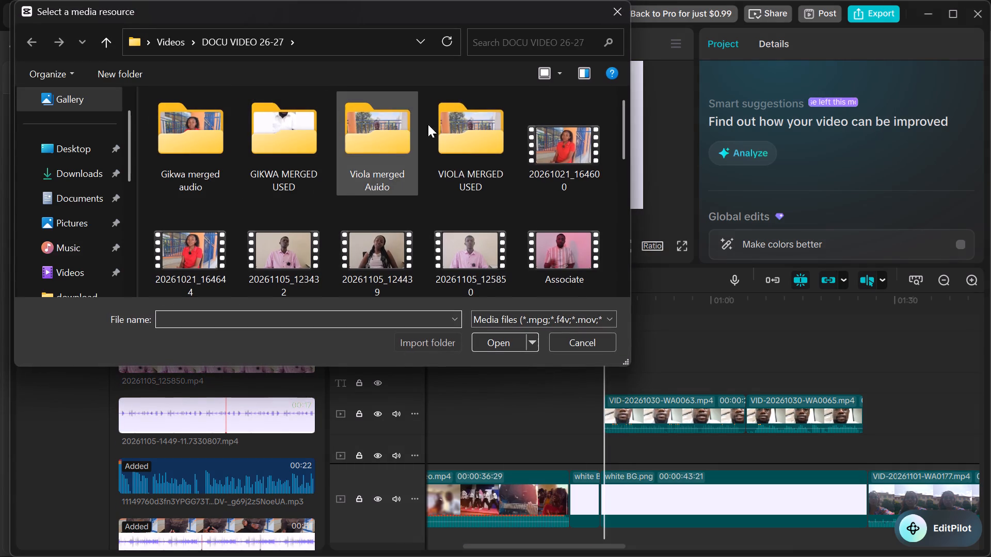
double_click(450, 132)
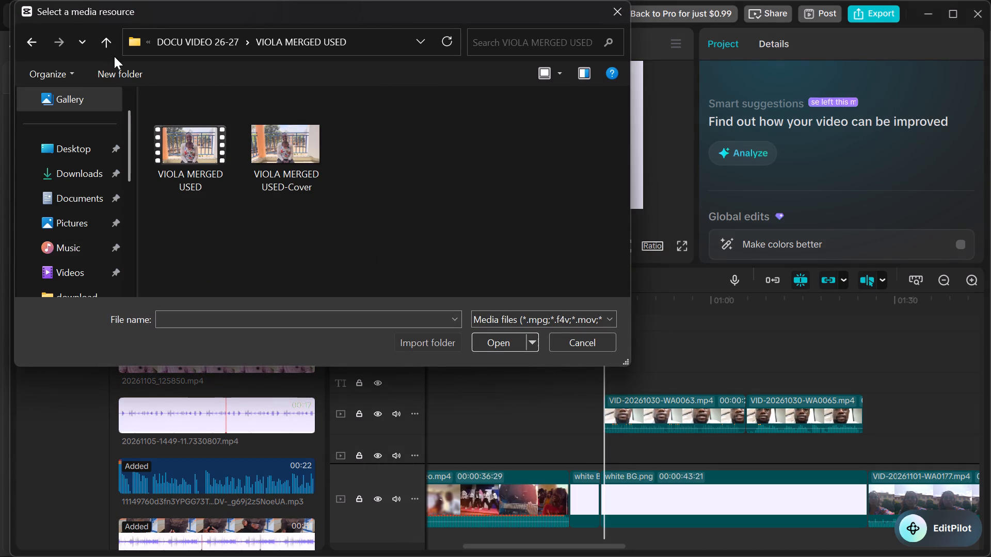
click(99, 41)
double_click(265, 129)
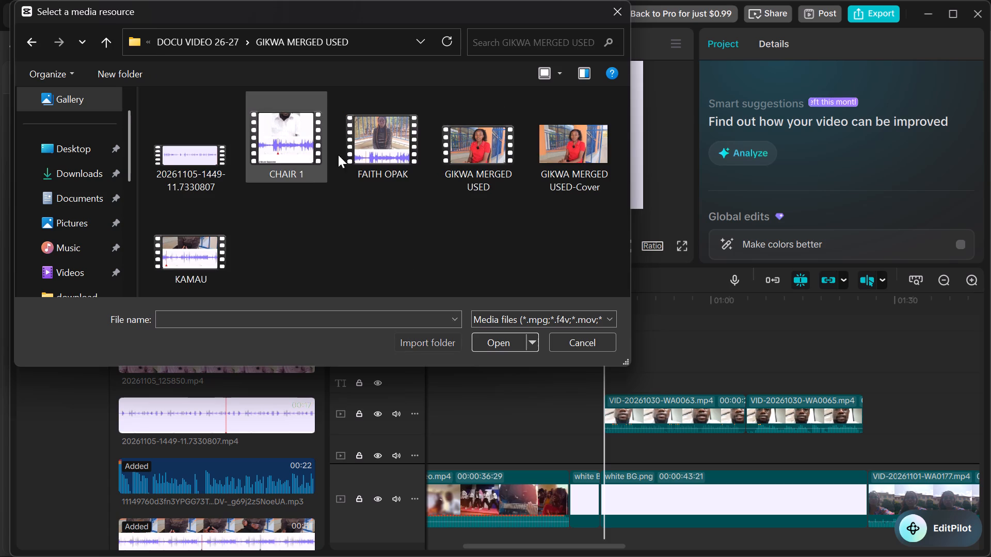
click(282, 144)
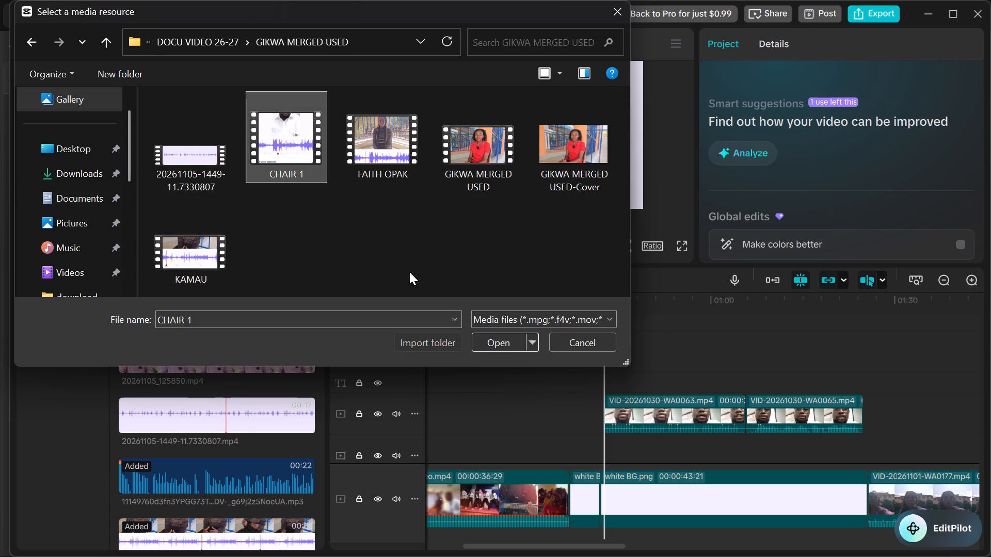
click(498, 338)
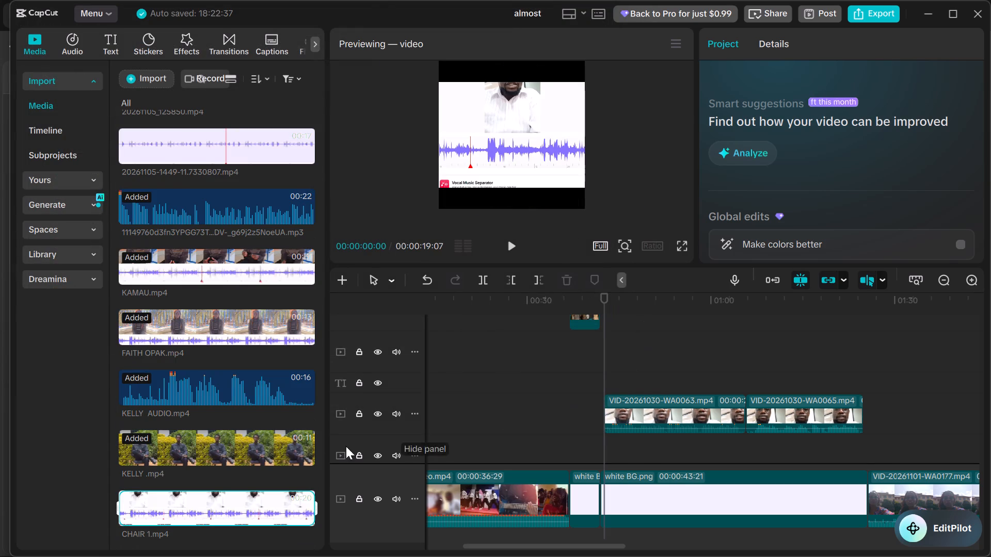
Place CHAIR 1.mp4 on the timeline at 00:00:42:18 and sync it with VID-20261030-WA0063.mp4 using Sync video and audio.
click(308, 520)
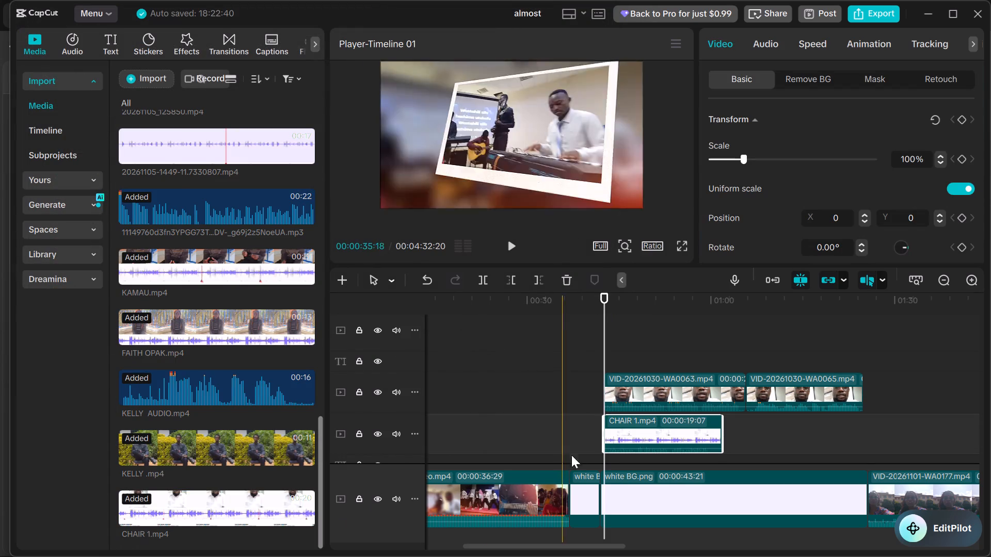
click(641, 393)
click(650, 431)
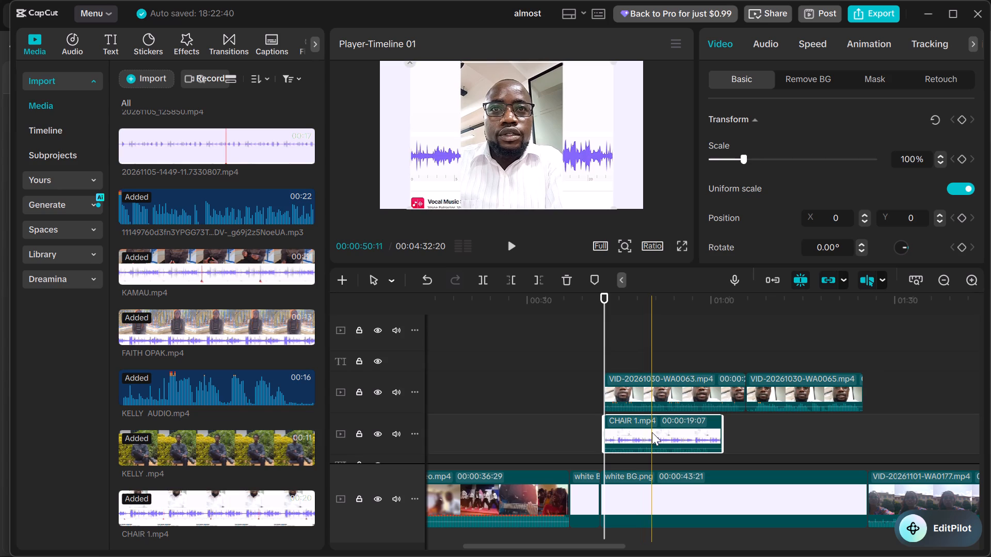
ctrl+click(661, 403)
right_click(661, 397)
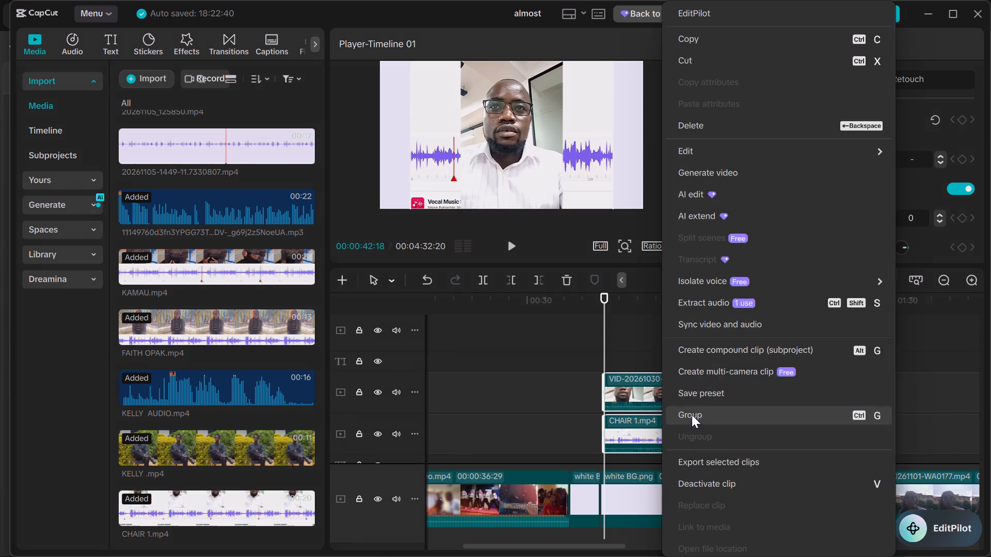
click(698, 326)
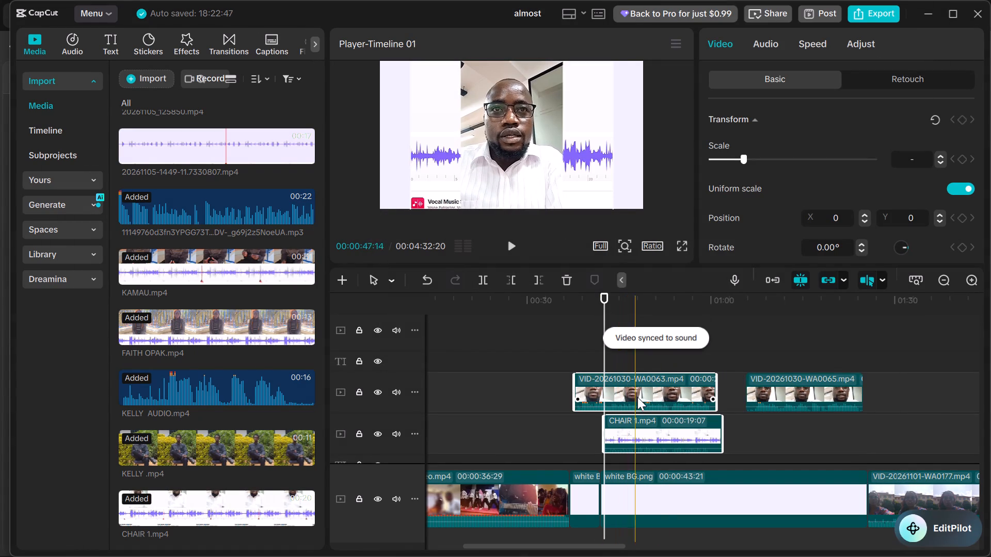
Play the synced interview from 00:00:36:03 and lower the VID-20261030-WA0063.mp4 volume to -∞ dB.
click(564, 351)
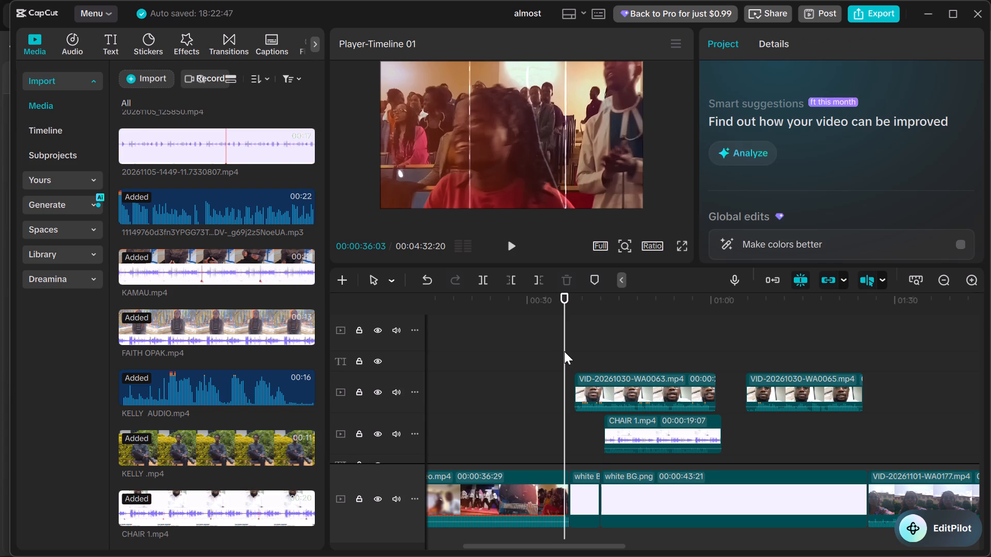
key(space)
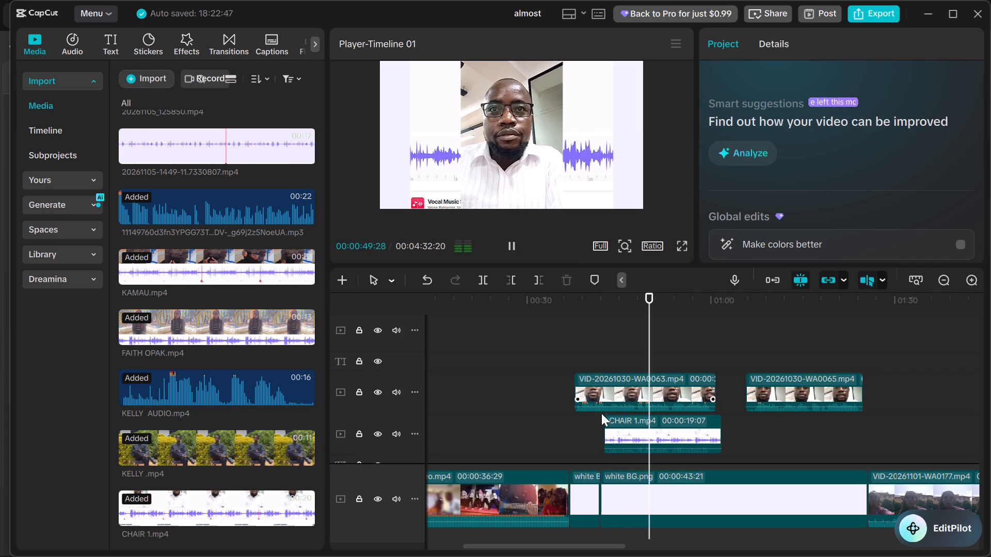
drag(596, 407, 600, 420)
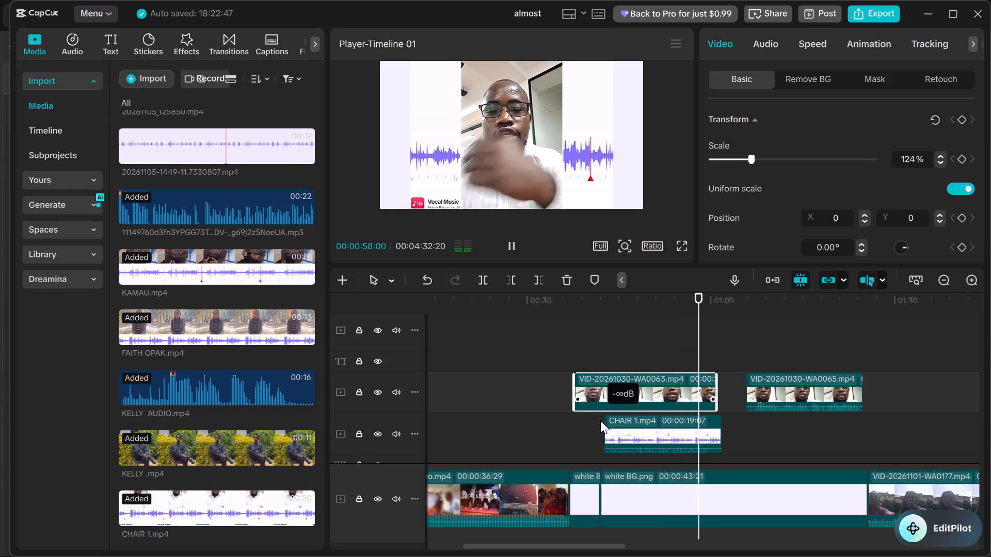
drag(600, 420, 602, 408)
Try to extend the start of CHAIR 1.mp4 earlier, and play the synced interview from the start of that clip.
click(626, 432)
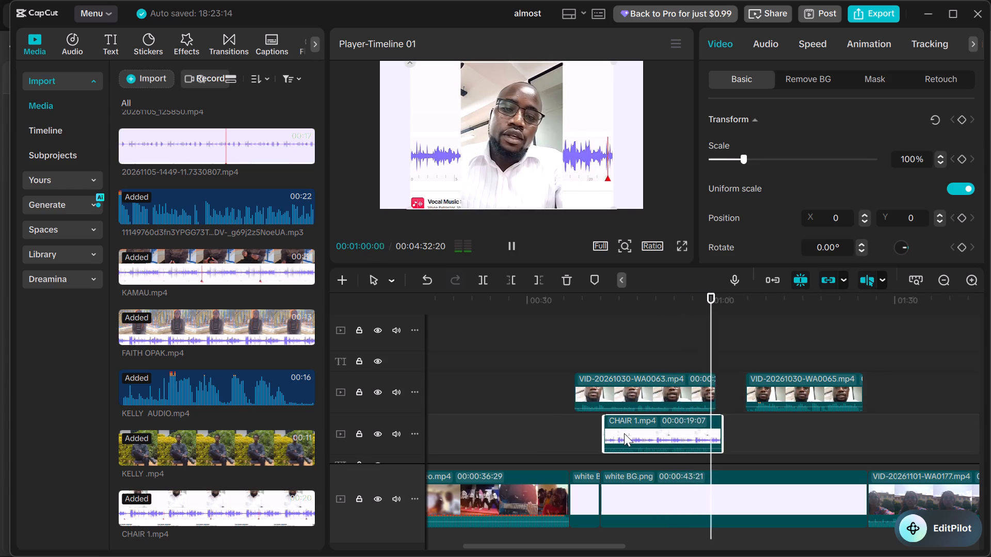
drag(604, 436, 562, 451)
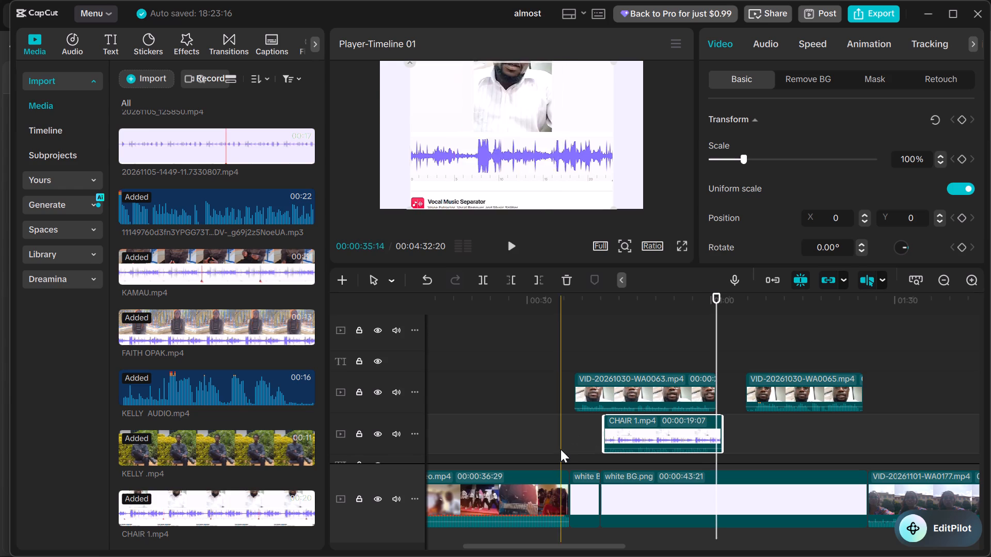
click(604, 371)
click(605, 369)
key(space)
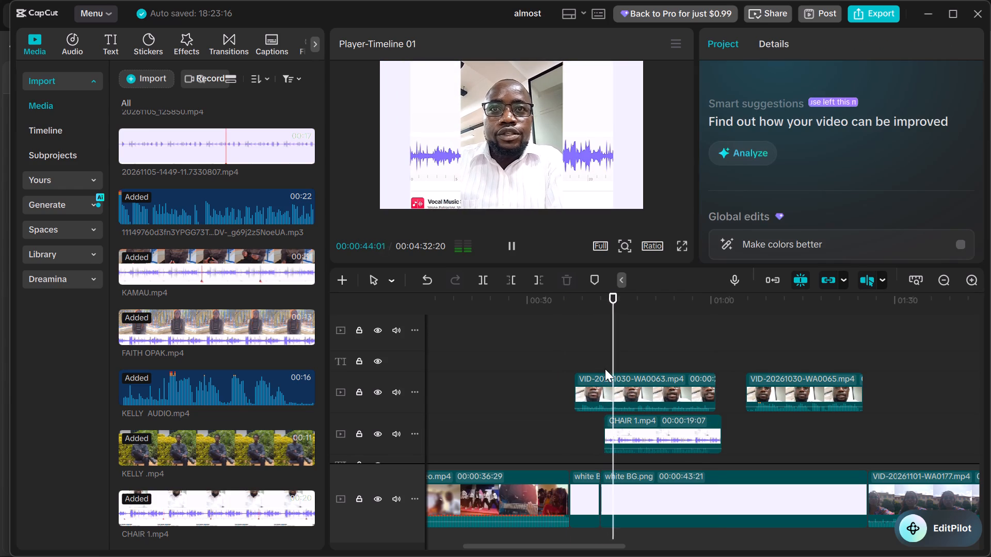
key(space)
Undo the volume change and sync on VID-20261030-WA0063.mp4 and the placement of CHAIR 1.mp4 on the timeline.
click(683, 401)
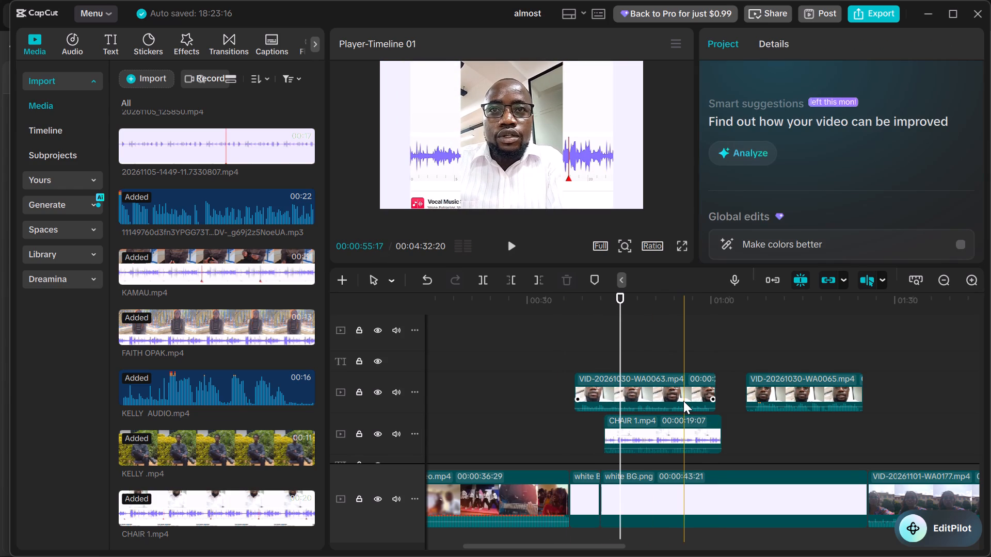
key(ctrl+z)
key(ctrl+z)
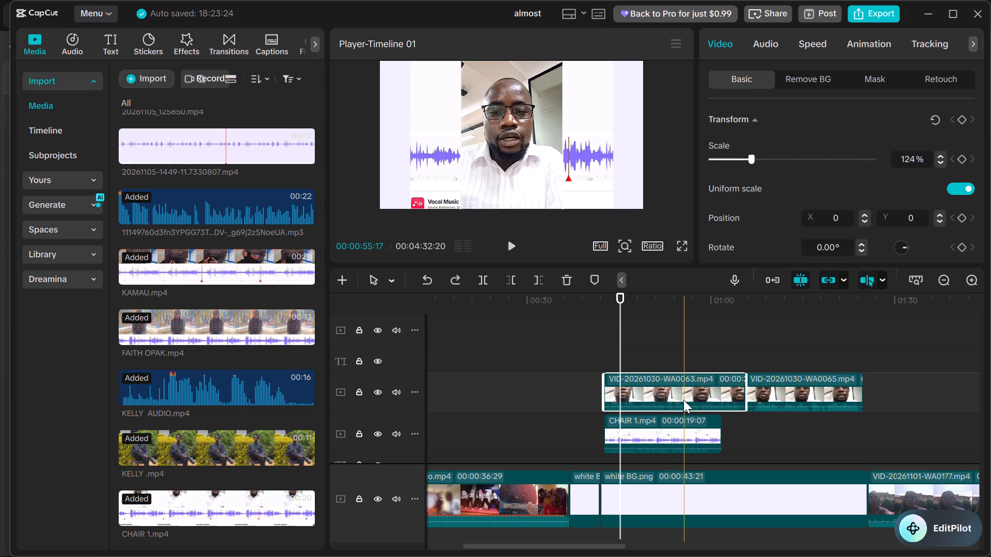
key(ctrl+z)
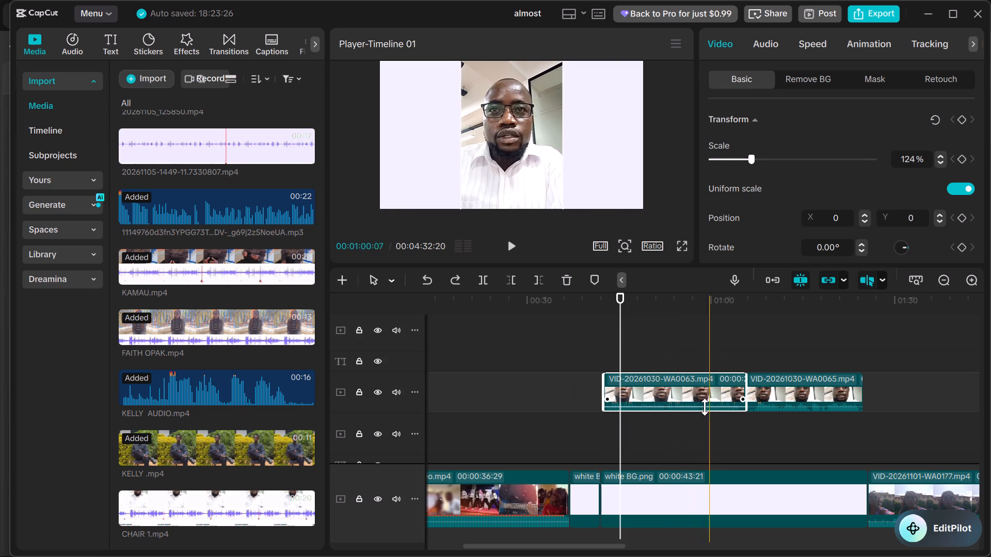
Move VID-20261030-WA0063.mp4 slightly earlier to start together with the 00:00:43:21 white BG.png beneath it.
click(608, 349)
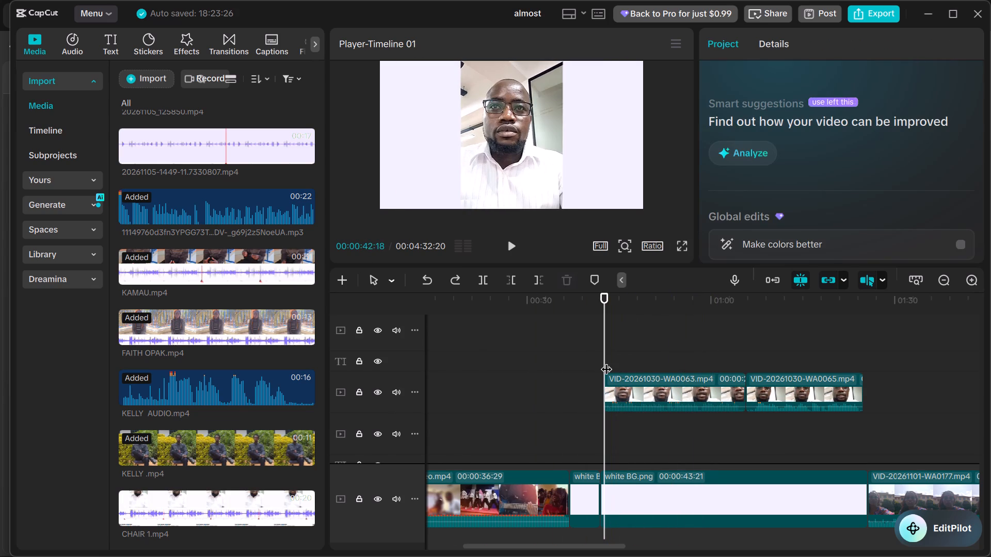
drag(606, 361, 597, 367)
click(647, 383)
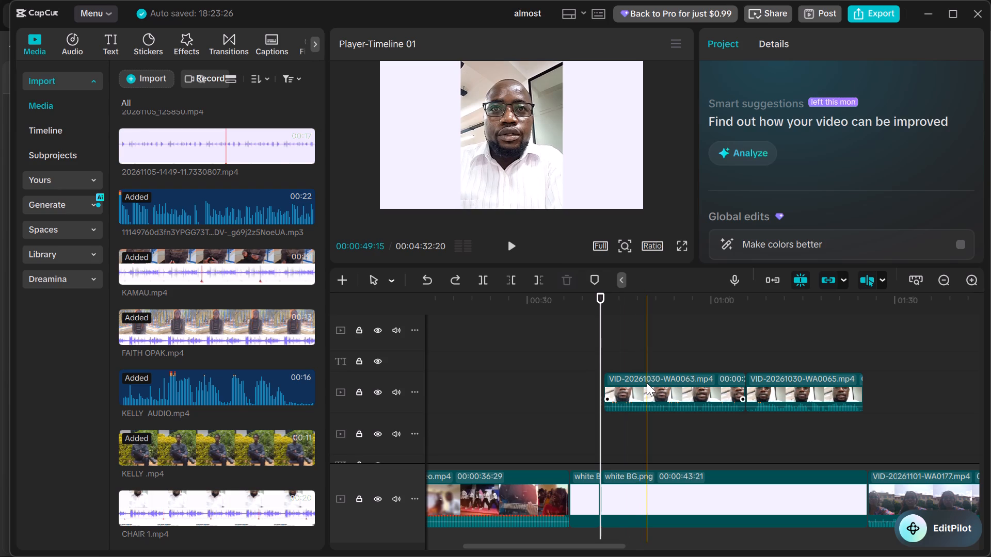
click(654, 382)
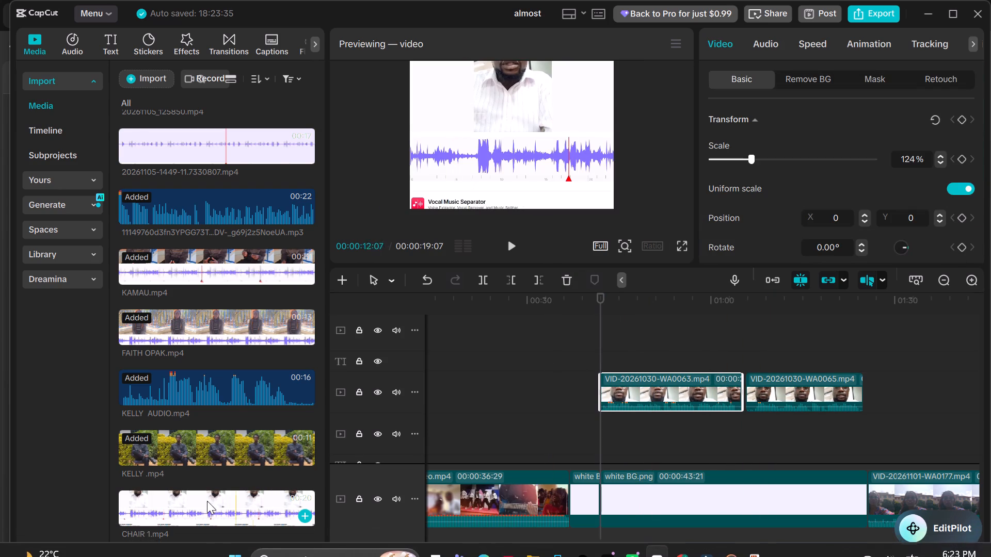
Preview CHAIR 1.mp4 from the media library, replaying it from as close to its beginning as possible.
click(126, 509)
key(space)
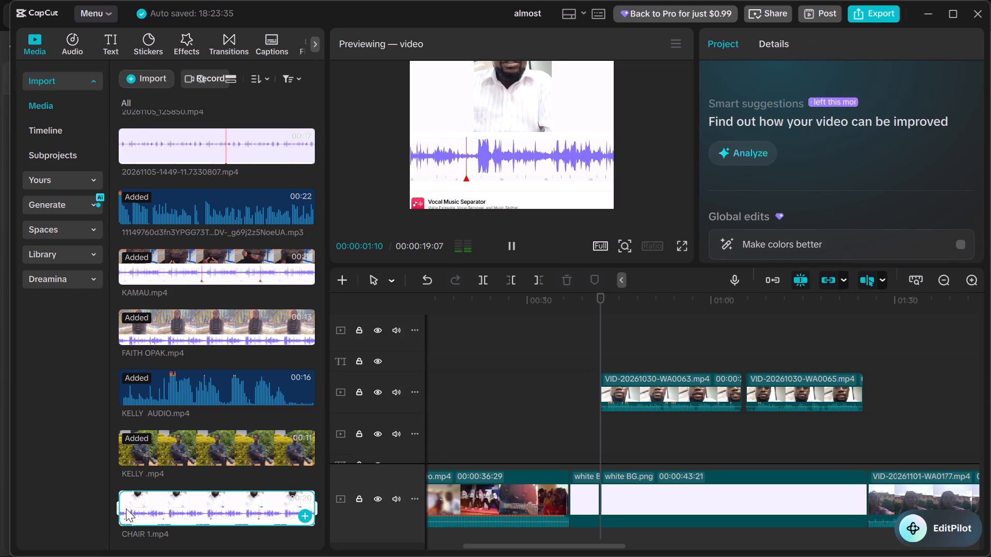
click(122, 513)
click(121, 516)
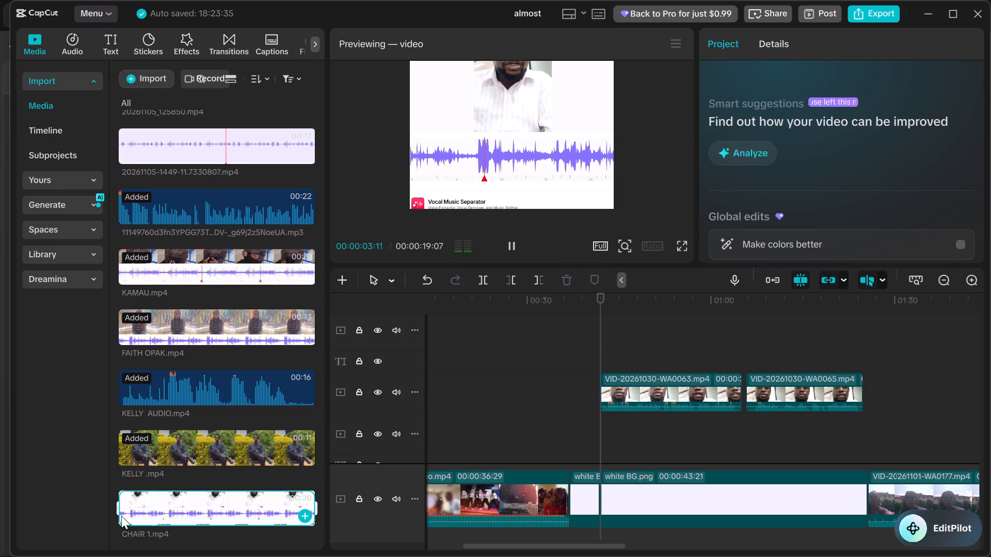
drag(135, 509, 121, 521)
click(127, 512)
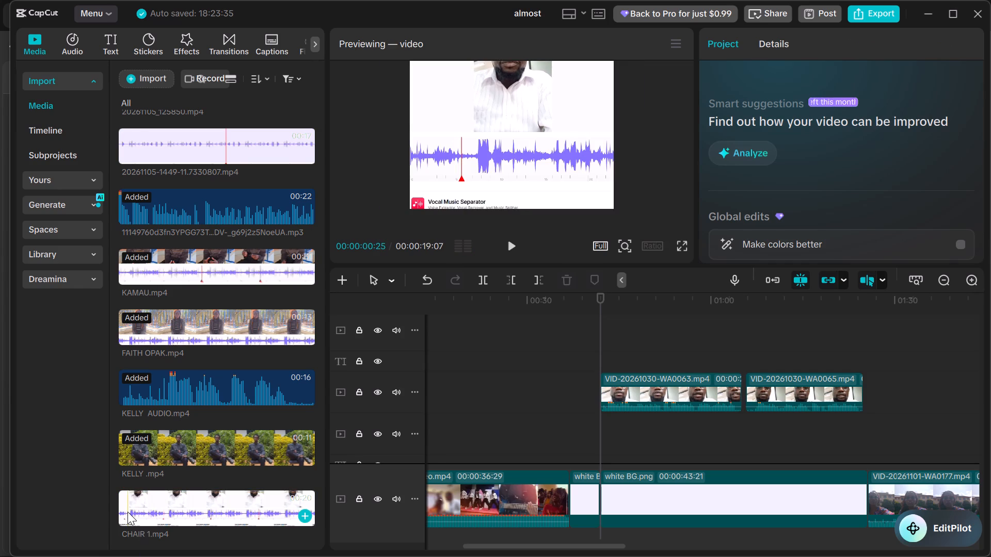
click(122, 501)
key(space)
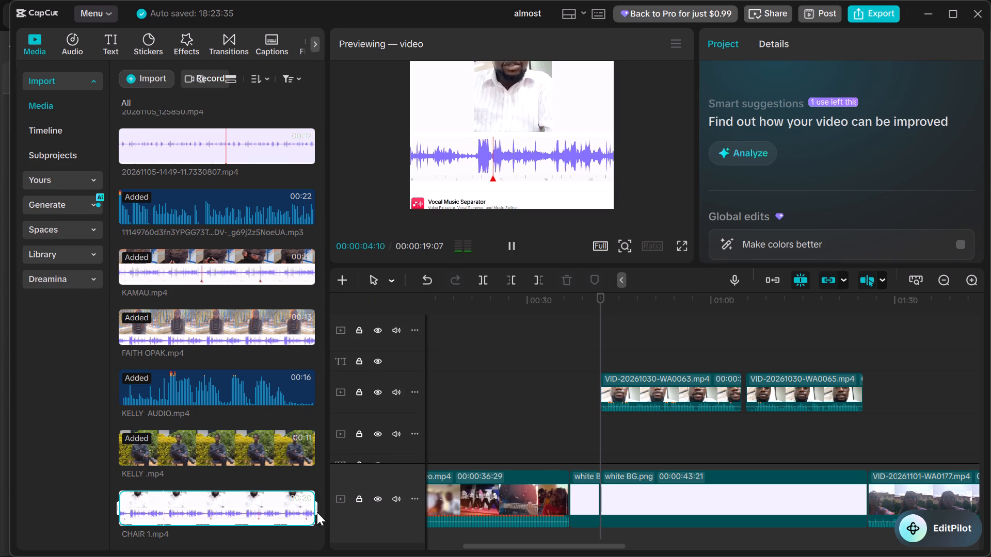
Add CHAIR 1.mp4 to the timeline at 00:00:41:29 beneath VID-20261030-WA0063.mp4 and play the two together.
click(304, 517)
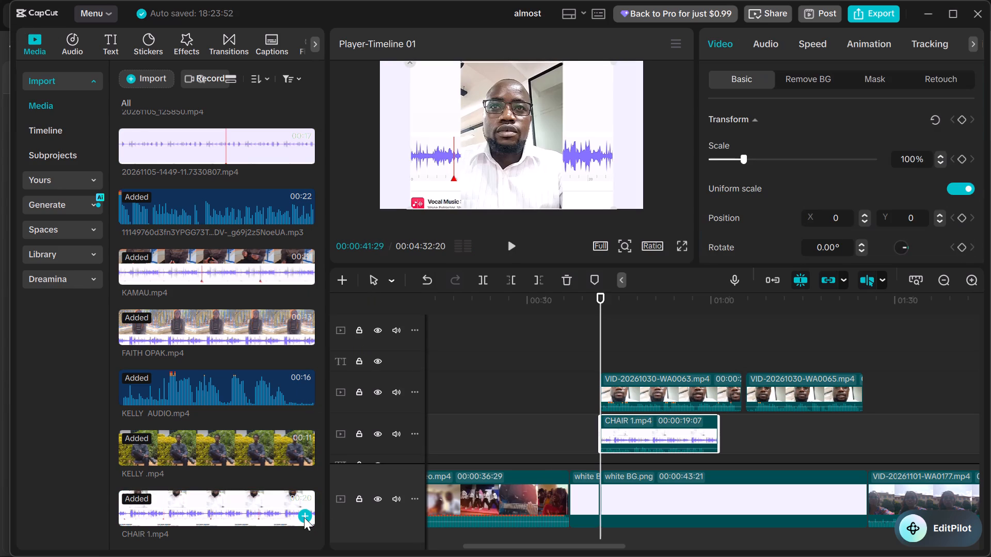
key(space)
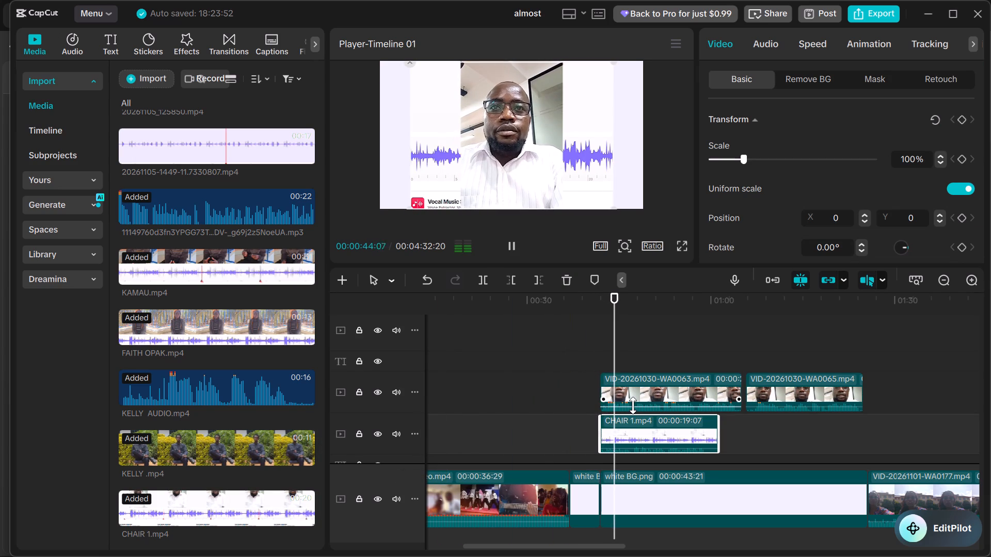
key(space)
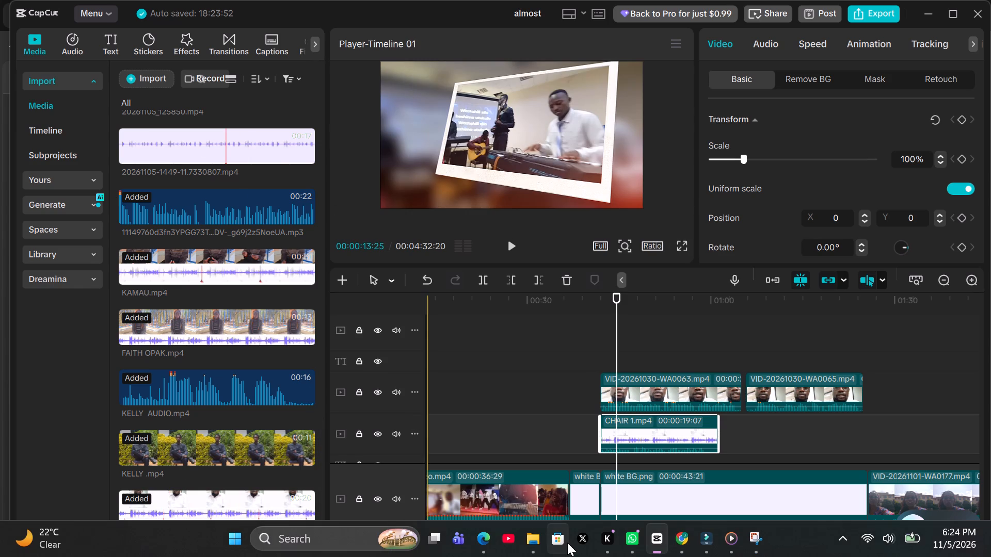
Open the GIKWA MERGED USED folder in File Explorer and play the opening seconds of CHAIR 1 in Media Player.
click(540, 547)
click(499, 473)
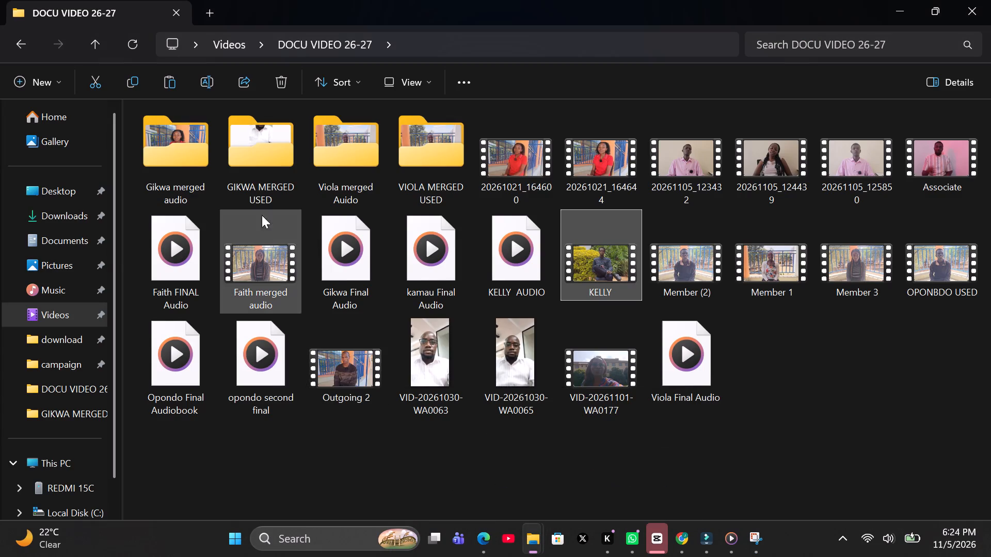
double_click(241, 159)
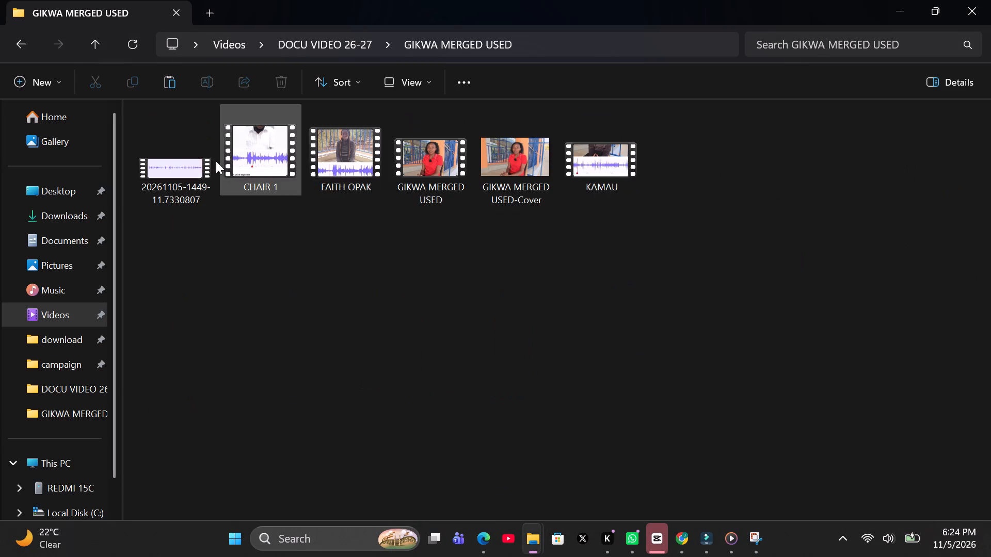
double_click(288, 167)
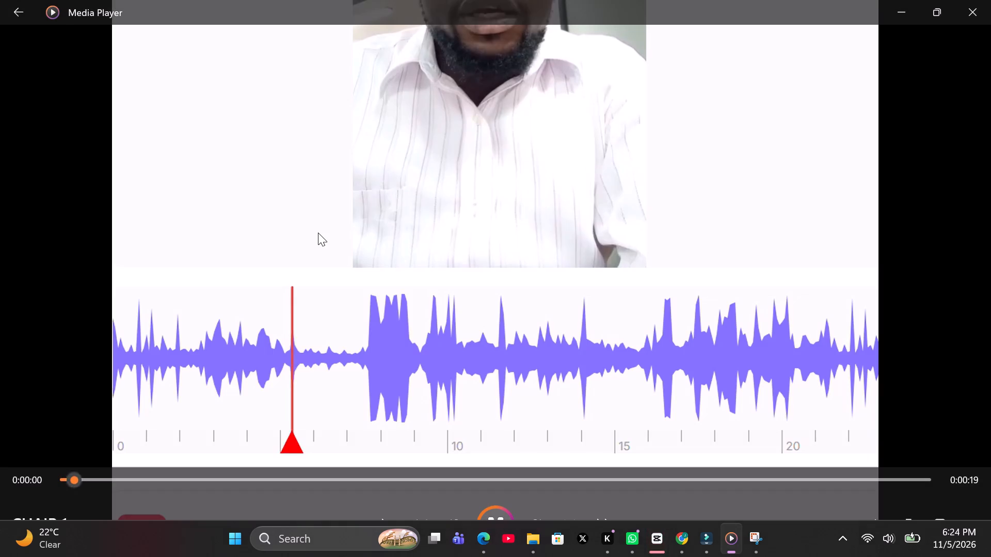
key(space)
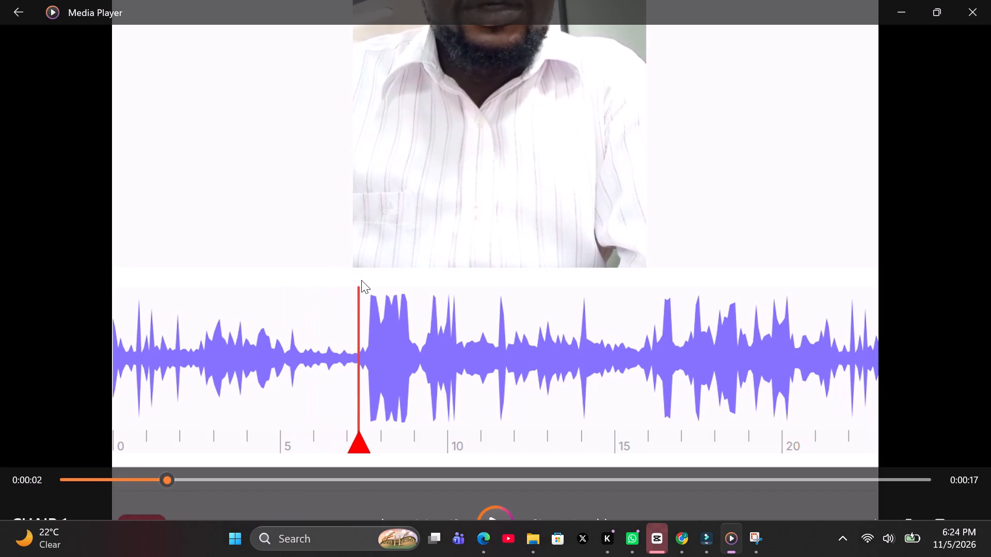
click(891, 12)
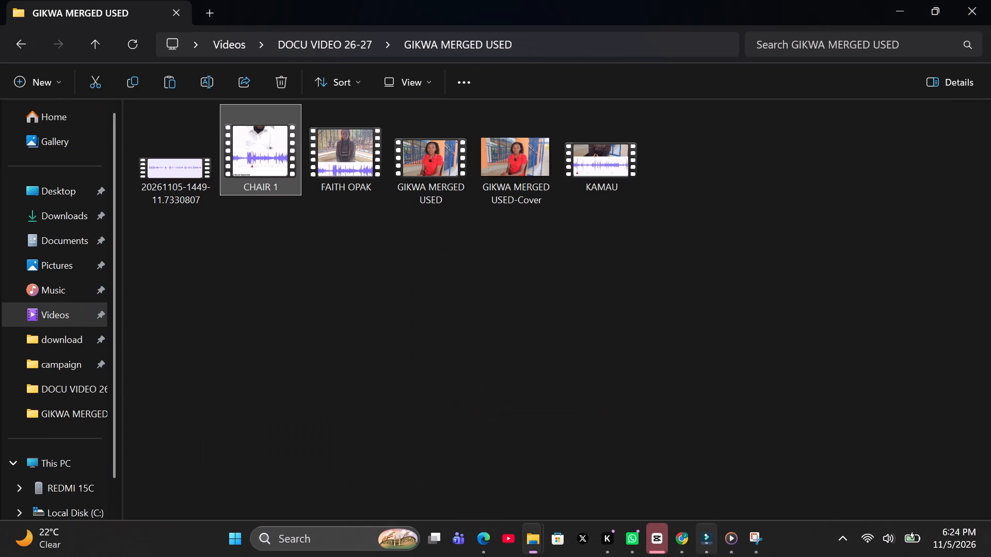
Switch to the noise-reducer.com page in Chrome, briefly play the cleaned interview from its start and return the playhead to 0.
click(676, 548)
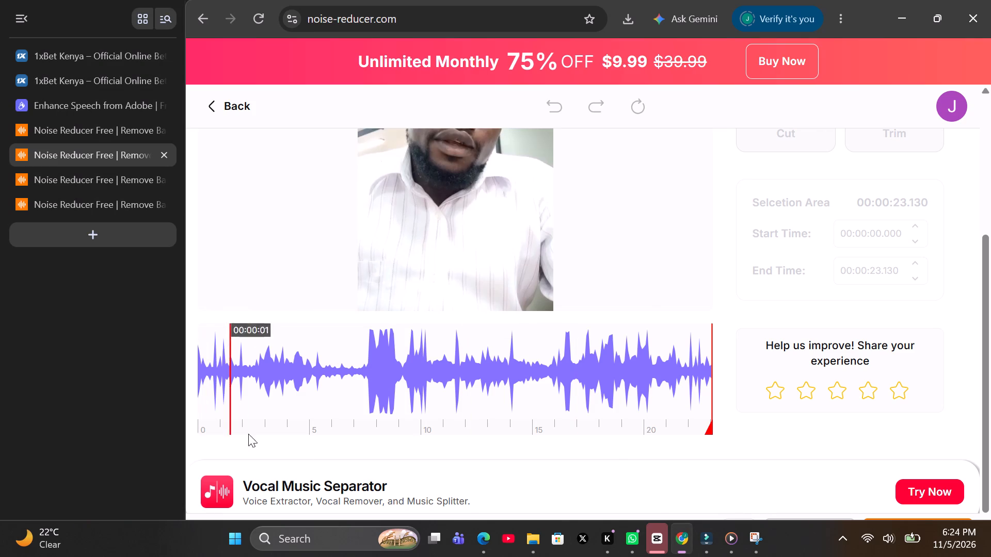
scroll(396, 347, down, 3)
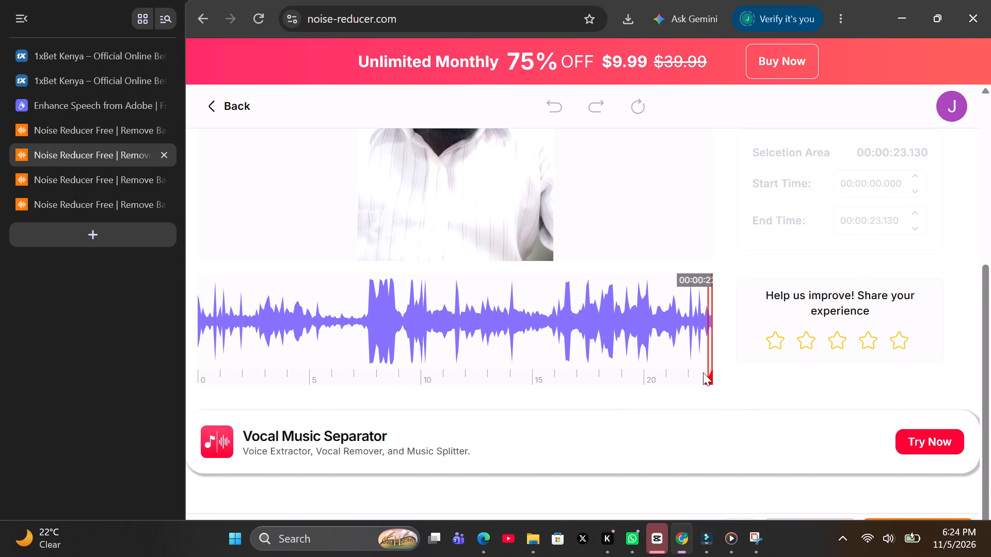
click(703, 372)
drag(703, 374, 70, 367)
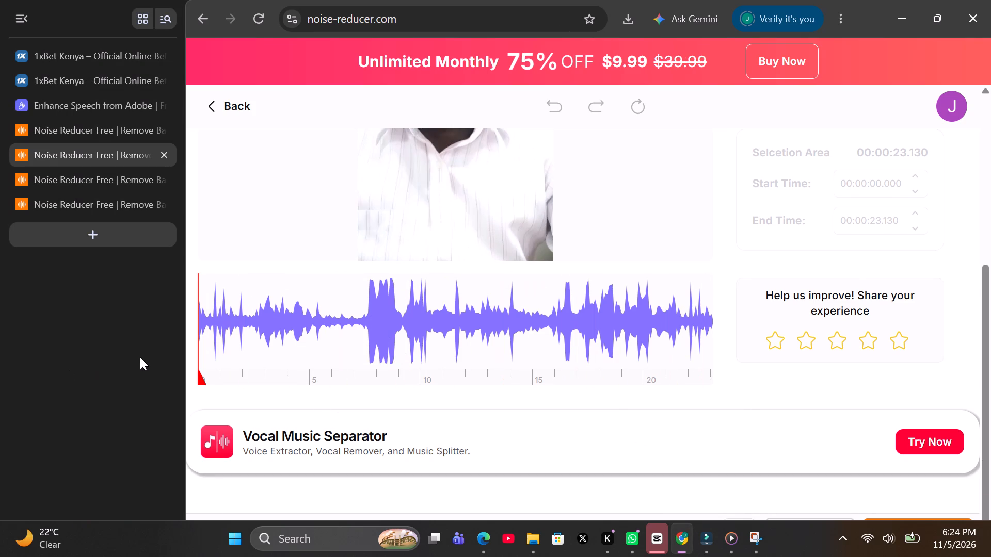
key(space)
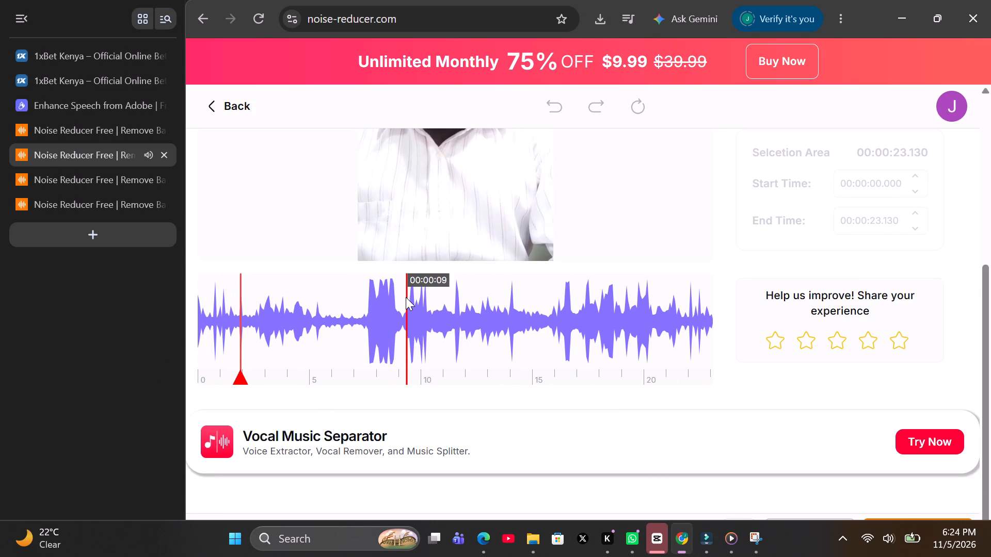
key(space)
drag(247, 382, 204, 398)
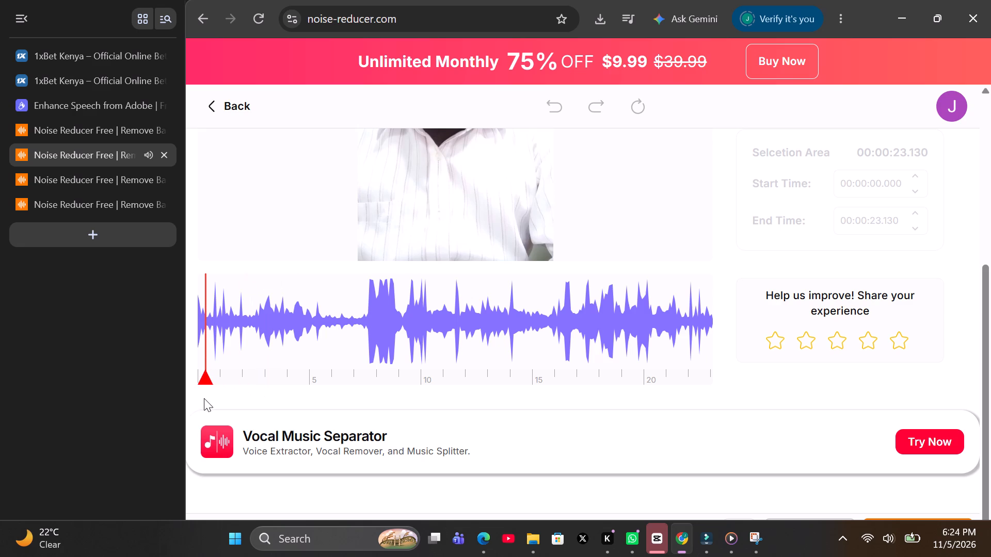
click(204, 398)
drag(207, 383, 178, 387)
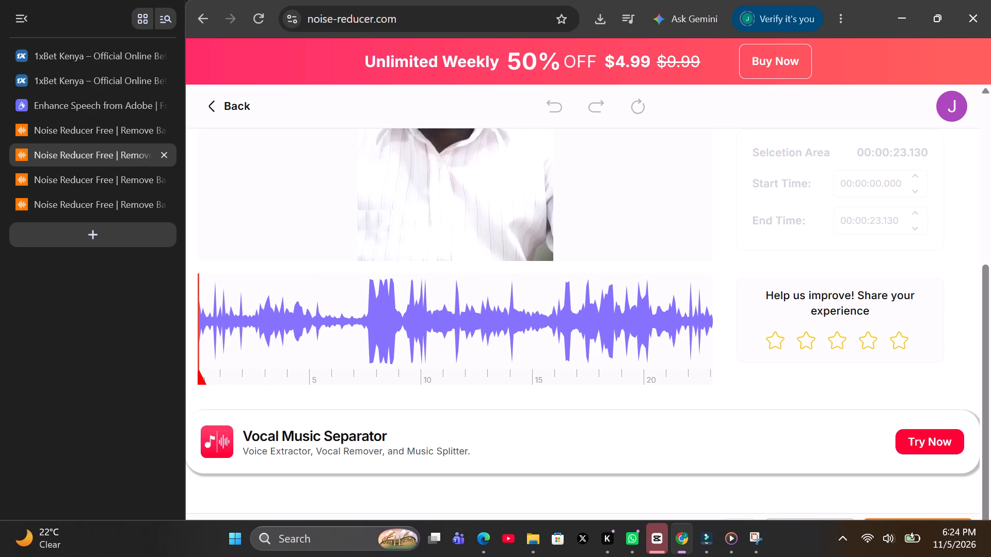
Screen-record the area around the interview preview and waveform with Snipping Tool while the cleaned audio plays from 0 to its end.
click(755, 546)
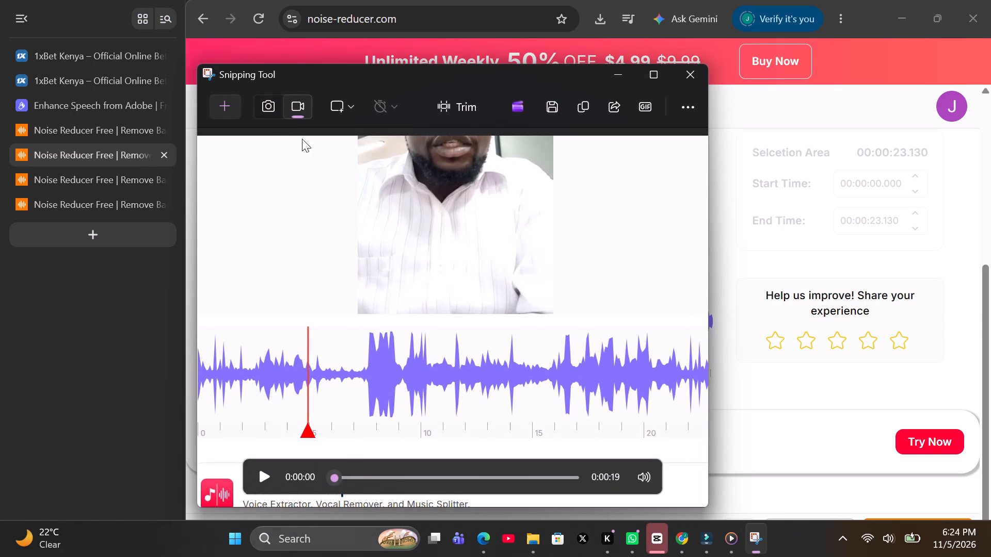
click(217, 108)
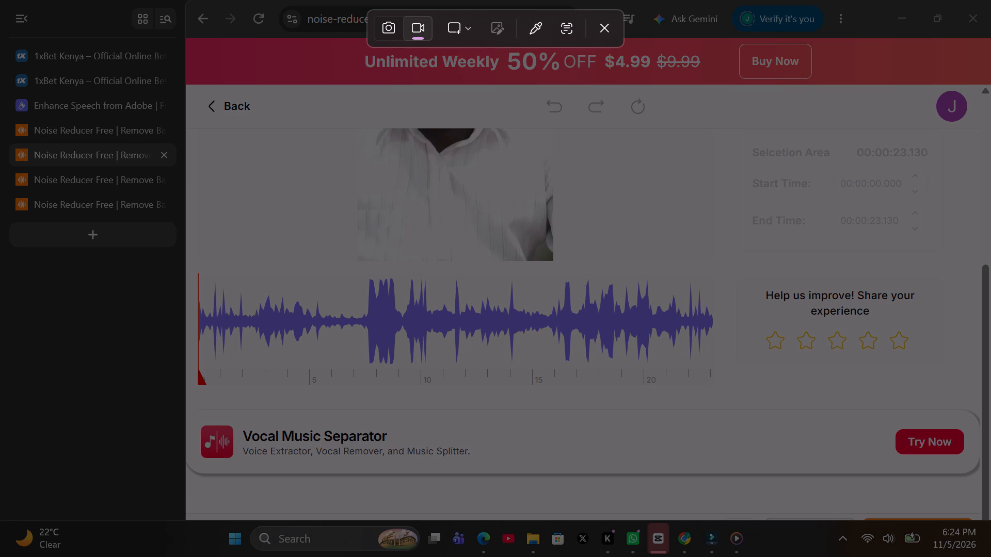
drag(207, 144, 736, 388)
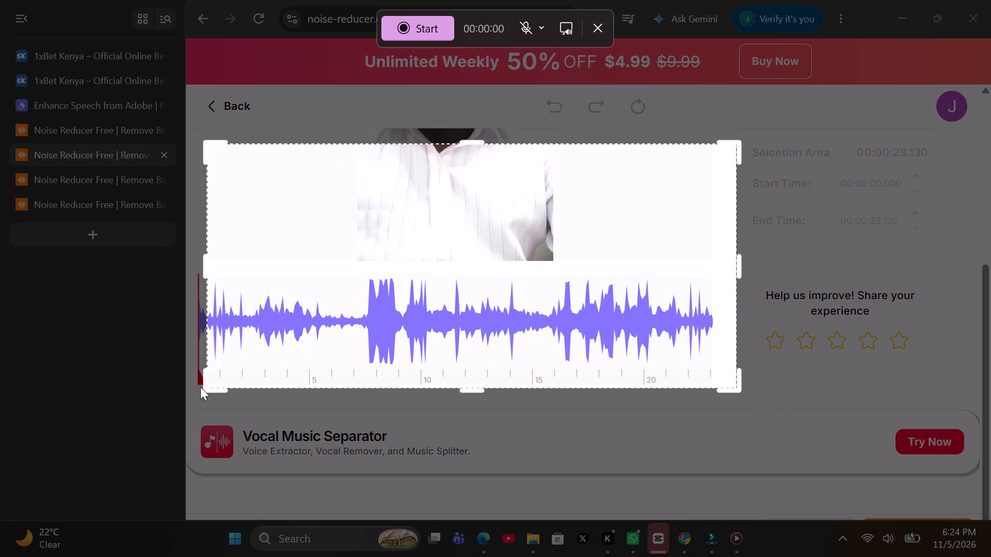
drag(207, 384, 202, 388)
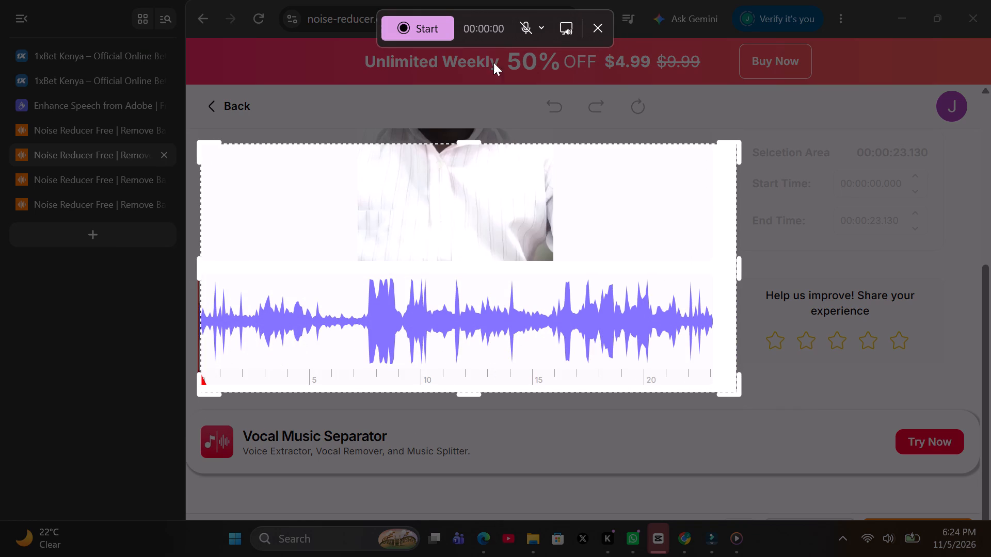
click(411, 29)
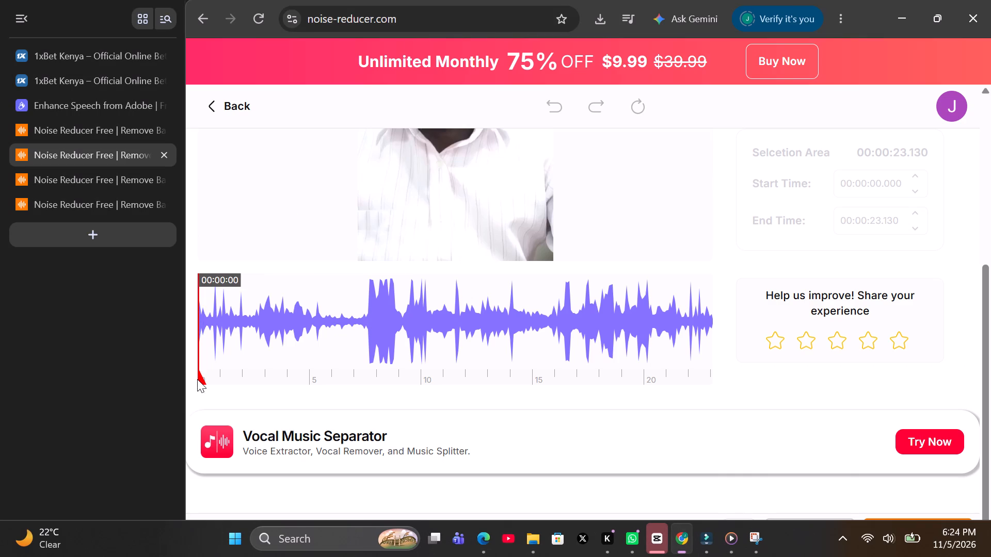
drag(197, 379, 181, 395)
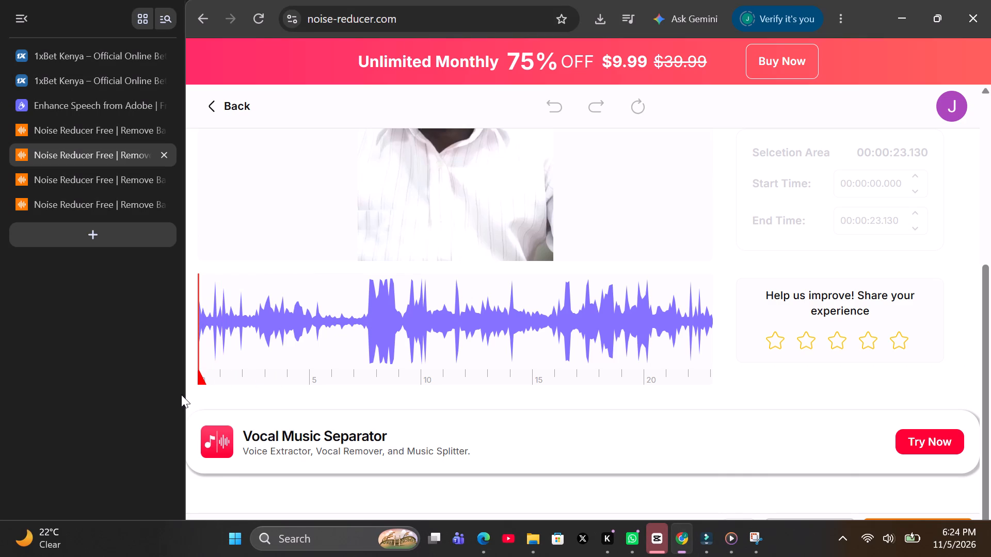
key(space)
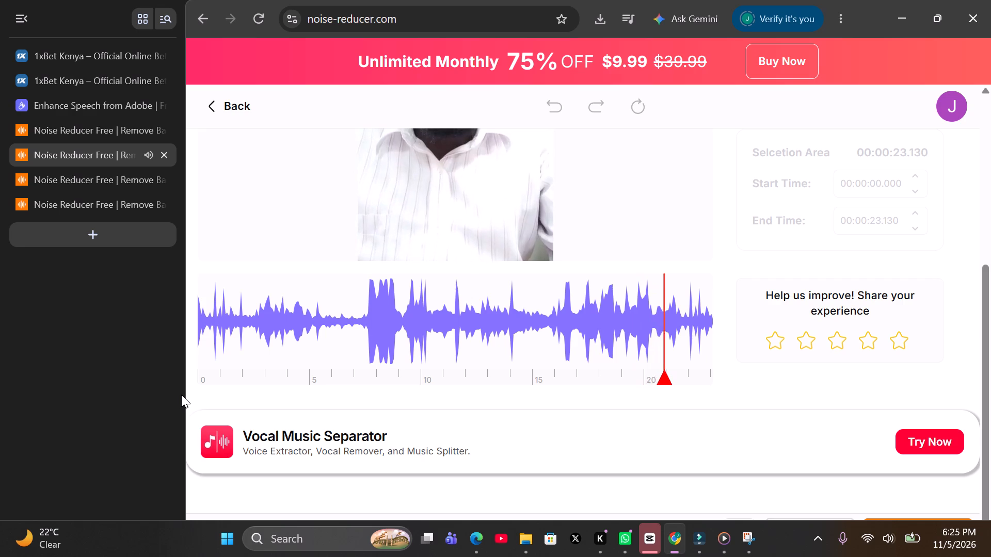
click(450, 32)
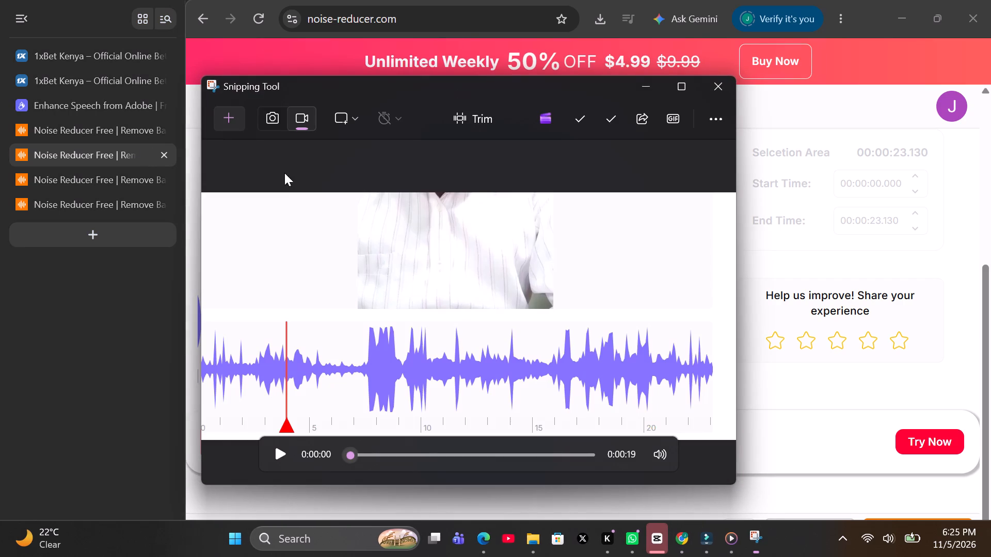
Save the recording as an MP4 named CHAIR FINAL in the GIKWA MERGED USED folder.
key(ctrl+s)
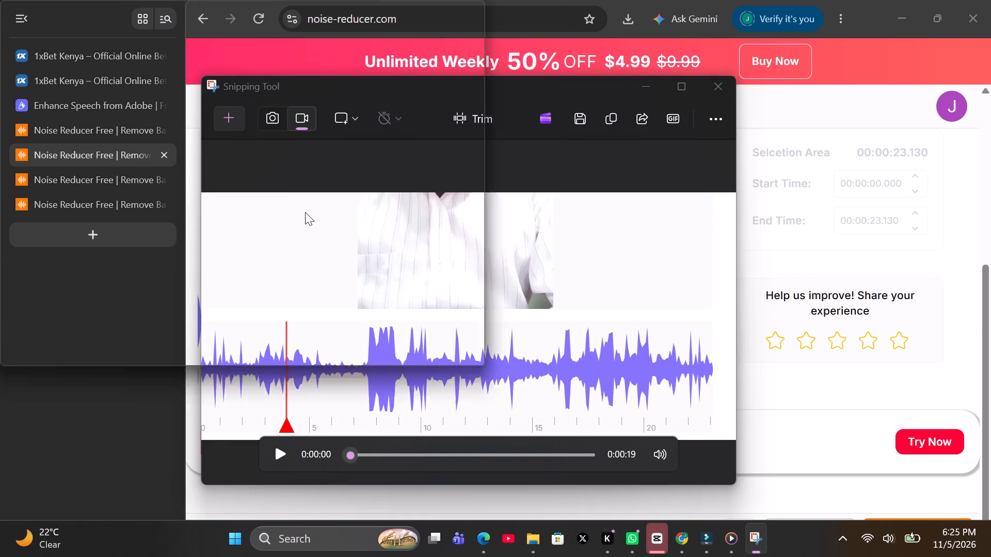
key(BackSpace)
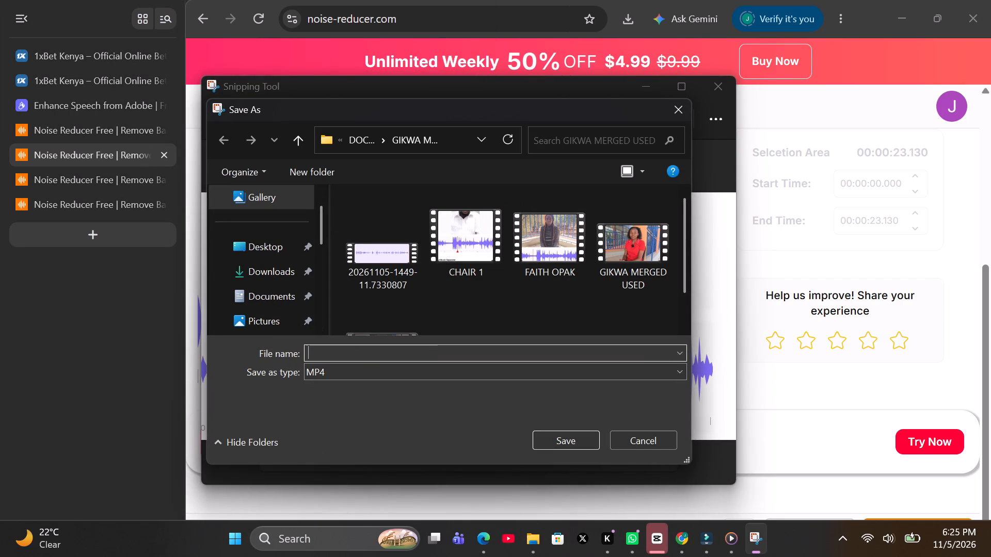
text(CHAIR)
key(space)
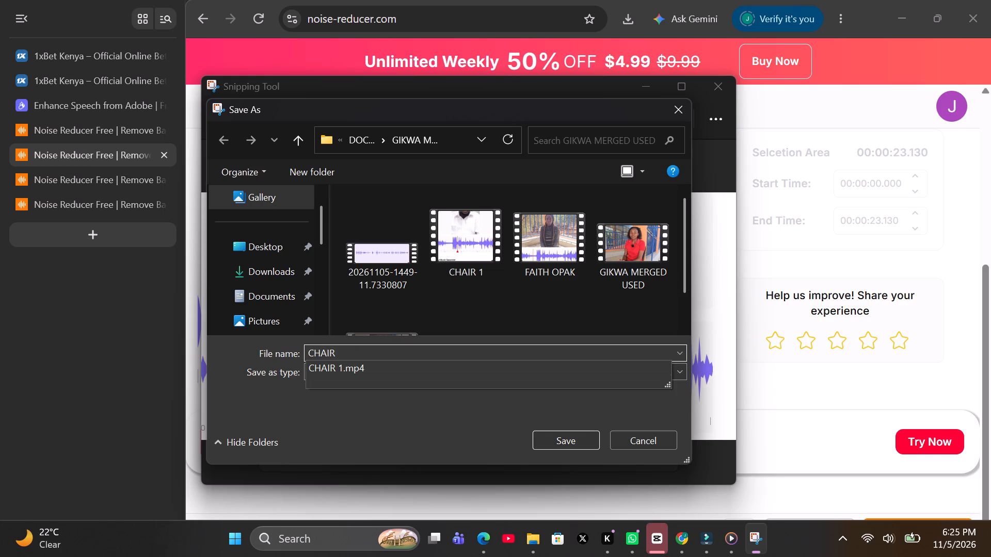
text(FINAL)
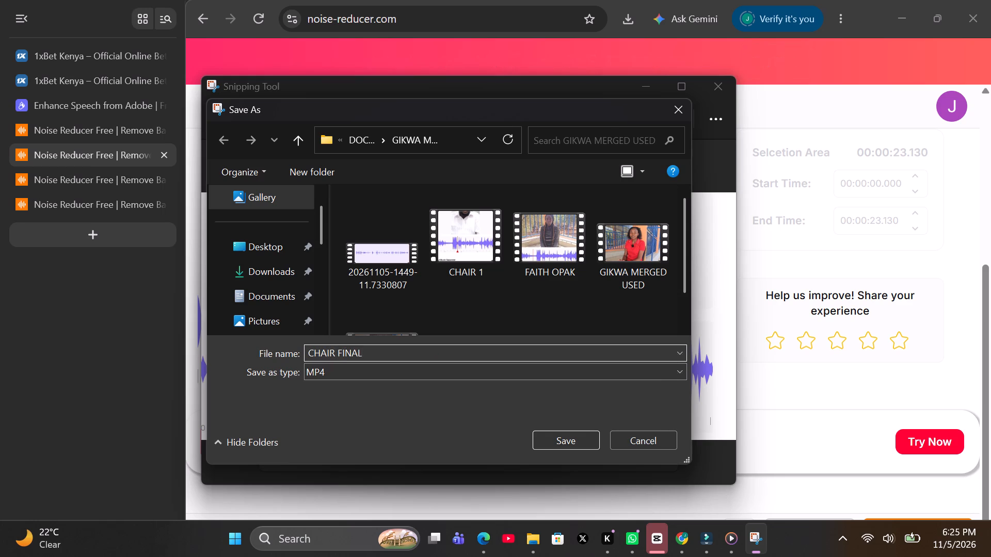
key(Return)
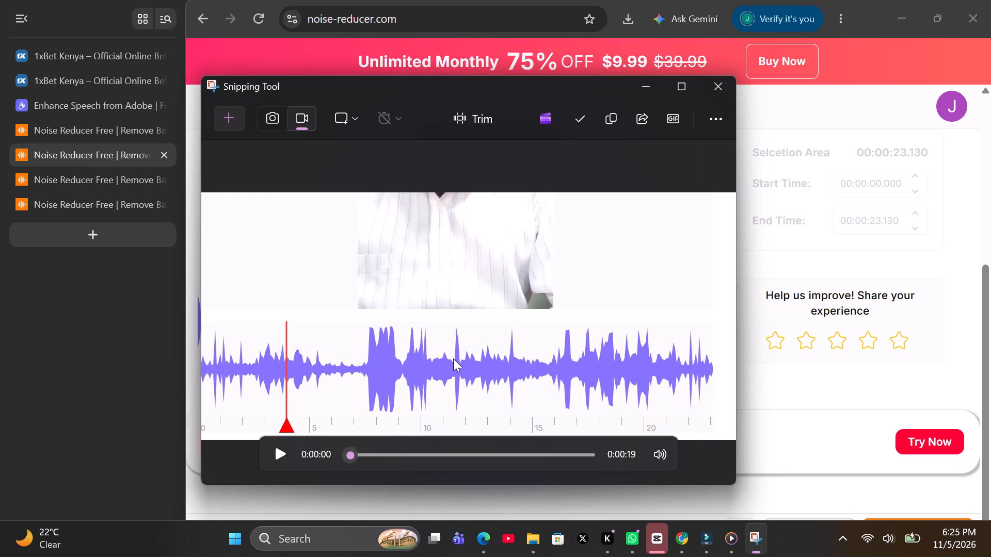
click(653, 86)
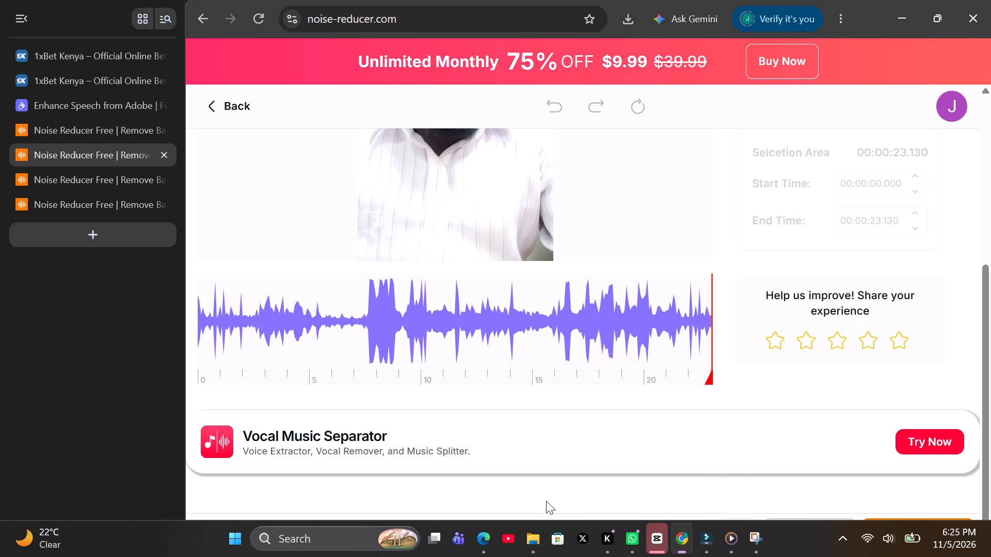
Switch to CapCut and delete CHAIR 1.mp4 from the project media together with its clip in the timeline.
click(656, 535)
click(618, 437)
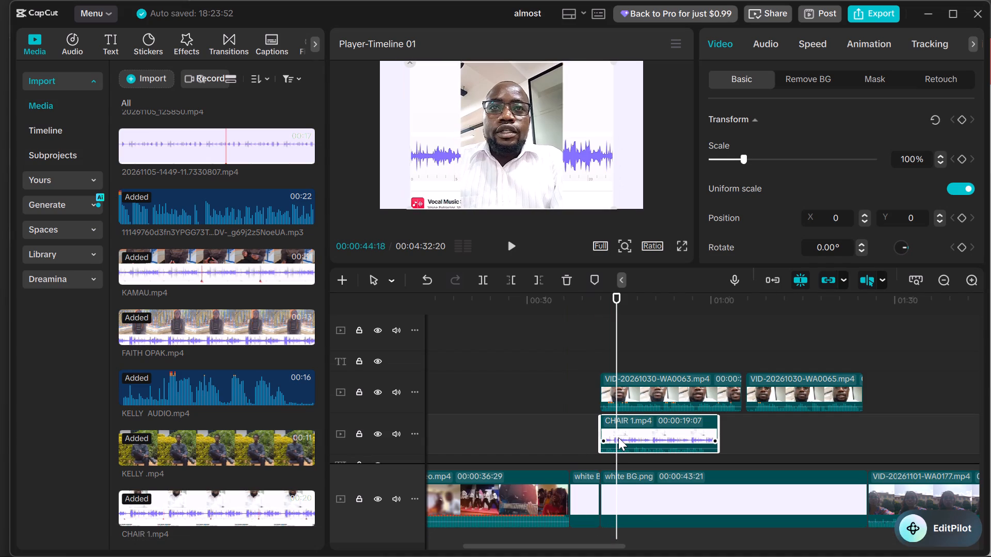
right_click(275, 494)
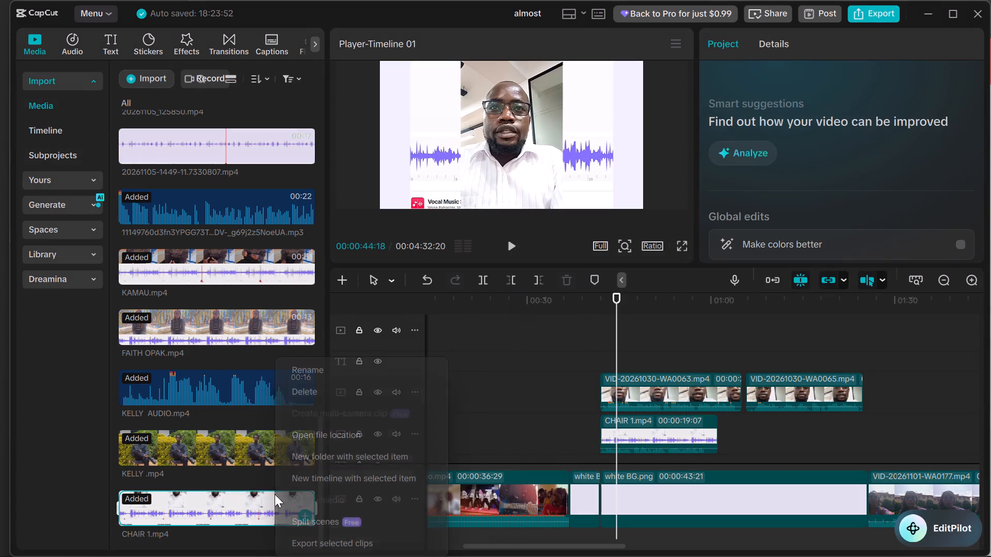
click(341, 387)
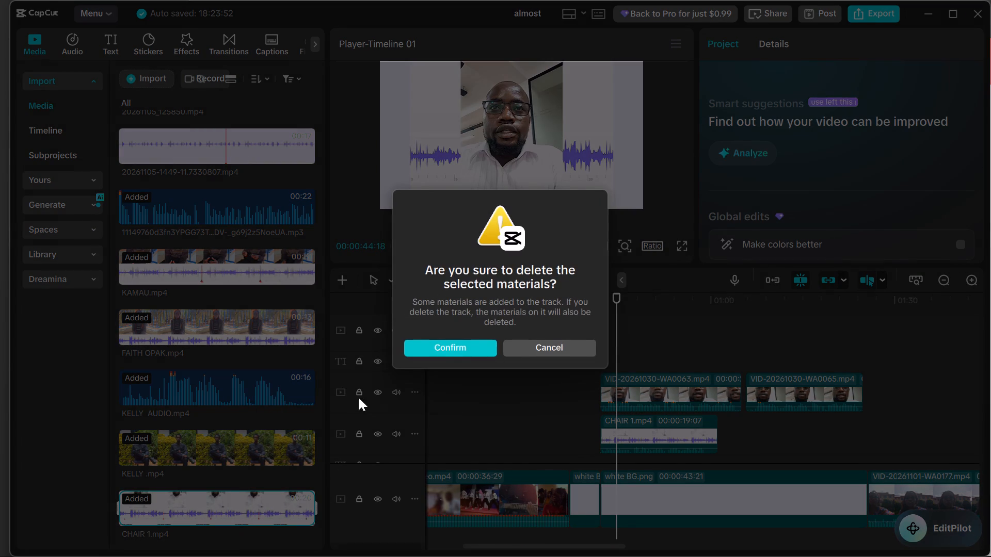
click(450, 350)
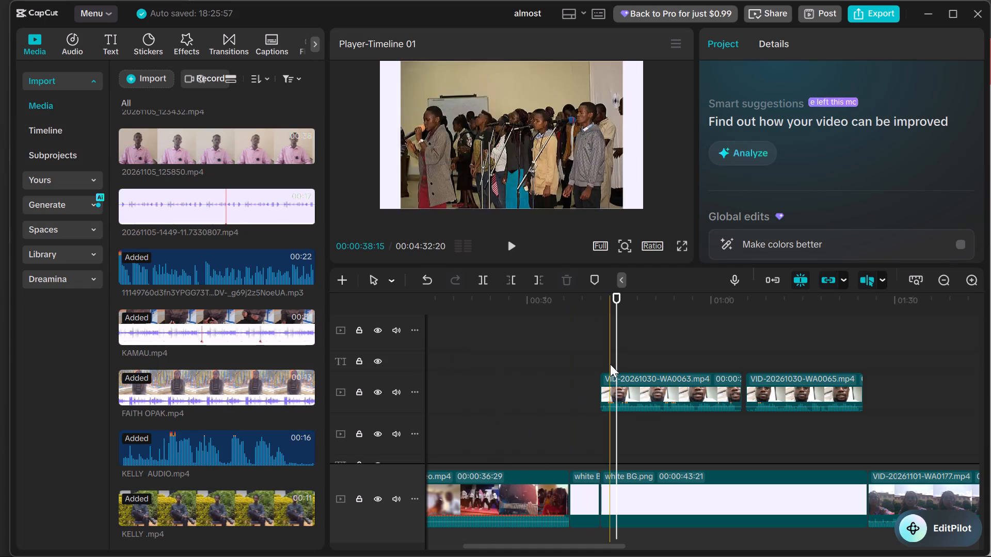
Import CHAIR FINAL from the GIKWA MERGED USED folder and add it to the timeline at 00:00:41:29, where VID-20261030-WA0063.mp4 starts.
click(604, 356)
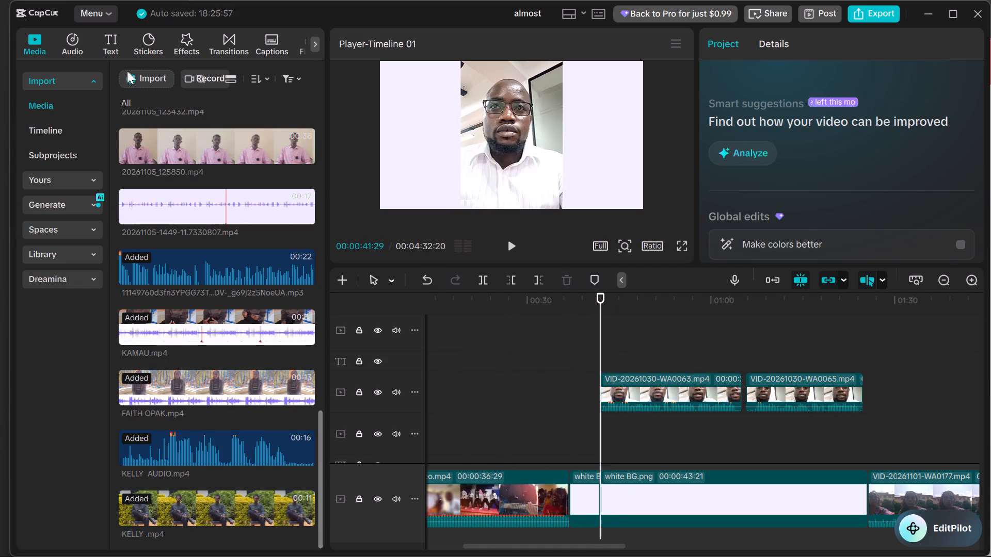
click(134, 80)
click(163, 107)
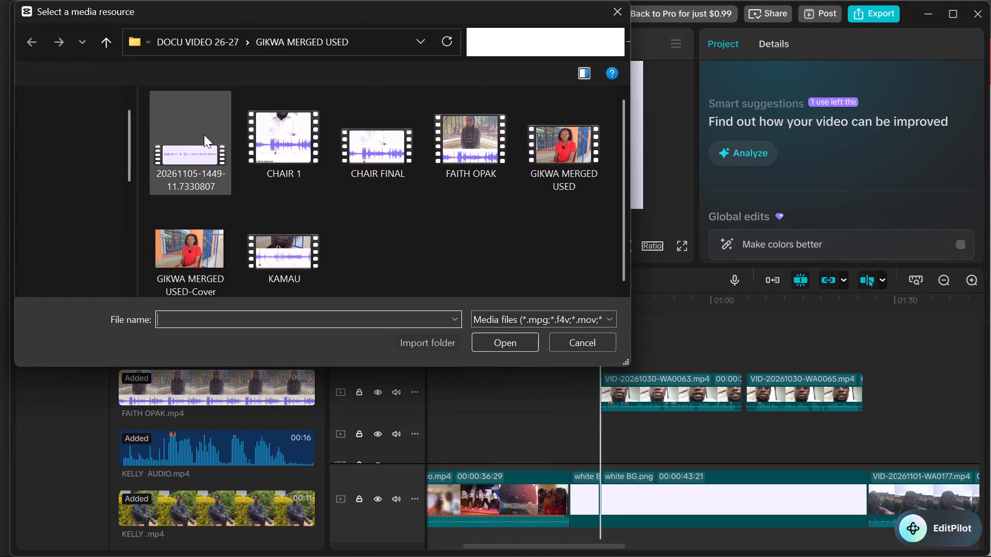
click(373, 153)
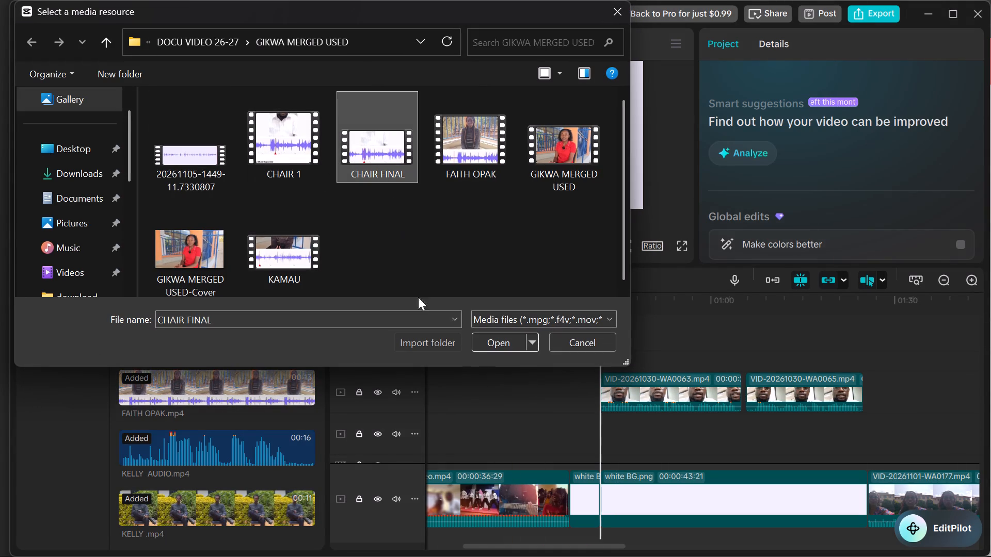
click(487, 342)
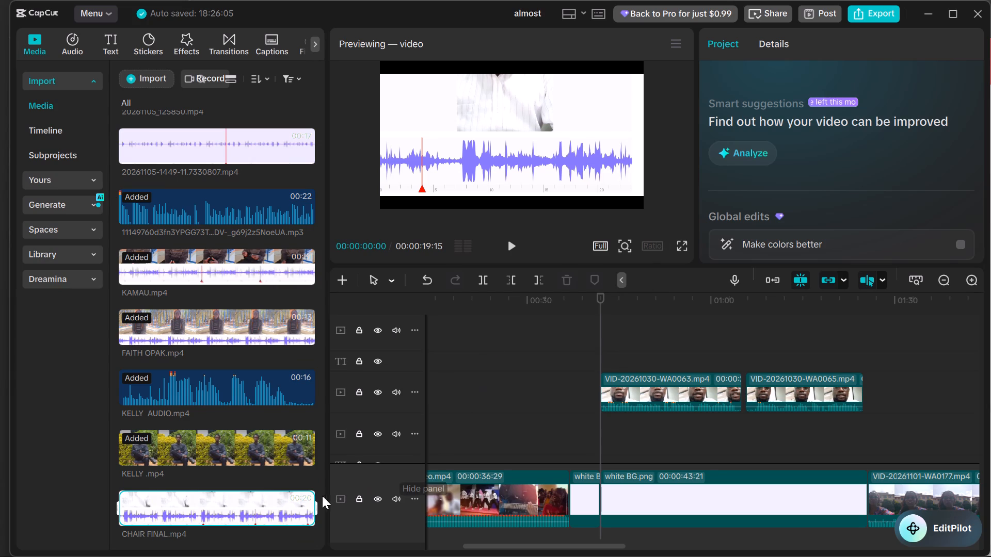
click(302, 516)
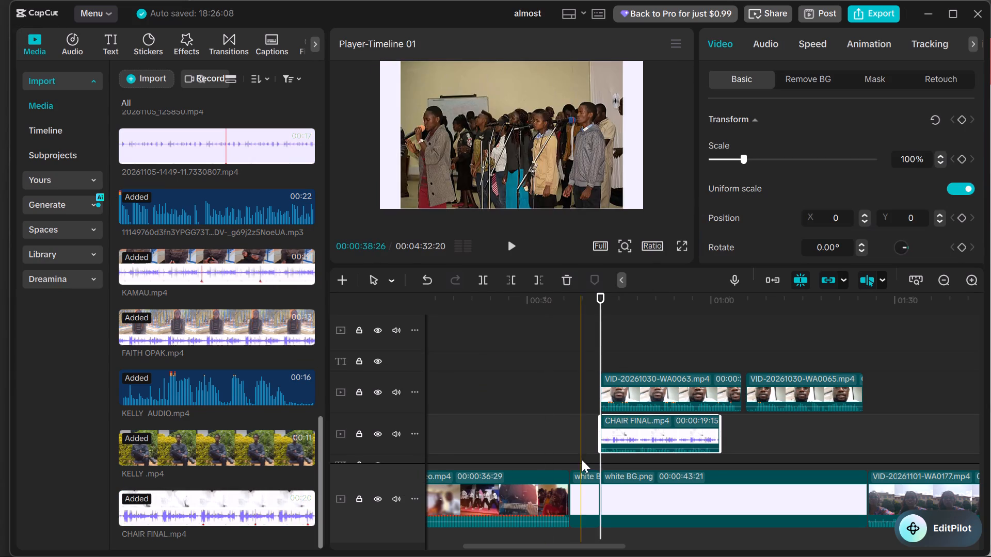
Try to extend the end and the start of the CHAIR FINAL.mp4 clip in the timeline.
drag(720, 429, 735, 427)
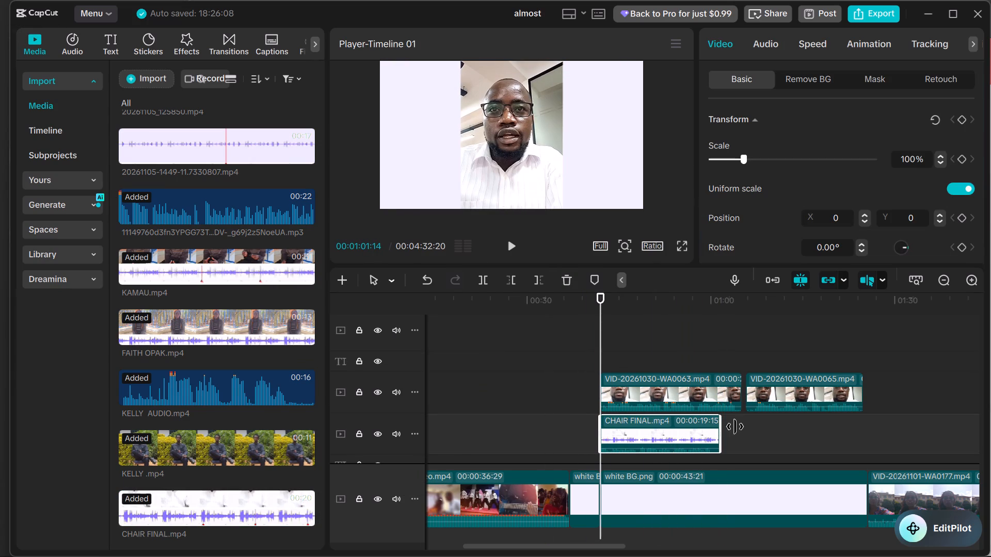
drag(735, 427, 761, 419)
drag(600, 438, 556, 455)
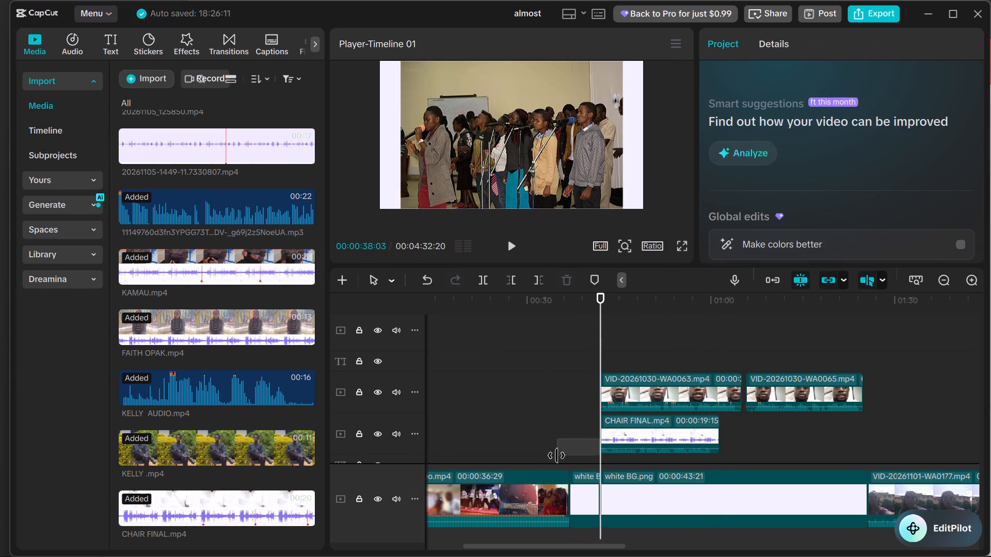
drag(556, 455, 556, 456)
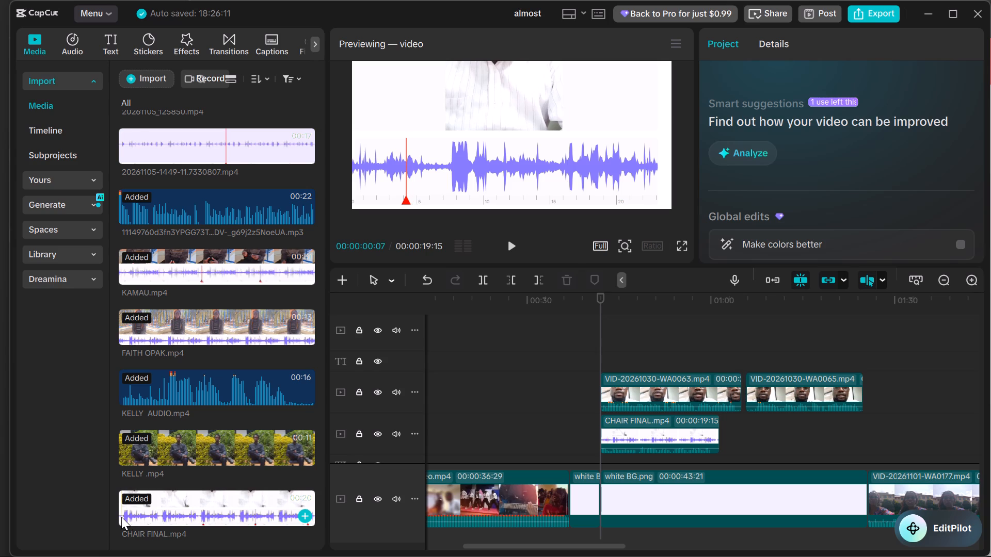
Preview the opening of CHAIR FINAL.mp4 in the project media and check the source file in the GIKWA MERGED USED folder.
click(121, 517)
key(space)
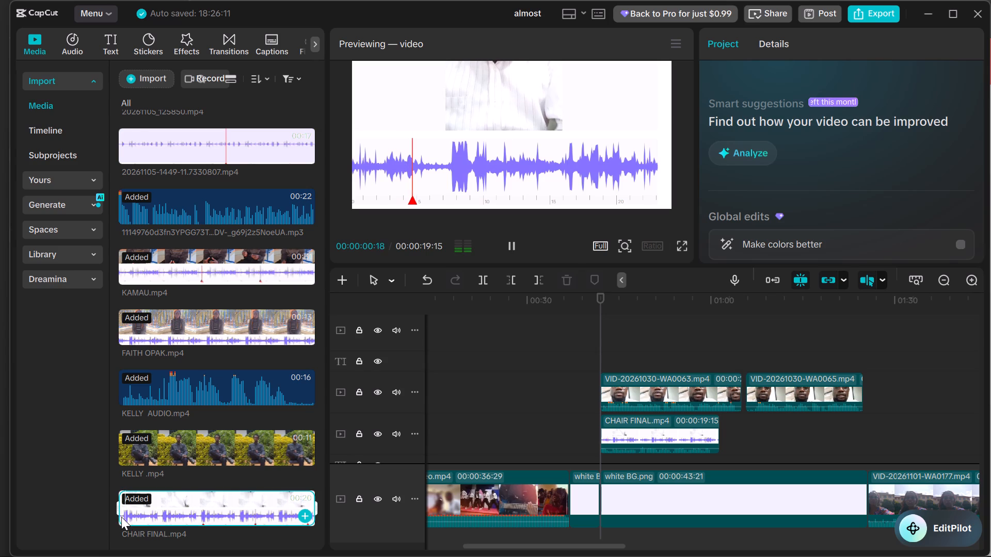
key(space)
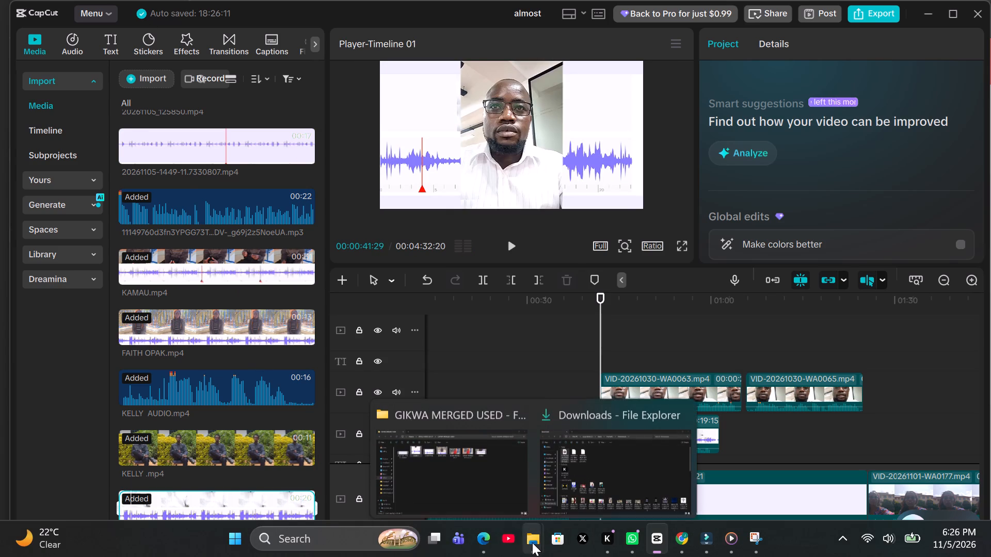
click(532, 543)
click(504, 470)
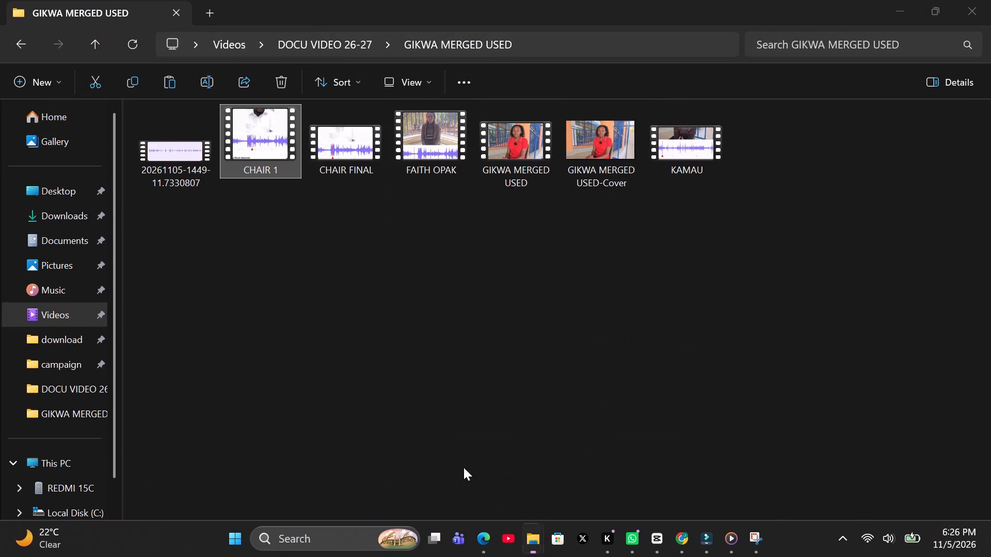
click(355, 151)
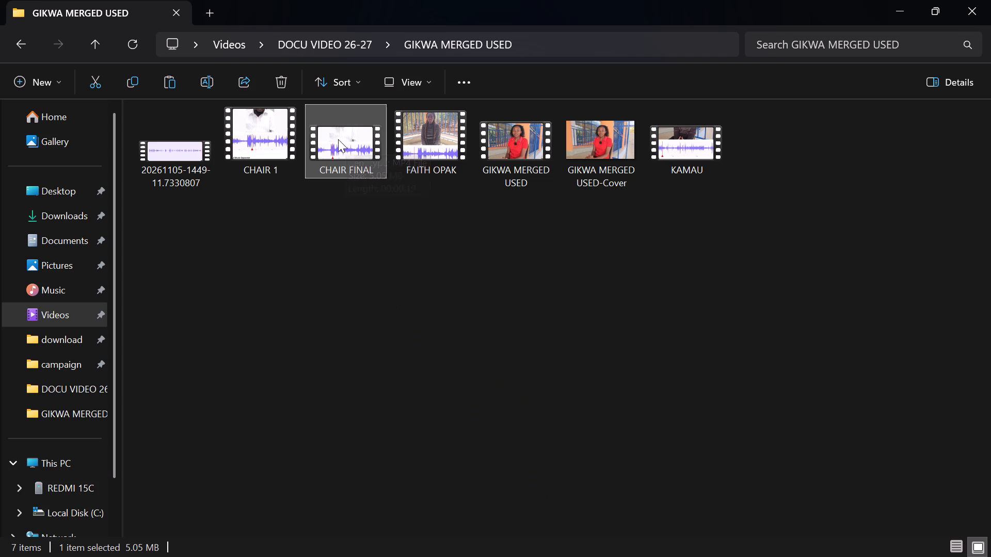
Back in CapCut, add a second copy of CHAIR FINAL.mp4 on the upper track, aligned with the start of VID-20261030-WA0063.mp4.
click(656, 543)
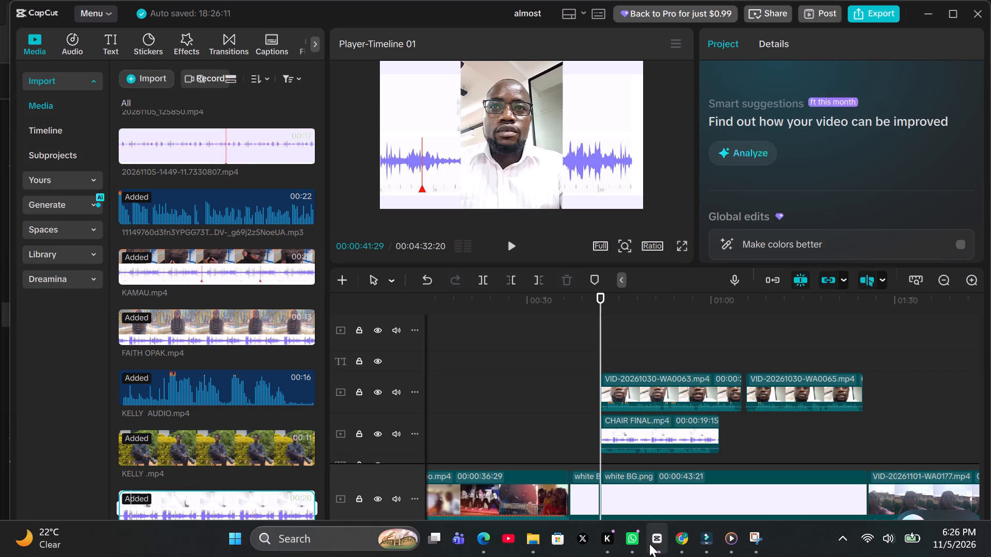
click(648, 353)
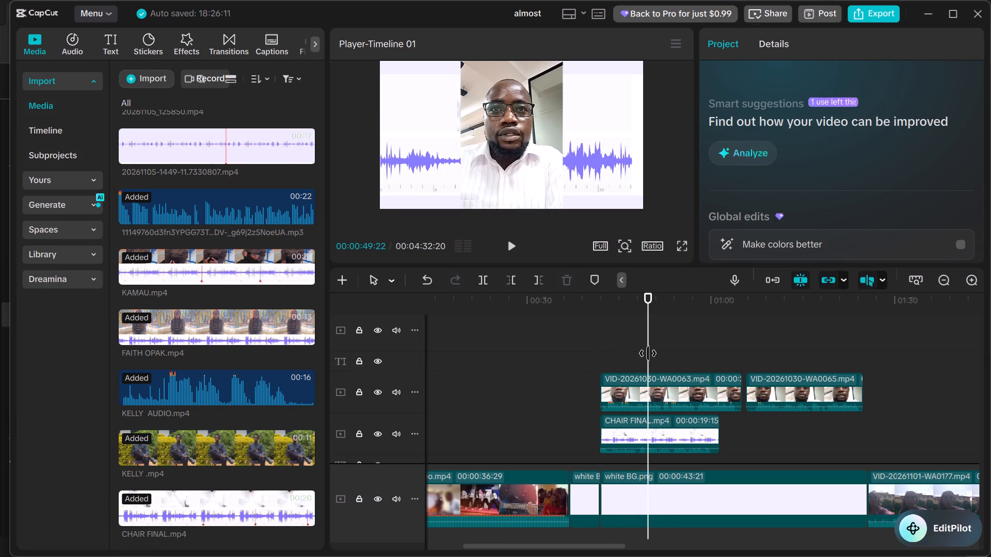
click(301, 518)
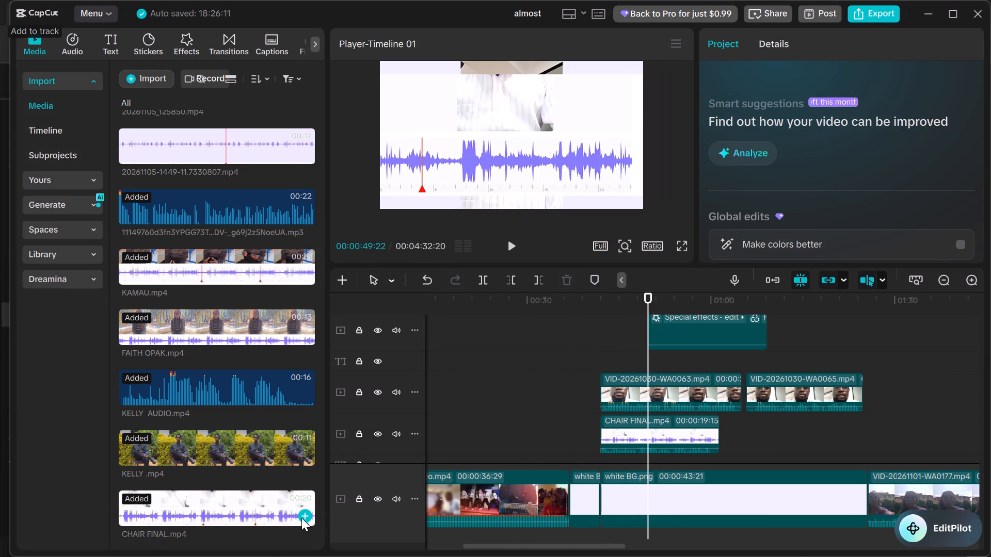
drag(716, 321, 657, 337)
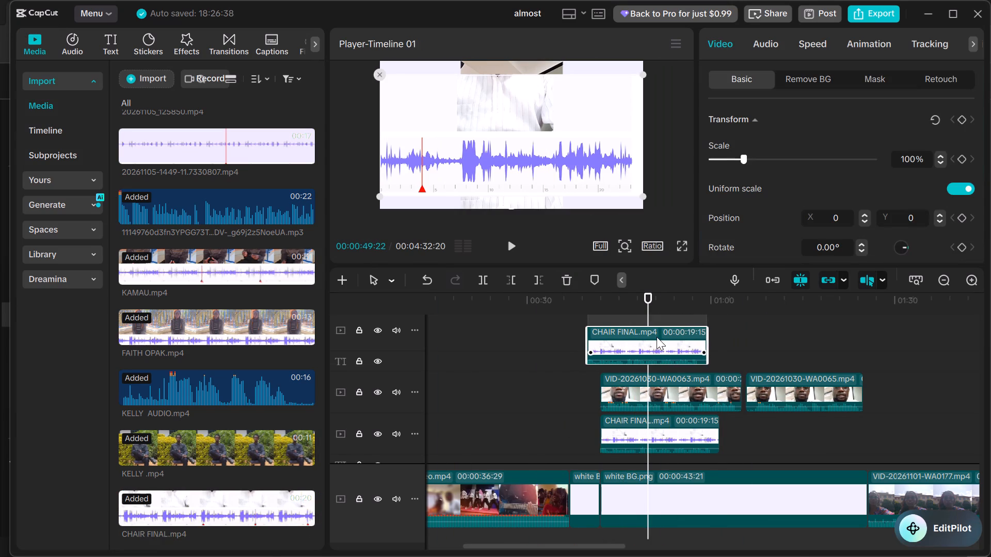
drag(657, 337, 672, 345)
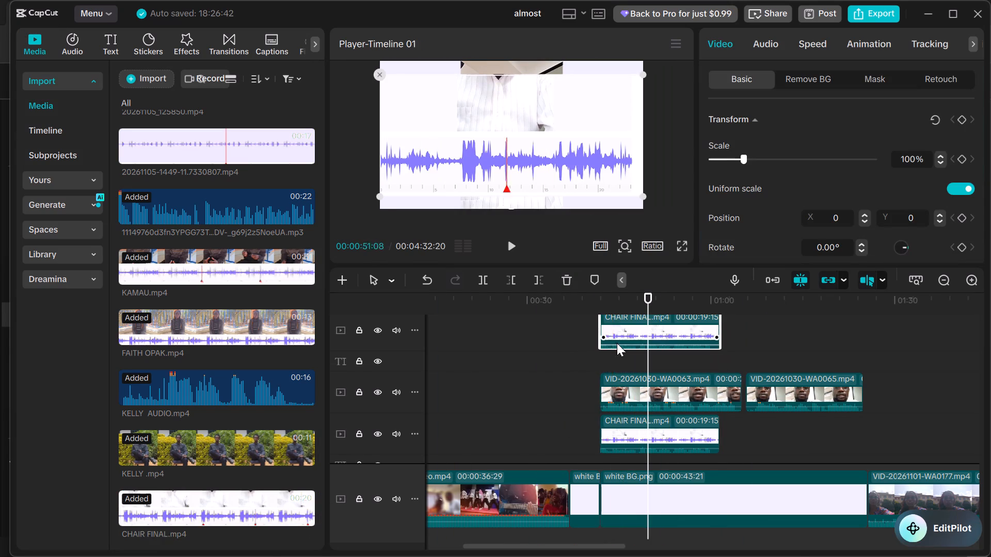
Play the opening seconds of the chair interview from 00:00:41:29 to check its audio against both CHAIR FINAL.mp4 copies.
click(598, 364)
key(space)
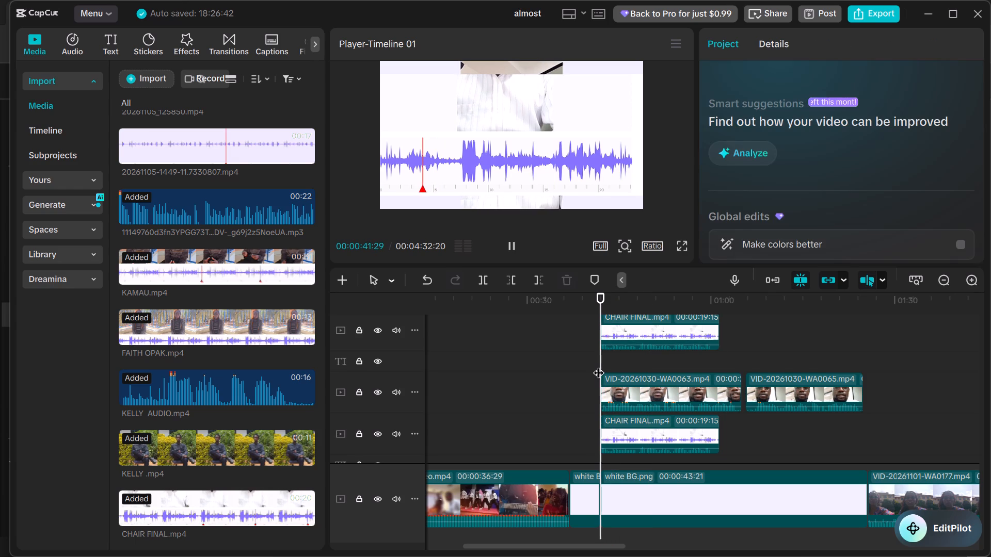
key(space)
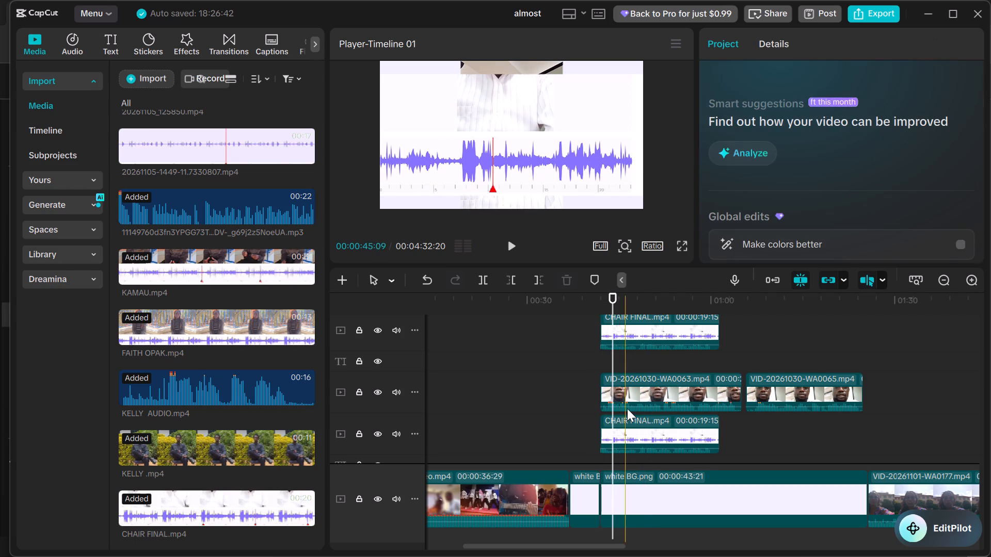
key(space)
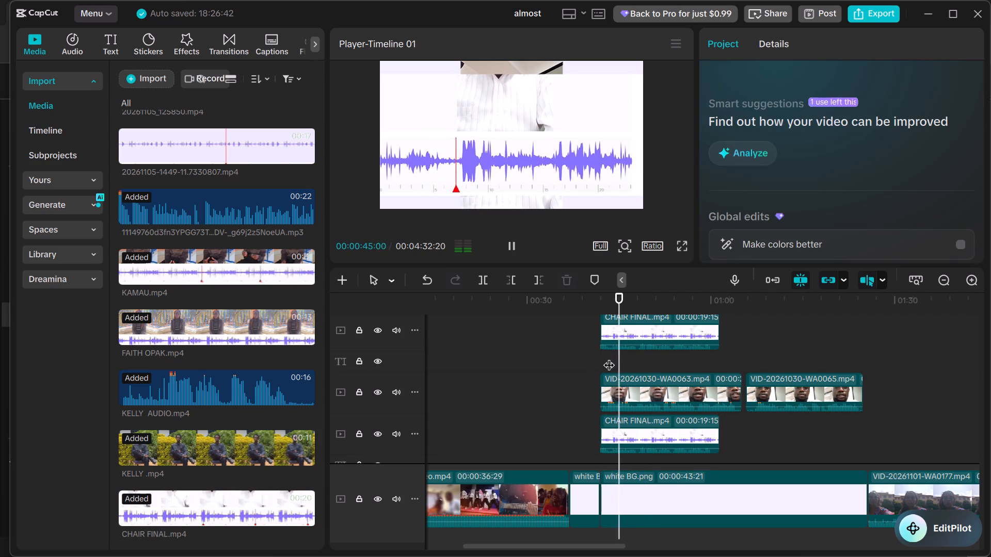
key(space)
Delete the lower copy of CHAIR FINAL.mp4 beneath VID-20261030-WA0063.mp4 from the timeline.
click(658, 429)
right_click(658, 428)
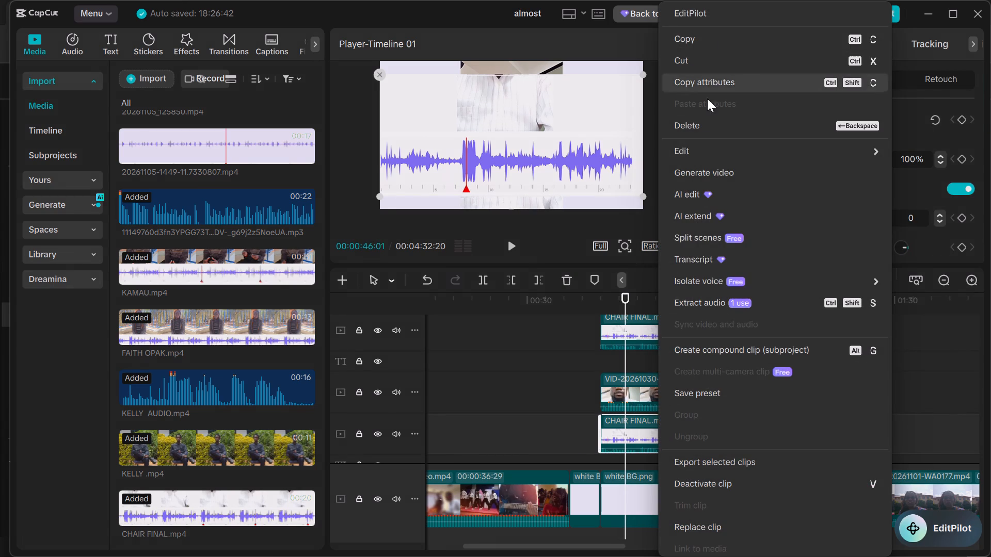
click(699, 118)
Play the chair interview from 00:00:41:29 to check the remaining CHAIR FINAL.mp4 copy against the video.
click(600, 440)
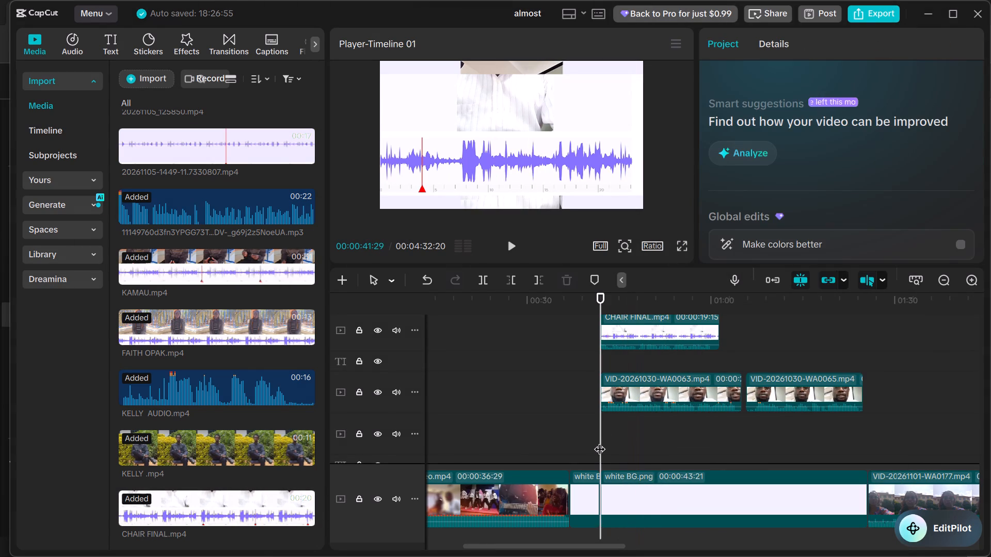
key(space)
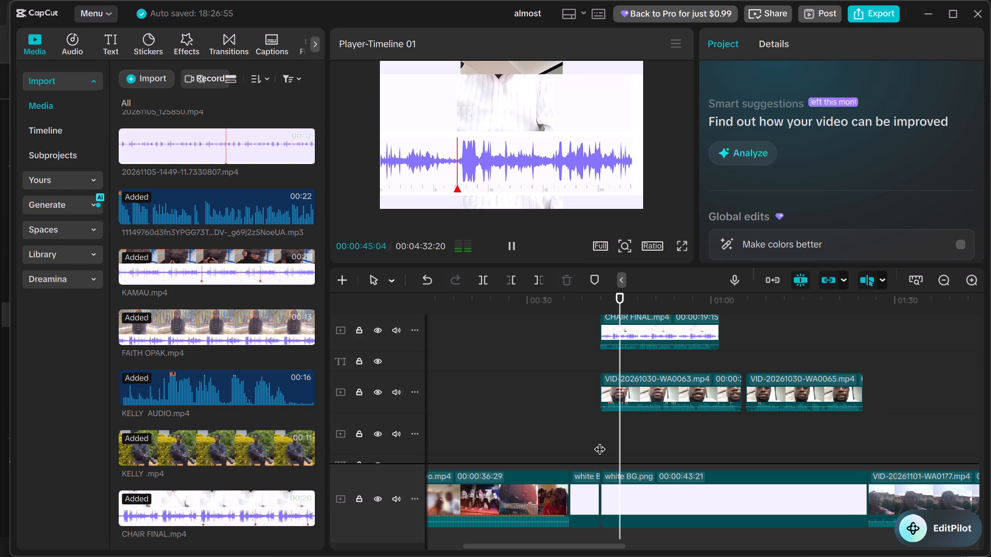
key(space)
Select VID-20261030-WA0063.mp4 and the CHAIR FINAL.mp4 clip together and apply Sync video and audio.
click(656, 322)
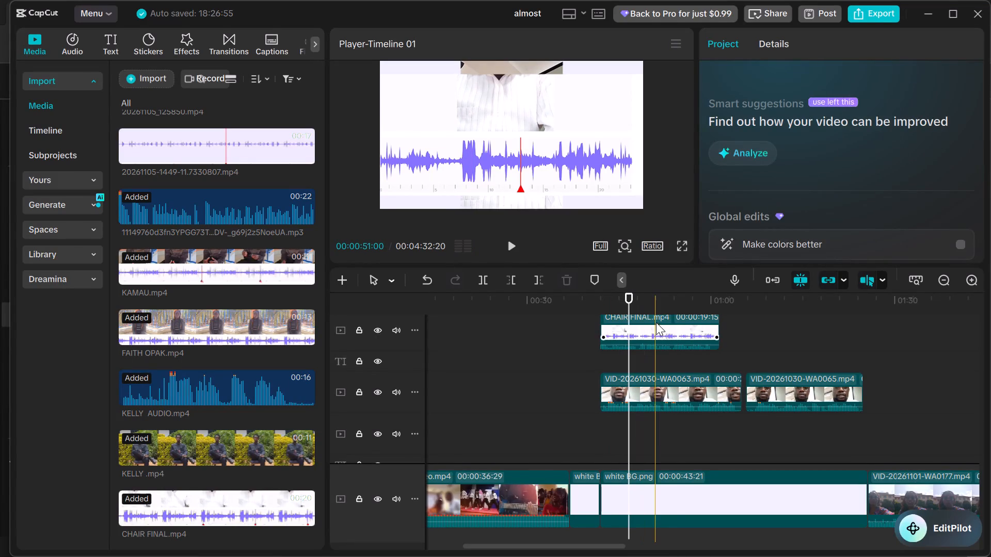
click(683, 387)
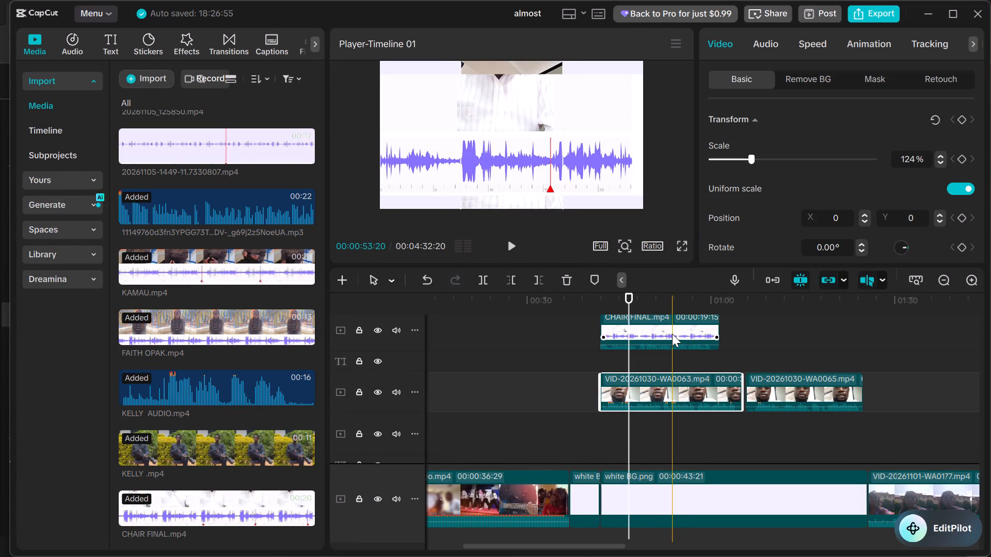
ctrl+click(672, 334)
ctrl+right_click(672, 334)
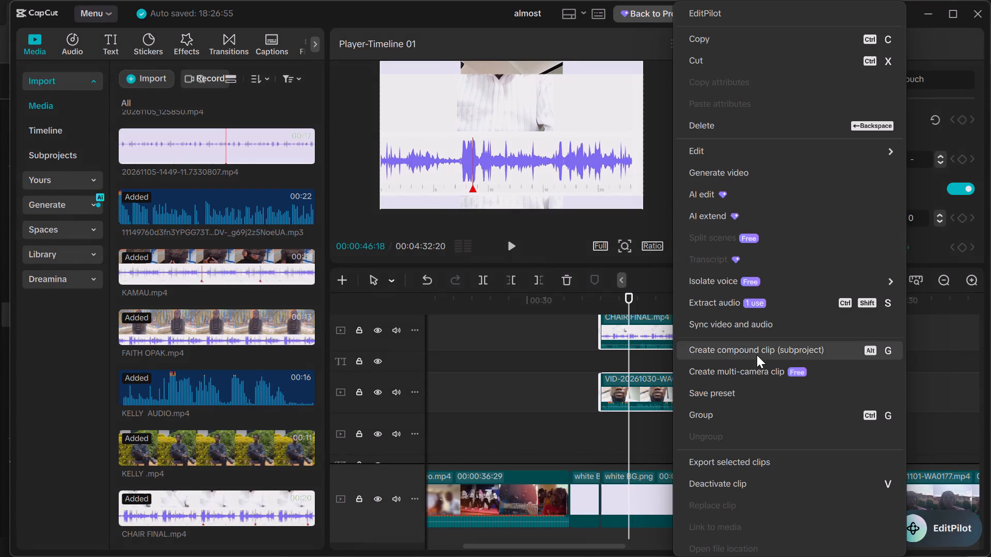
click(716, 323)
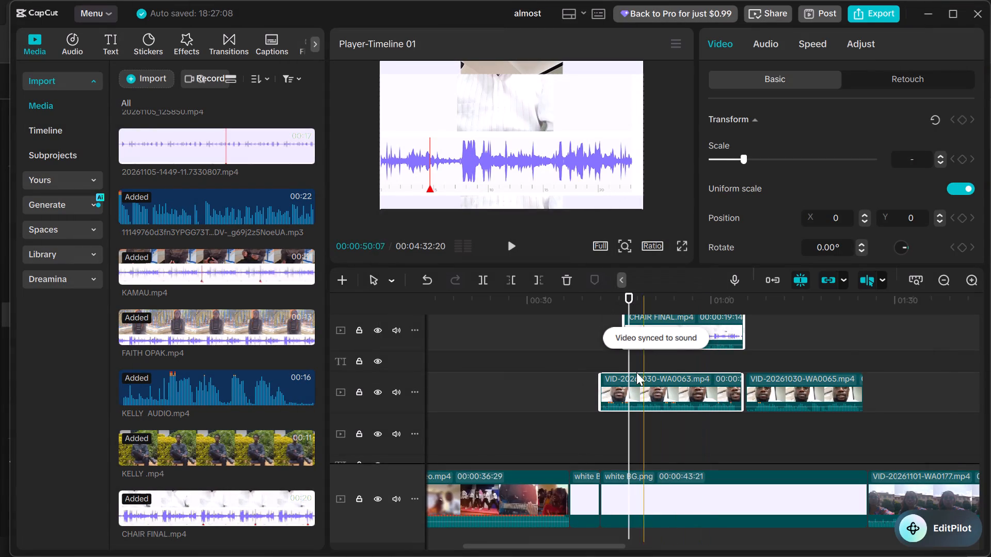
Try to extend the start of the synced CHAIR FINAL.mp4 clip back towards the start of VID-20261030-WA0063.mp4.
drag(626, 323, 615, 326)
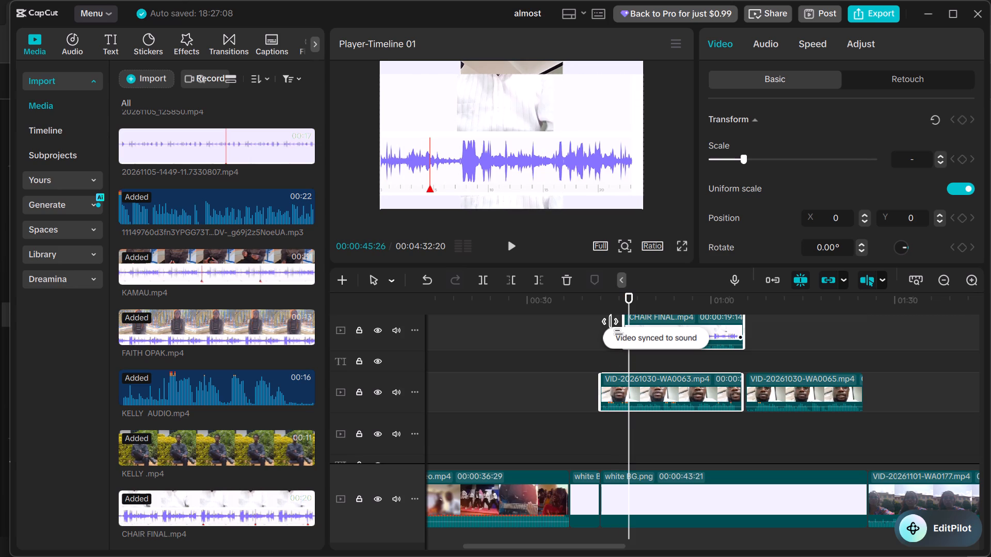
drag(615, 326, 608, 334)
Play the timeline from 00:00:39:11 into the chair interview to check the synced CHAIR FINAL.mp4 audio.
click(599, 362)
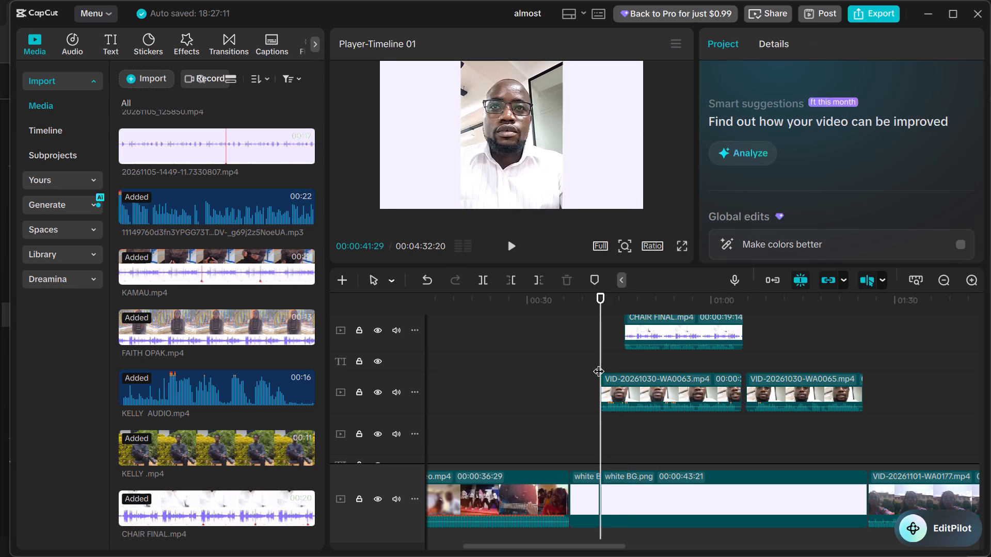
click(584, 406)
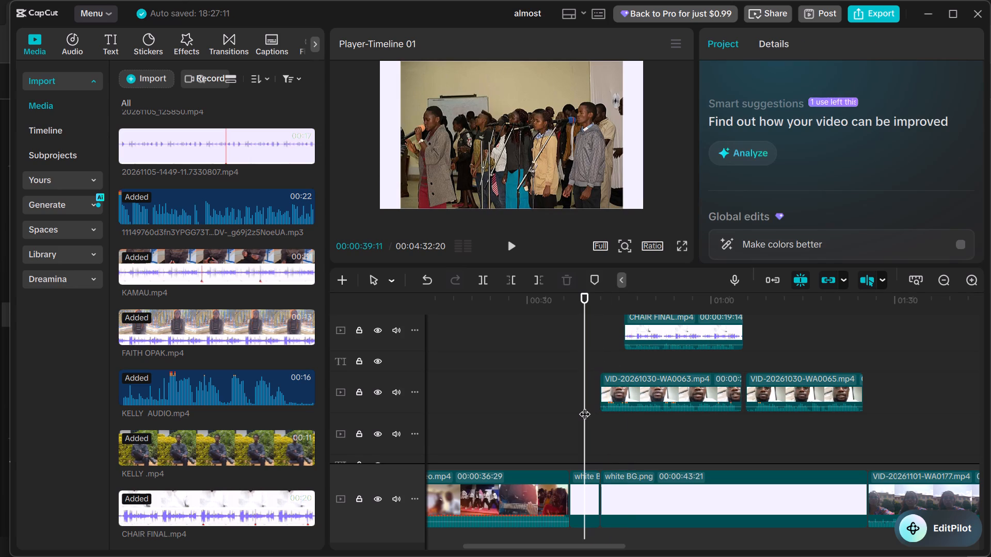
key(space)
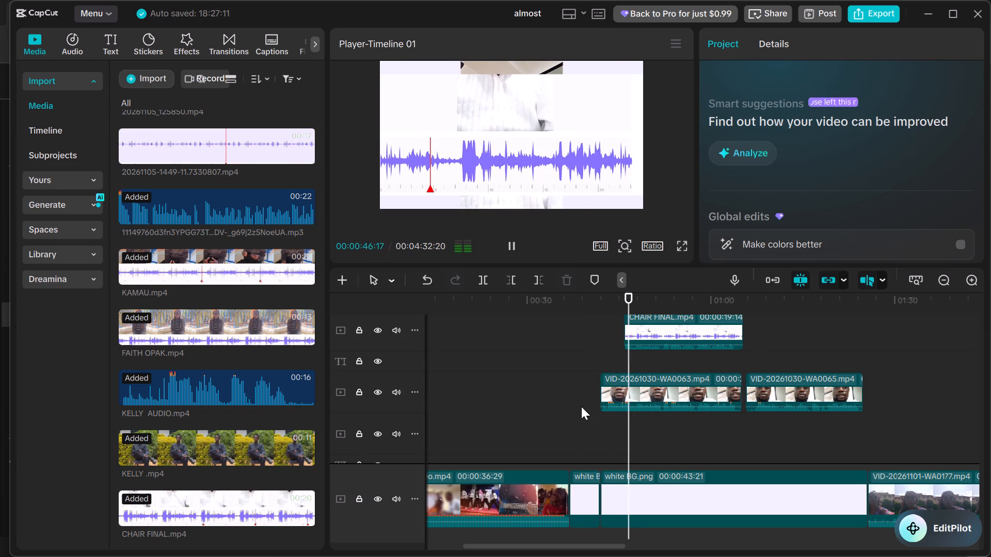
key(space)
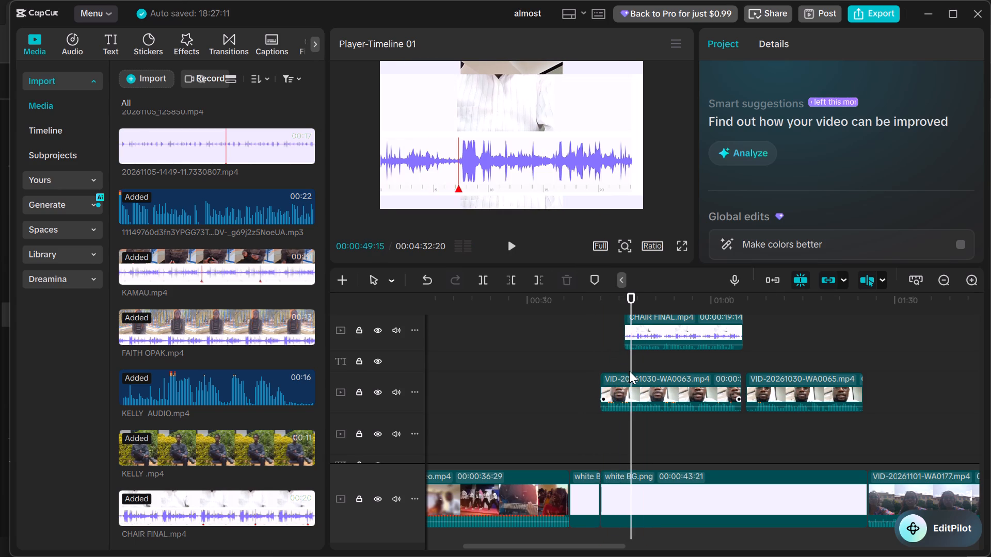
Split VID-20261030-WA0063.mp4 at 00:00:45:26, where the CHAIR FINAL.mp4 clip starts.
drag(633, 357, 625, 363)
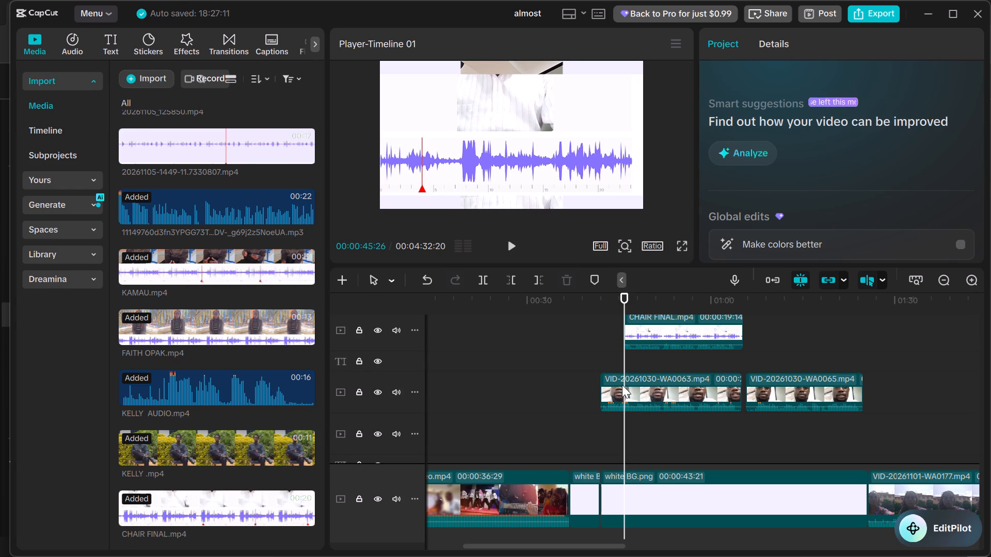
click(622, 386)
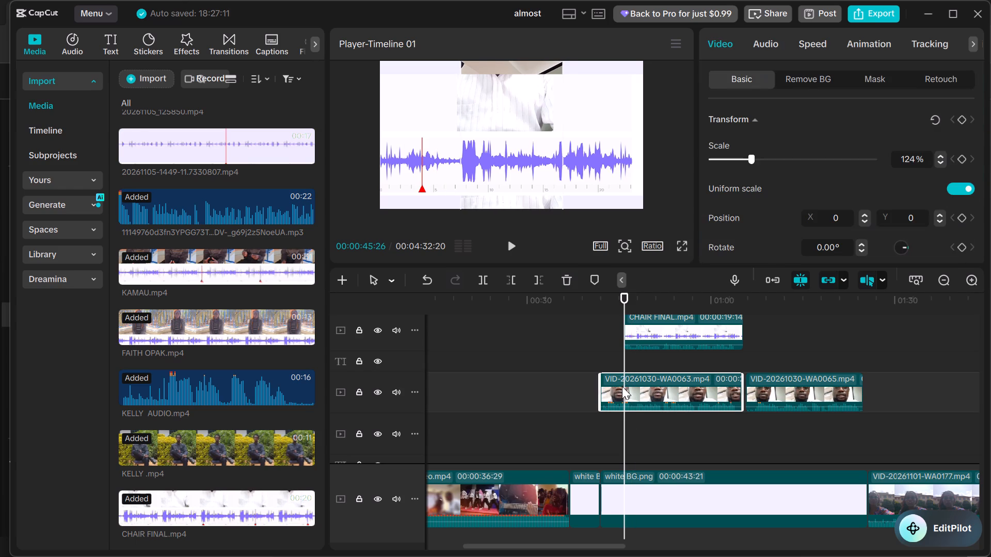
key(ctrl+b)
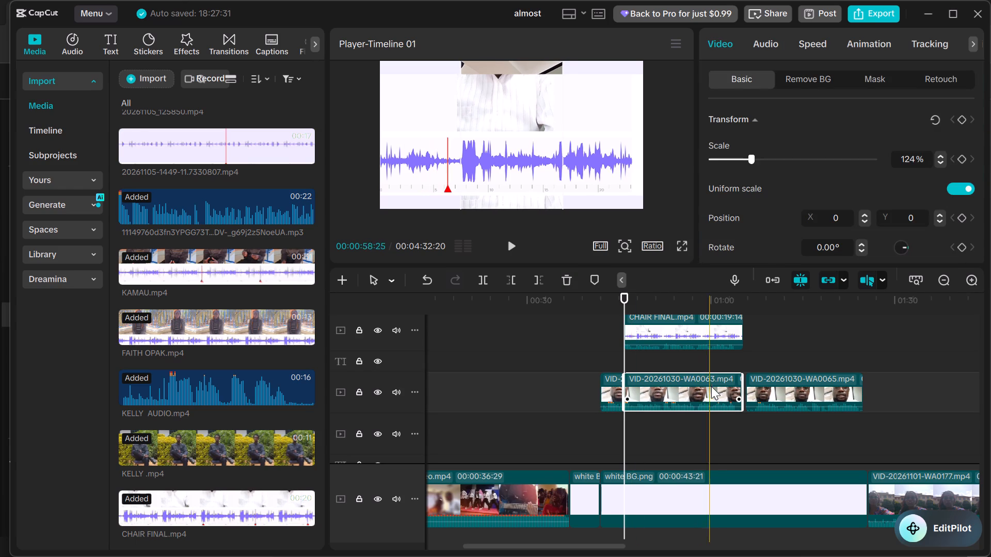
Mute the second part of VID-20261030-WA0063.mp4 by setting its volume to -∞ dB, and play the interview to check.
click(780, 47)
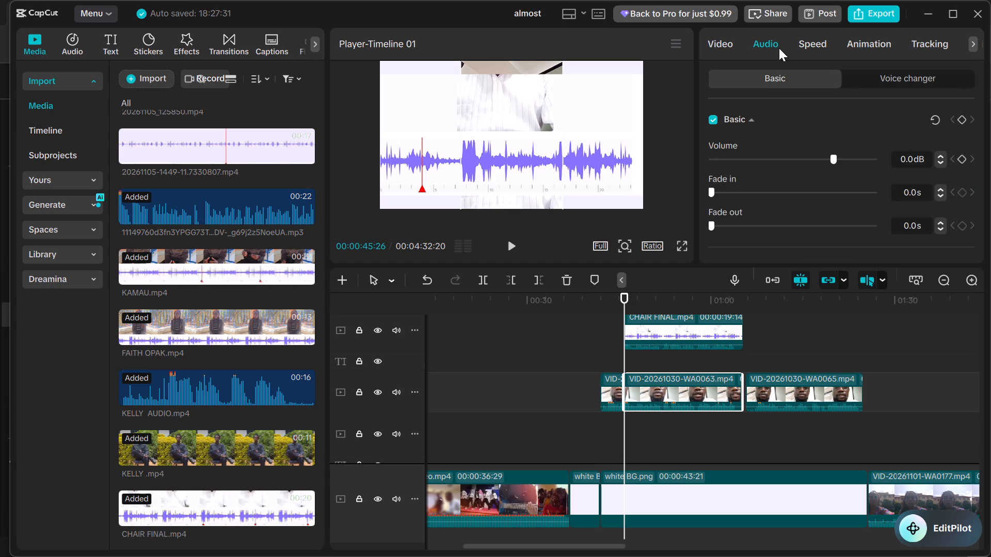
drag(832, 157, 693, 183)
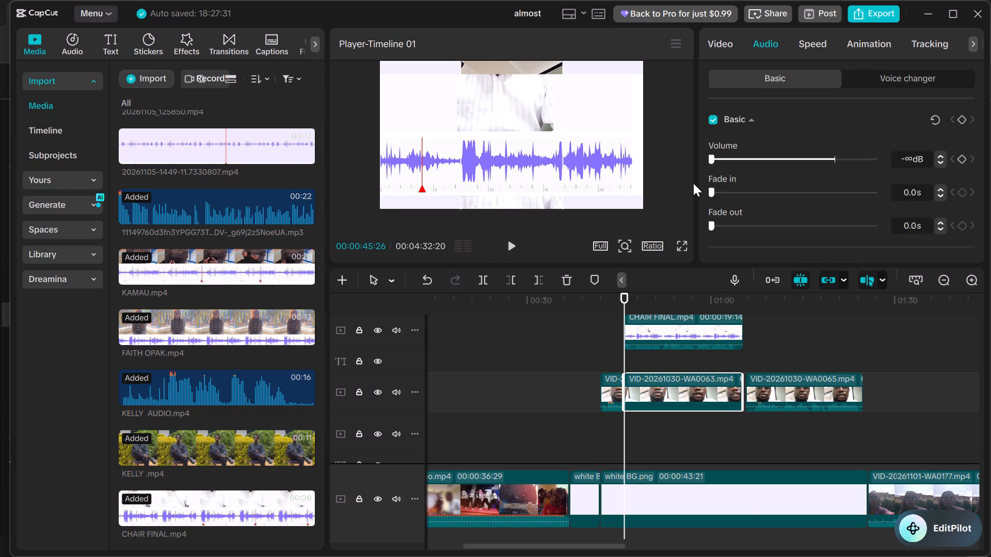
key(space)
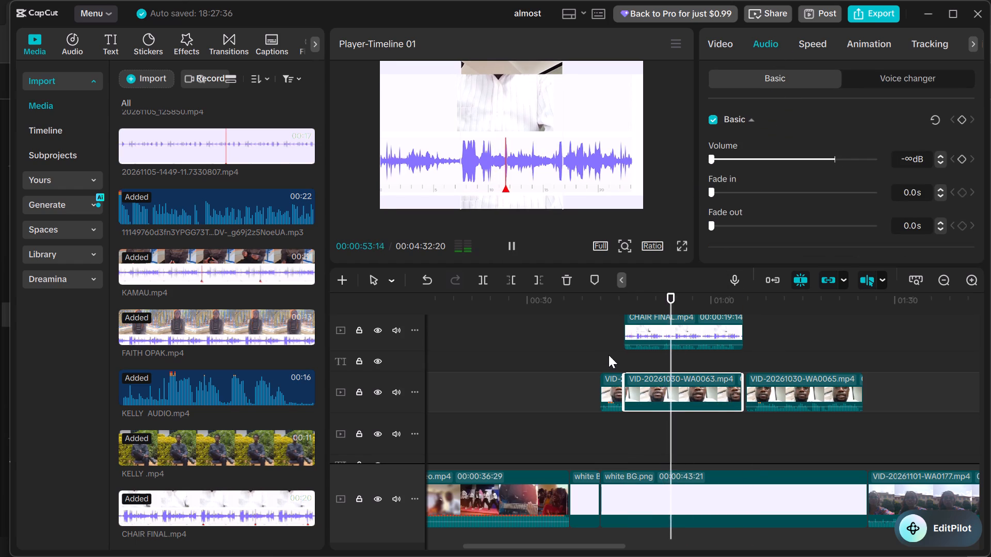
click(609, 355)
key(space)
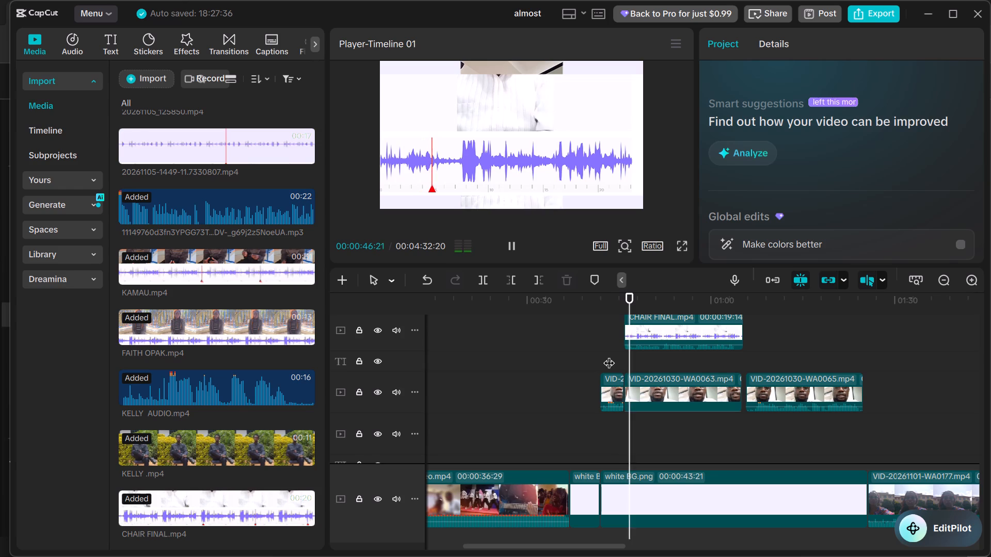
key(space)
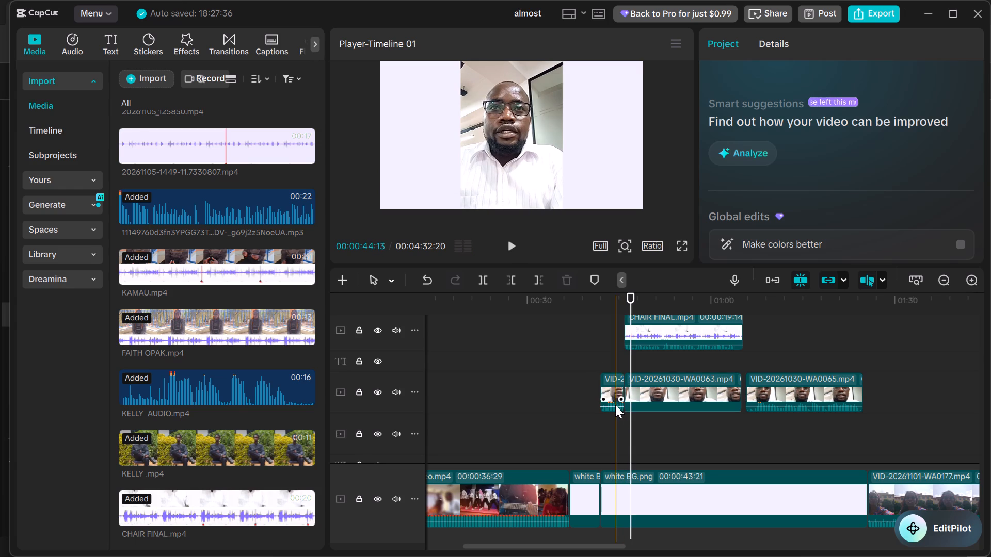
Set the volume of the short first part of VID-20261030-WA0063.mp4 to -7.1 dB and play across the split.
click(614, 406)
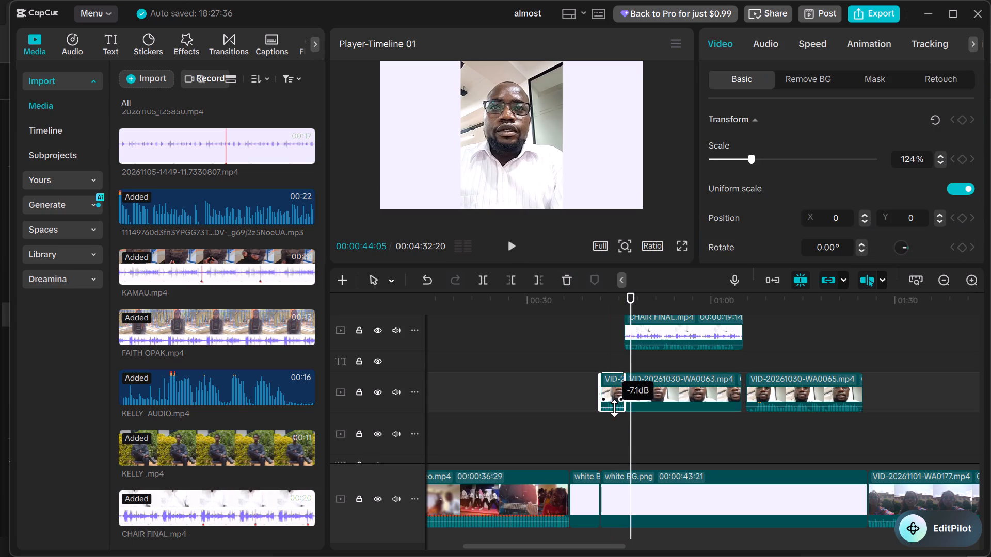
click(615, 361)
key(space)
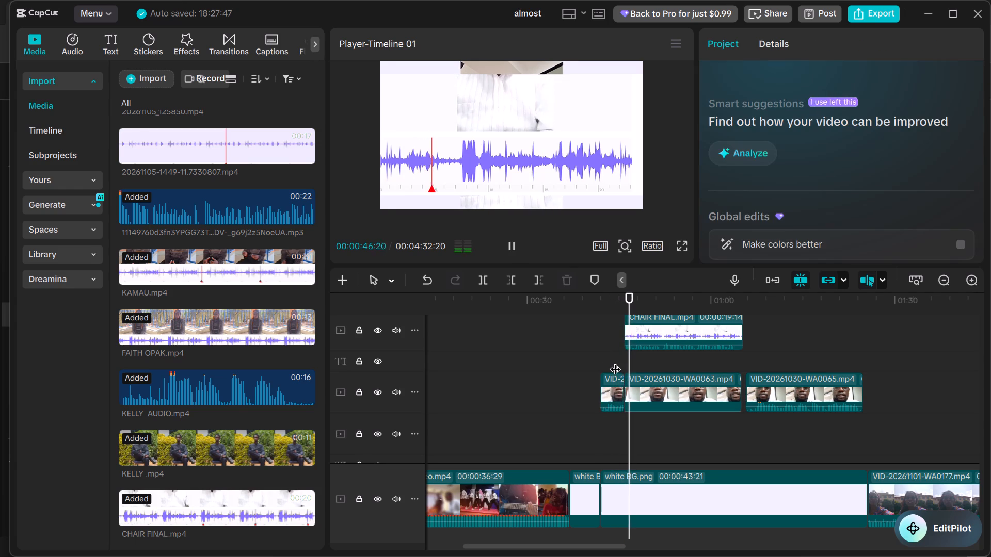
key(space)
Scale the CHAIR FINAL.mp4 clip to 38% and move it out of frame to X 2044, Y -1761.
click(640, 327)
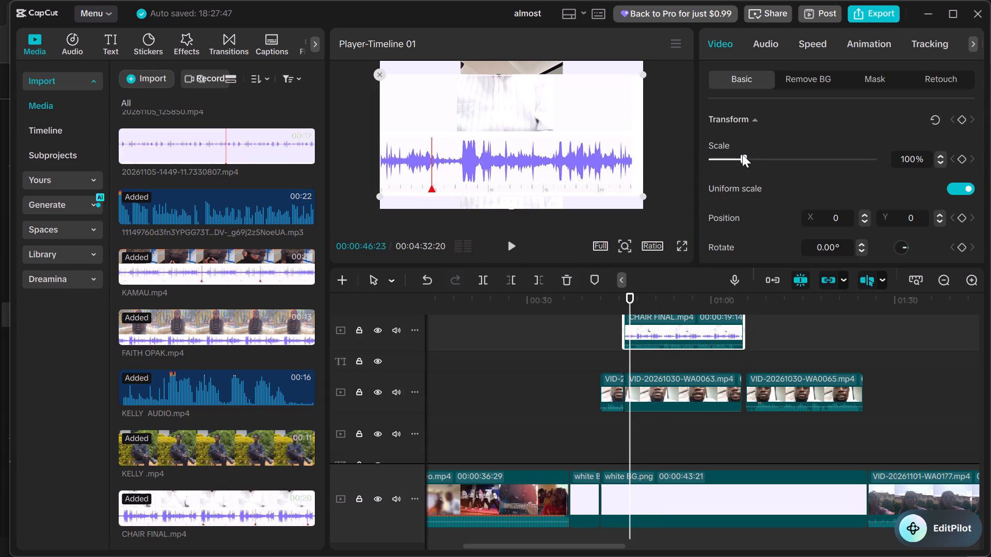
drag(742, 155, 722, 180)
drag(533, 134, 673, 255)
click(595, 351)
key(space)
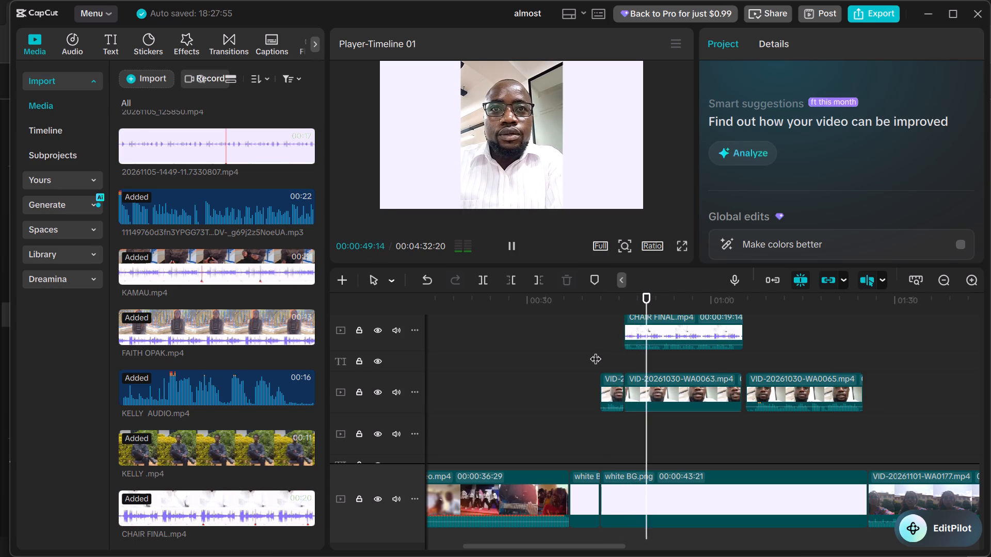
Raise the CHAIR FINAL.mp4 clip's volume to 1.8 dB while listening to the rest of the chair's interview.
click(662, 331)
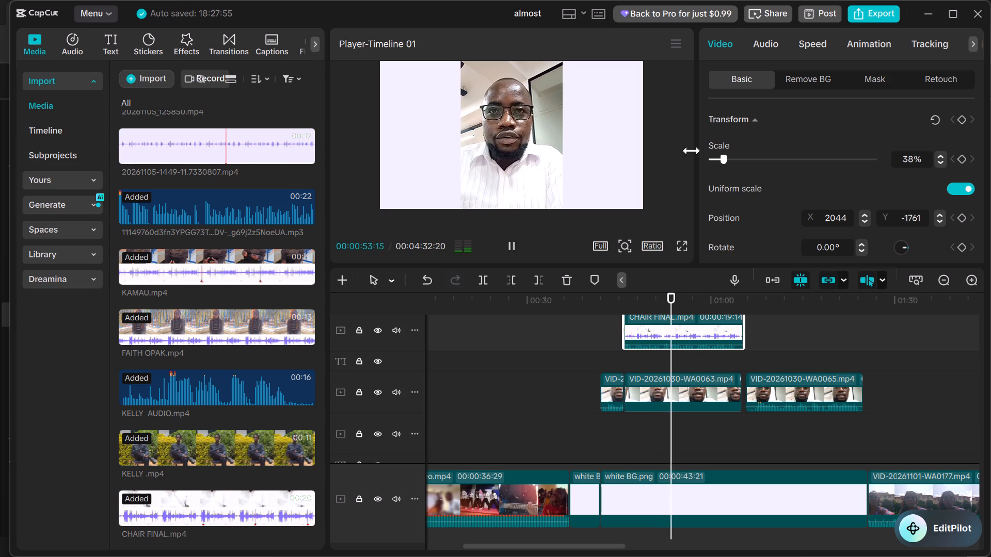
click(761, 46)
double_click(942, 156)
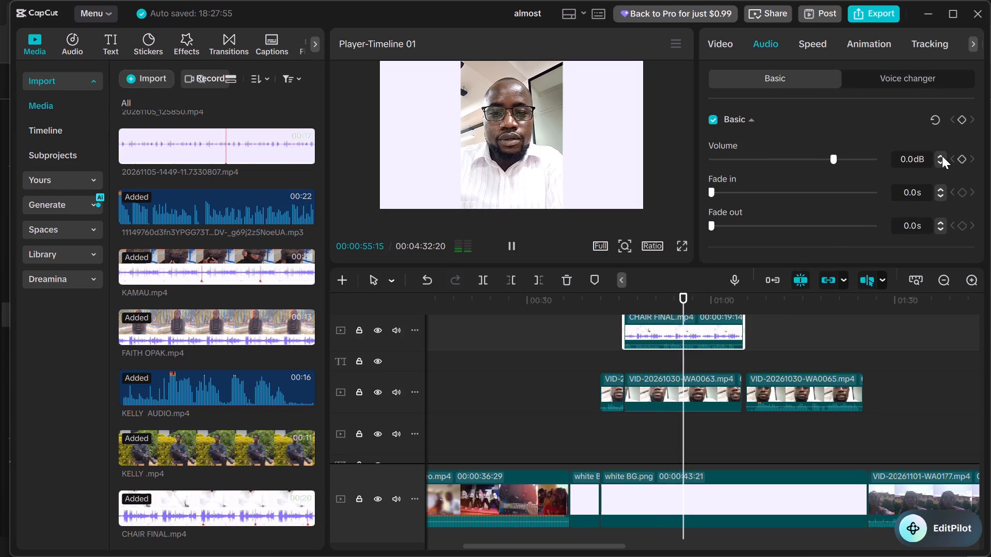
double_click(942, 156)
click(942, 156)
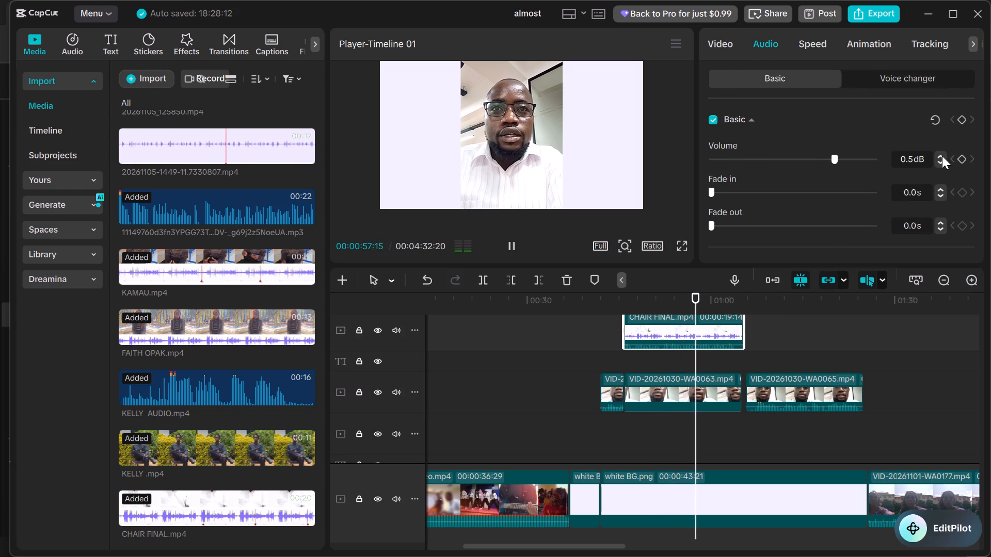
click(942, 156)
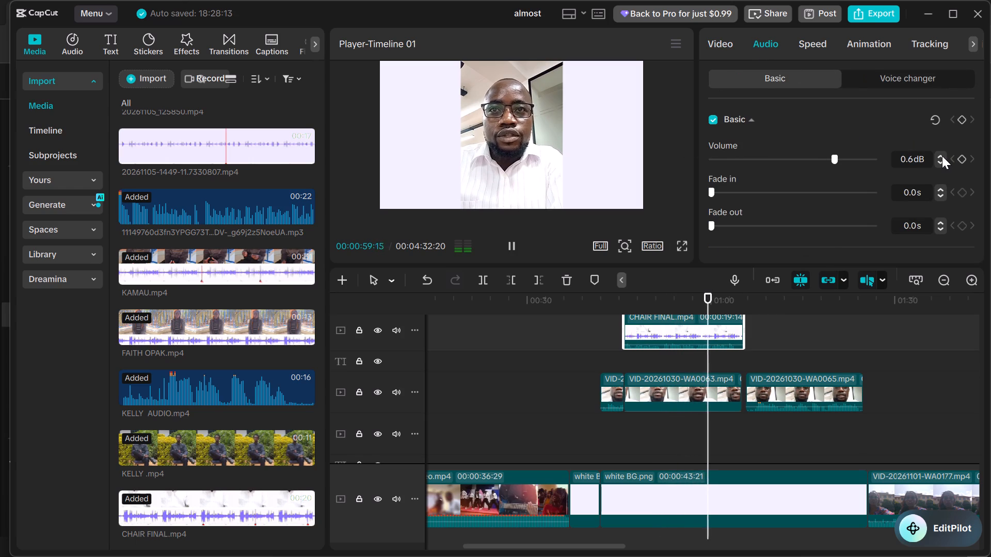
triple_click(942, 156)
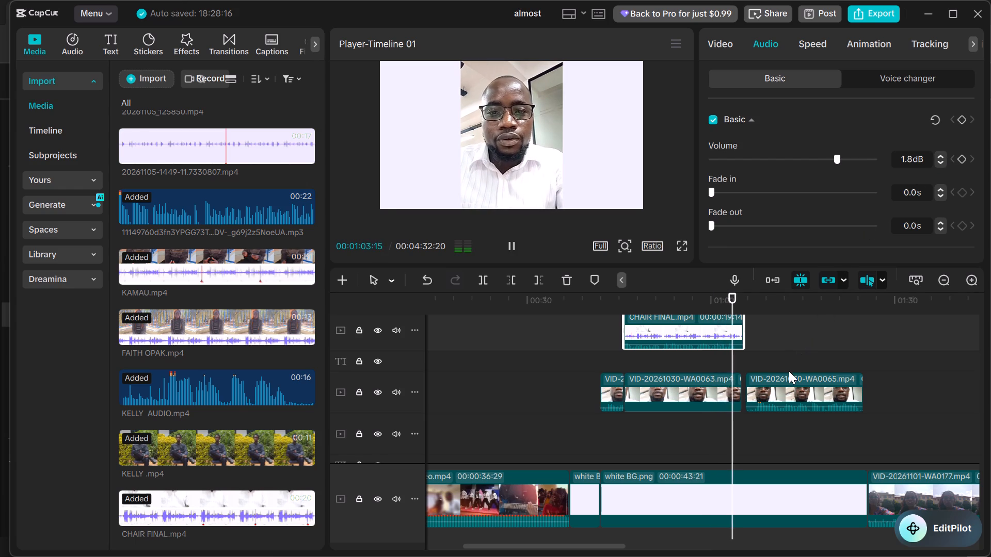
key(space)
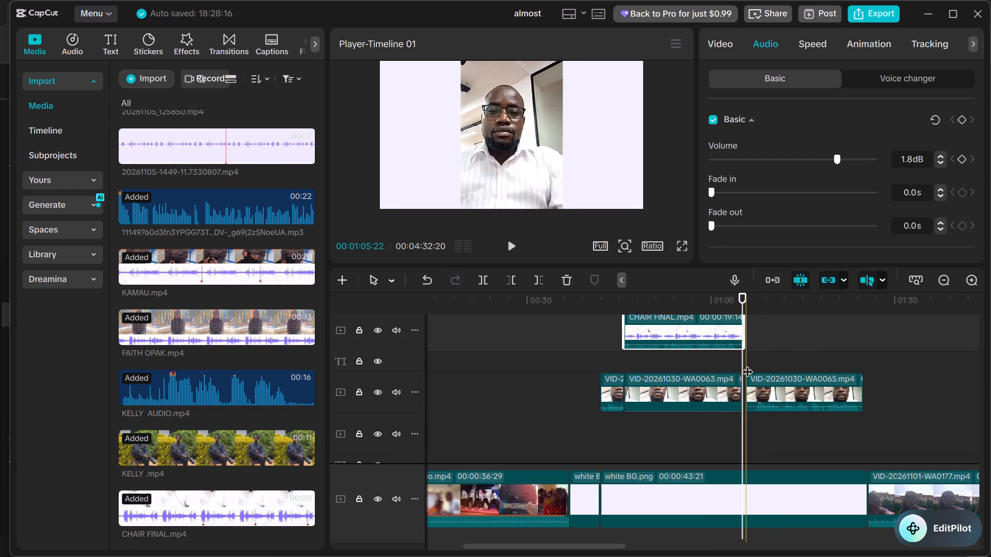
Deactivate the VID-20261030-WA0065.mp4 clip that follows the chair's interview.
click(768, 376)
right_click(793, 391)
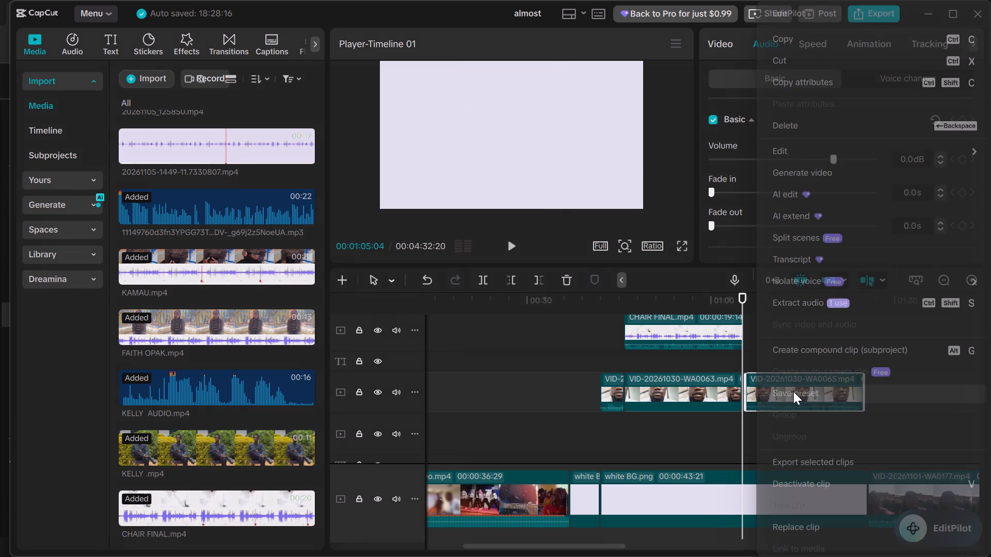
click(801, 481)
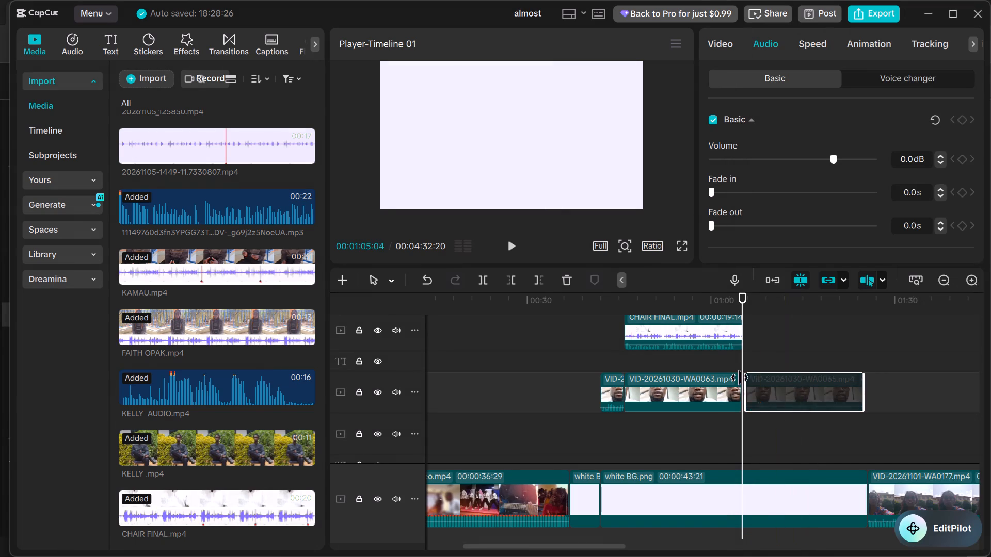
Split the white BG.png background at 00:01:05:04, where the chair's interview ends.
click(763, 484)
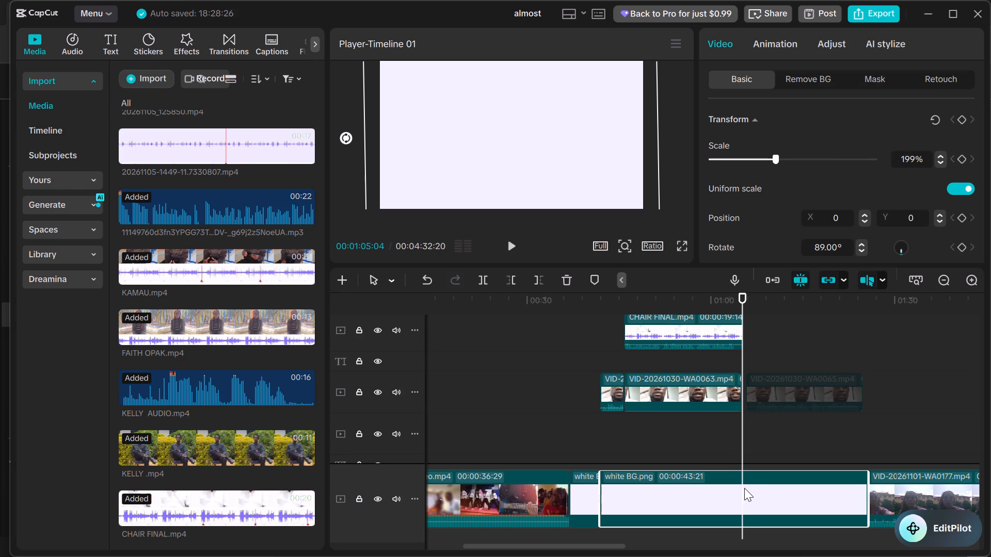
key(ctrl+b)
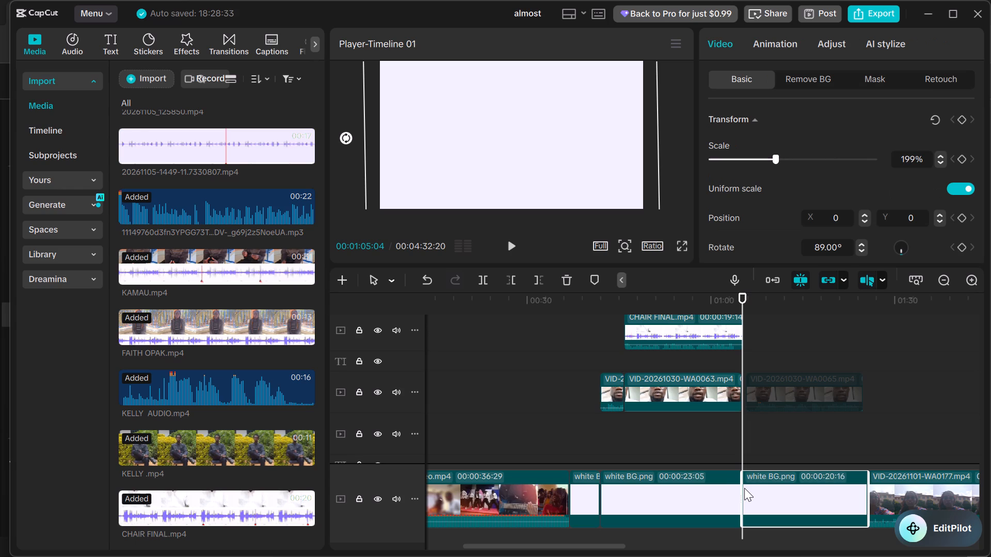
Examine the whole timeline's layout around 00:01:24:27 and look through the imported media clips.
scroll(798, 407, down, 1)
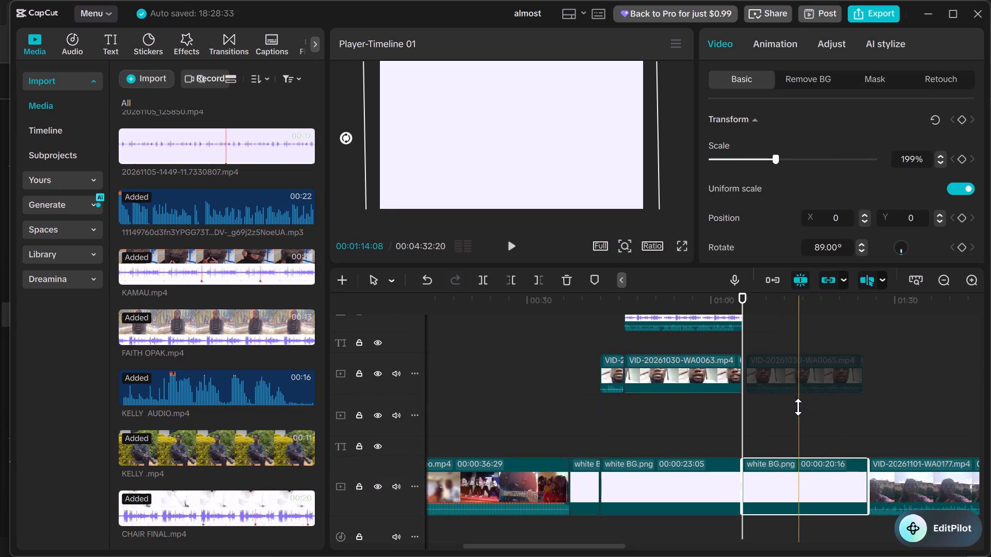
click(948, 287)
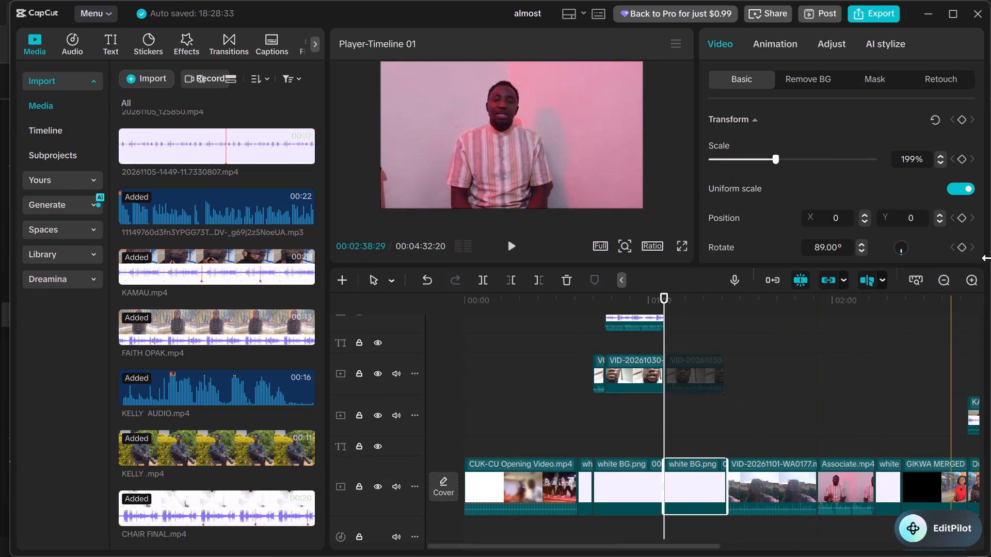
click(938, 279)
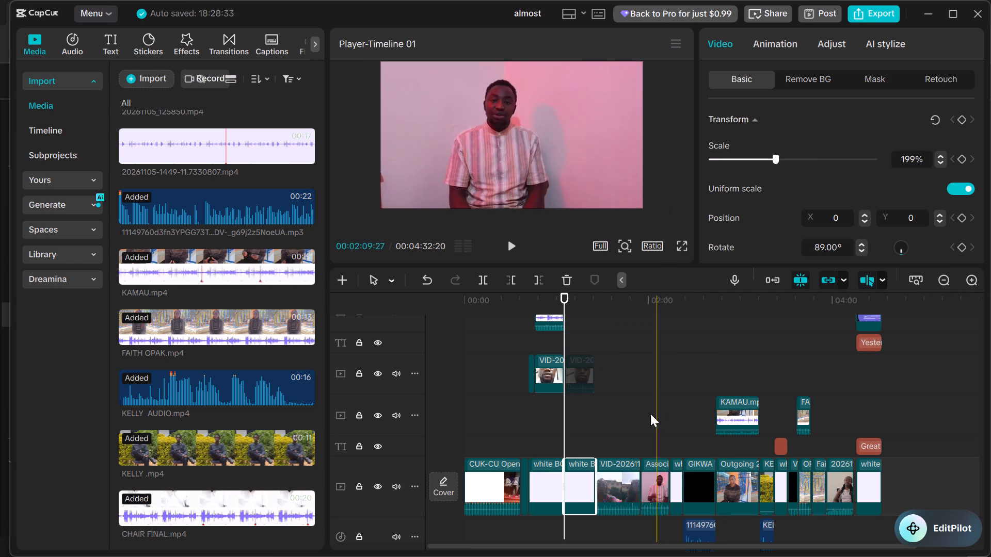
click(594, 437)
click(594, 437)
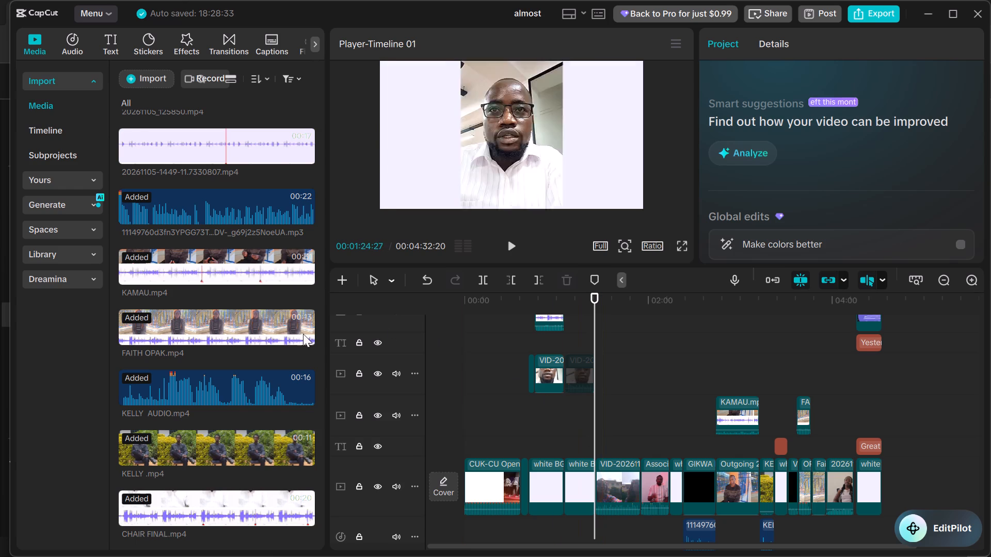
scroll(214, 405, down, 7)
scroll(186, 372, up, 7)
scroll(184, 364, down, 2)
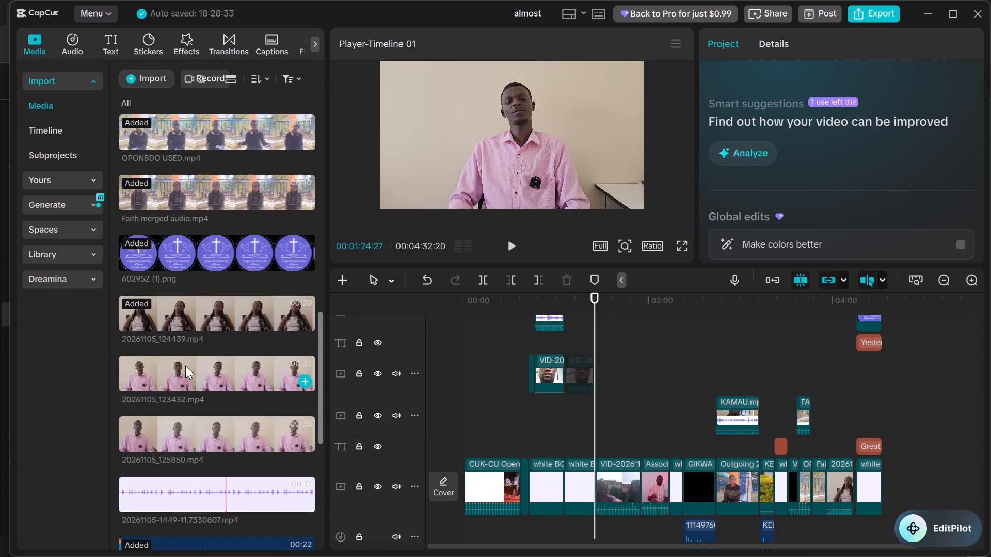
scroll(186, 372, down, 2)
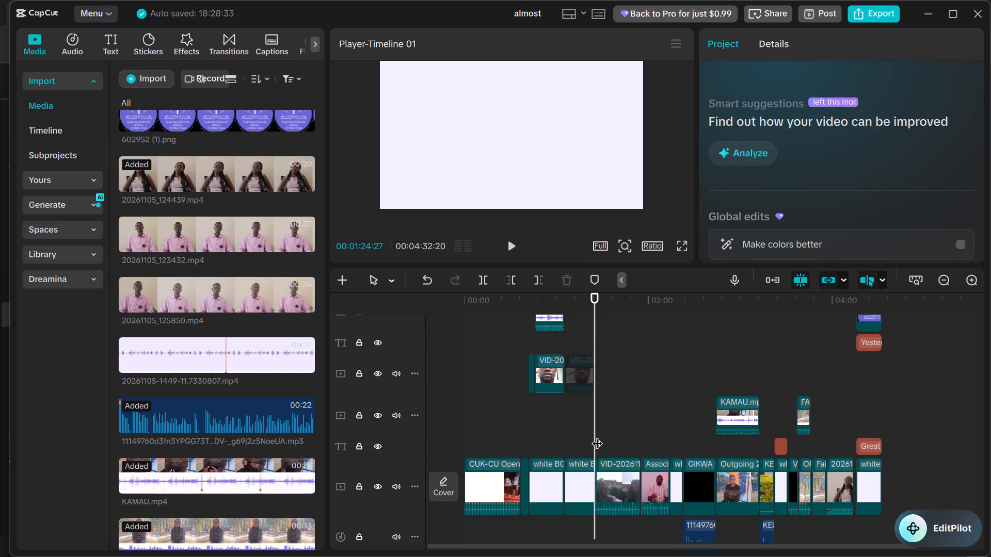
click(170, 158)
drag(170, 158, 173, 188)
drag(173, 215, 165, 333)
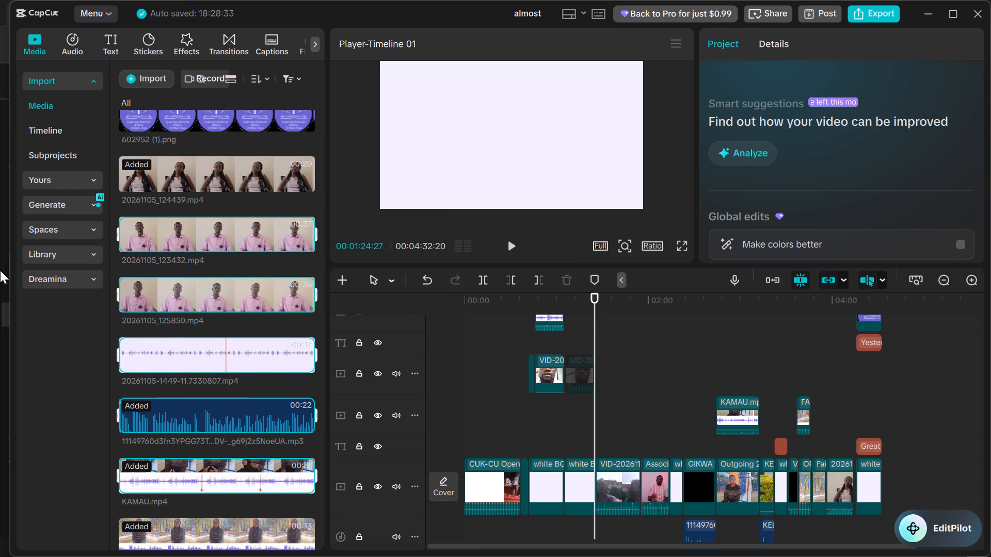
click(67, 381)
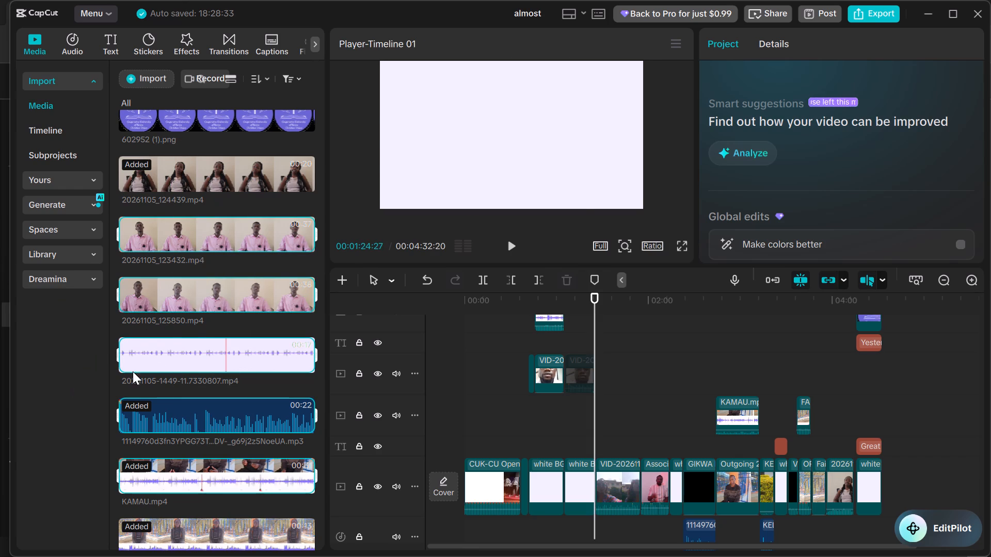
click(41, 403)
Look through the imported media clips, from the opening video to the 20261105 interview recordings.
scroll(212, 342, up, 1)
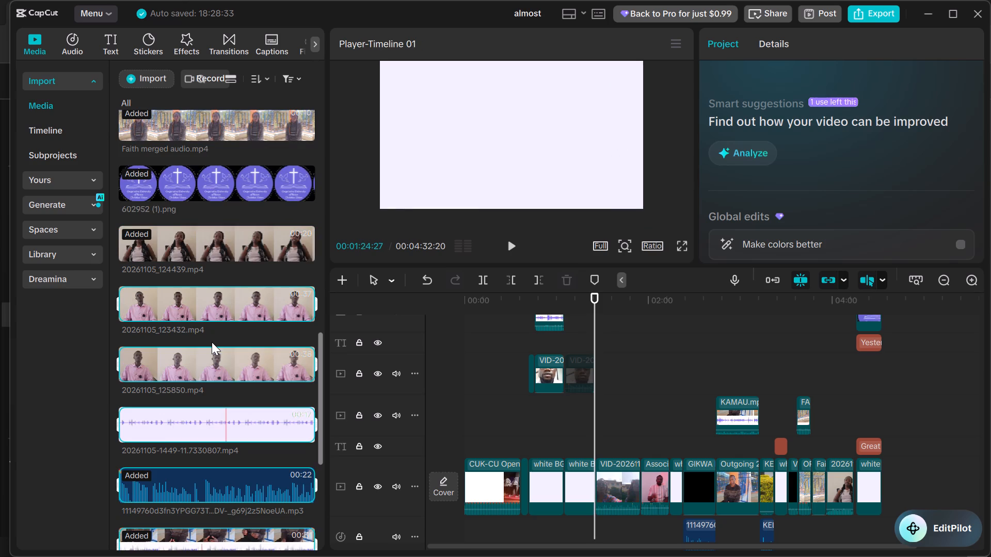
scroll(212, 342, up, 2)
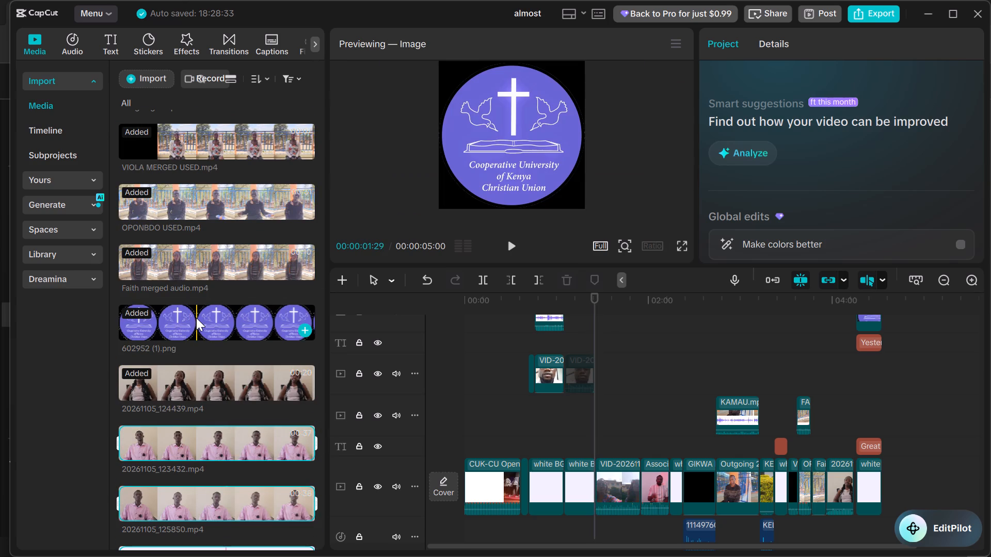
scroll(198, 317, up, 4)
scroll(198, 317, up, 20)
scroll(198, 317, up, 3)
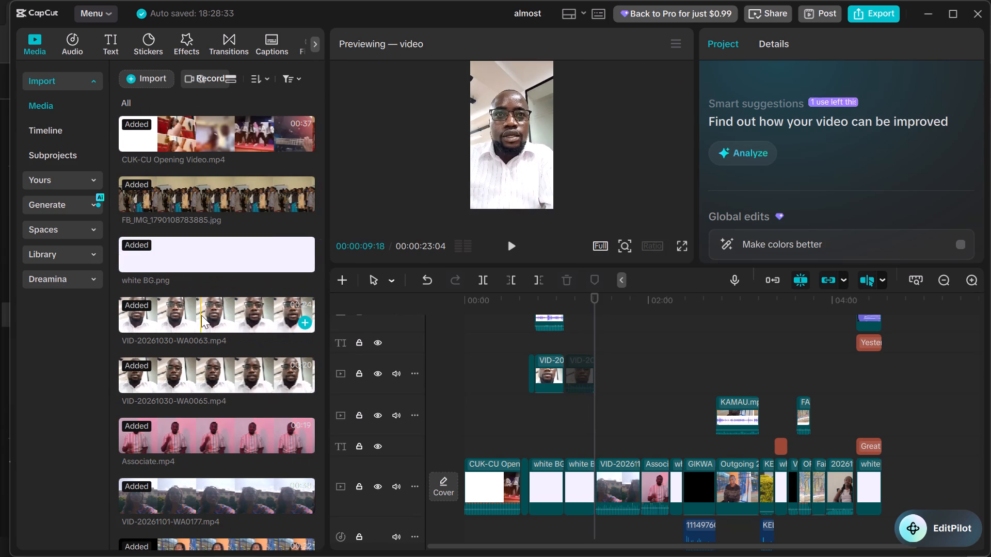
scroll(203, 315, down, 7)
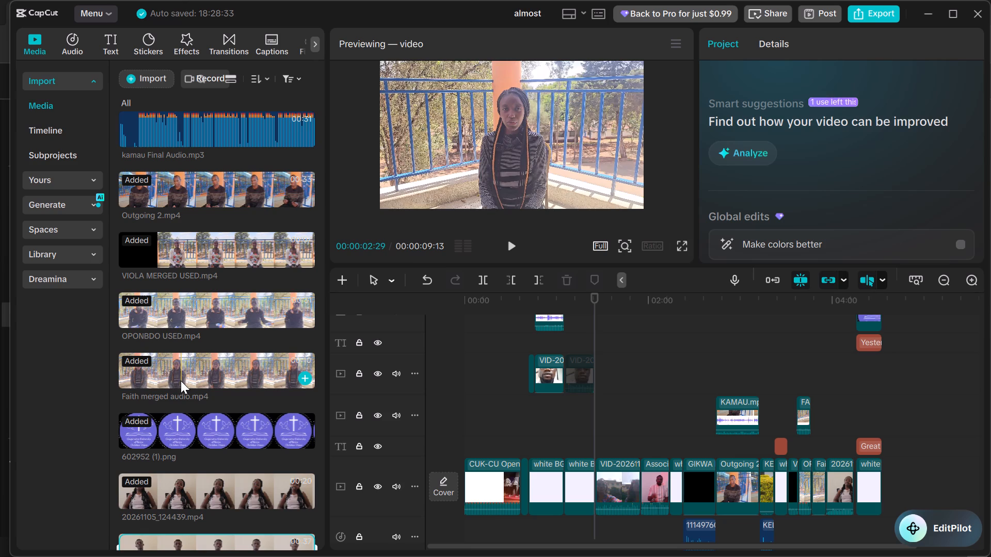
scroll(203, 303, up, 6)
scroll(207, 306, down, 5)
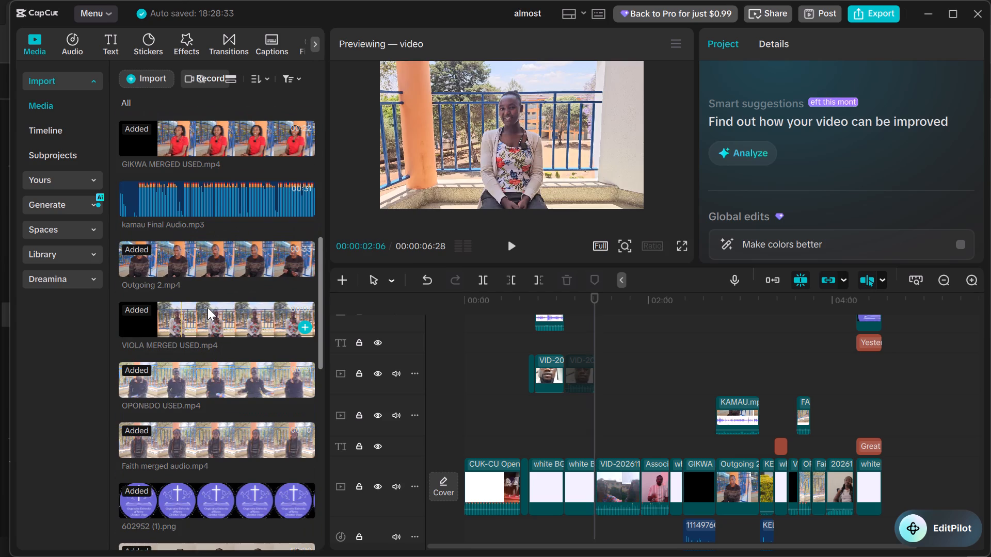
scroll(207, 307, up, 2)
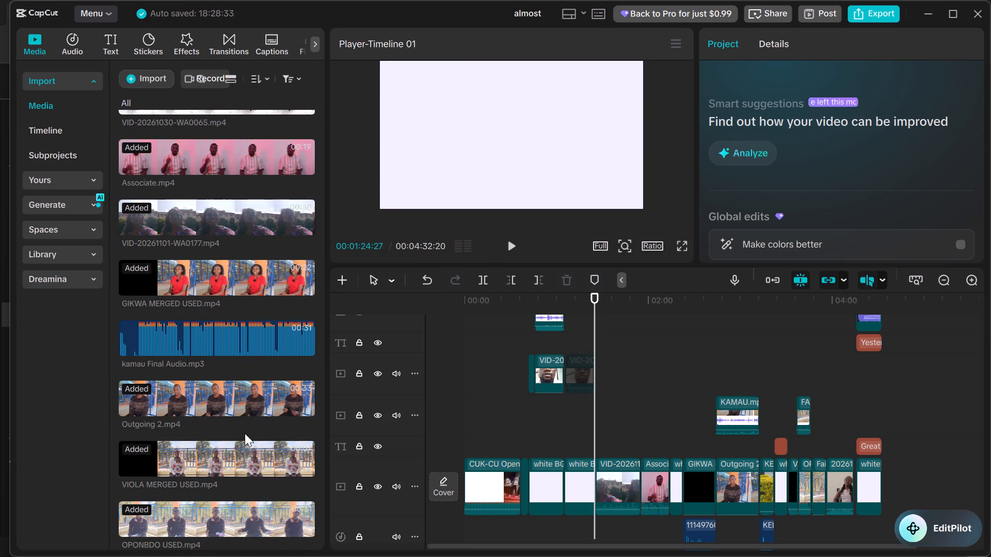
Play the LEADERSHIP & STEWARDSHIP title card section from 00:02:14:01, right after the Associate clip.
click(640, 414)
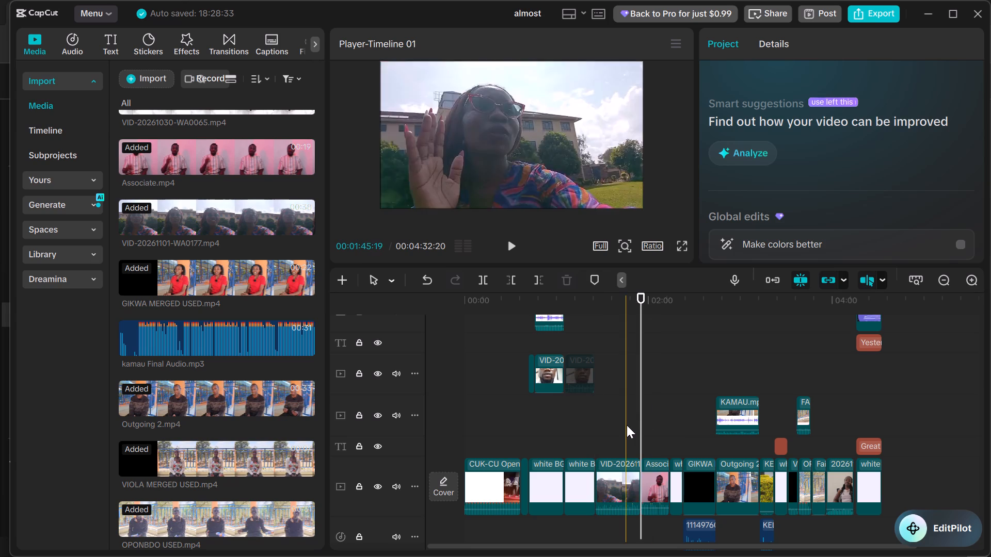
click(669, 424)
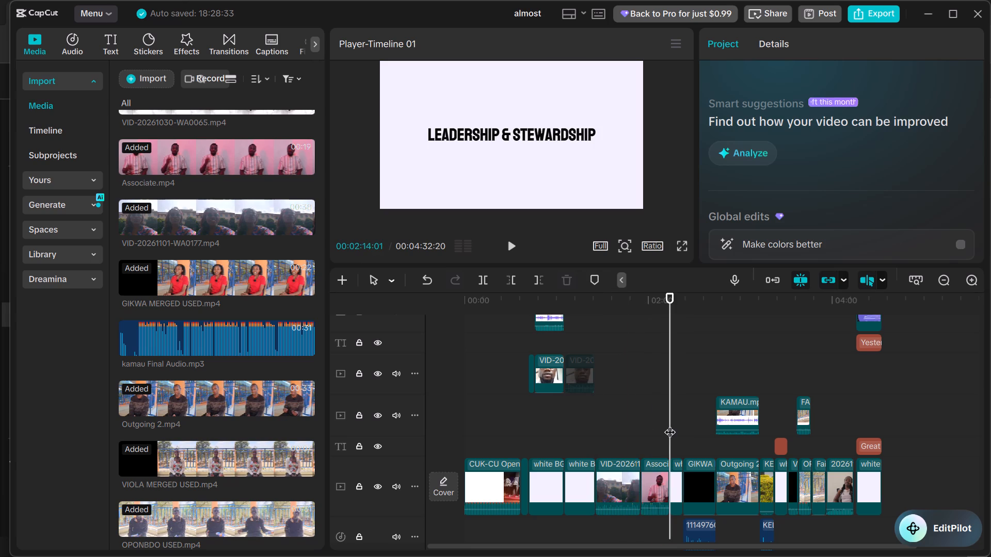
key(space)
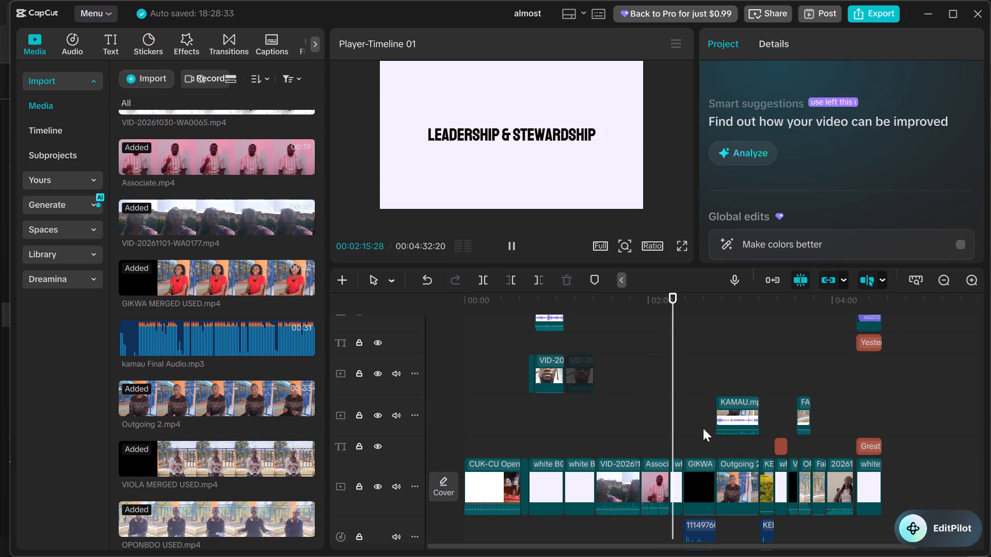
key(space)
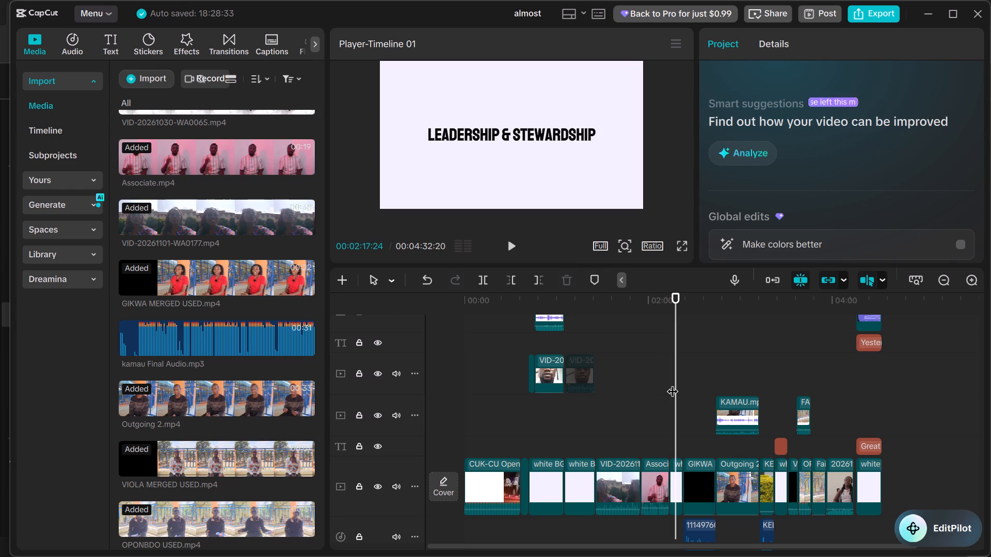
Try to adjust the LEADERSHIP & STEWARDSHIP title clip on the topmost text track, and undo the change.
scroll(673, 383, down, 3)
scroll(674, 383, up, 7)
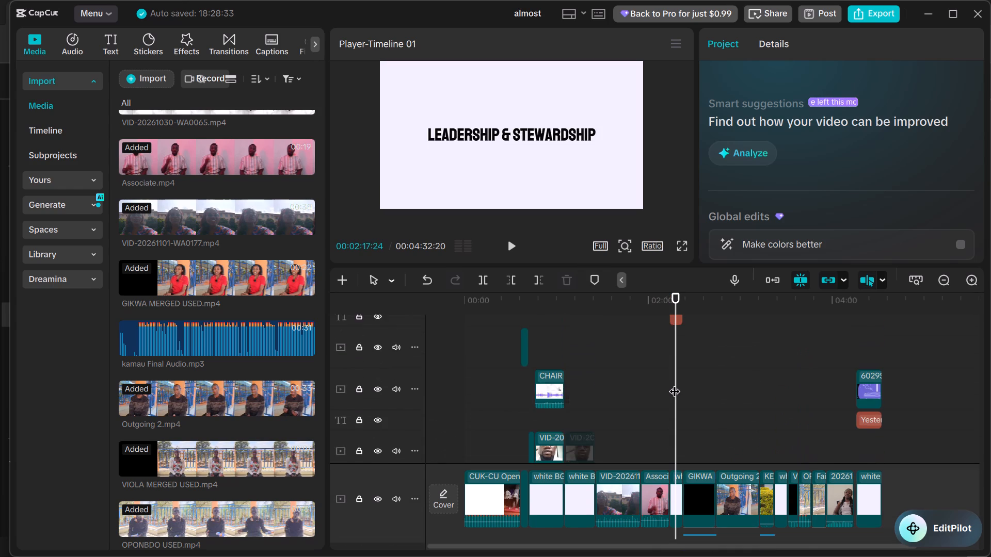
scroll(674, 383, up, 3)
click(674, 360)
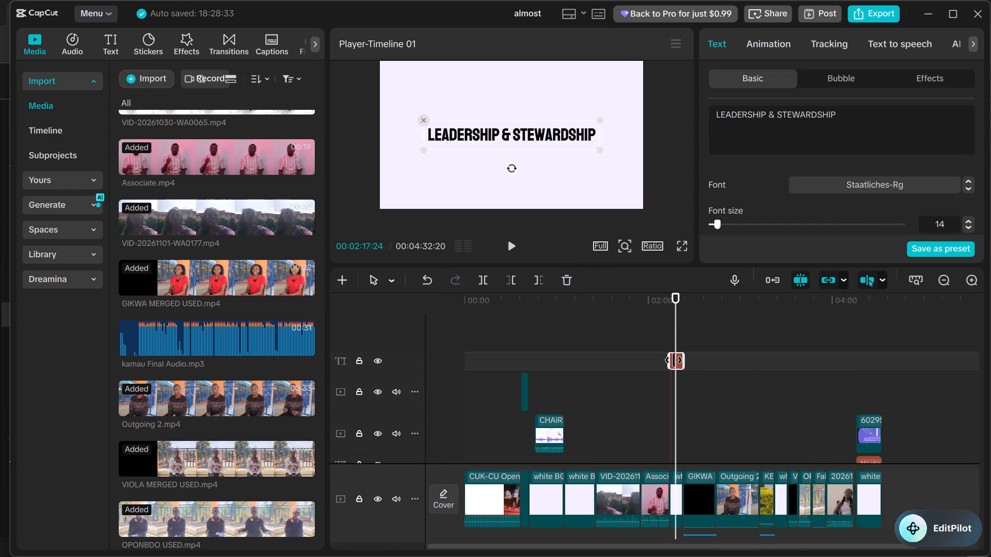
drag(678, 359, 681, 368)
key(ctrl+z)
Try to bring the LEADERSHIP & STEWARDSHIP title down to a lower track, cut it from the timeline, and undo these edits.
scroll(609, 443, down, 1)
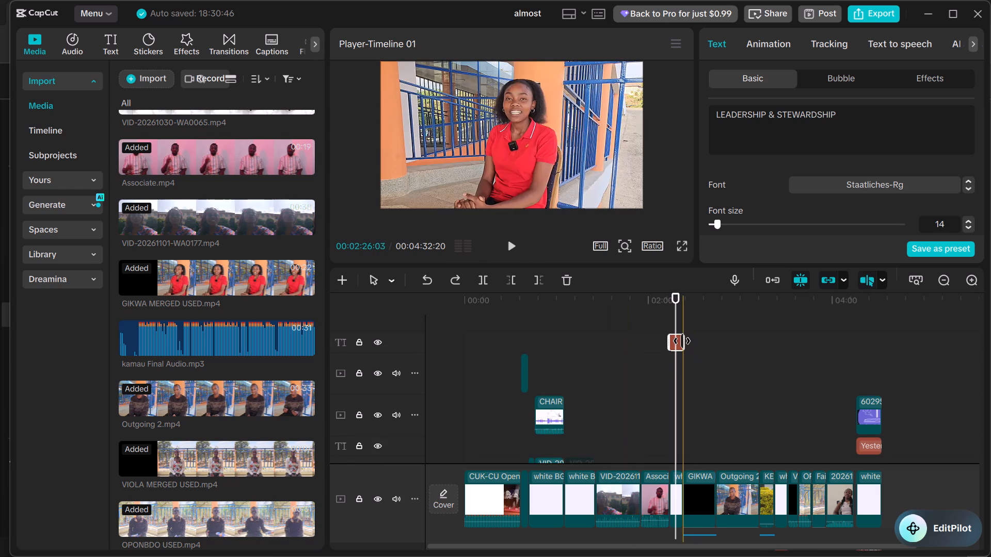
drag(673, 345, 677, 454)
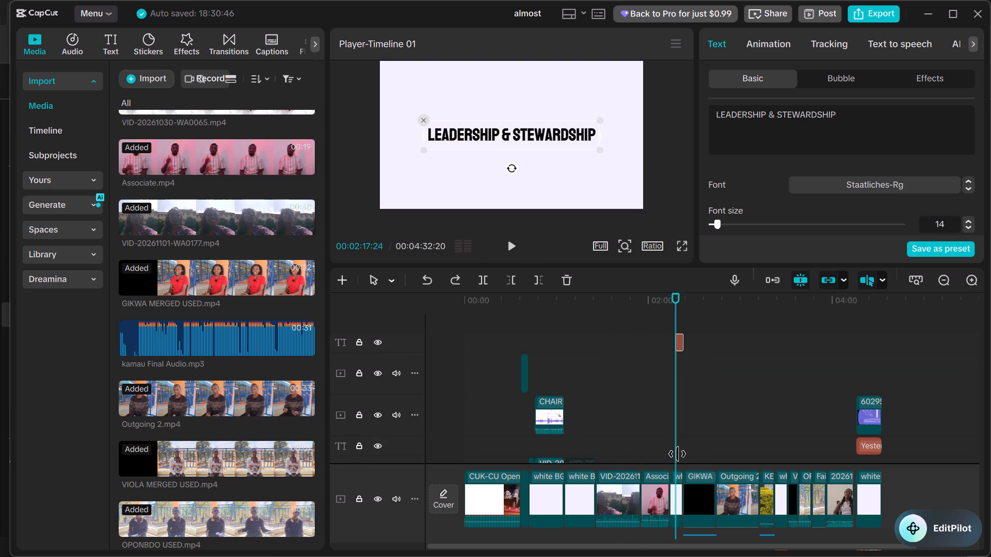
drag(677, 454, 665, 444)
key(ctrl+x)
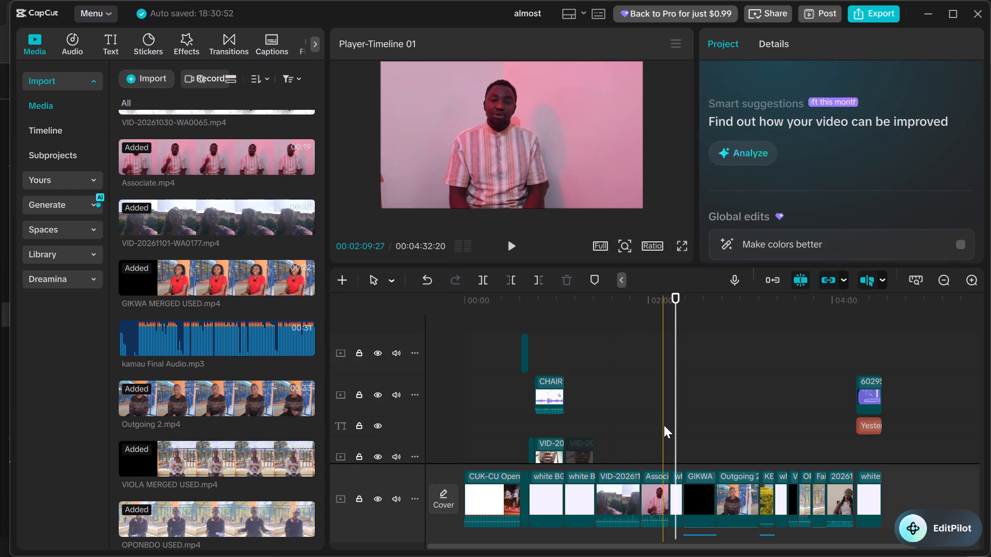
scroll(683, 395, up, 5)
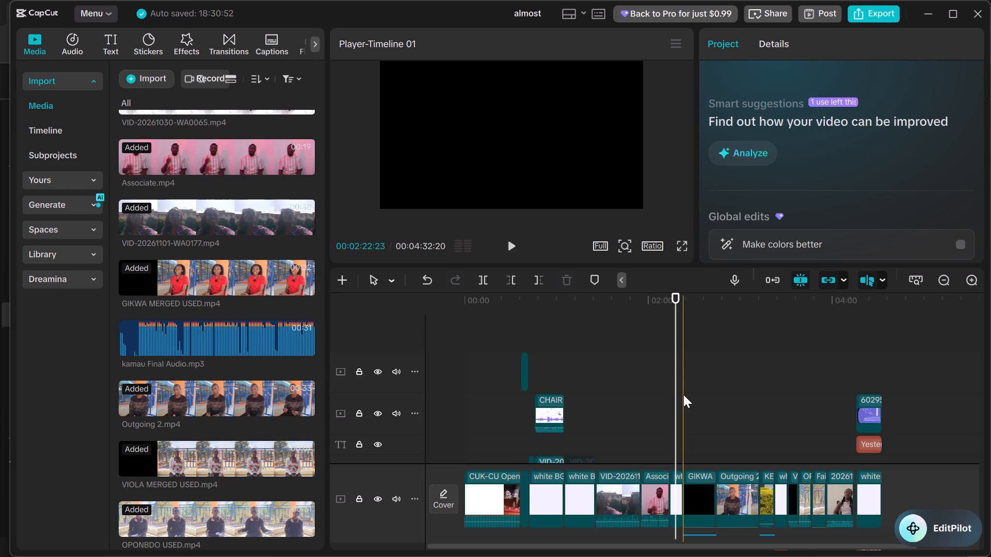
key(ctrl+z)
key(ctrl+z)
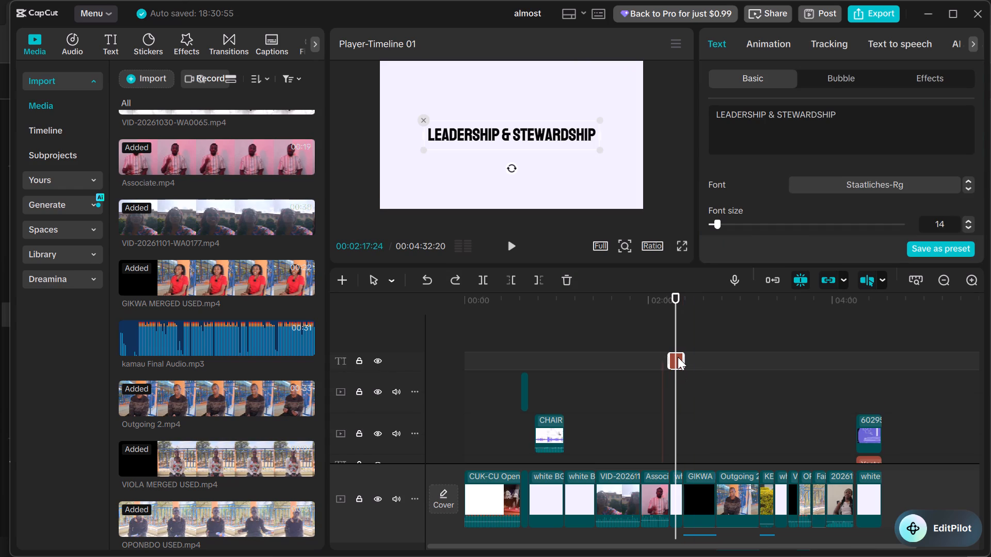
Move the LEADERSHIP & STEWARDSHIP title down to its own text track just above the VID-20261030 clips, at the same time position.
scroll(670, 397, down, 1)
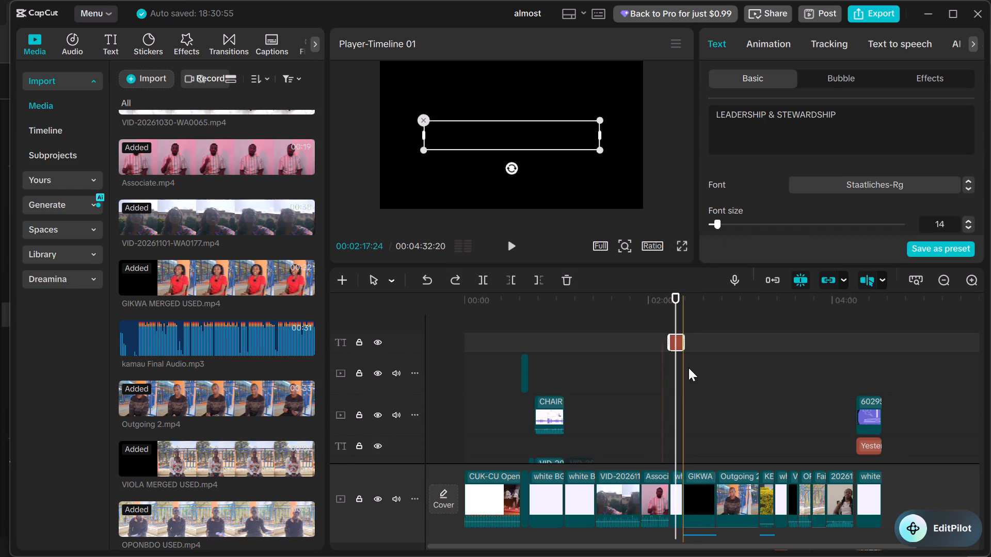
drag(676, 338, 674, 431)
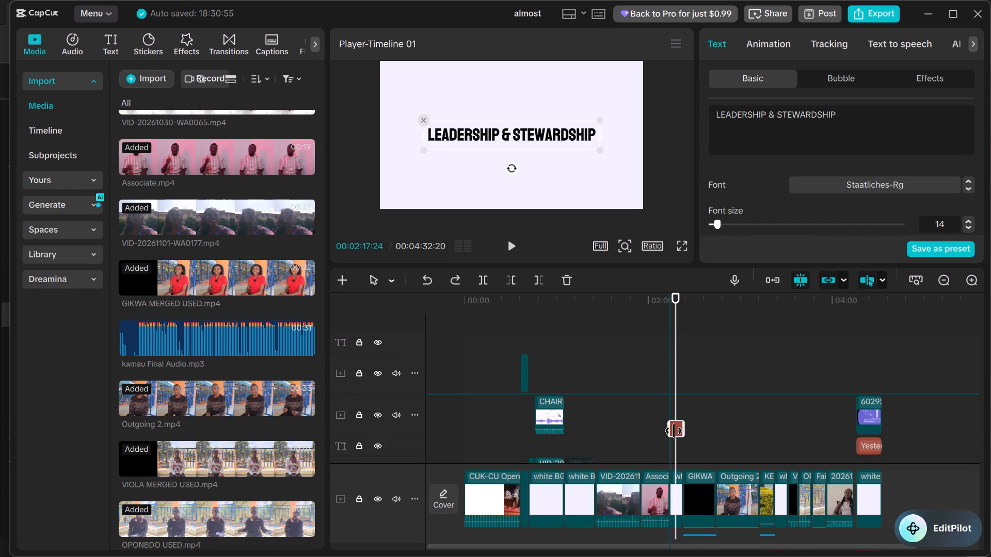
drag(674, 431, 676, 455)
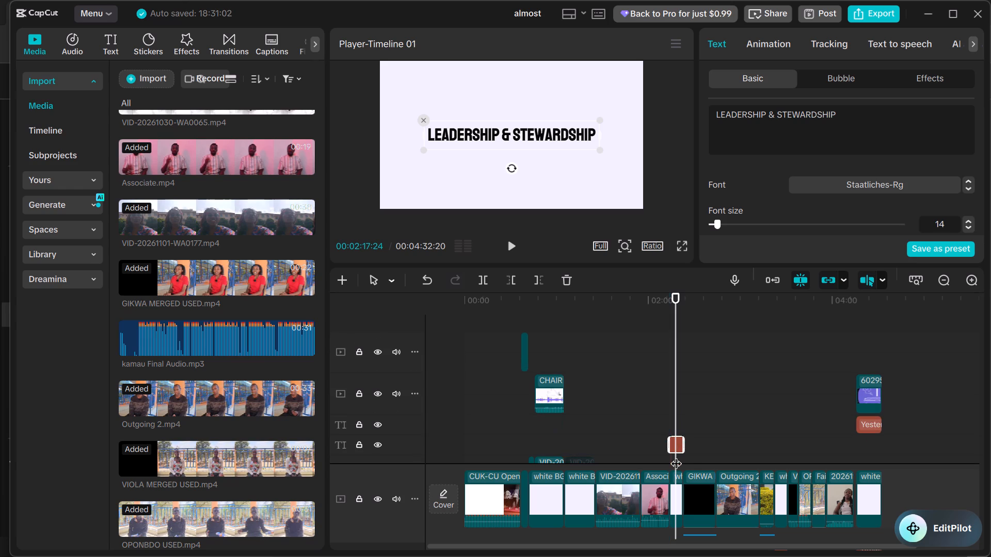
Set the playhead to 00:02:22:23, where the GIKWA interview begins, and select the GIKWA clip on the main track.
scroll(636, 433, down, 3)
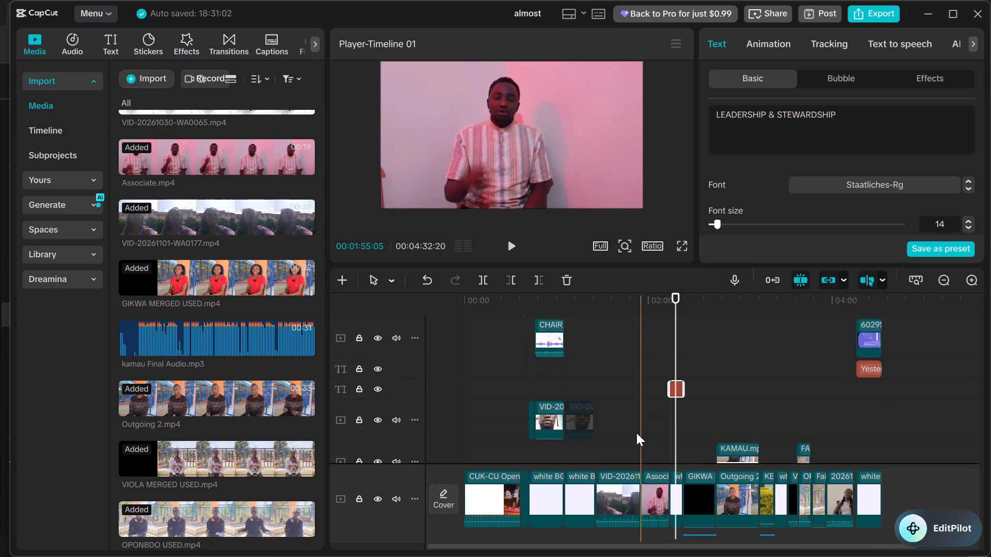
scroll(635, 427, down, 5)
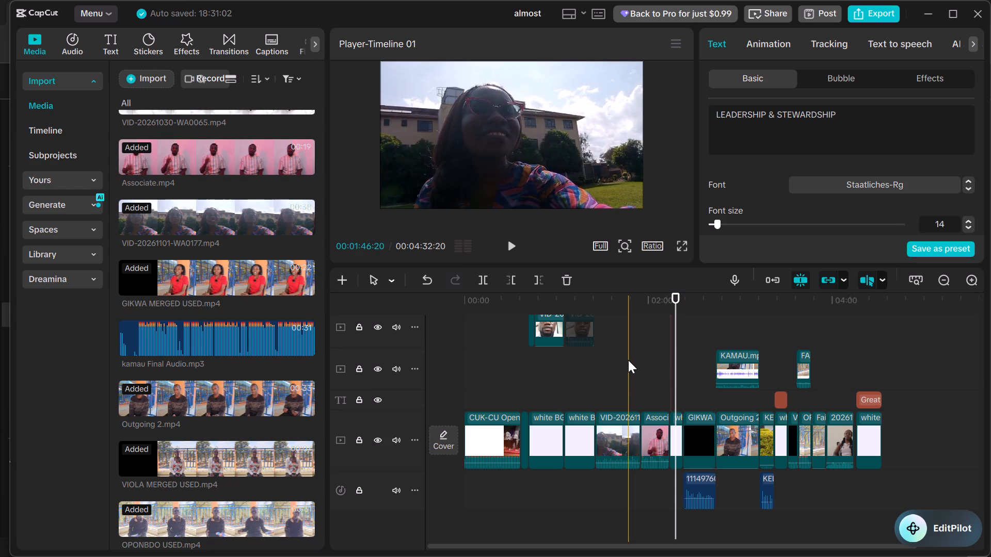
click(681, 405)
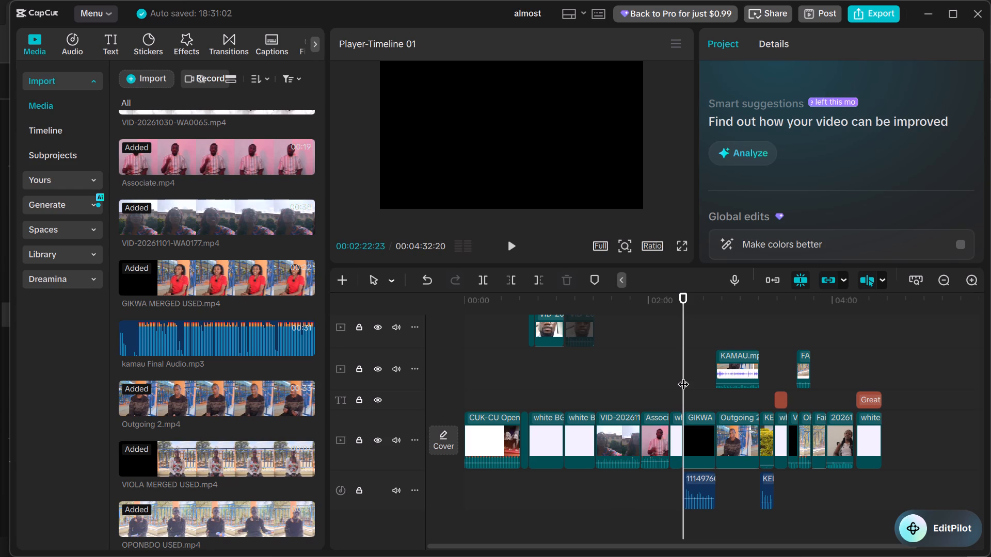
click(702, 423)
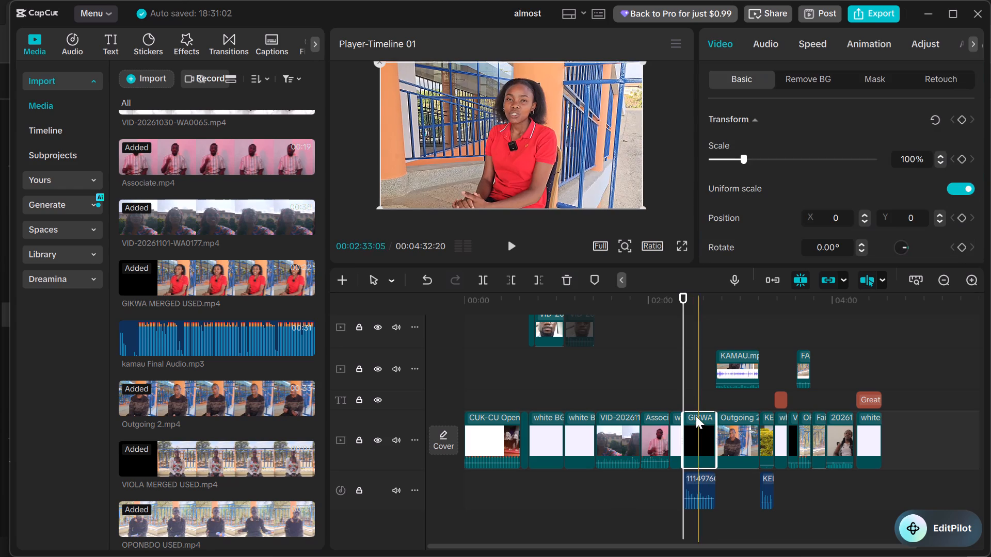
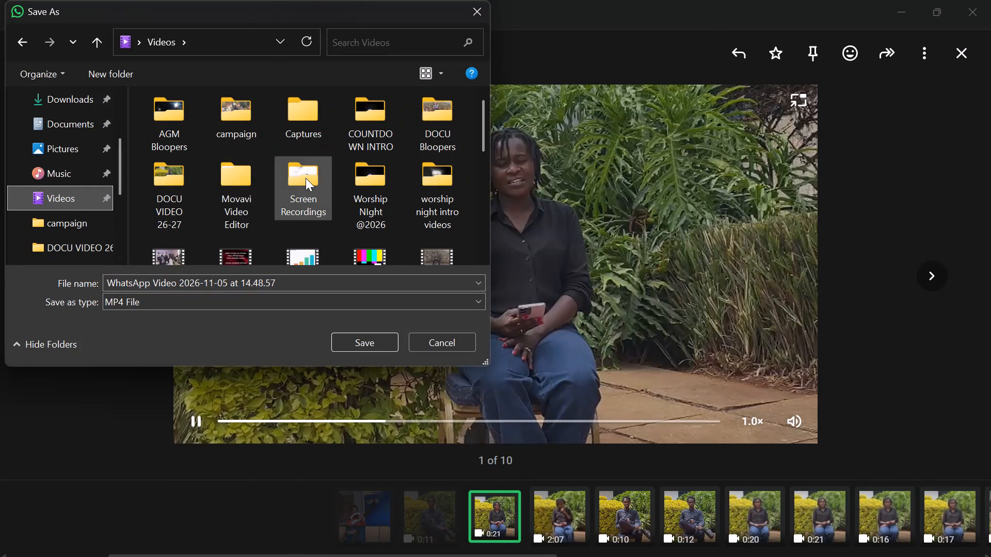
Choose the DOCU VIDEO 26-27 folder as the save location and enter STAFF as the video's file name.
double_click(173, 188)
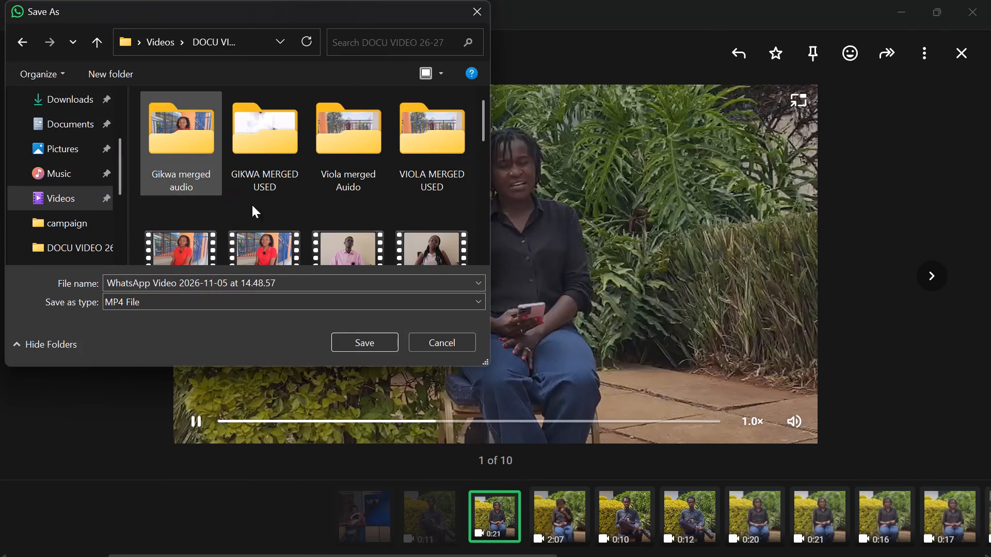
click(294, 282)
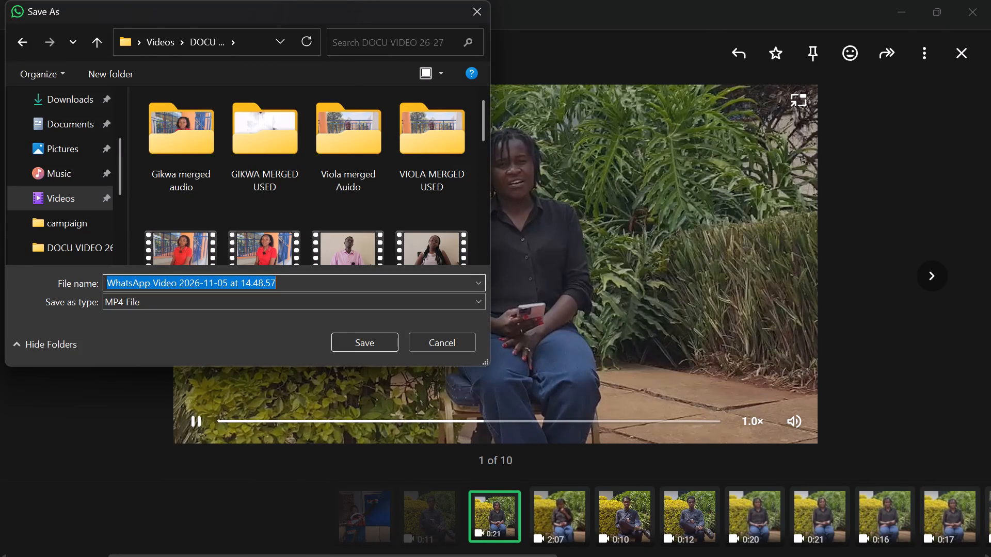
key(s)
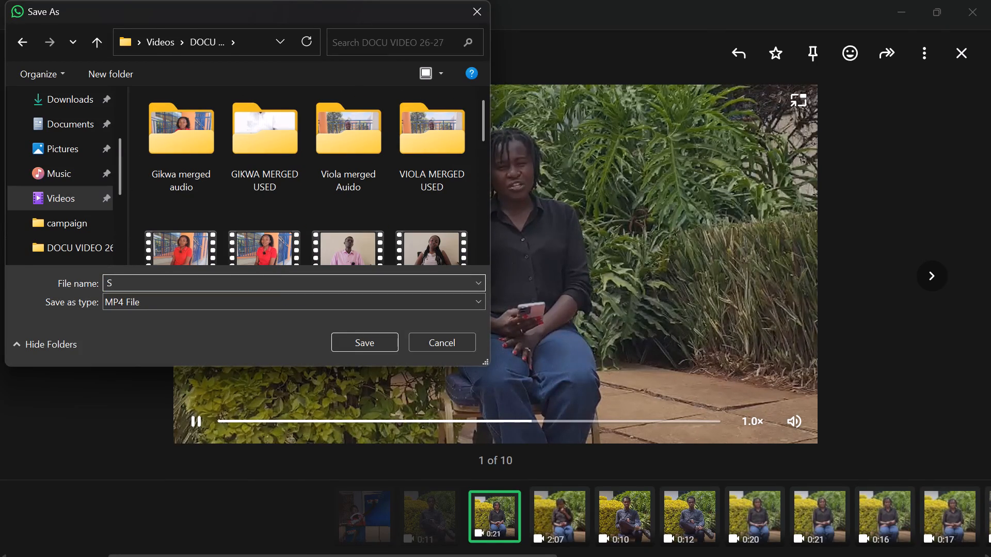
text(TAFF)
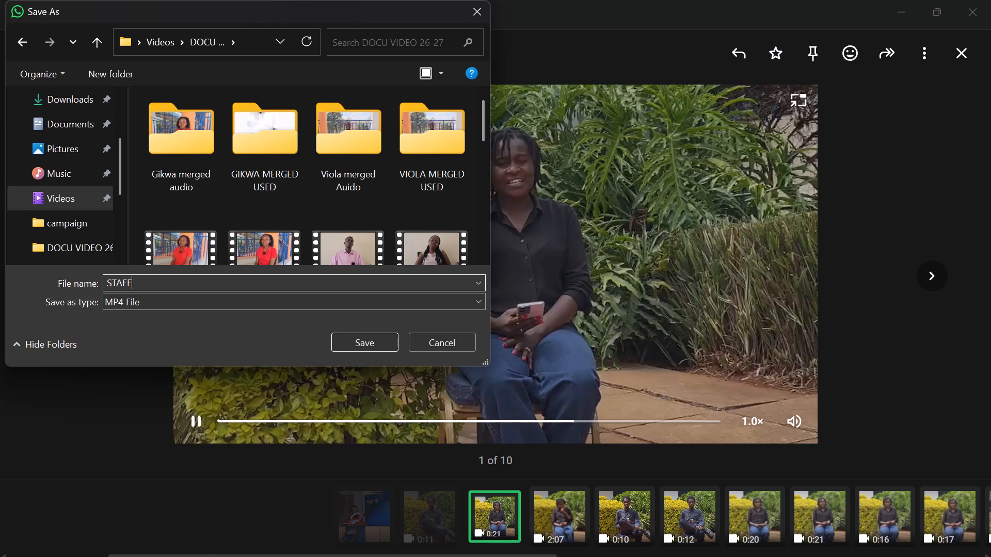
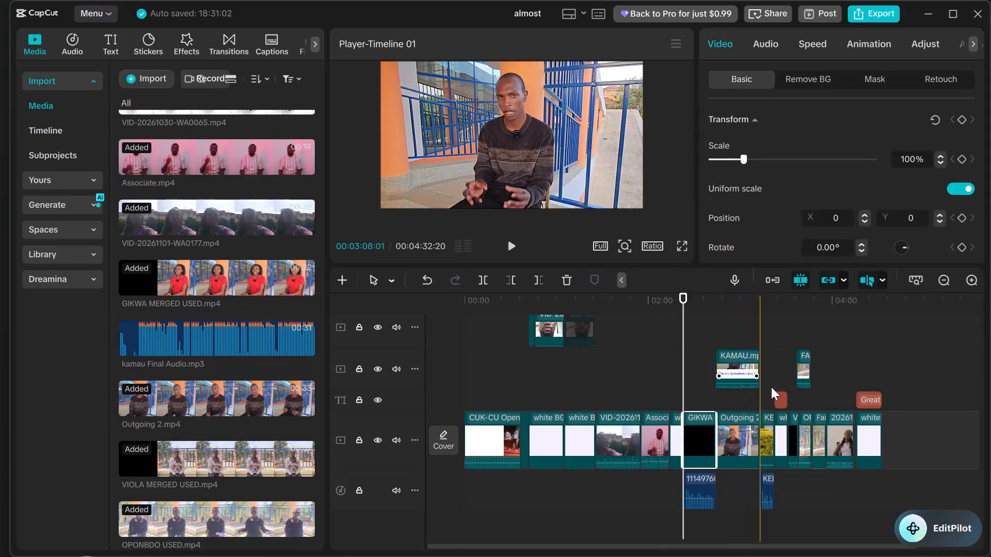
Switch to the script PDF in Microsoft Edge and review the student testimonies section through Video 12 (Lecturer / Staff Member).
click(856, 398)
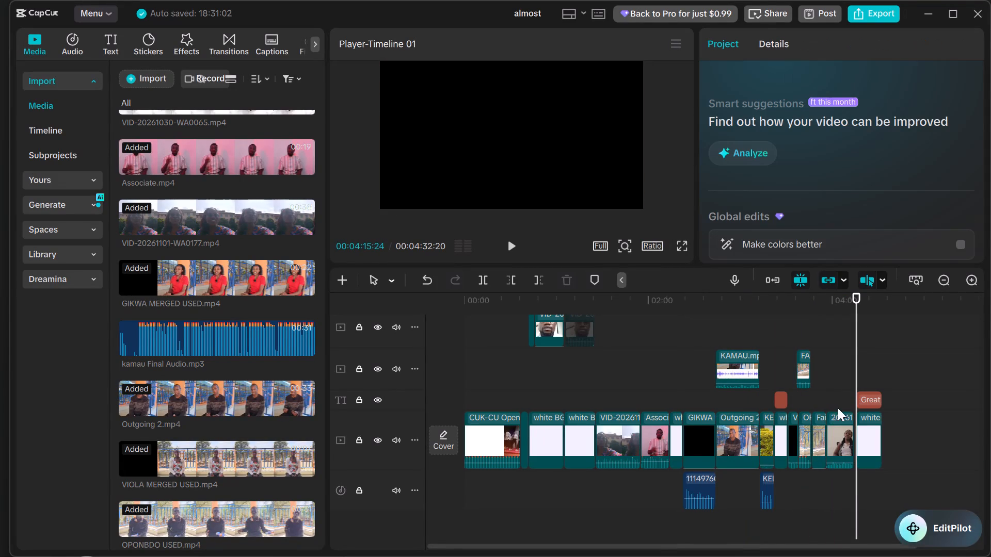
click(479, 552)
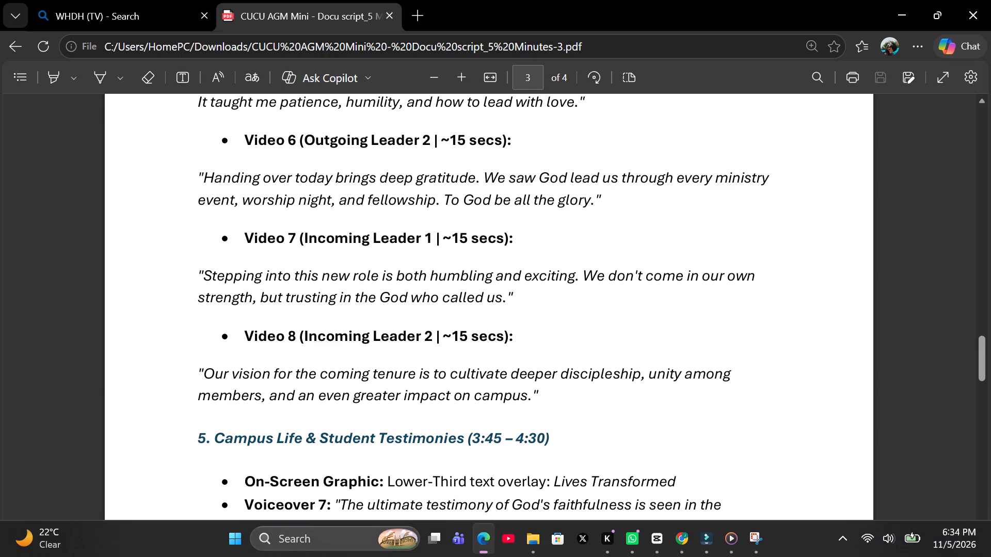
scroll(372, 374, down, 6)
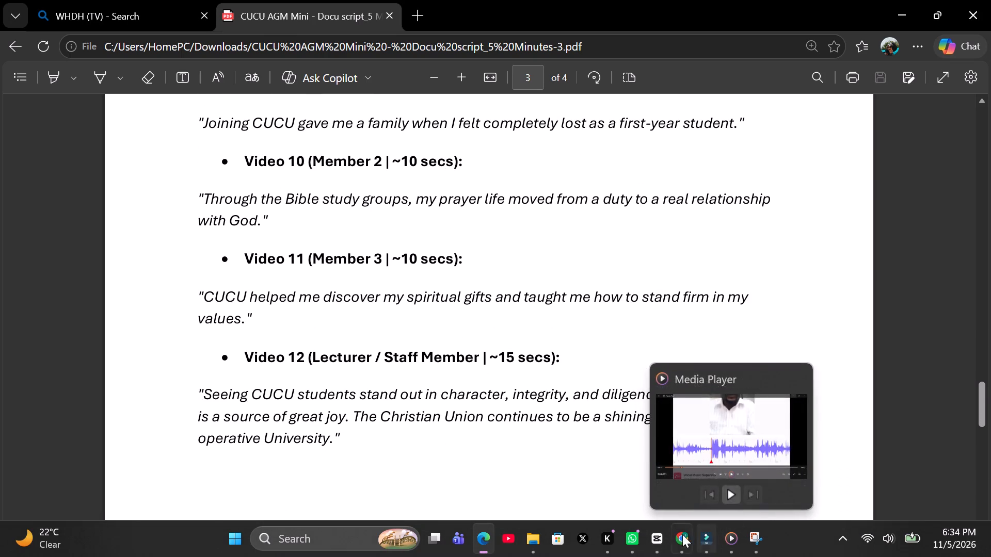
Back in CapCut, import the STAFF video from DOCU VIDEO 26-27 and add it to the timeline where the 20261105_124439.mp4 clip ends.
click(650, 540)
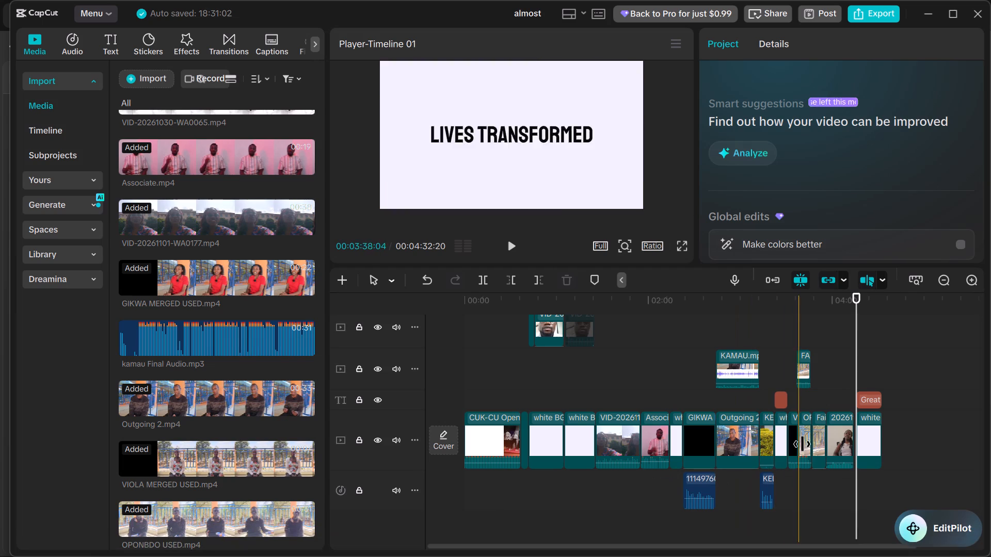
click(965, 278)
click(965, 278)
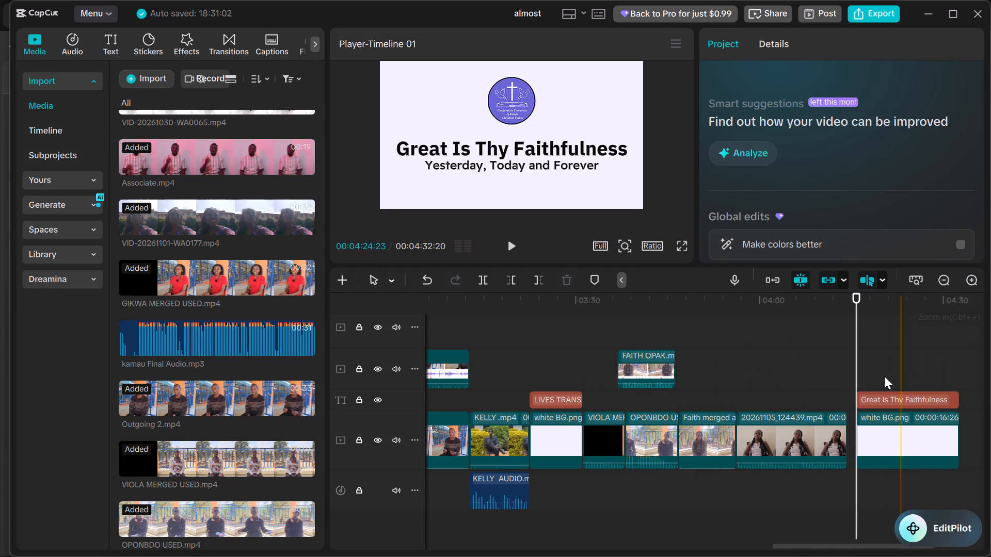
click(849, 408)
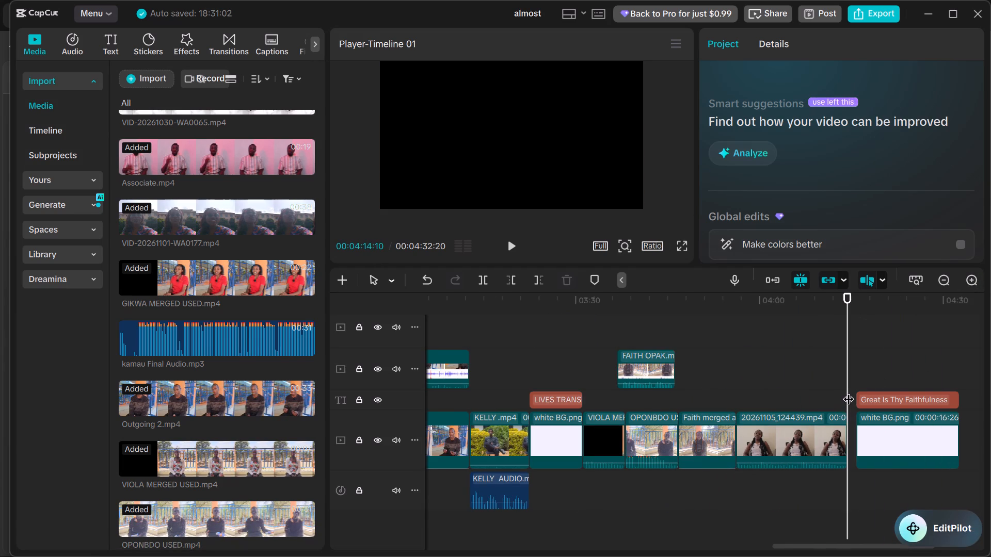
click(145, 71)
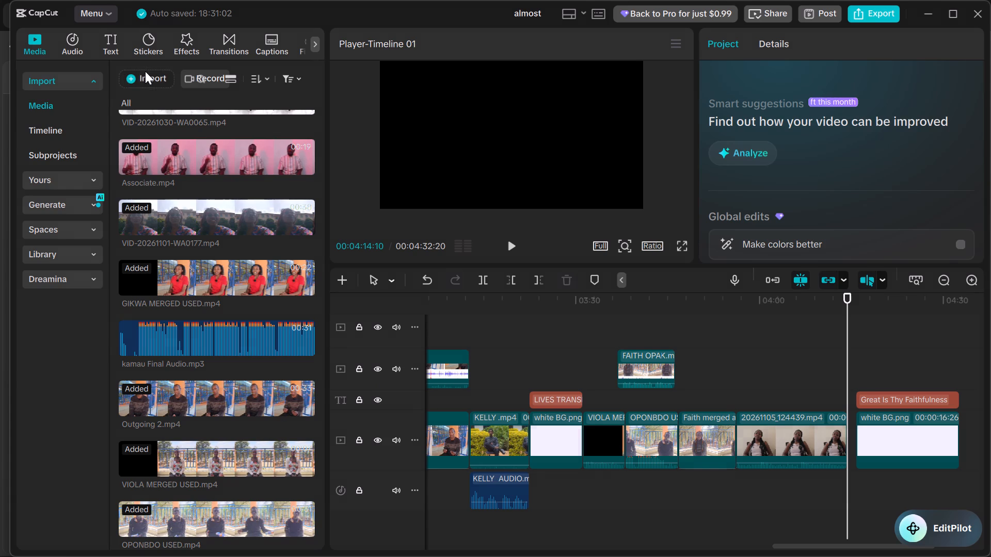
click(159, 103)
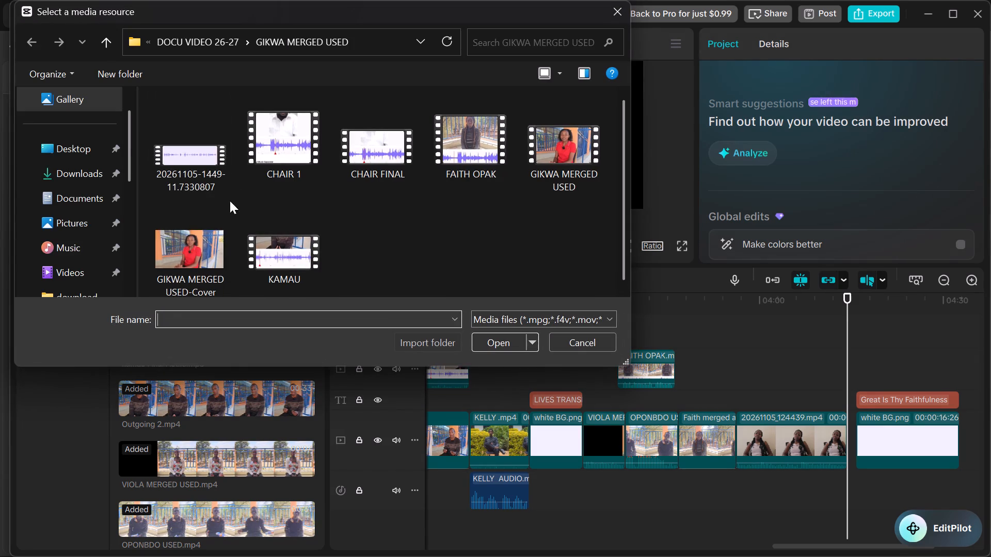
click(96, 43)
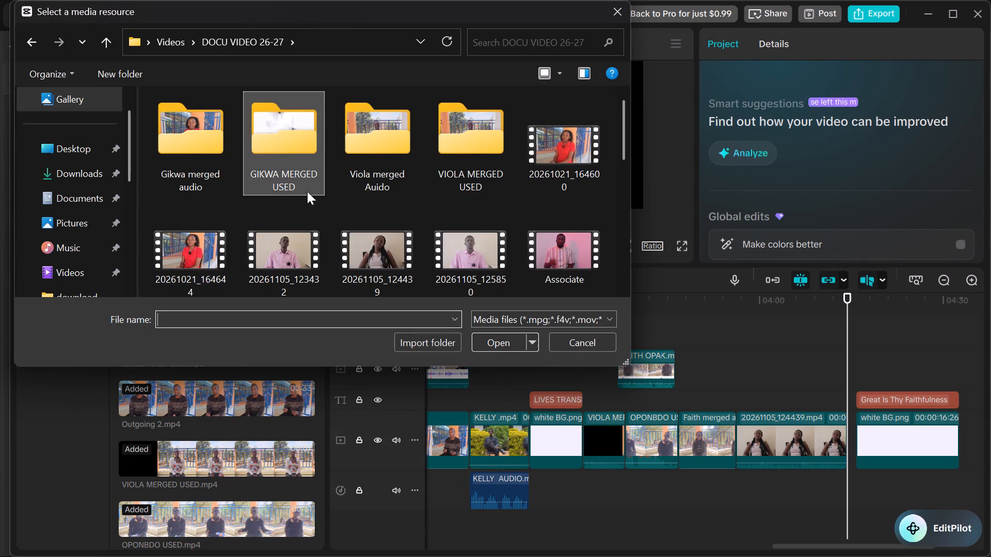
scroll(342, 208, down, 3)
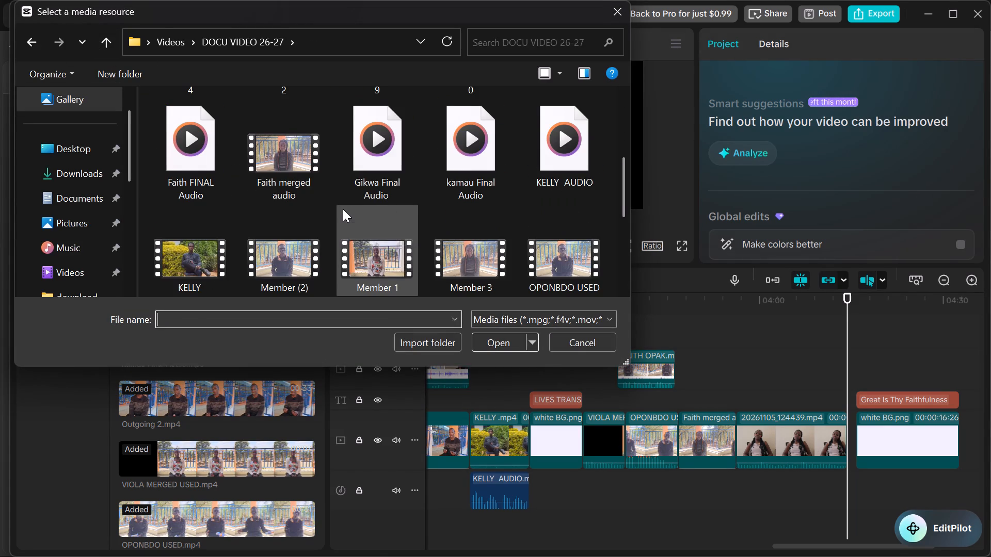
scroll(343, 209, down, 2)
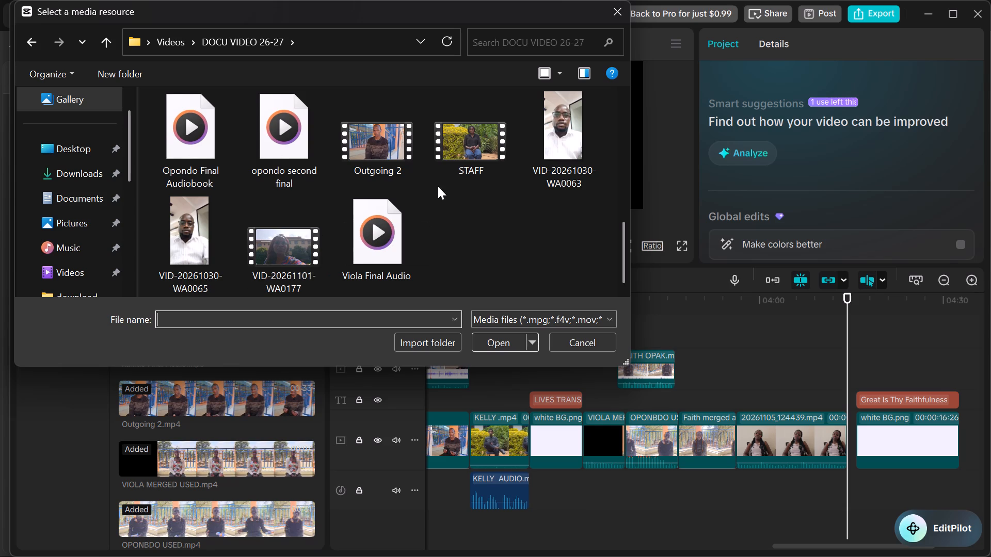
click(460, 144)
click(490, 346)
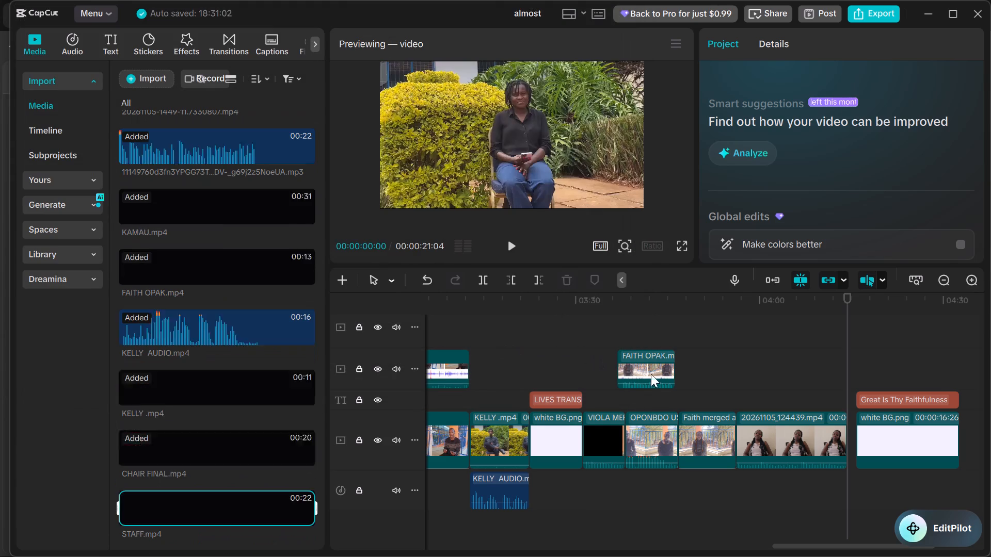
click(302, 515)
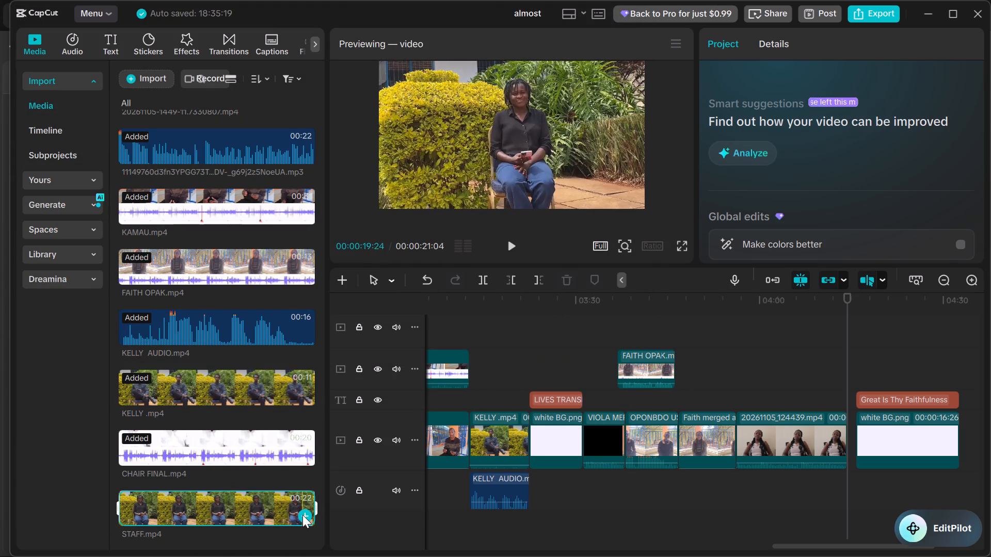
Move the closing white BG.png, its logo and both text clips together to a later point, past the end of the STAFF clip.
click(882, 435)
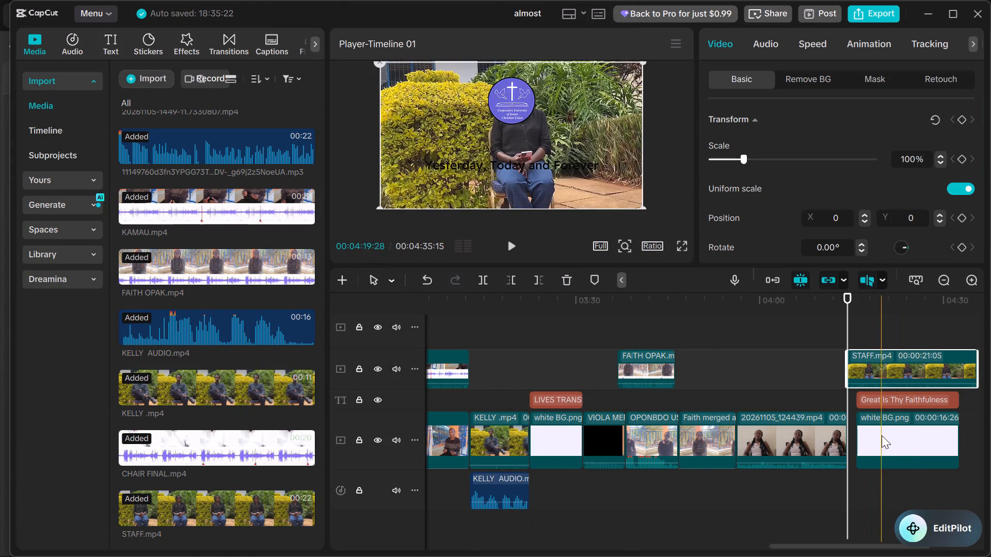
click(878, 398)
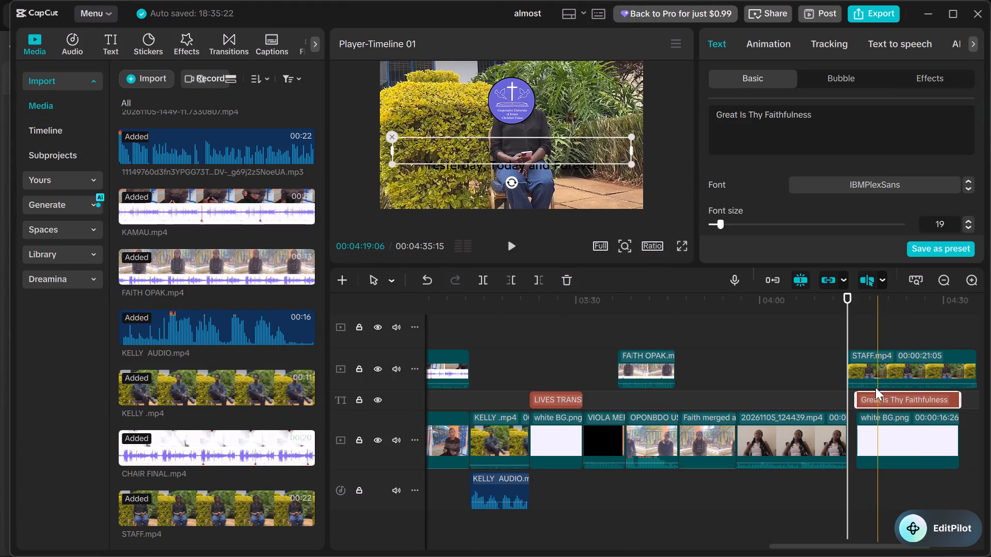
scroll(862, 365, up, 4)
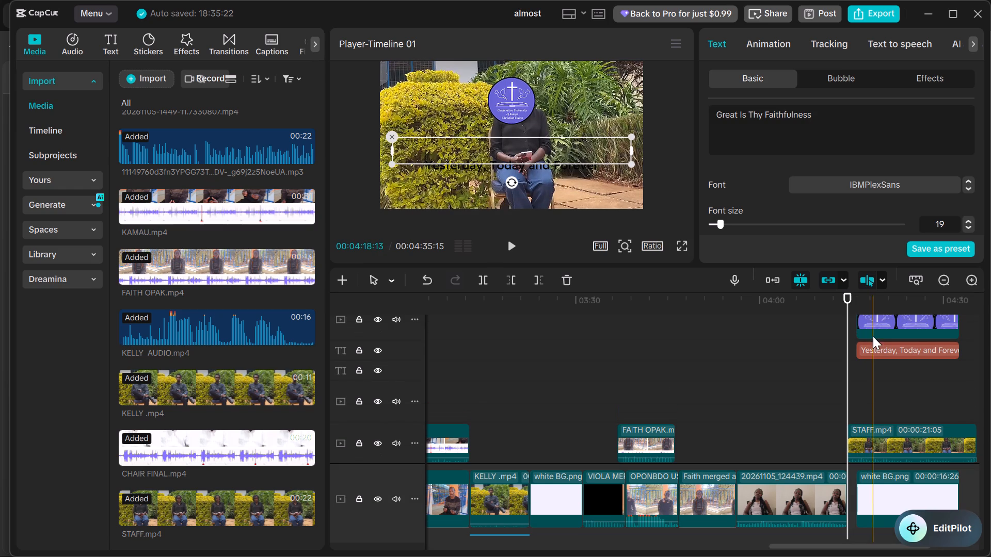
click(875, 333)
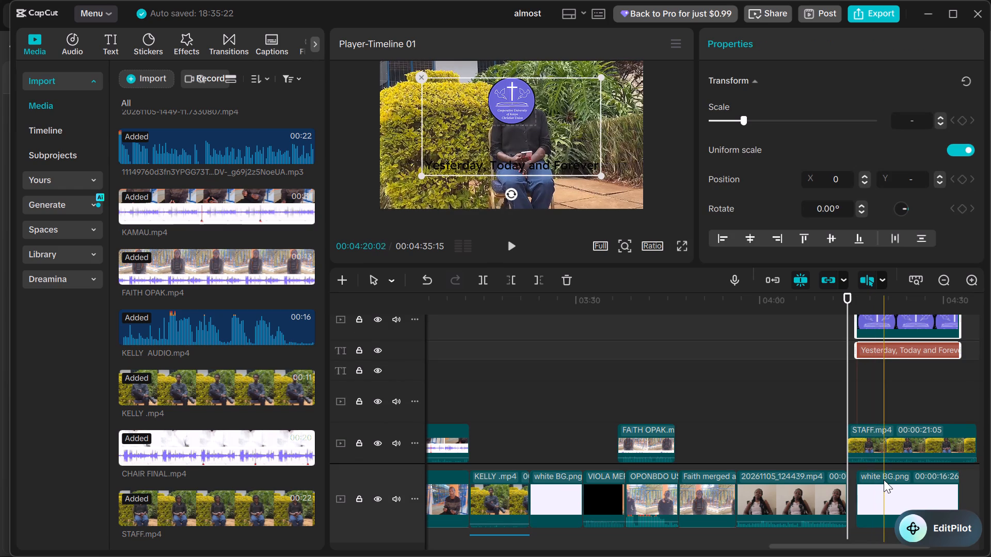
ctrl+click(884, 480)
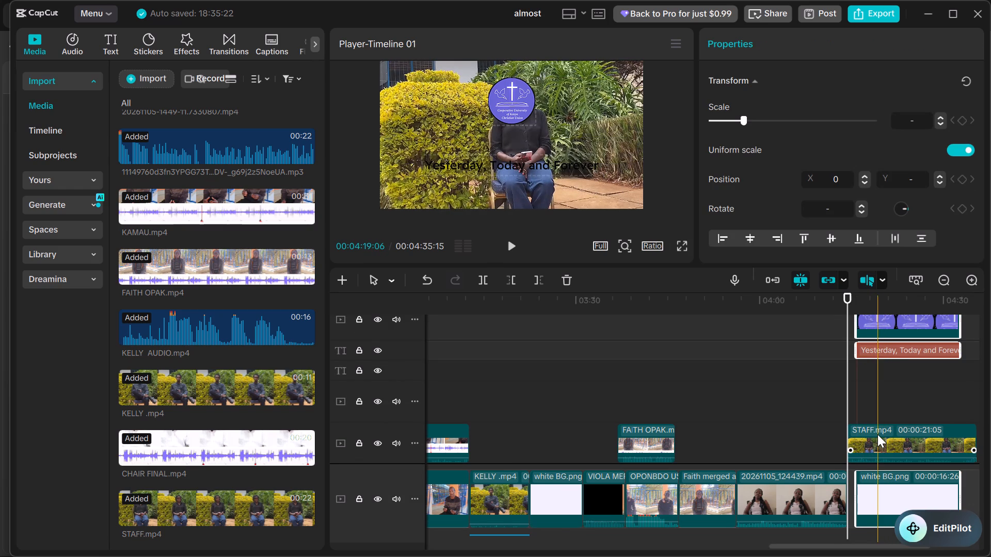
ctrl+scroll(877, 434, down, 1)
ctrl+scroll(877, 434, up, 1)
scroll(878, 419, down, 1)
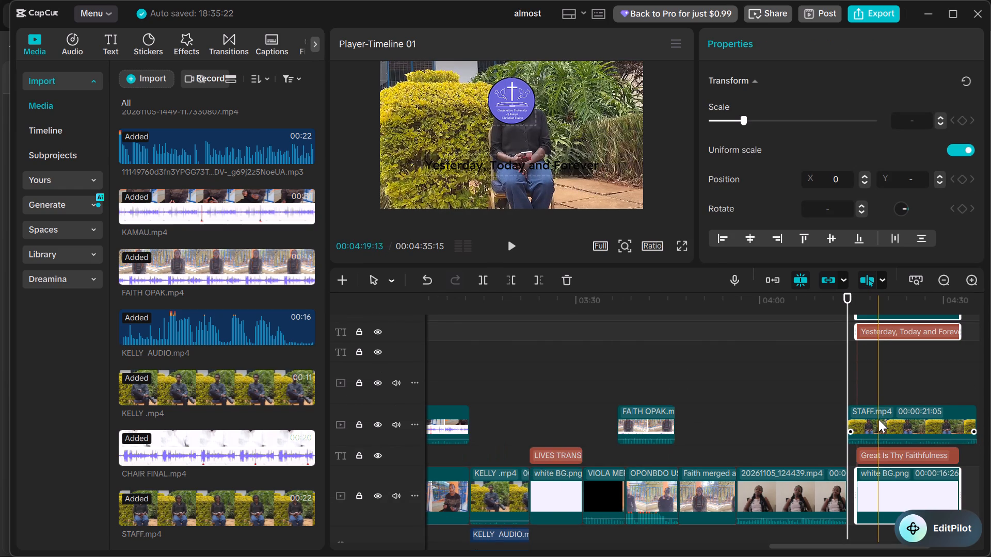
ctrl+click(877, 450)
right_click(877, 450)
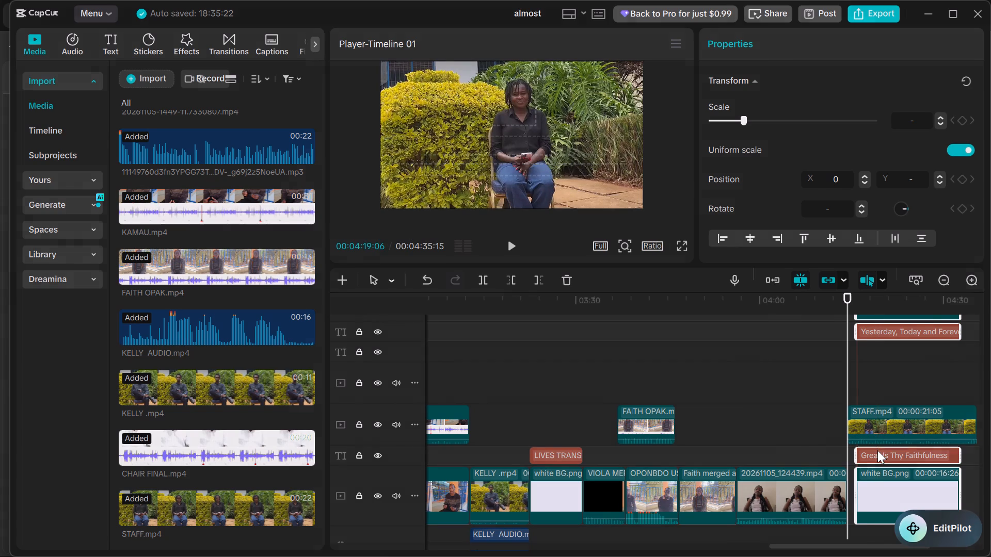
click(833, 428)
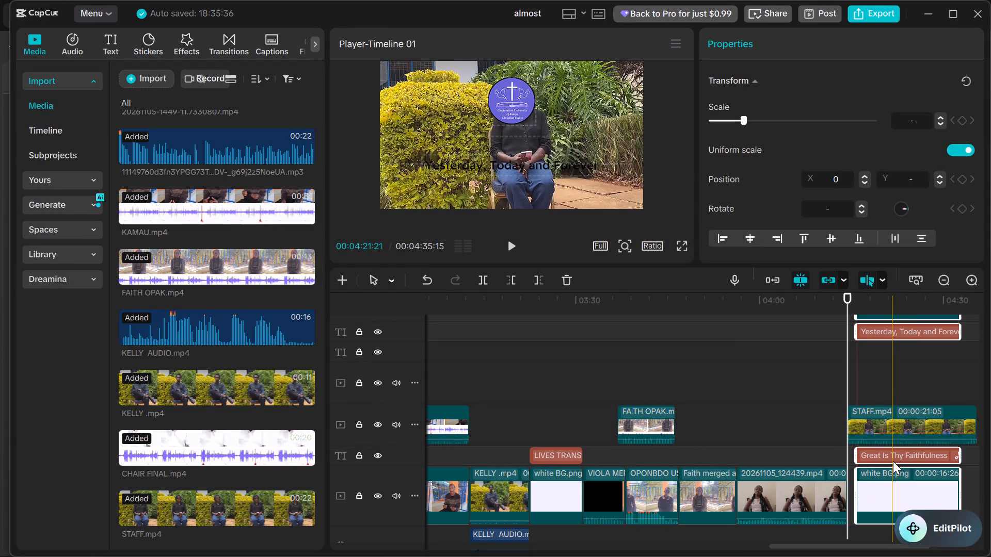
drag(885, 451, 964, 455)
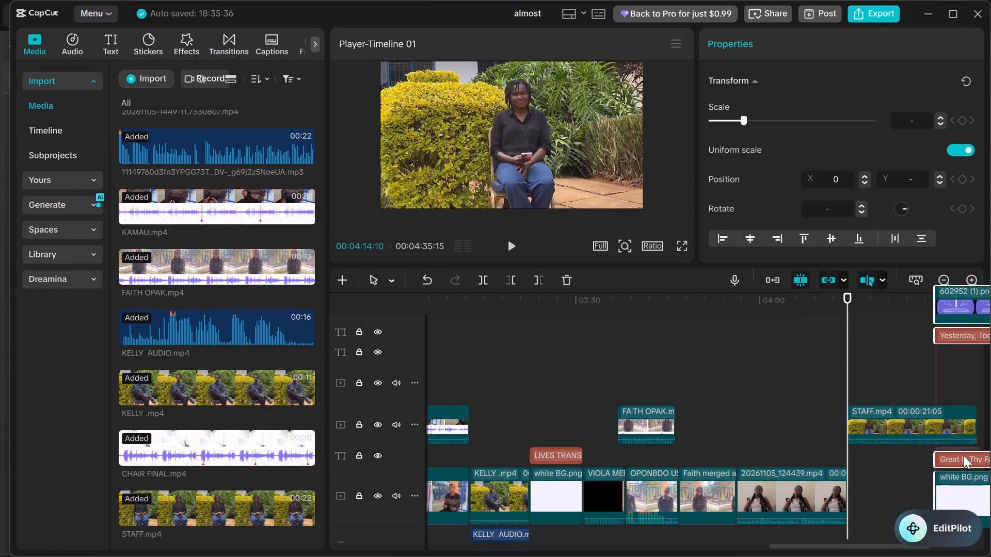
drag(964, 455, 848, 466)
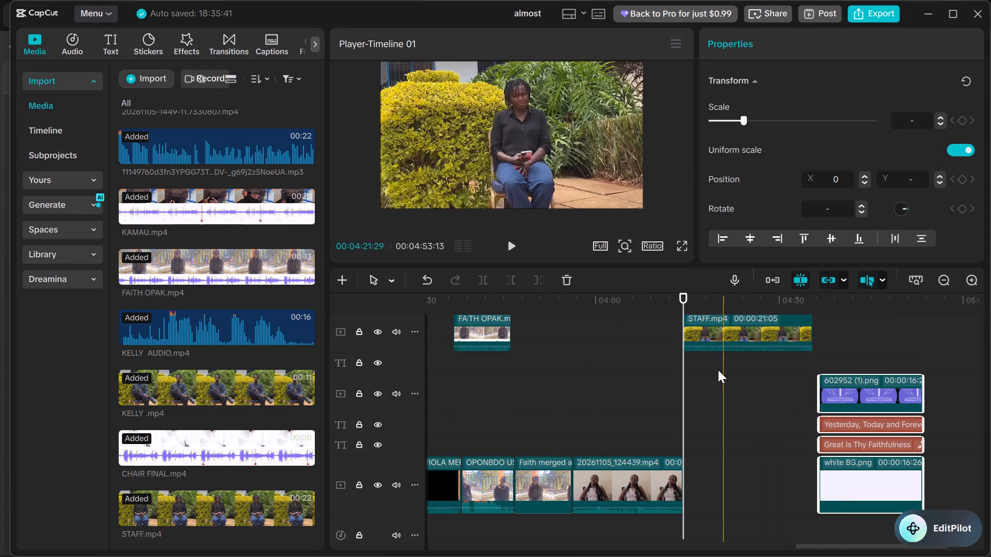
Move the STAFF clip down onto the main track, directly after the 20261105_124439.mp4 clip.
drag(727, 327, 741, 499)
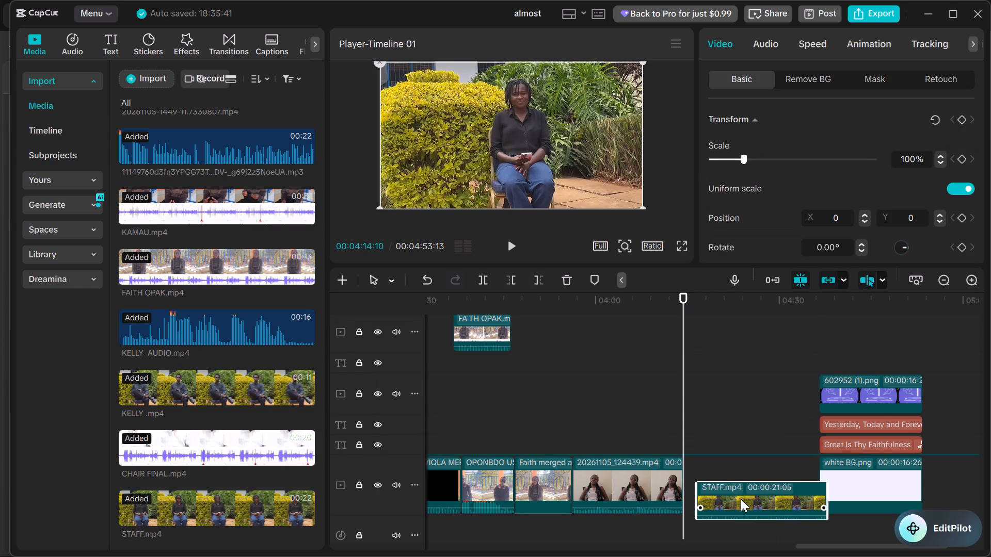
drag(741, 499, 725, 492)
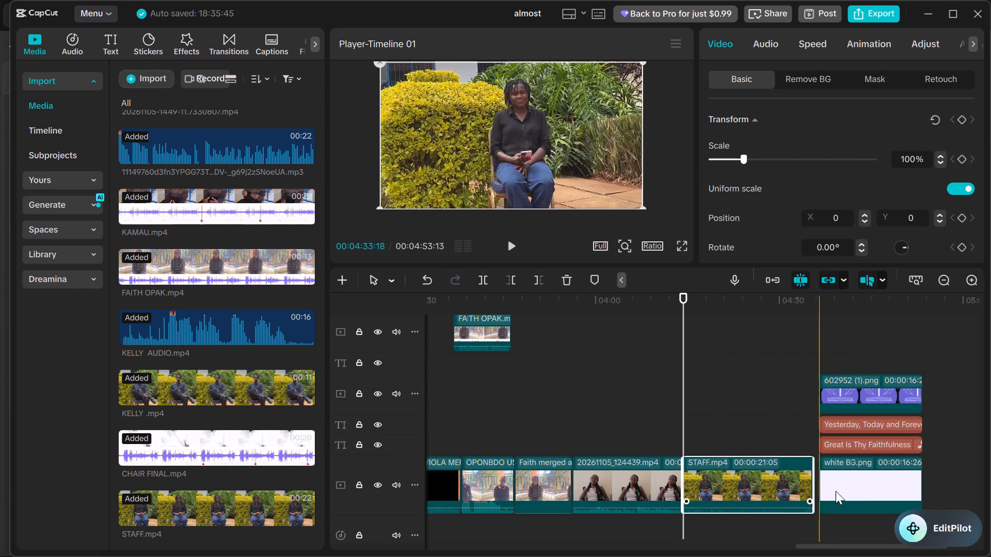
Close the gap between the STAFF clip and the closing slide with its logo and text clips.
click(848, 489)
click(851, 488)
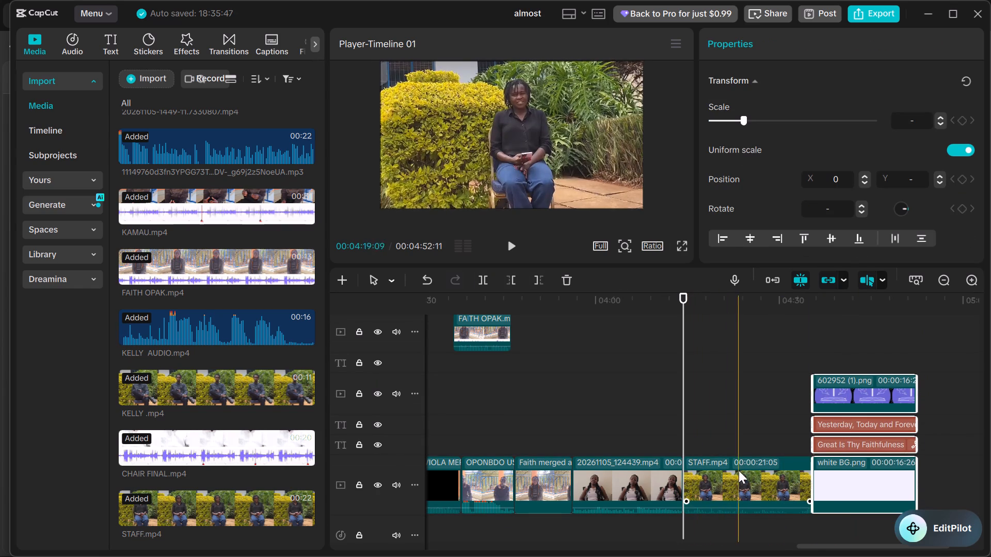
Enlarge the STAFF clip to 114% in the preview and shift its picture to X -274, Y -143.
click(721, 469)
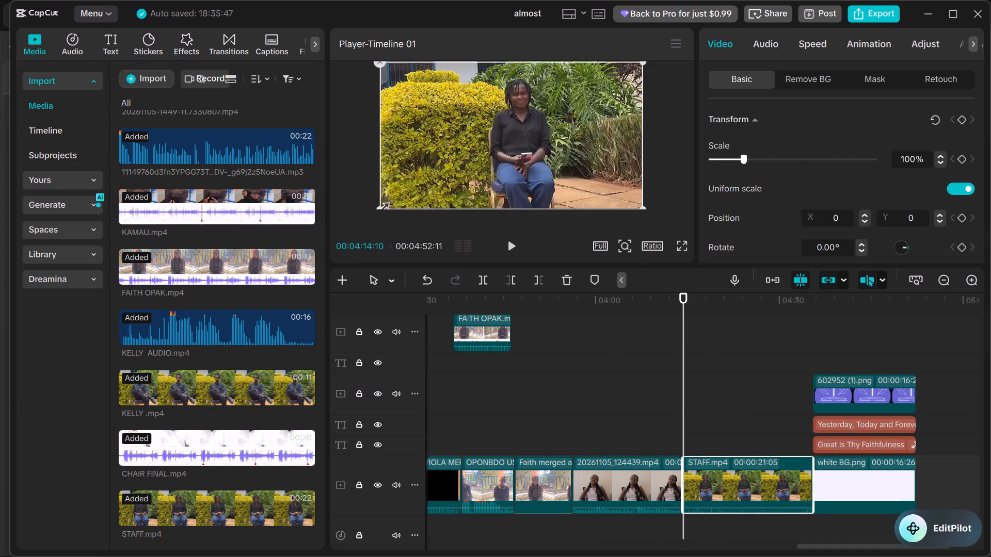
drag(378, 206, 349, 219)
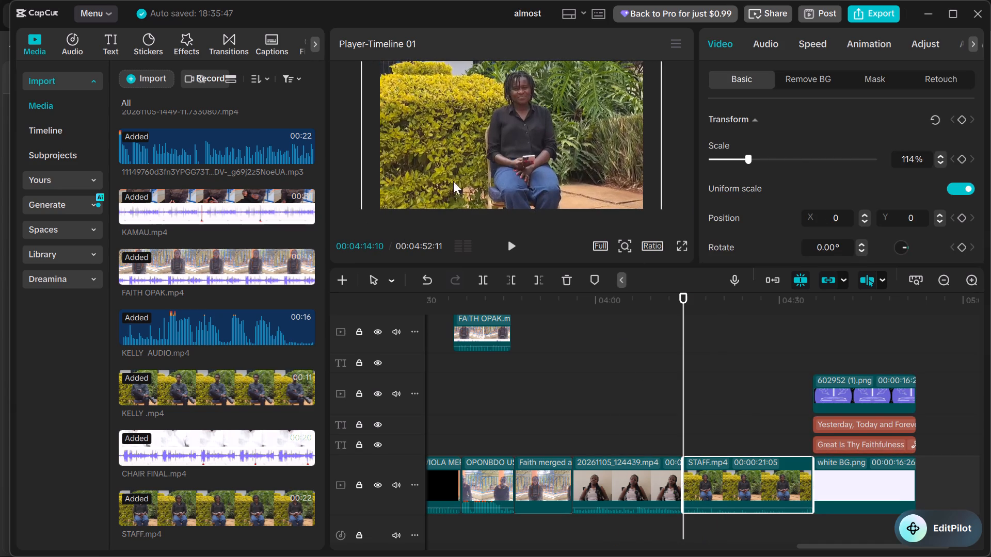
drag(529, 171, 502, 177)
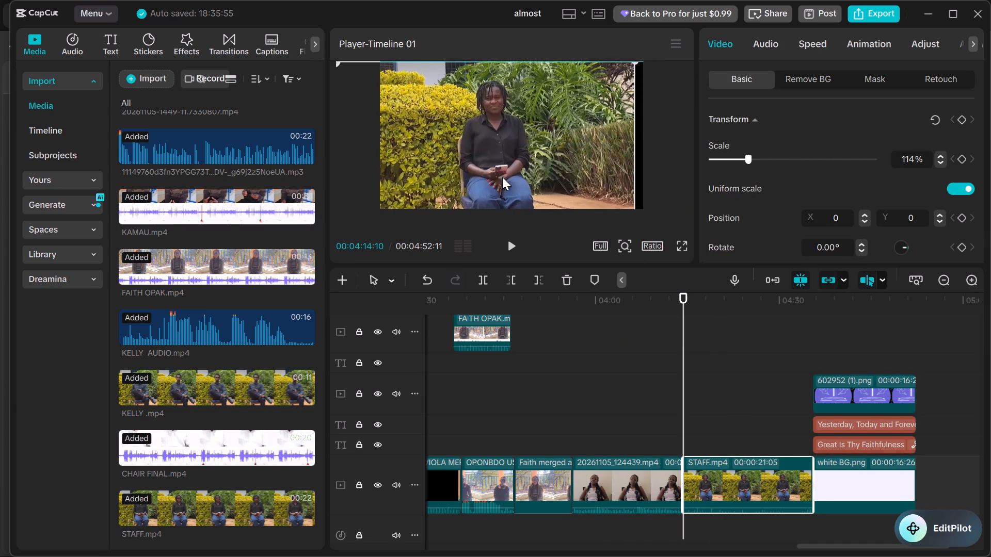
drag(502, 177, 508, 184)
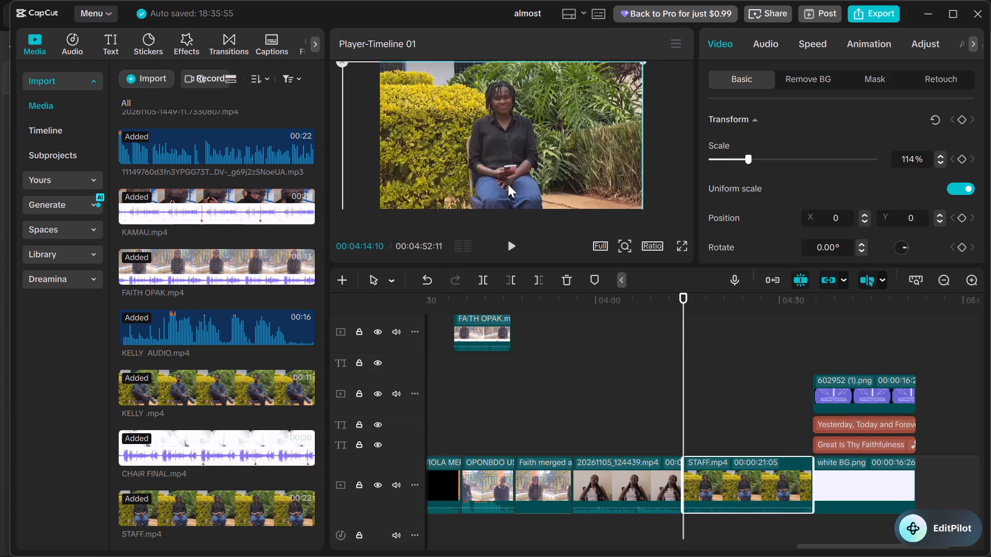
drag(508, 184, 510, 178)
drag(510, 178, 510, 177)
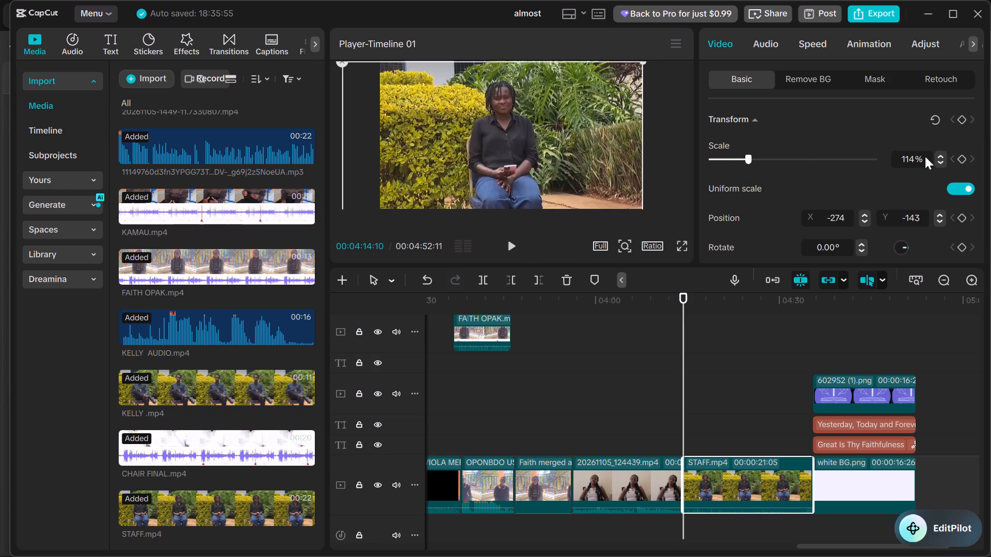
Enlarge the STAFF clip to 158%, shift its picture to X -258, Y -347, and play the reframed shot briefly.
triple_click(941, 156)
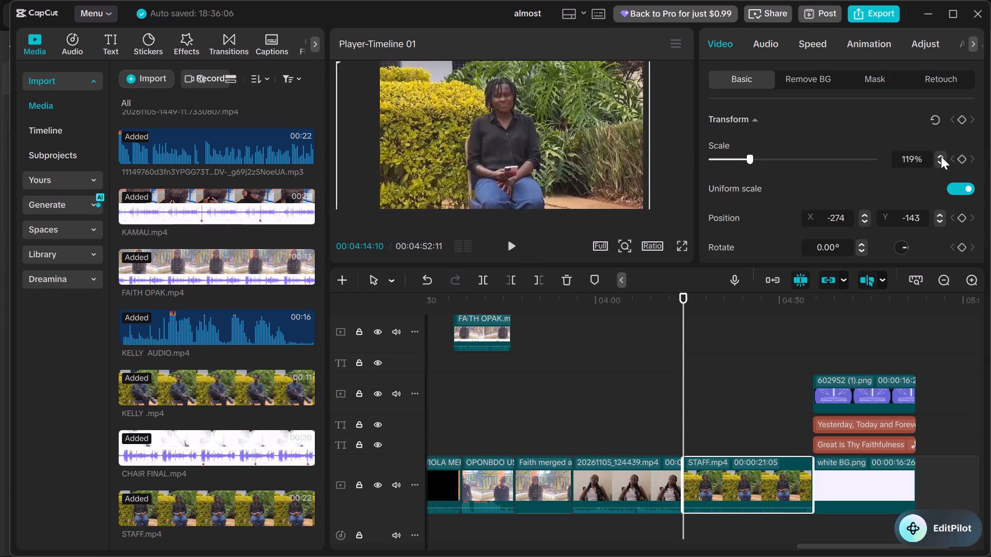
click(941, 156)
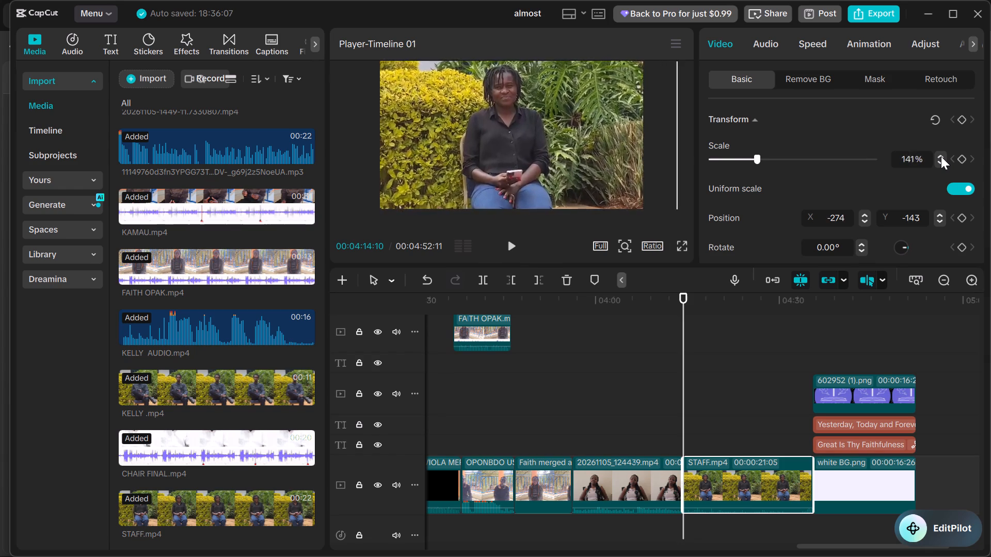
drag(516, 100, 518, 109)
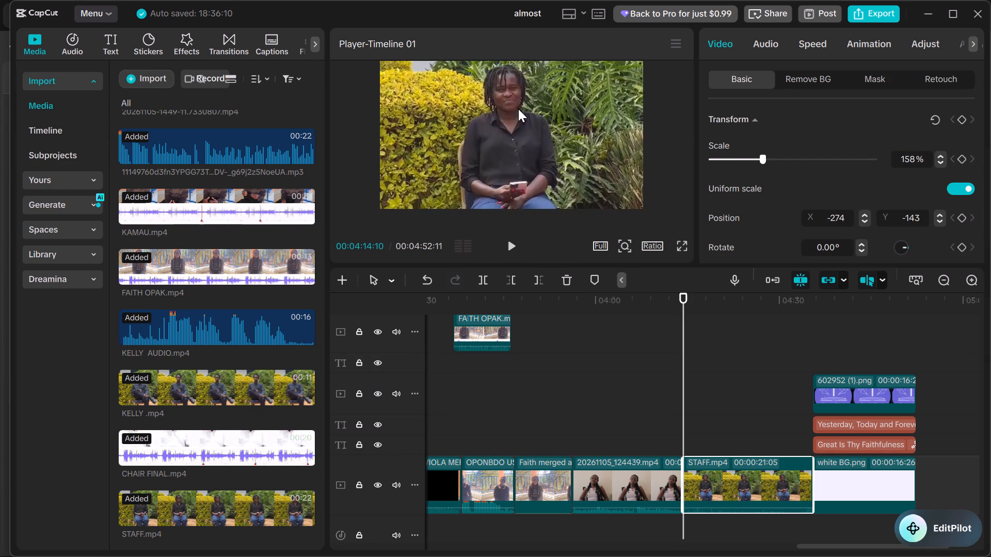
drag(518, 109, 517, 114)
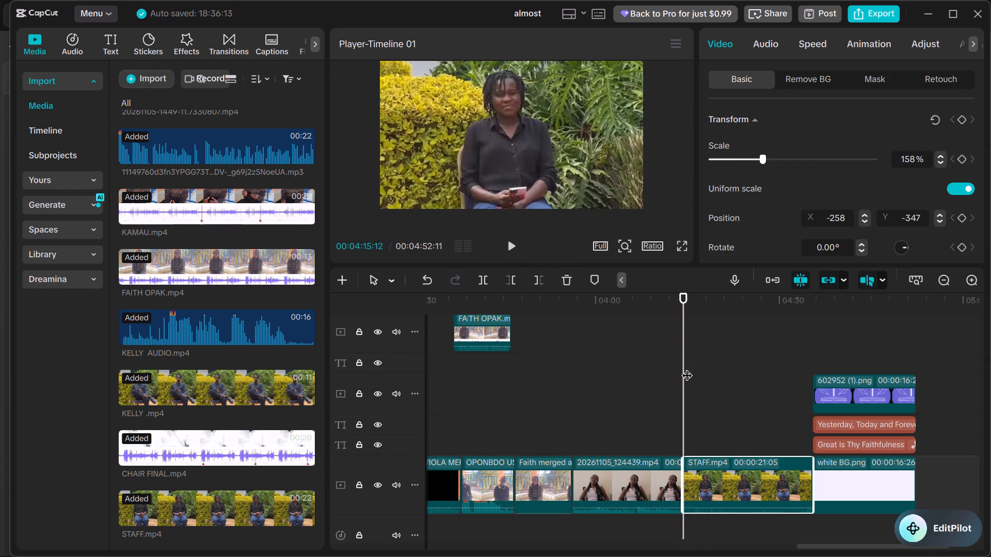
key(space)
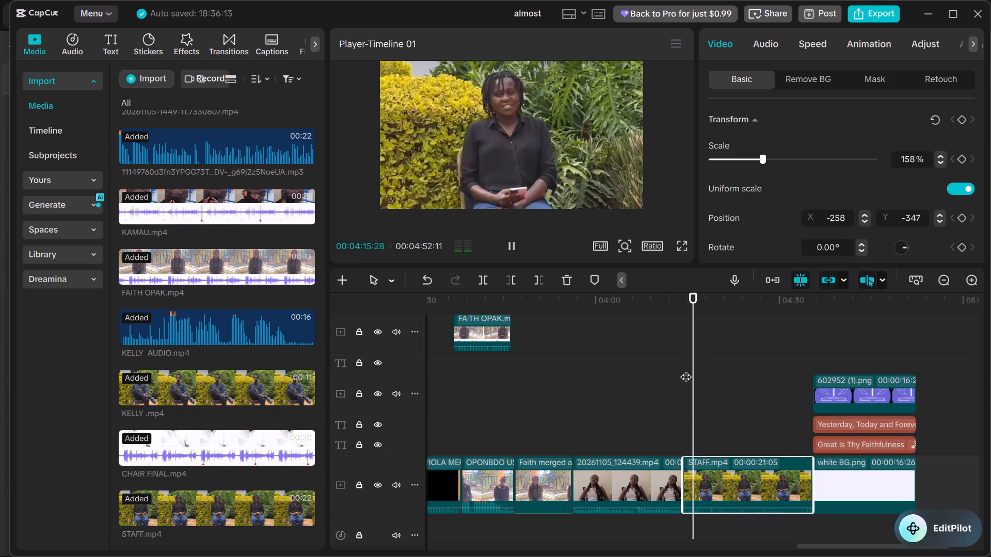
key(space)
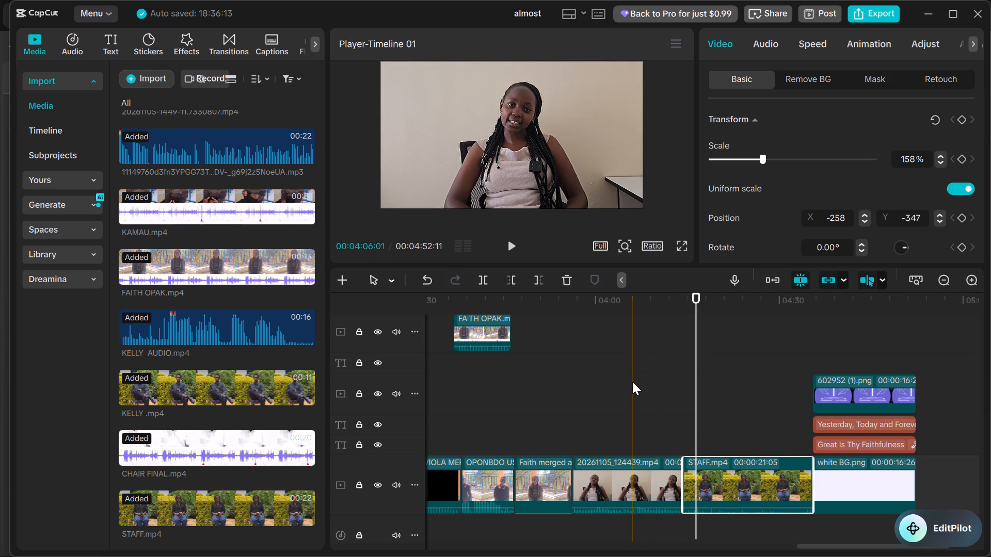
Move the small FAITH clip from the upper track to directly above the Faith merged clip, aligned with its start.
click(513, 434)
key(space)
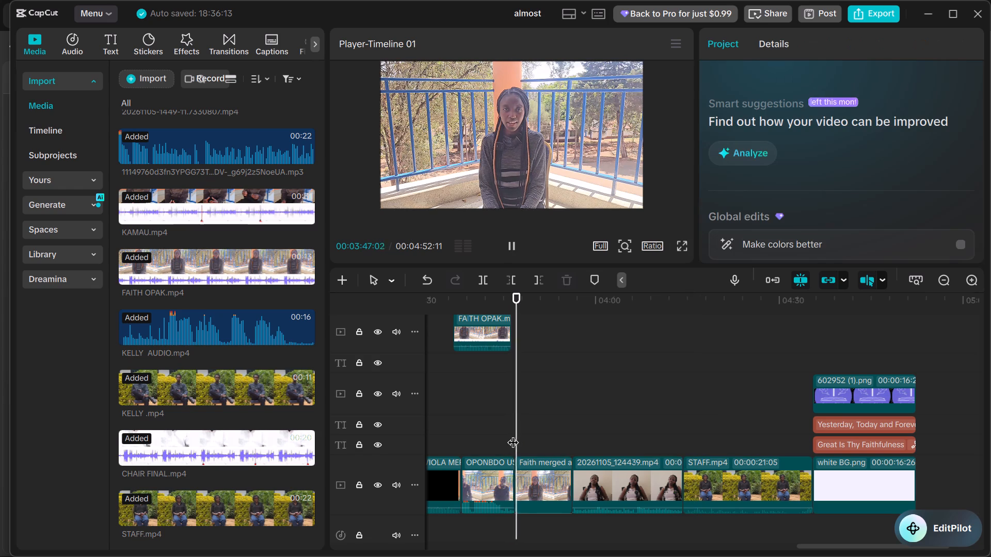
key(space)
click(479, 332)
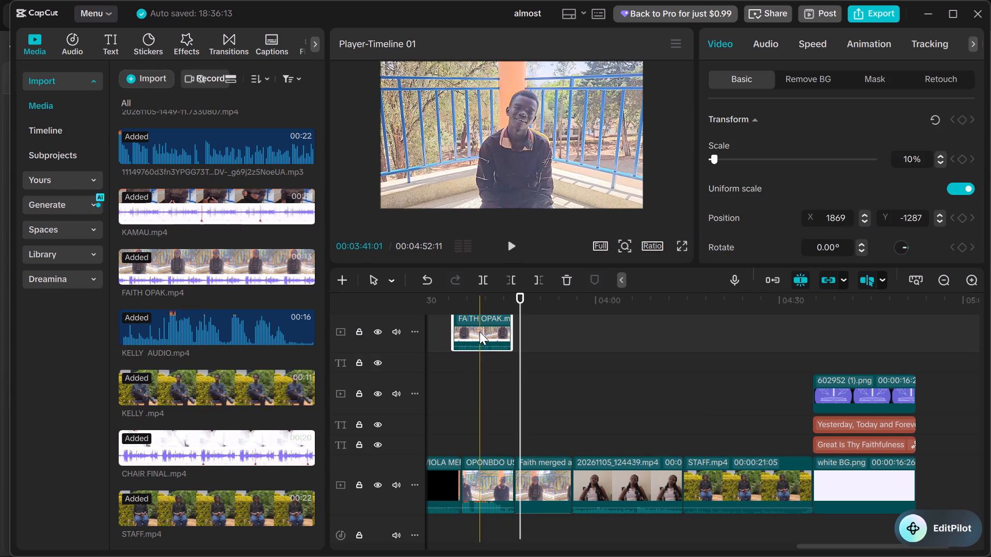
drag(479, 332, 542, 452)
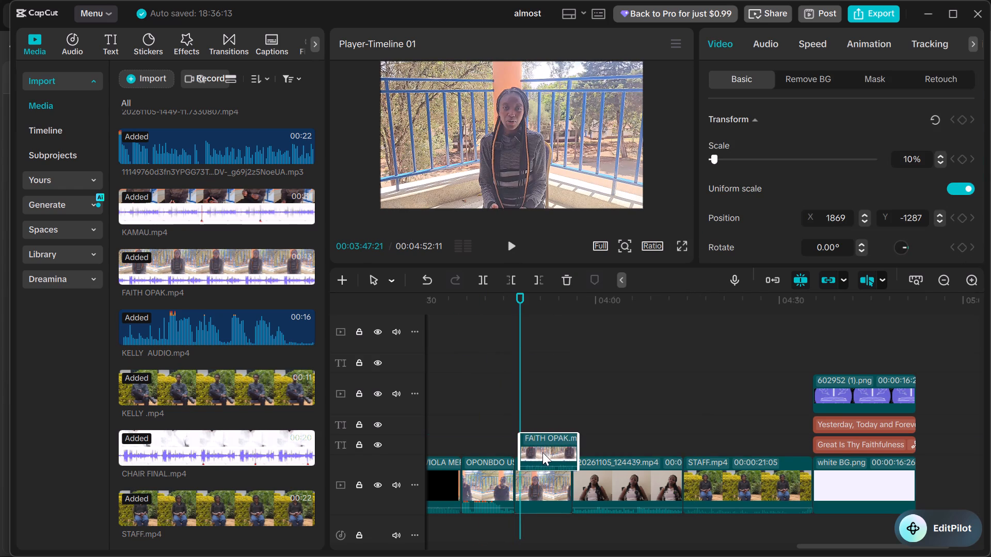
drag(542, 452, 542, 445)
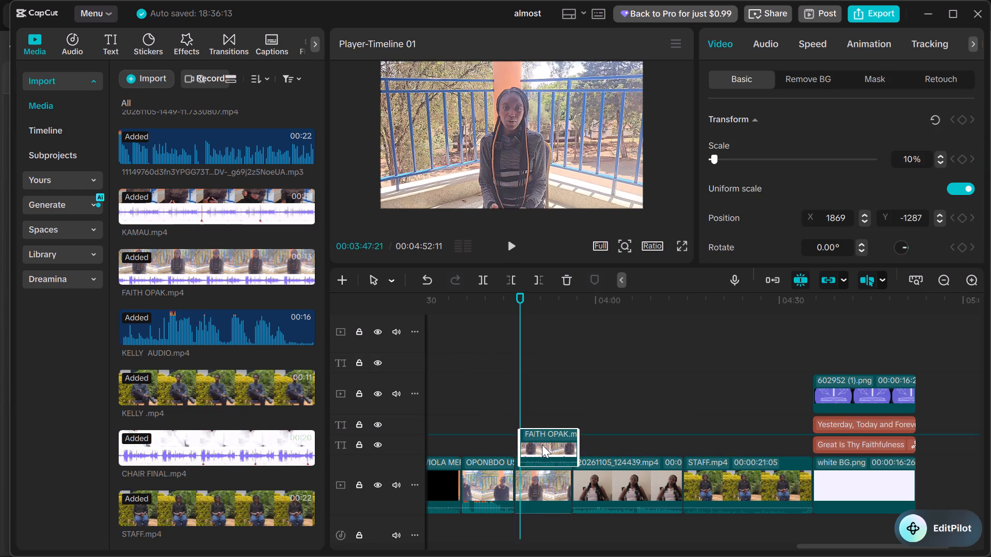
drag(542, 445, 539, 433)
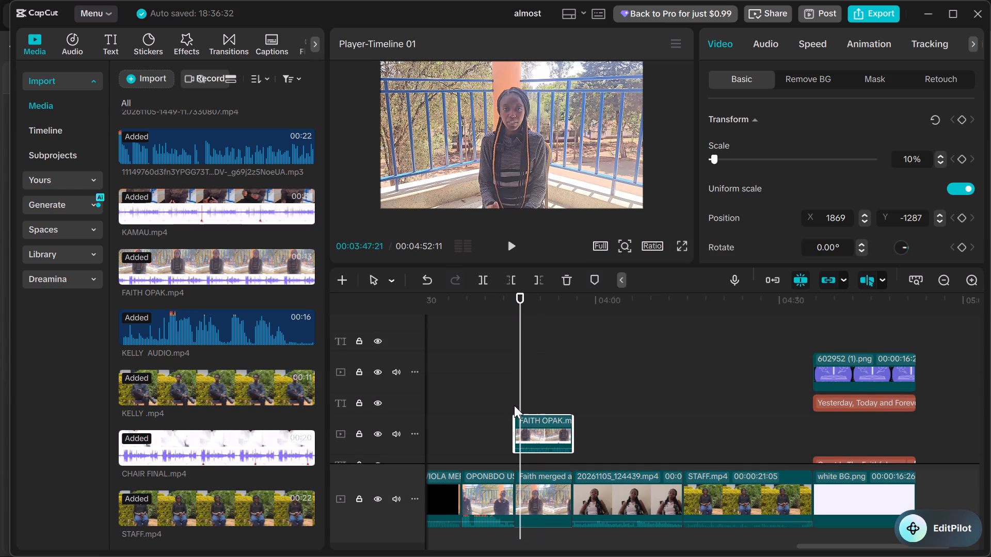
Group the FAITH overlay clip with the Faith merged clip on the main track.
scroll(514, 405, down, 2)
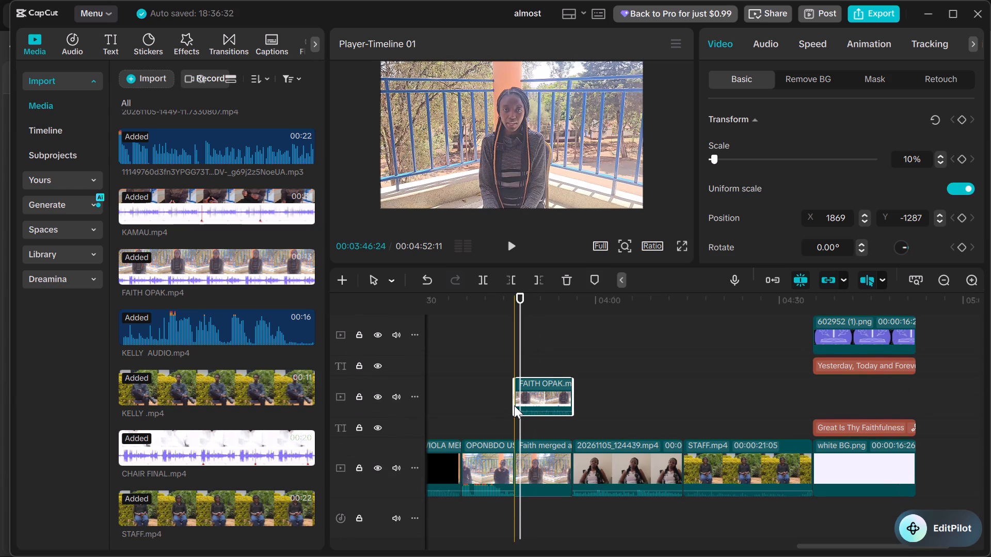
ctrl+click(546, 462)
key(ctrl+g)
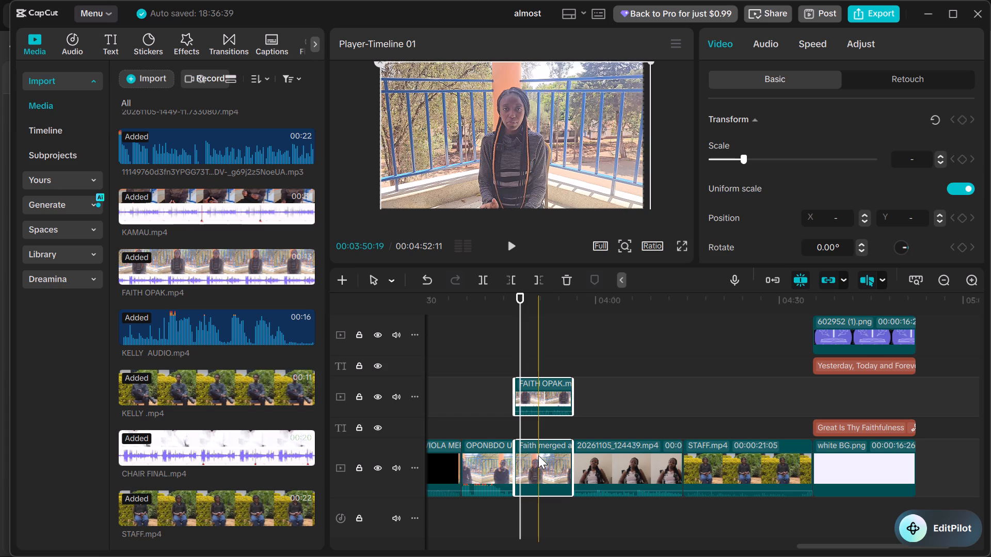
click(726, 347)
click(545, 402)
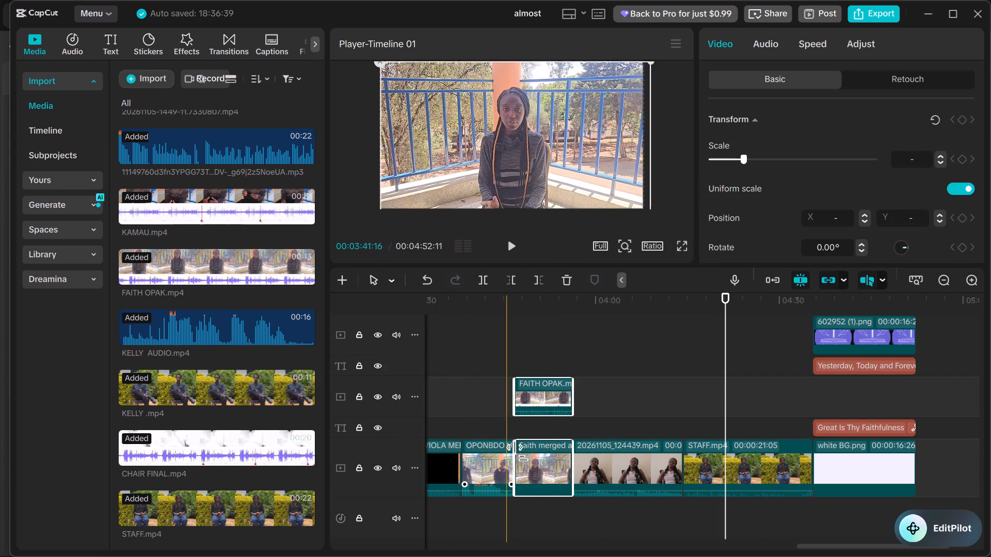
Group the KELLY .mp4 clip with the KELLY AUDIO.mp4 clip beneath it.
click(551, 341)
drag(551, 341, 434, 399)
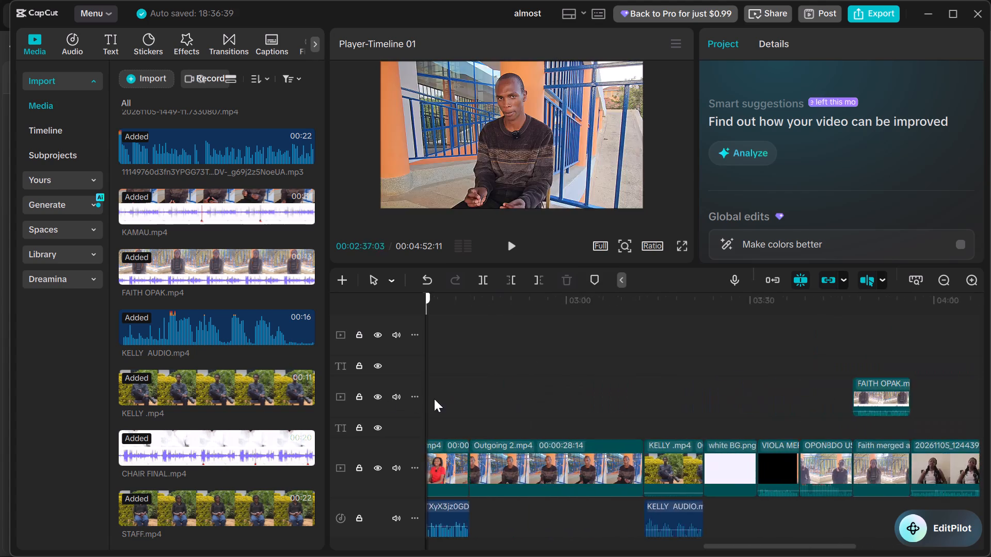
drag(434, 399, 669, 396)
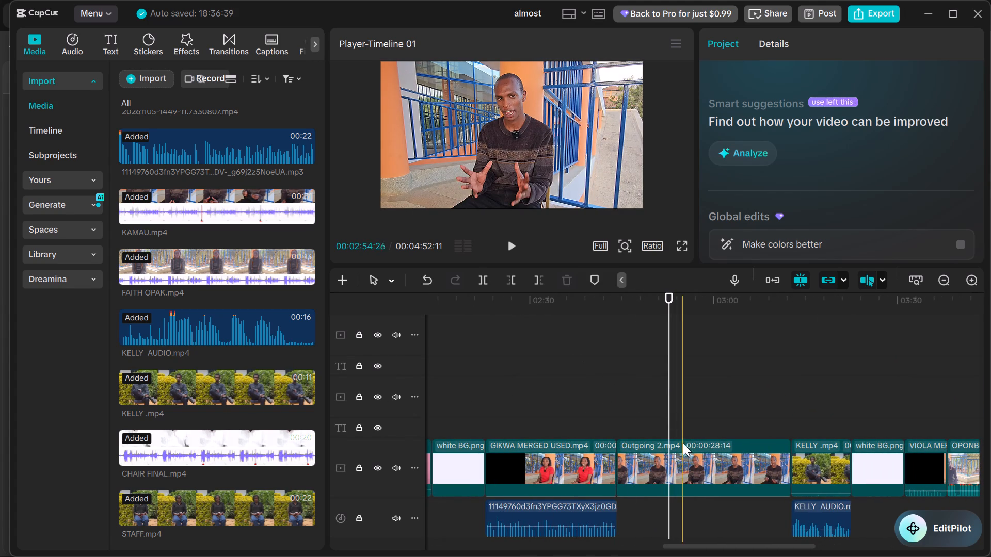
drag(668, 420, 568, 441)
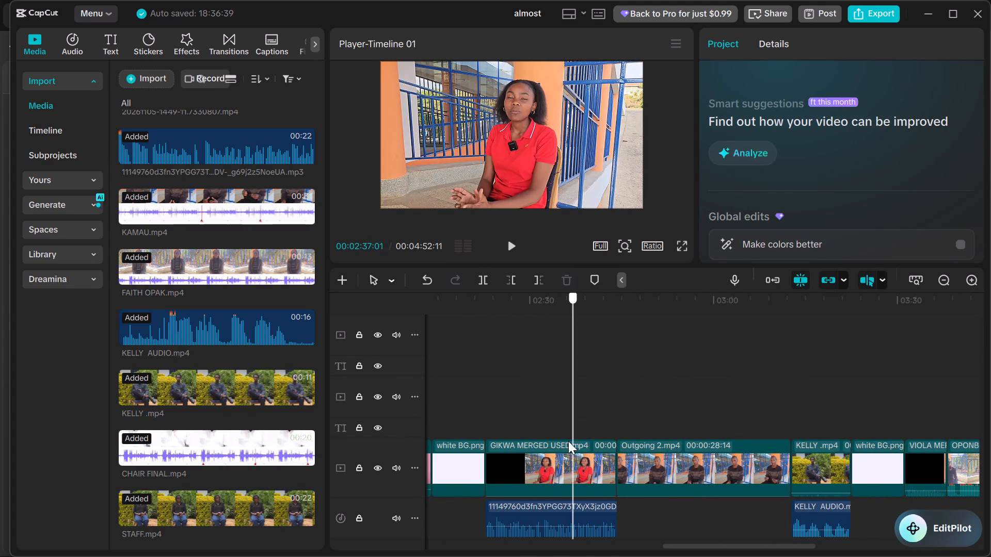
drag(568, 441, 508, 454)
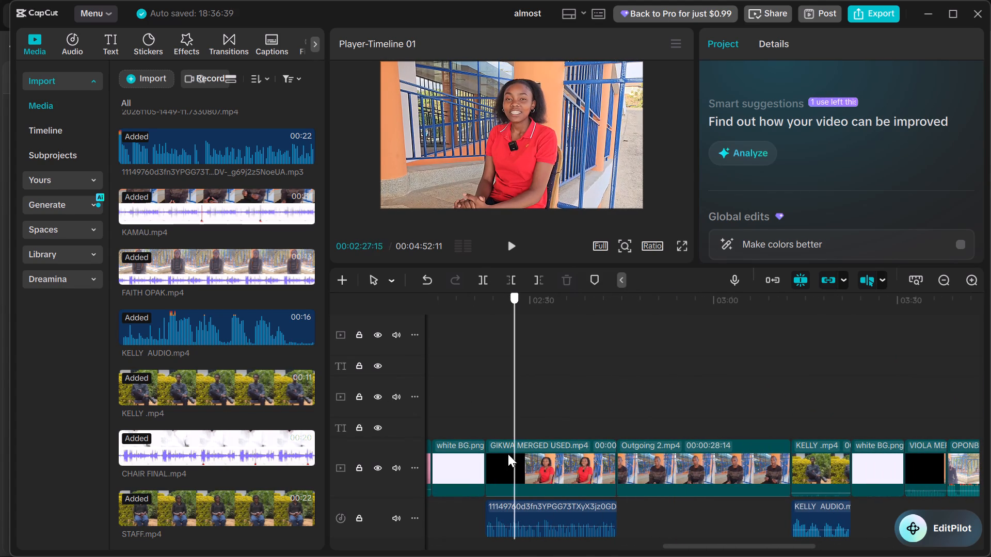
drag(508, 454, 790, 445)
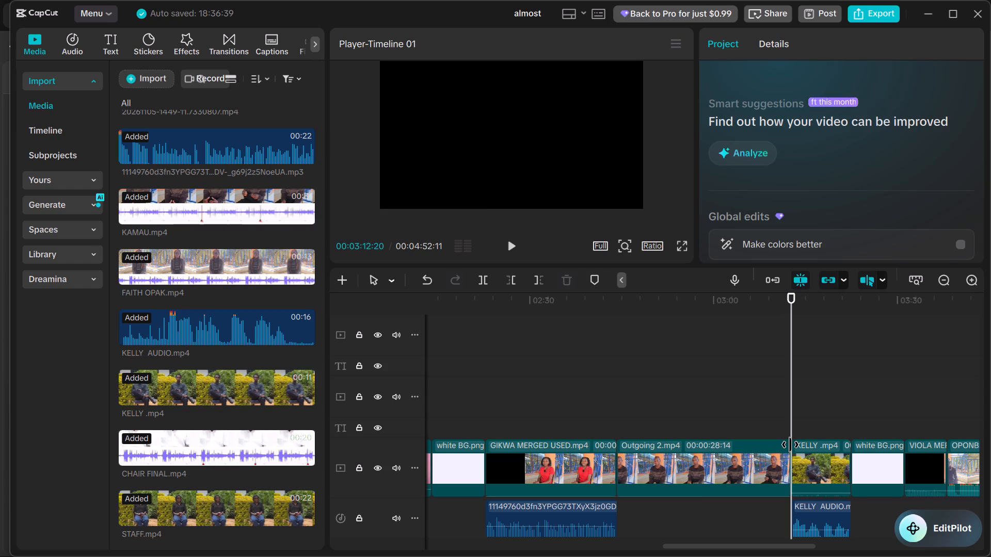
click(766, 452)
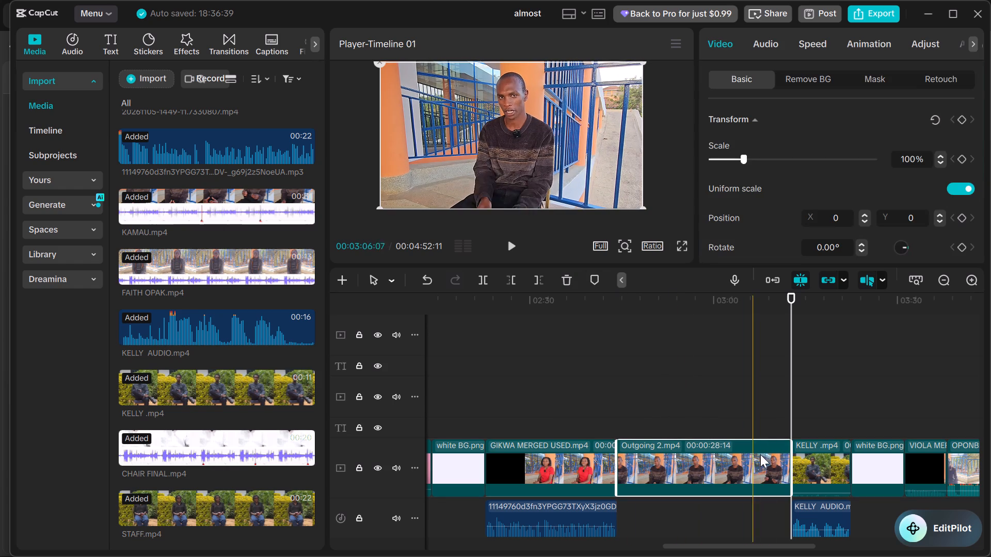
click(813, 462)
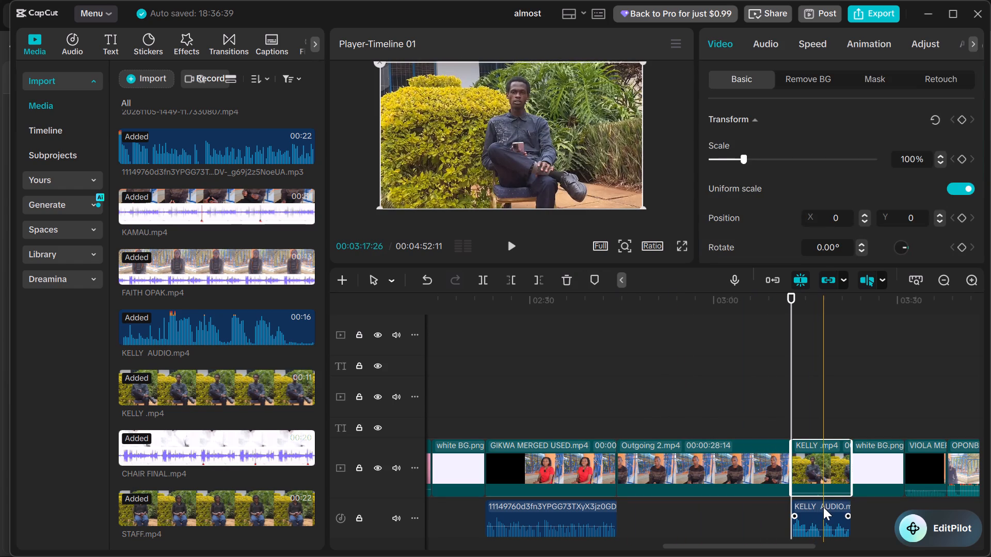
ctrl+click(823, 507)
right_click(823, 507)
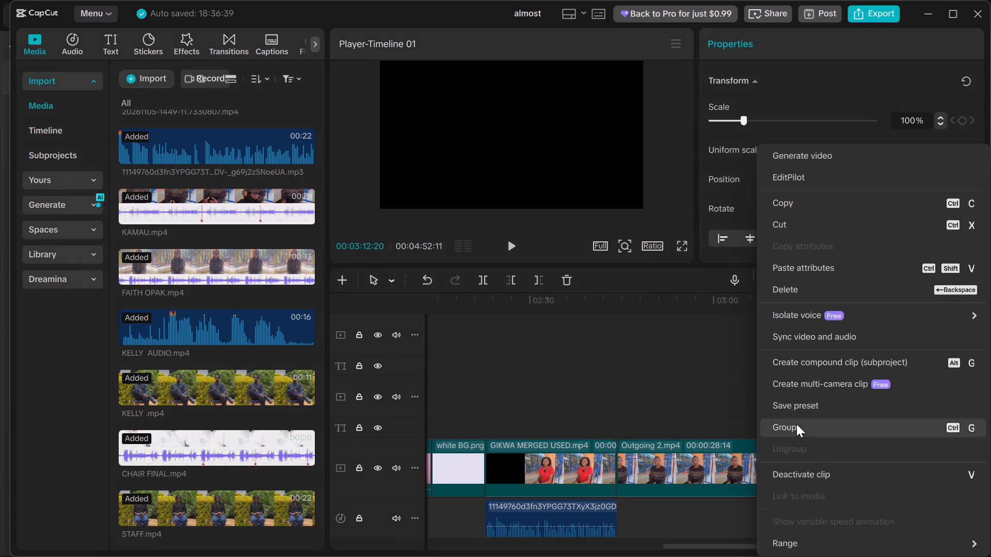
click(797, 426)
Group the GIKWA MERGED USED.mp4 clip with the mp3 audio clip beneath it and play the section briefly.
click(562, 458)
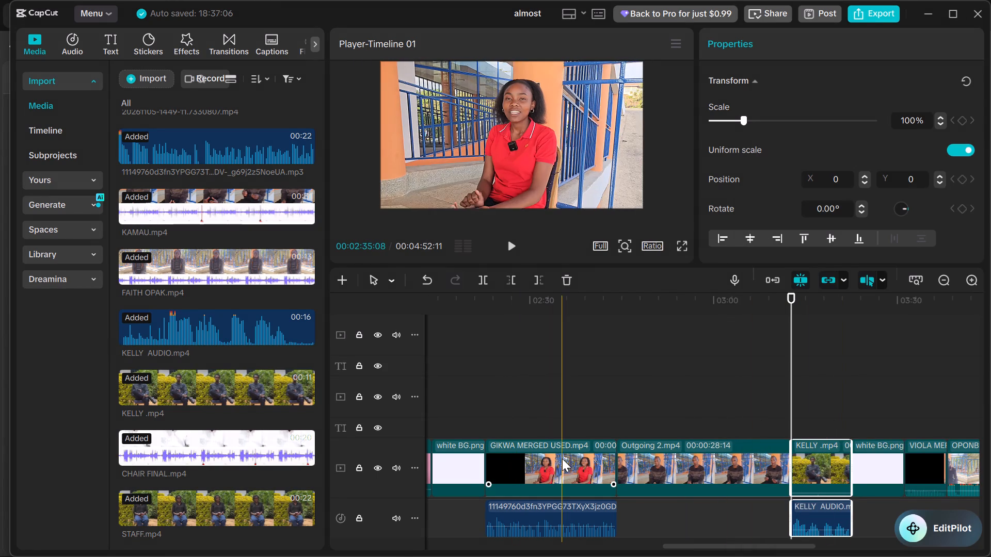
ctrl+click(571, 512)
ctrl+right_click(570, 512)
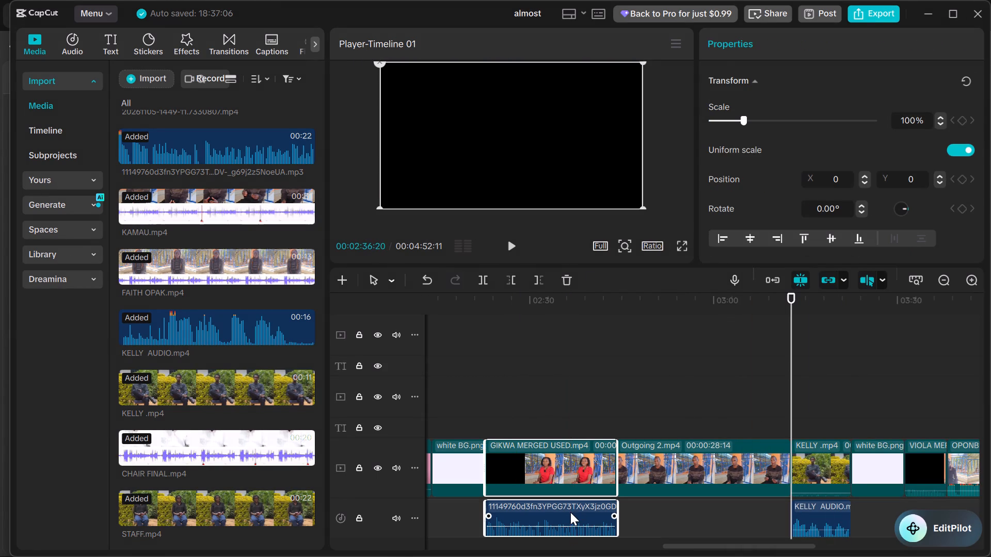
click(593, 430)
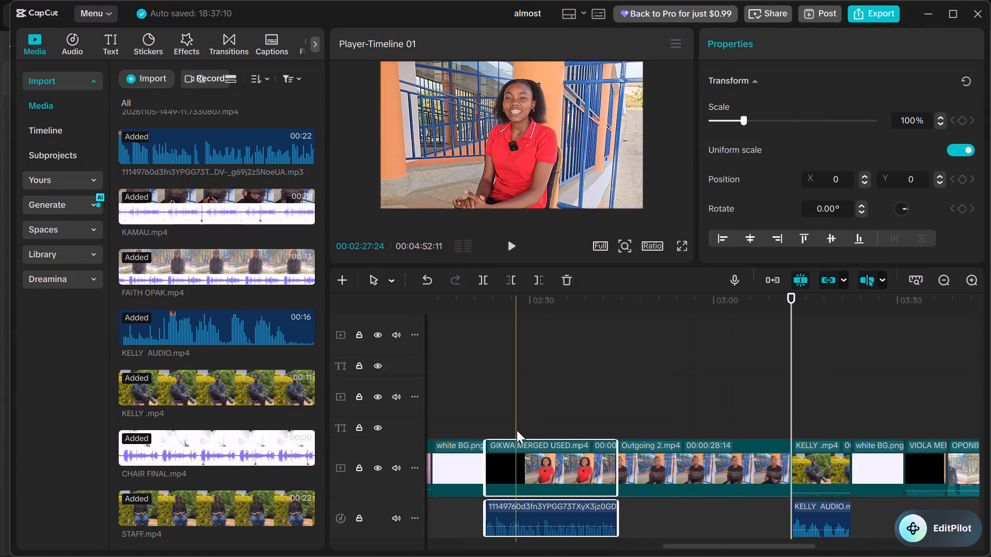
click(517, 430)
key(space)
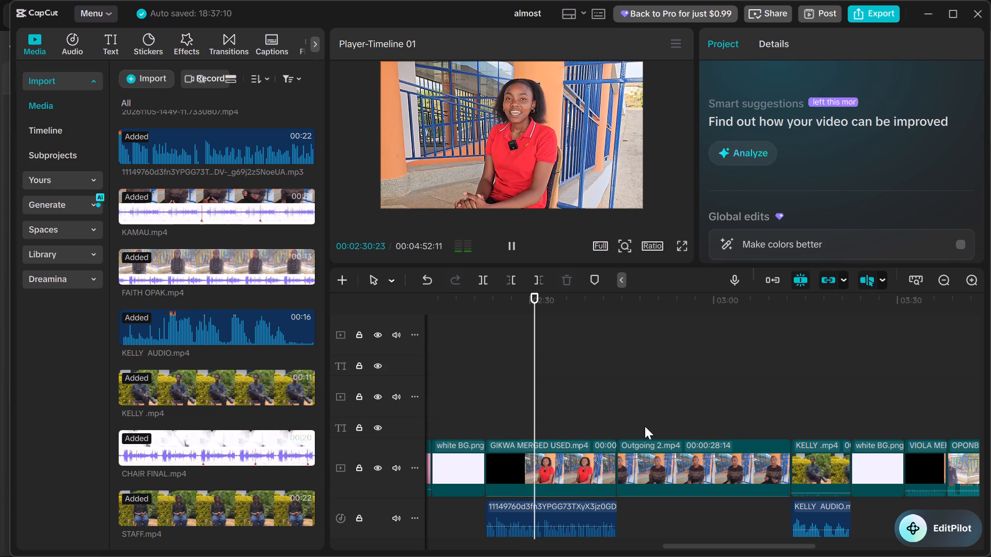
key(space)
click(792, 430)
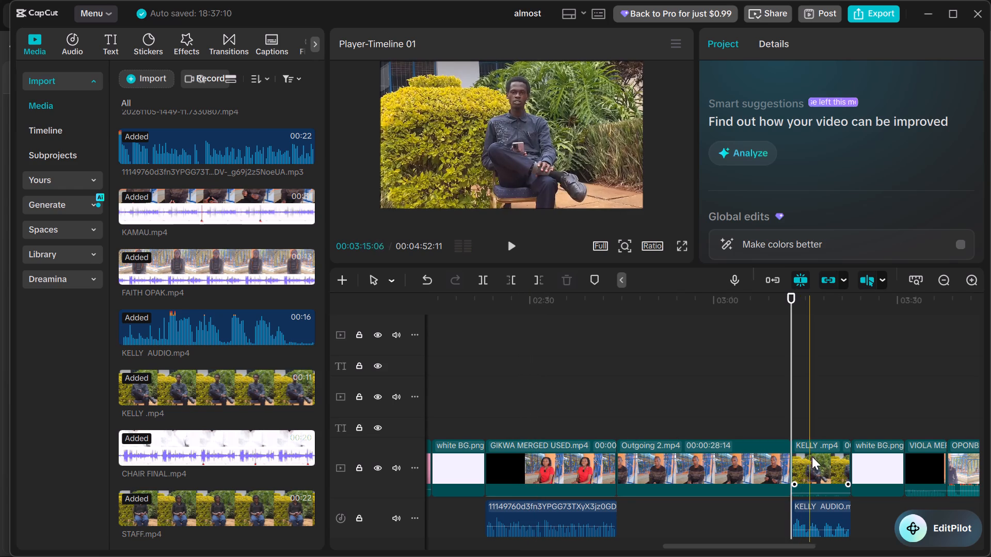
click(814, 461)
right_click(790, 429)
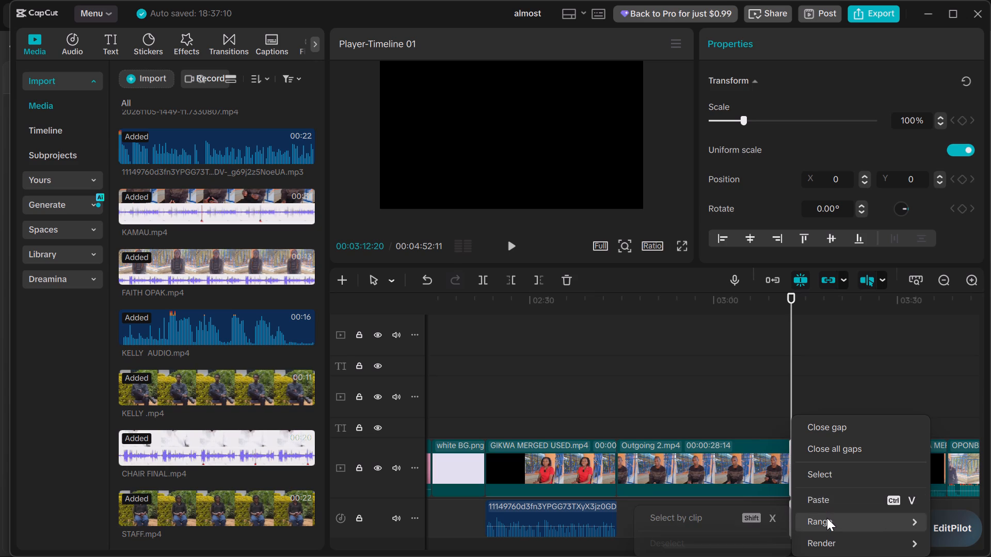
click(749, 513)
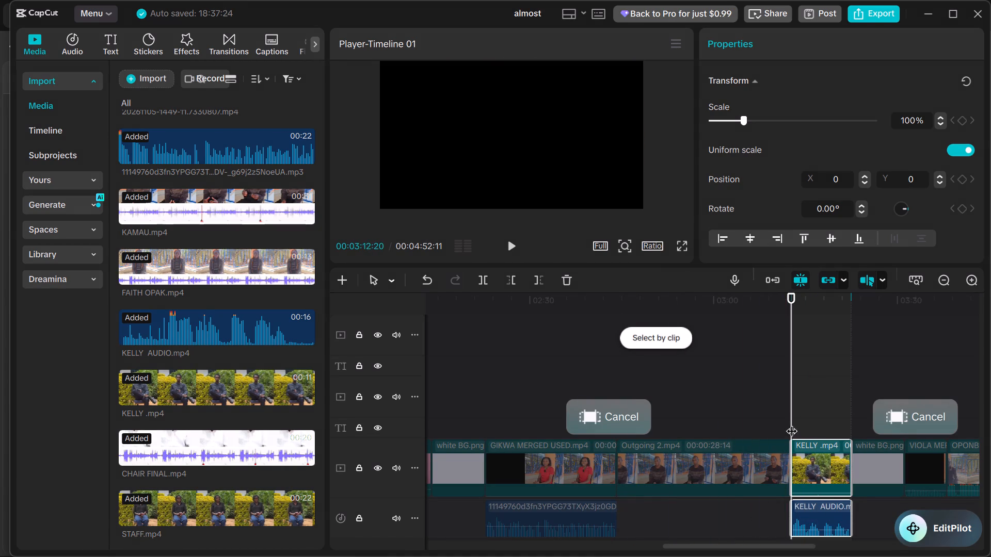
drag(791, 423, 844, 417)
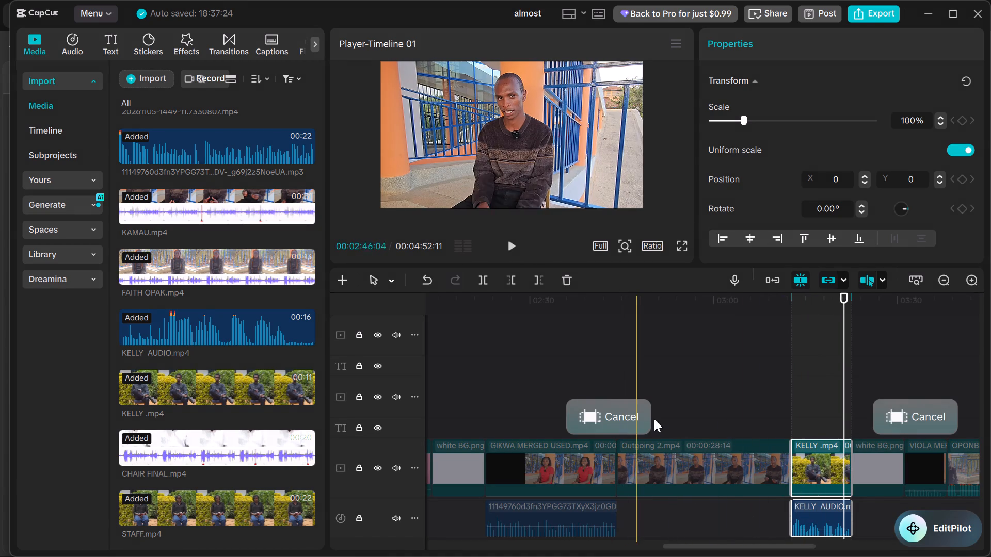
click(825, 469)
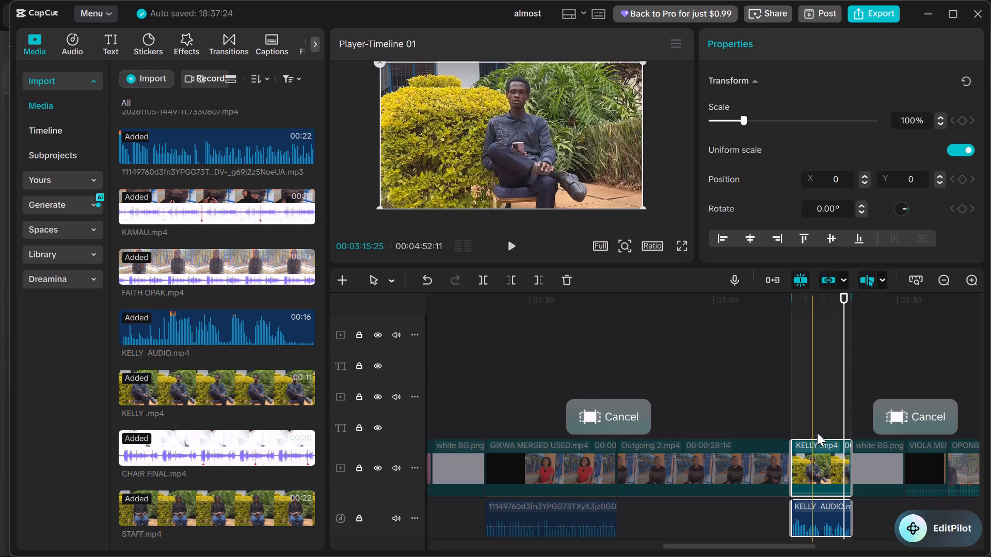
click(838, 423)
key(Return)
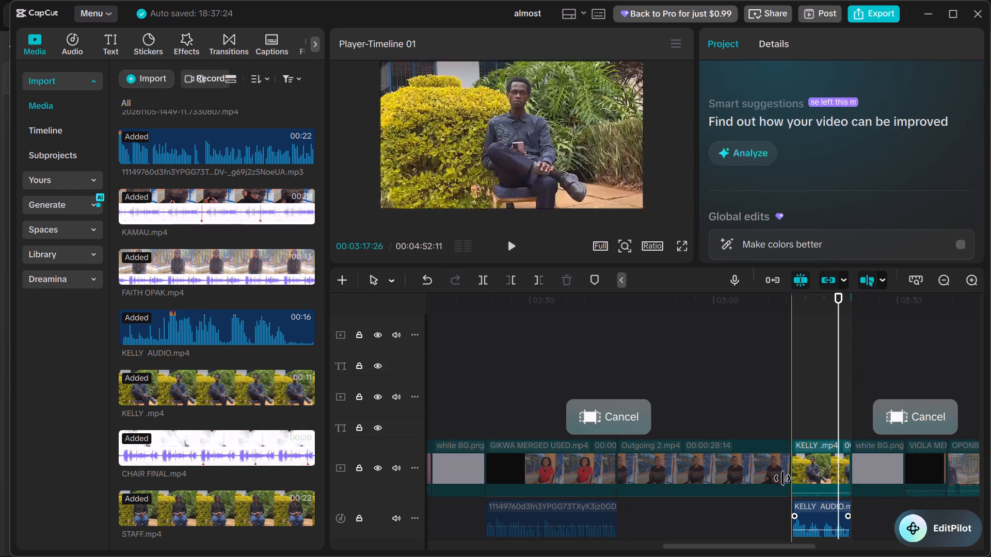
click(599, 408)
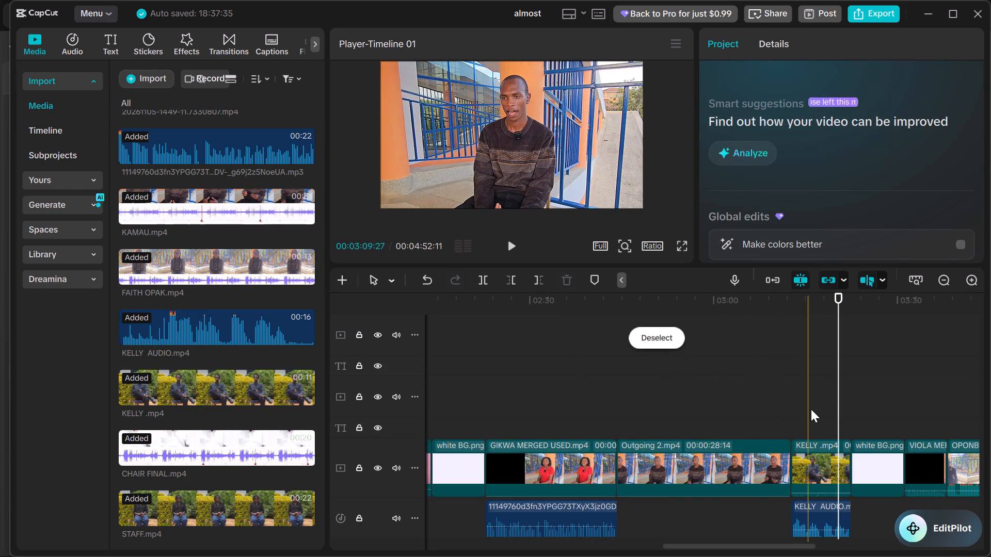
Place the playhead at the cut between Outgoing 2.mp4 and KELLY .mp4, select Outgoing 2.mp4, and browse the imported media.
click(790, 391)
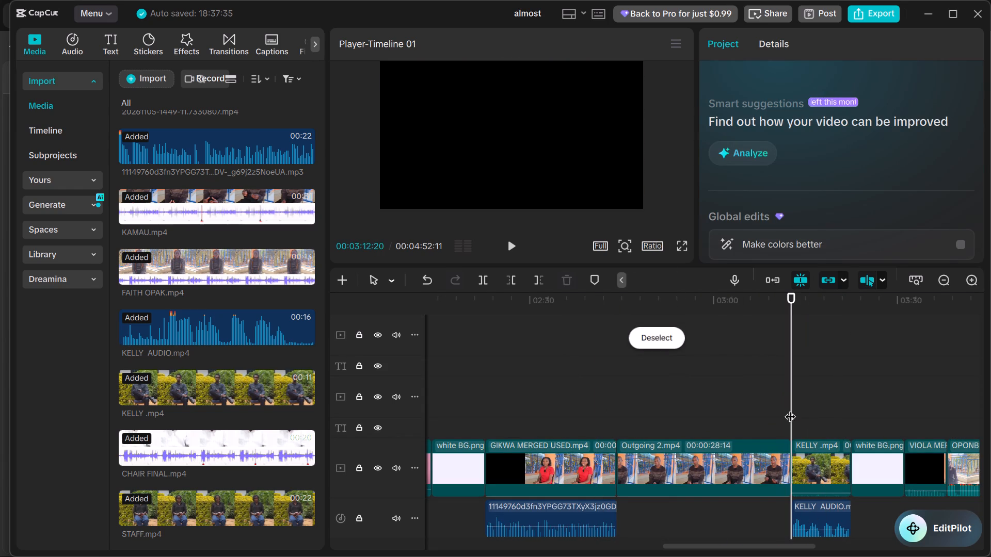
click(769, 453)
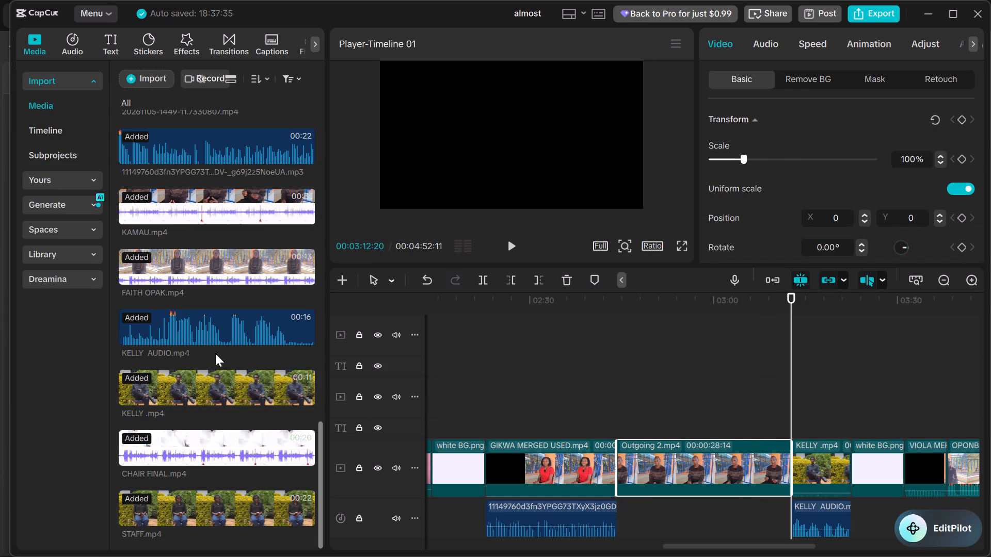
scroll(194, 333, down, 4)
scroll(202, 337, up, 3)
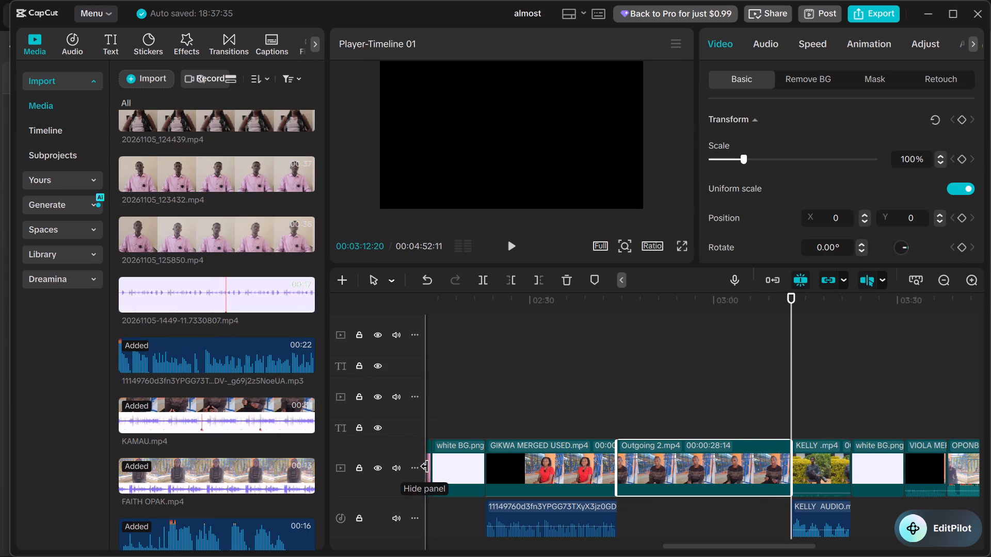
Enlarge the audio waveform display on the main video track.
click(414, 468)
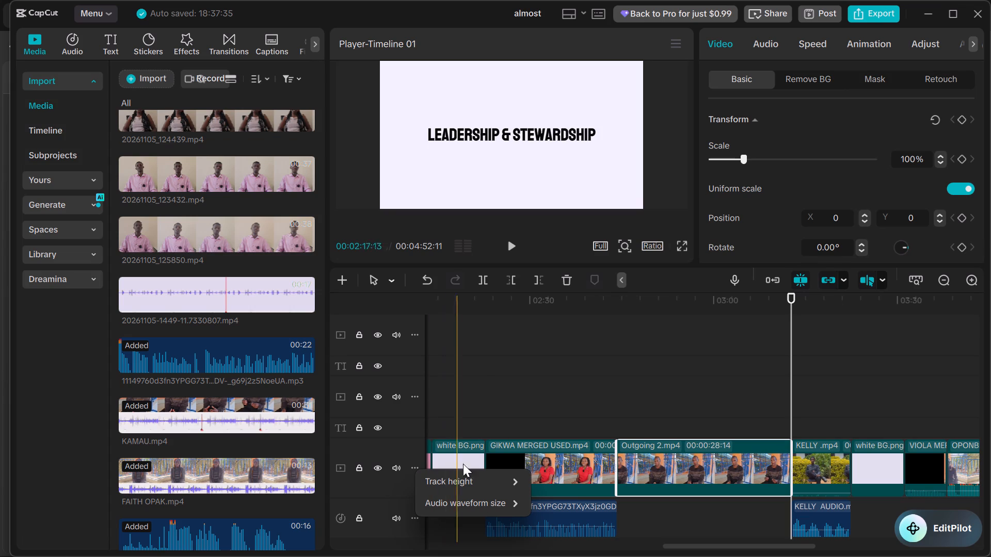
click(567, 525)
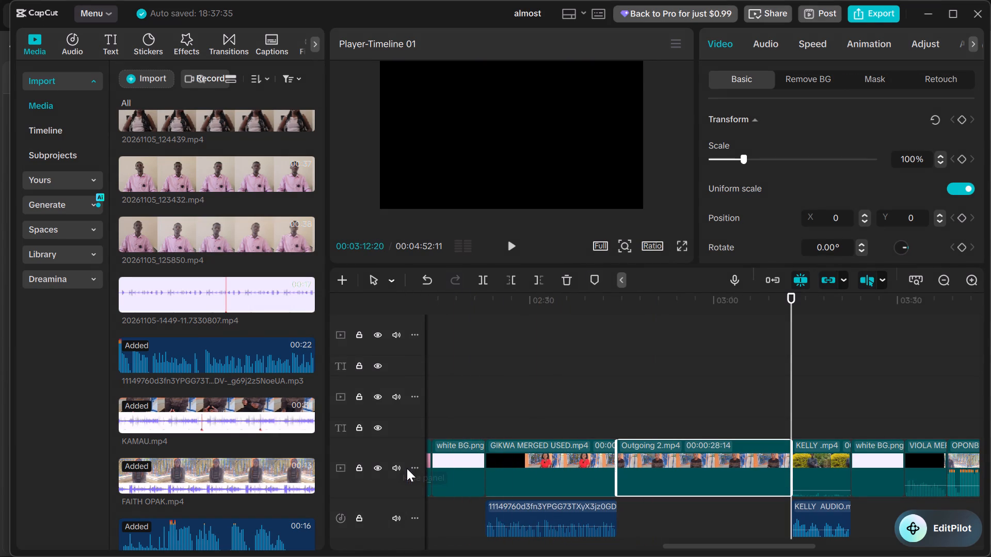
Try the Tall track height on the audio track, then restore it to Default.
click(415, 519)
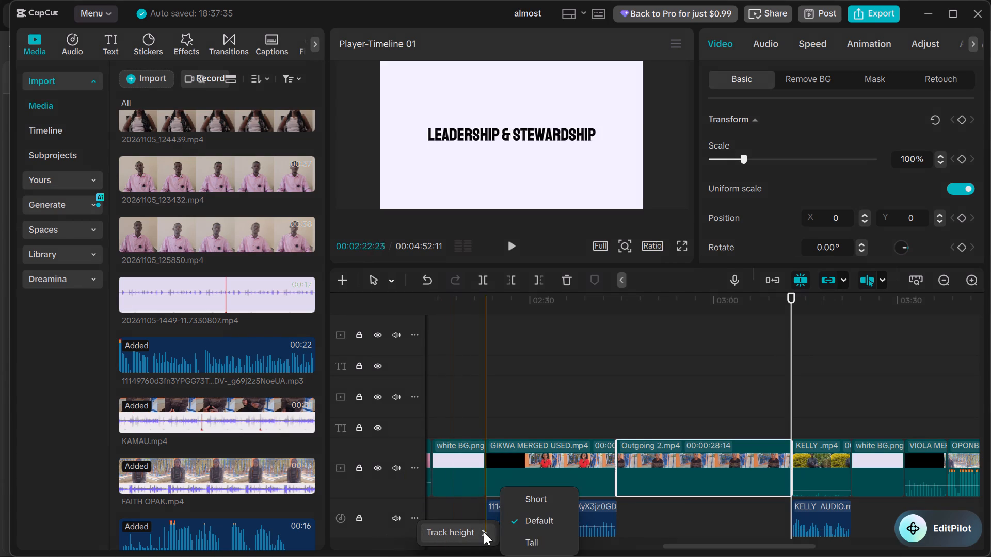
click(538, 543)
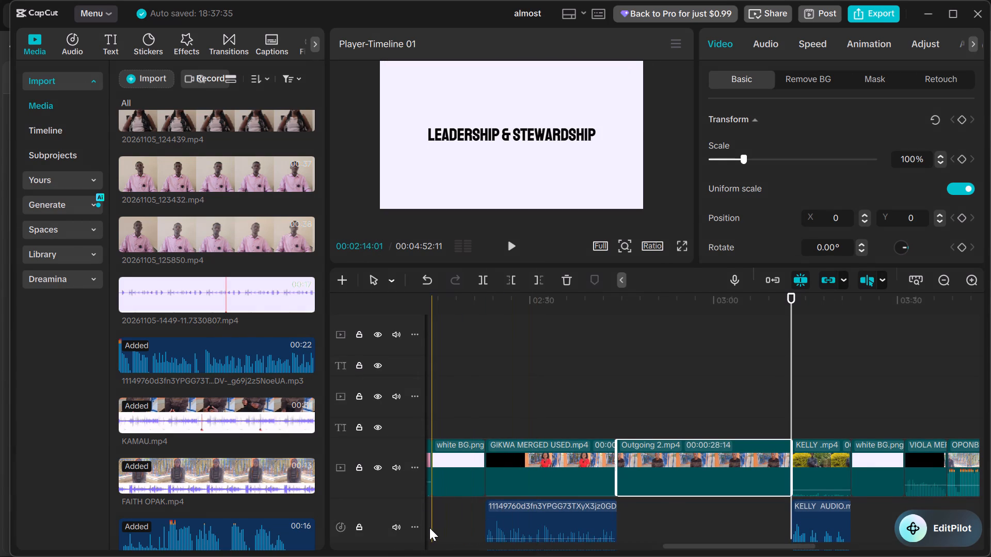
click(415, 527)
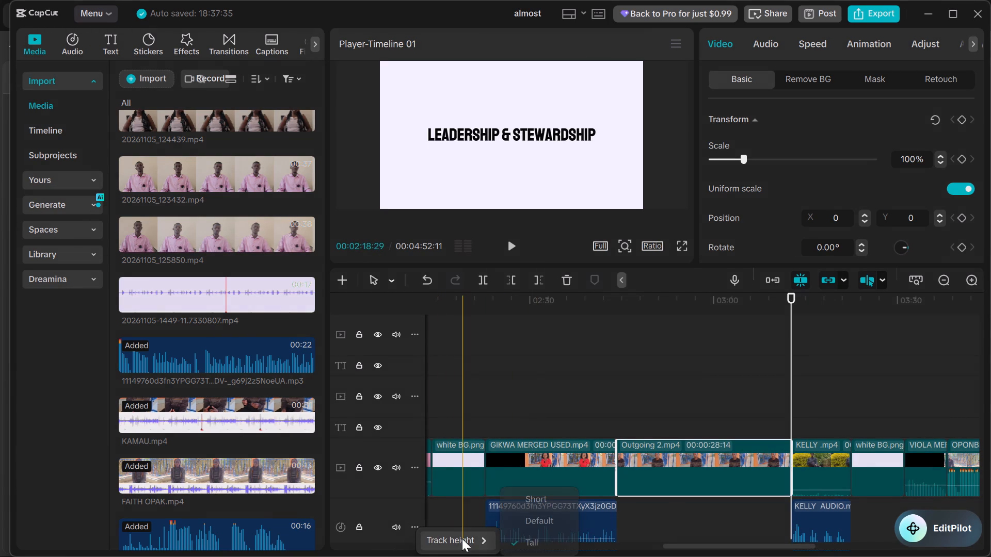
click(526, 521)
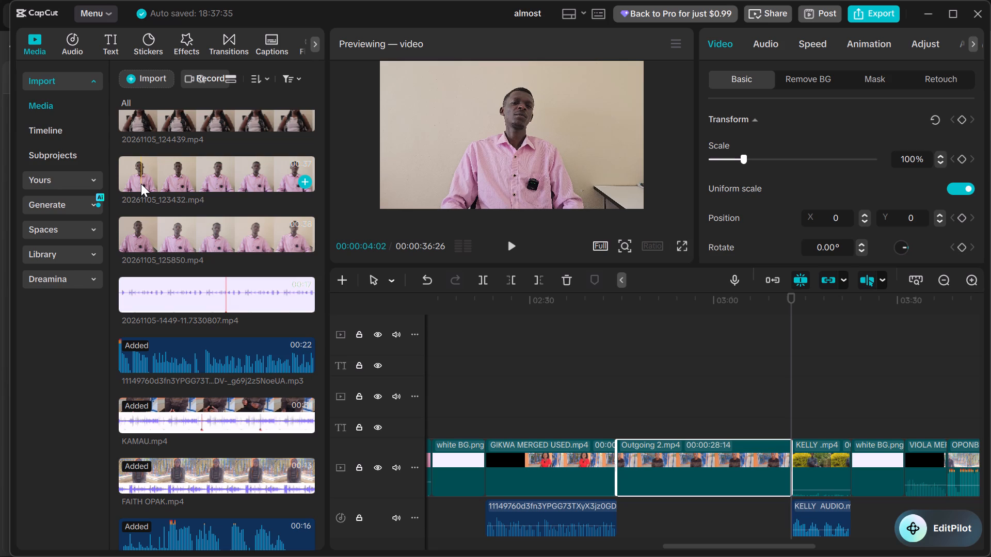
Preview the unused interview clips 20261105_123432.mp4 and 20261105_125850.mp4 from near their beginnings in the imported media.
click(124, 180)
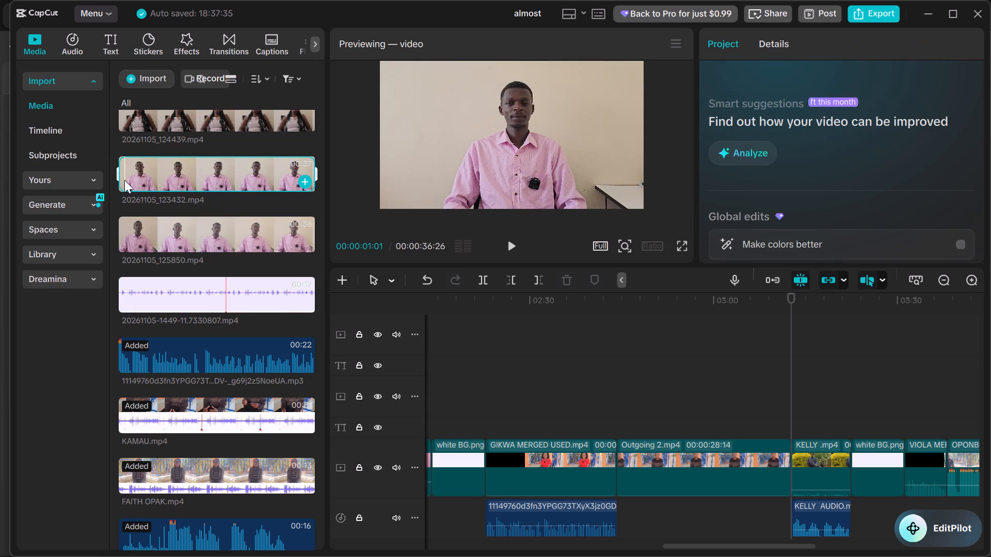
key(space)
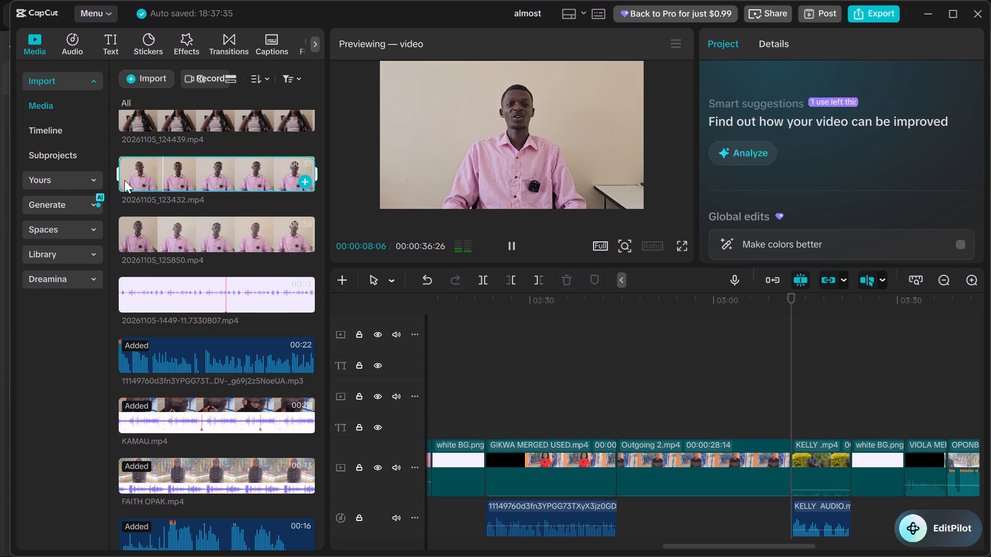
scroll(124, 180, up, 1)
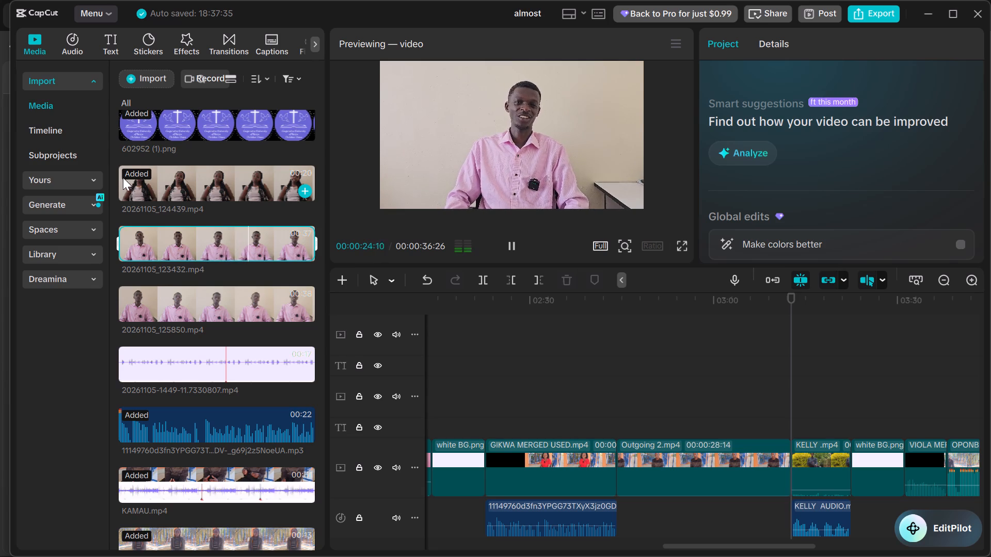
click(146, 300)
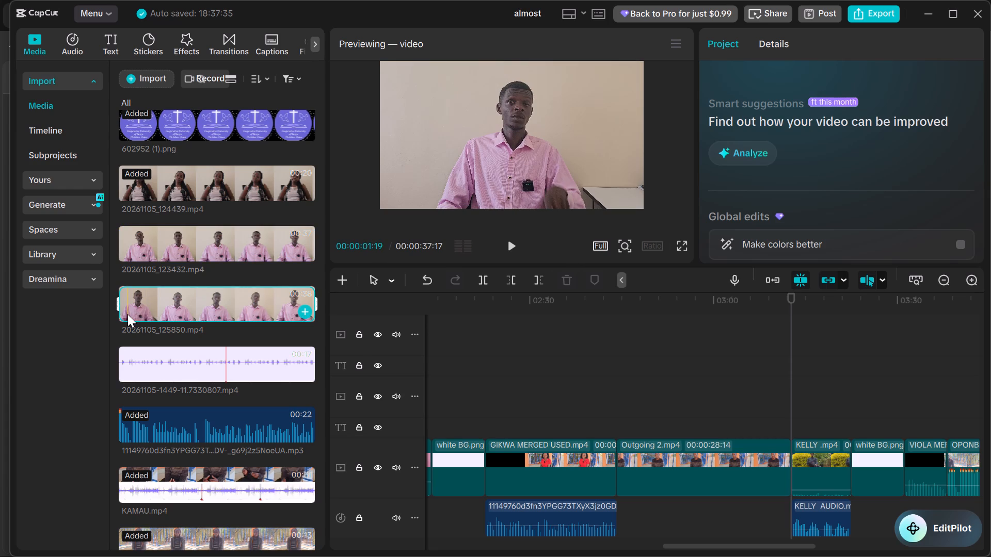
key(space)
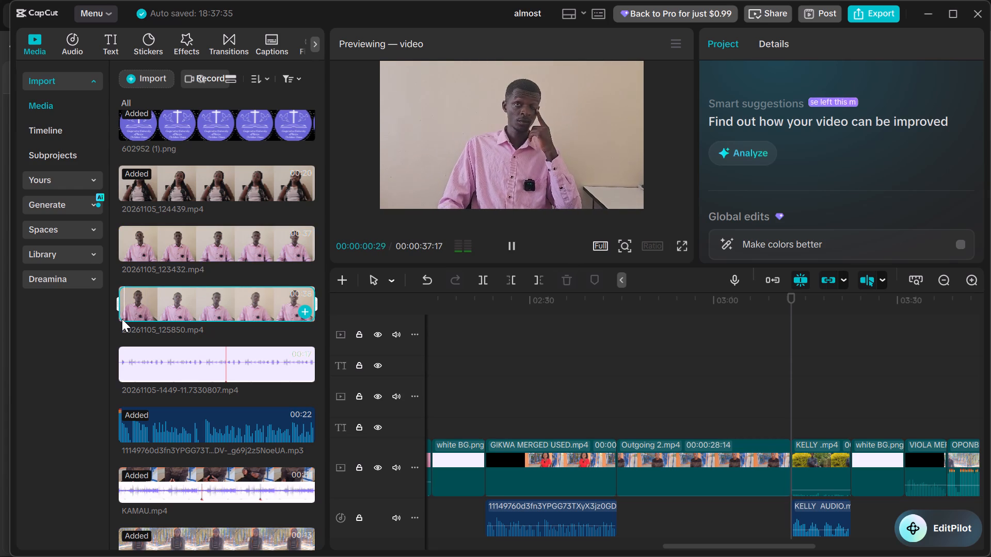
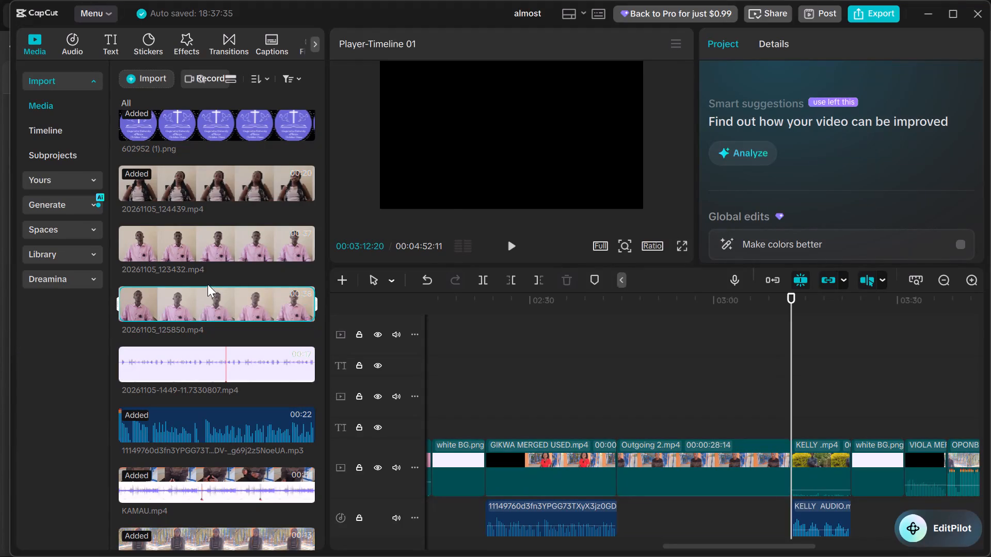
Preview the opening seconds of the unused interview clip 20261105_125850.mp4 in the imported media.
click(173, 314)
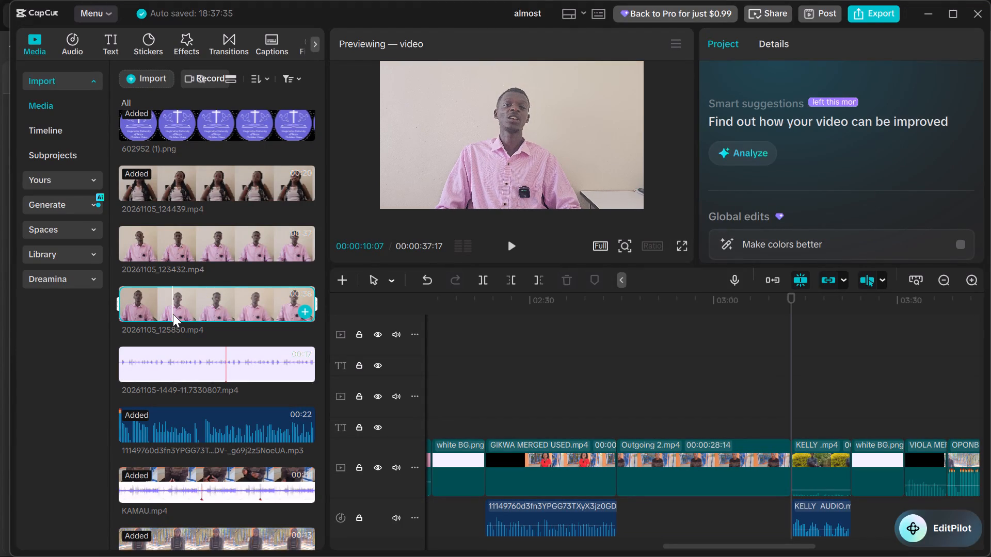
drag(173, 314, 135, 326)
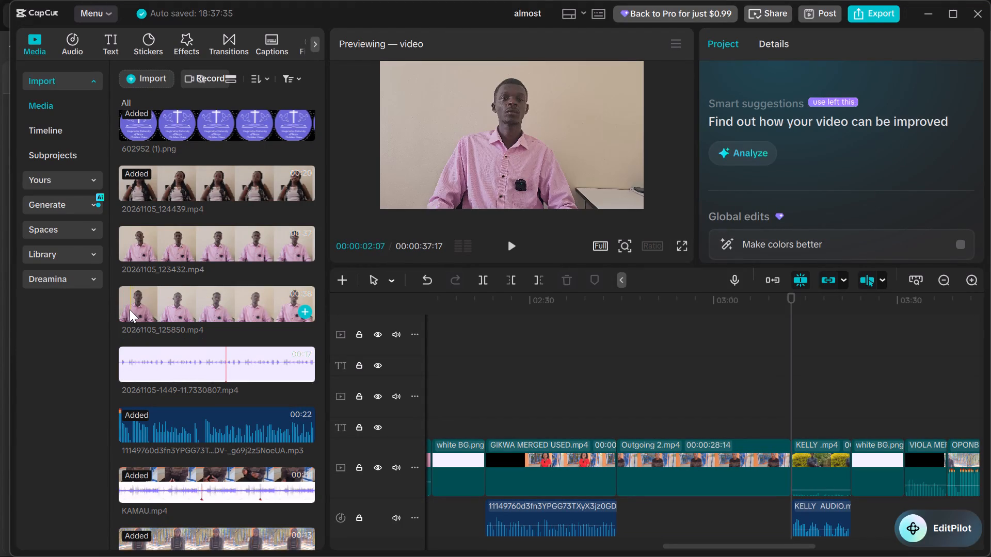
click(120, 314)
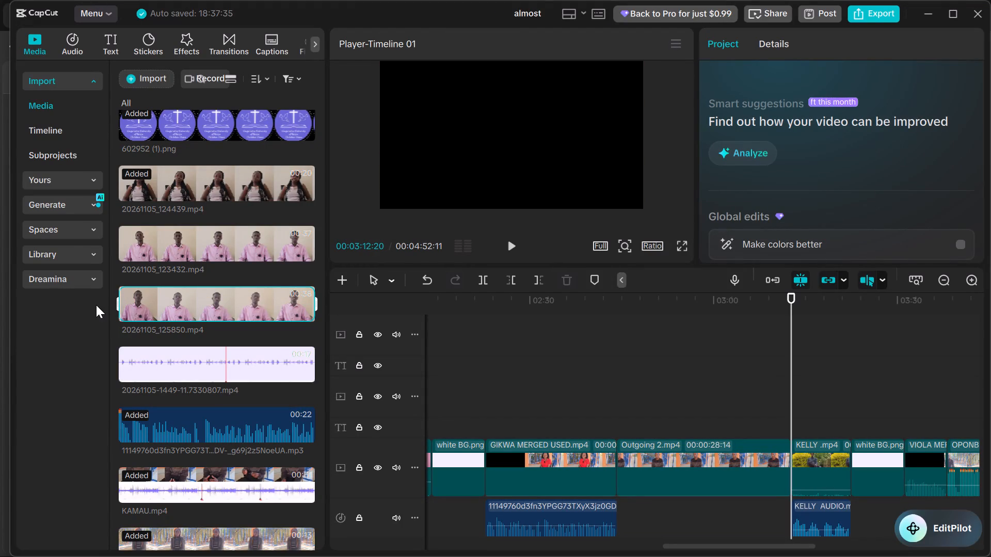
key(space)
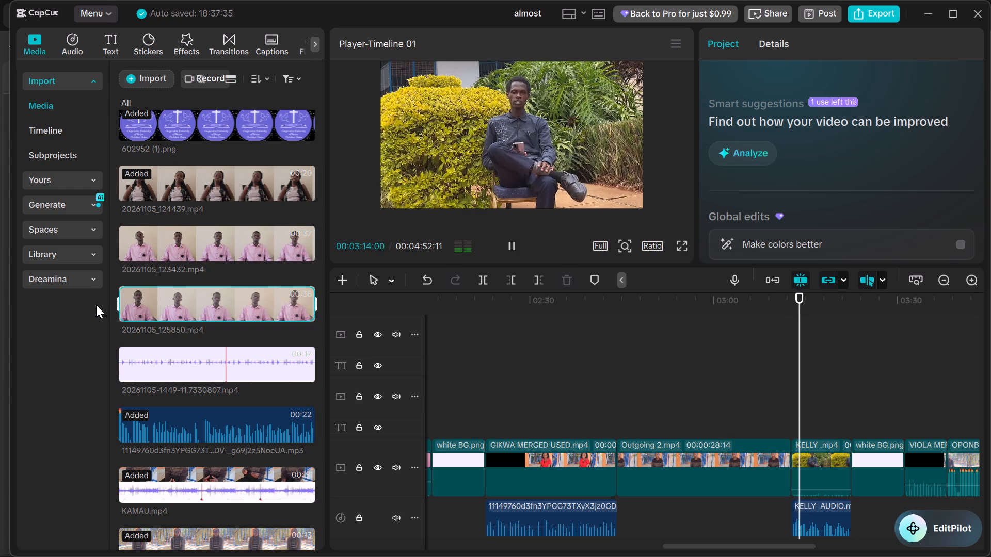
key(space)
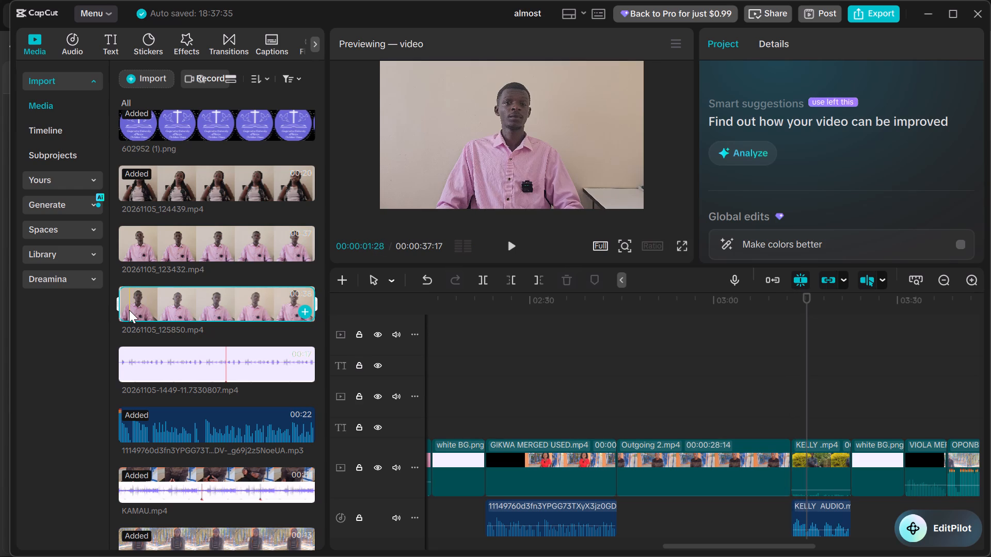
key(space)
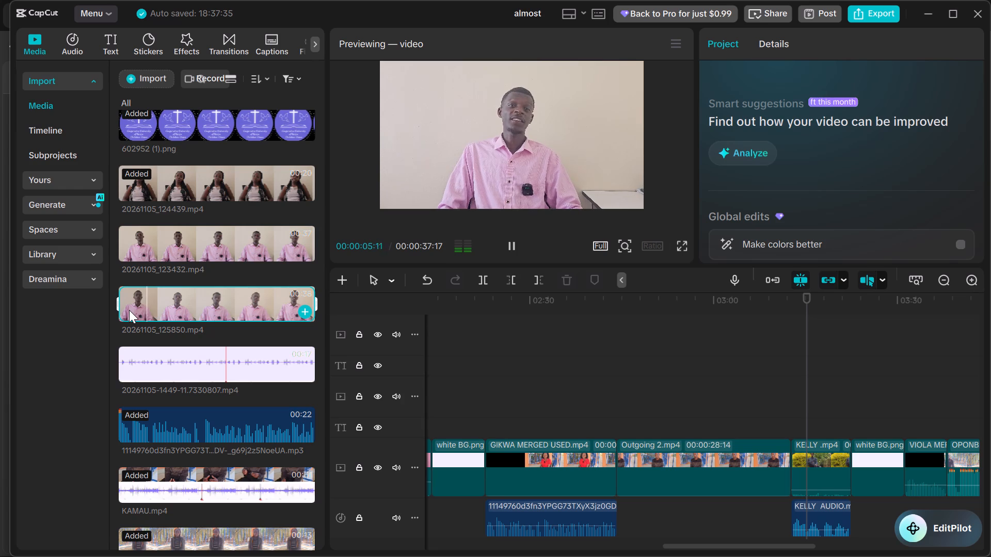
key(space)
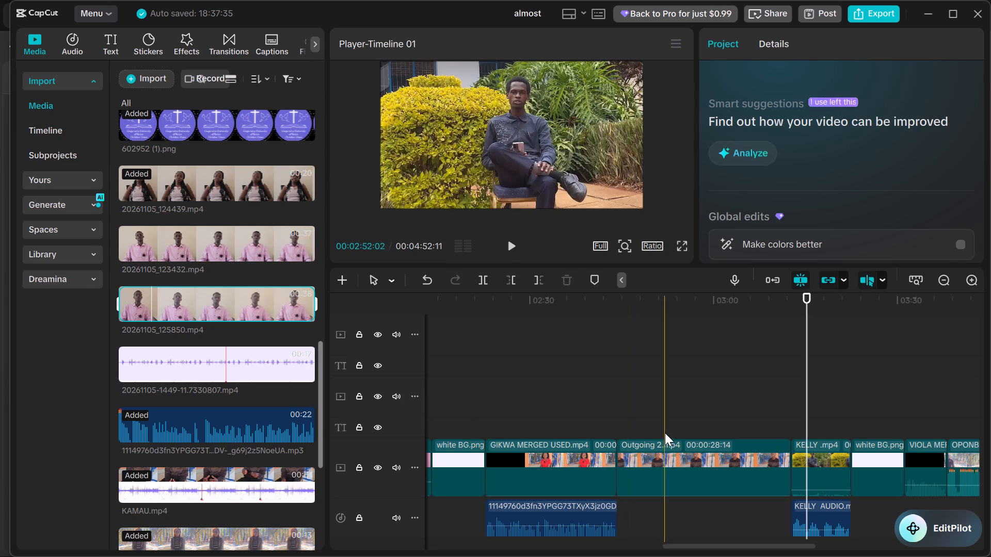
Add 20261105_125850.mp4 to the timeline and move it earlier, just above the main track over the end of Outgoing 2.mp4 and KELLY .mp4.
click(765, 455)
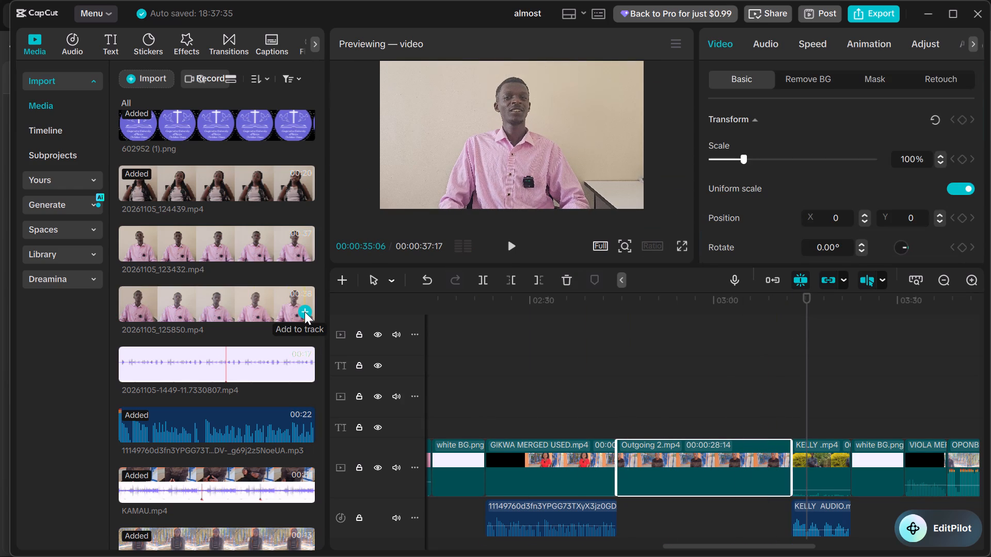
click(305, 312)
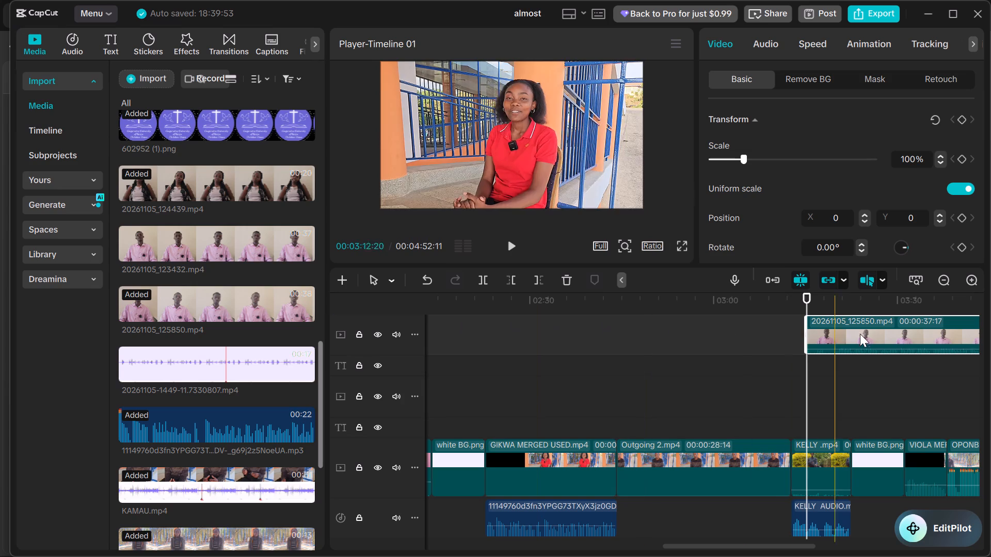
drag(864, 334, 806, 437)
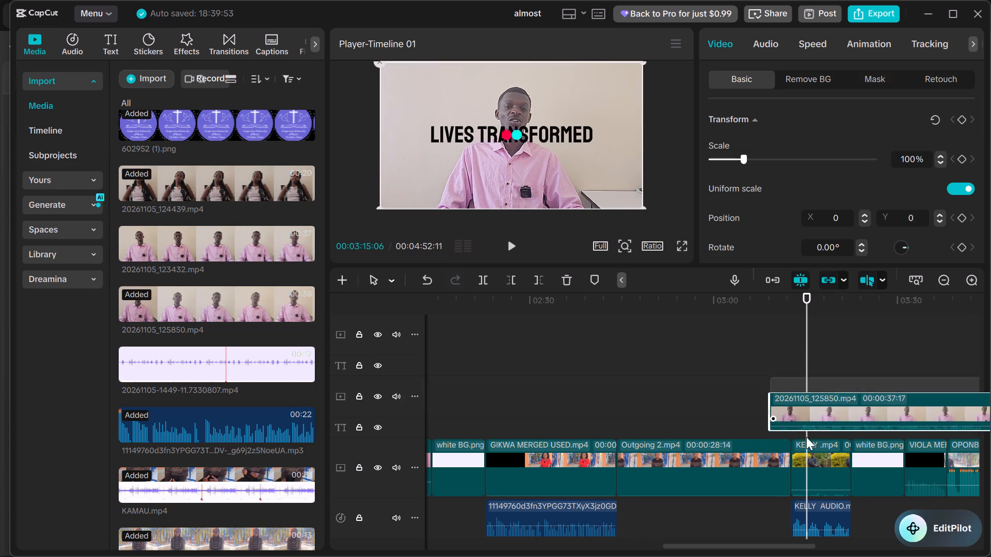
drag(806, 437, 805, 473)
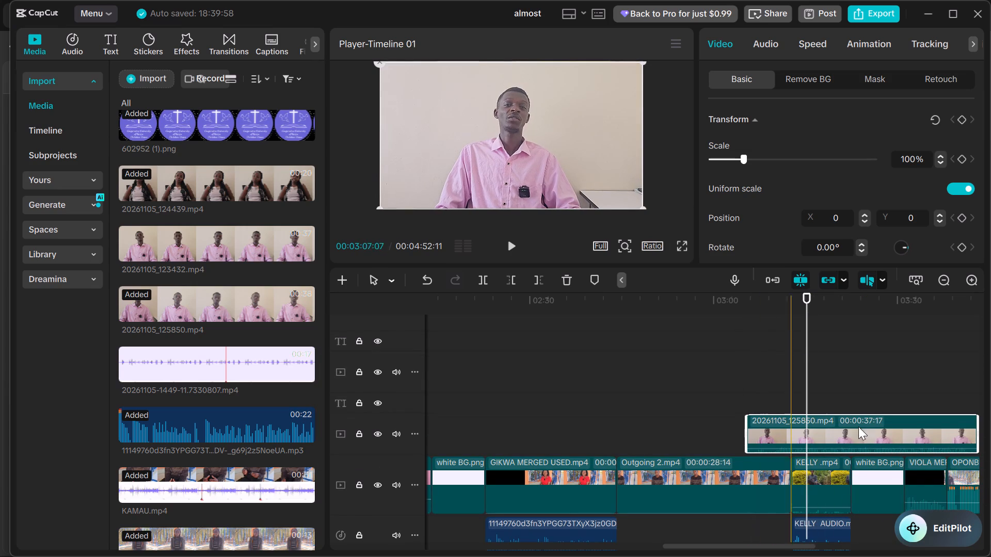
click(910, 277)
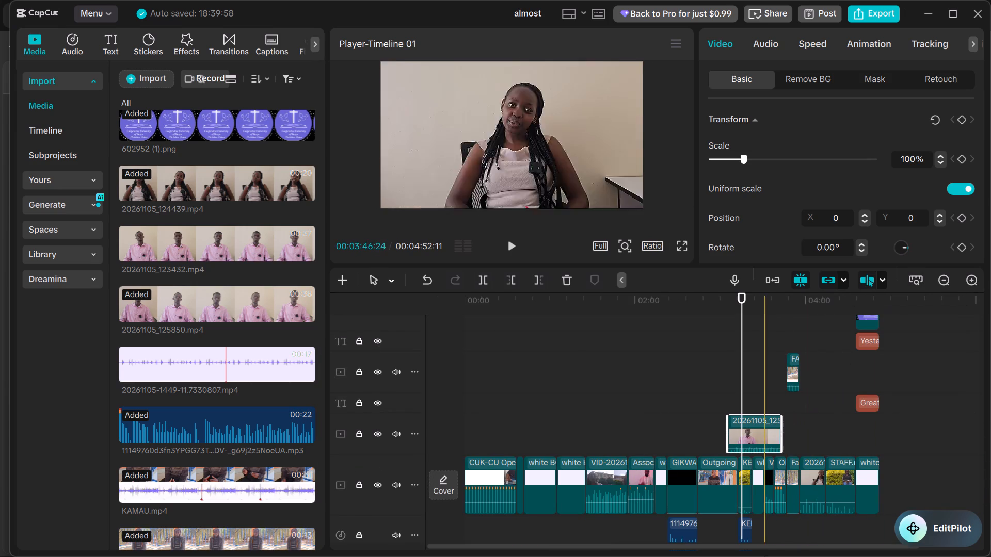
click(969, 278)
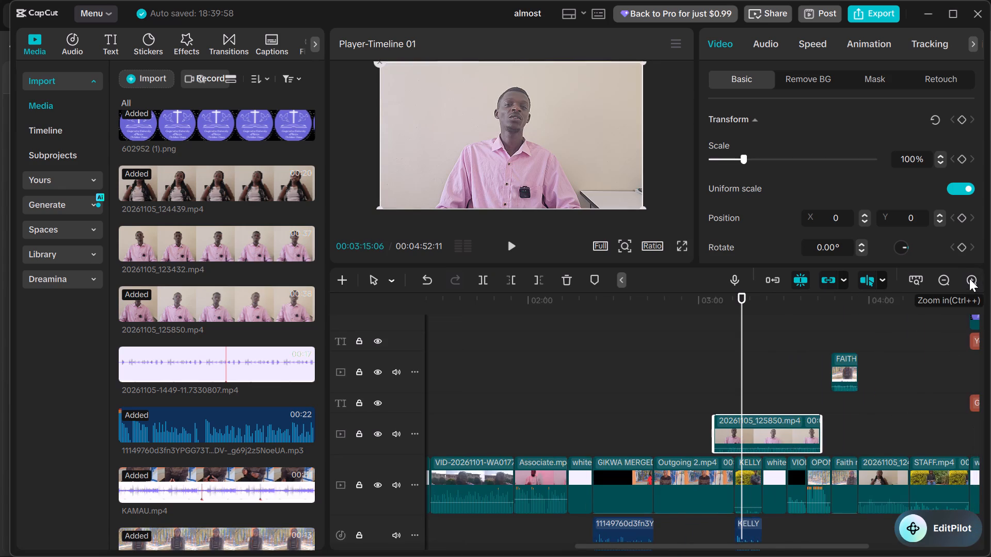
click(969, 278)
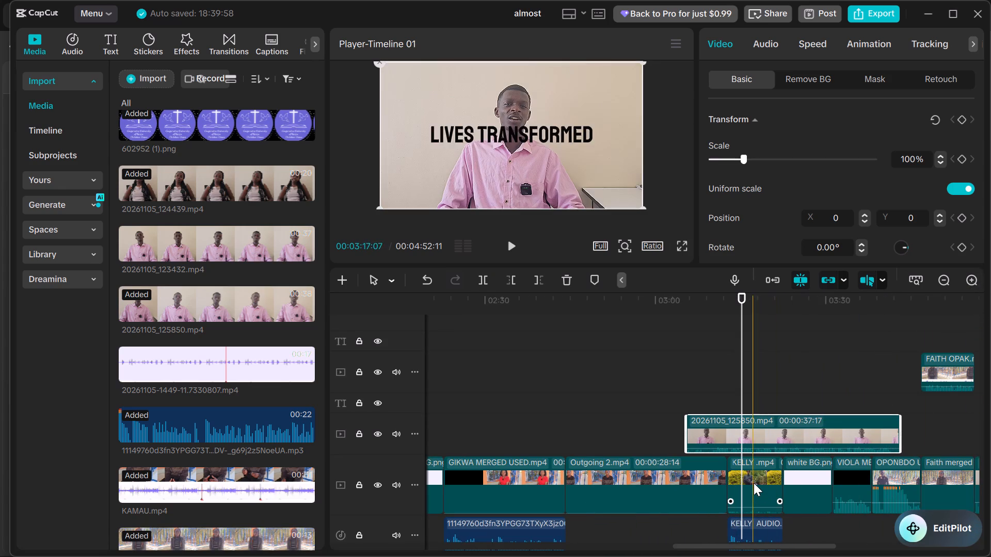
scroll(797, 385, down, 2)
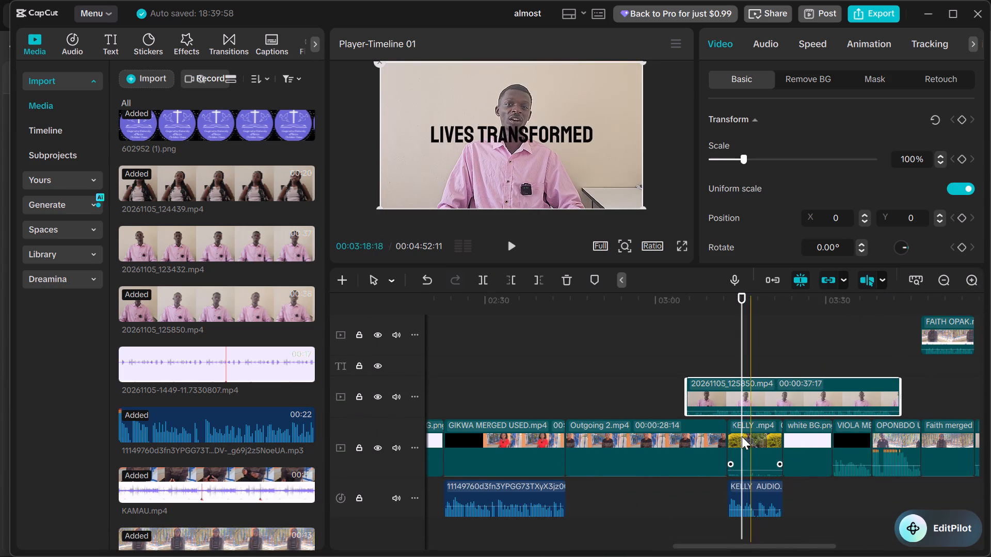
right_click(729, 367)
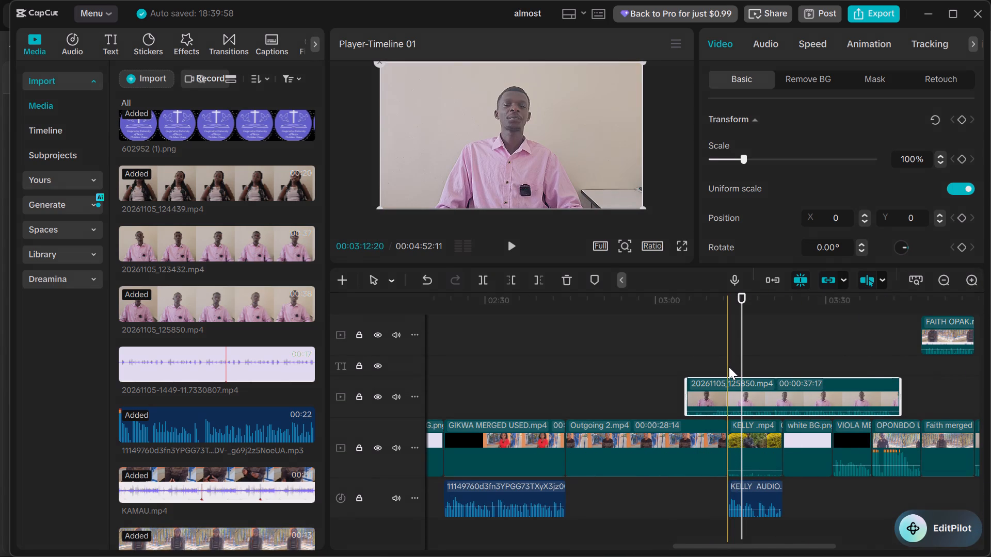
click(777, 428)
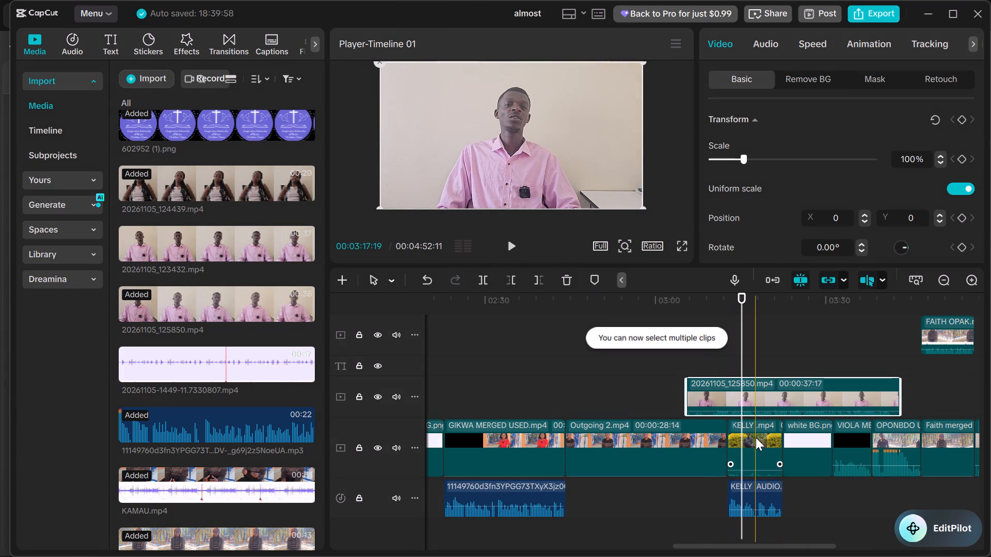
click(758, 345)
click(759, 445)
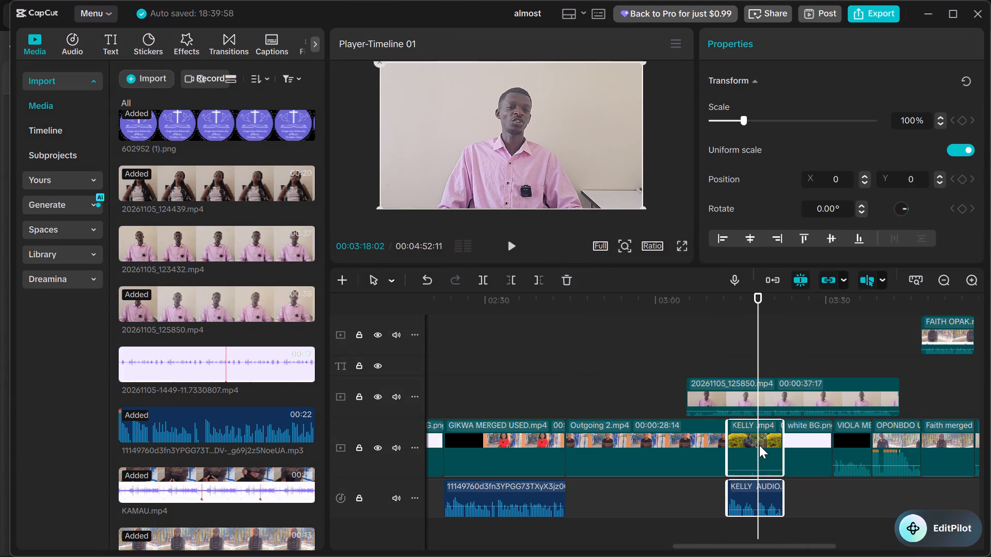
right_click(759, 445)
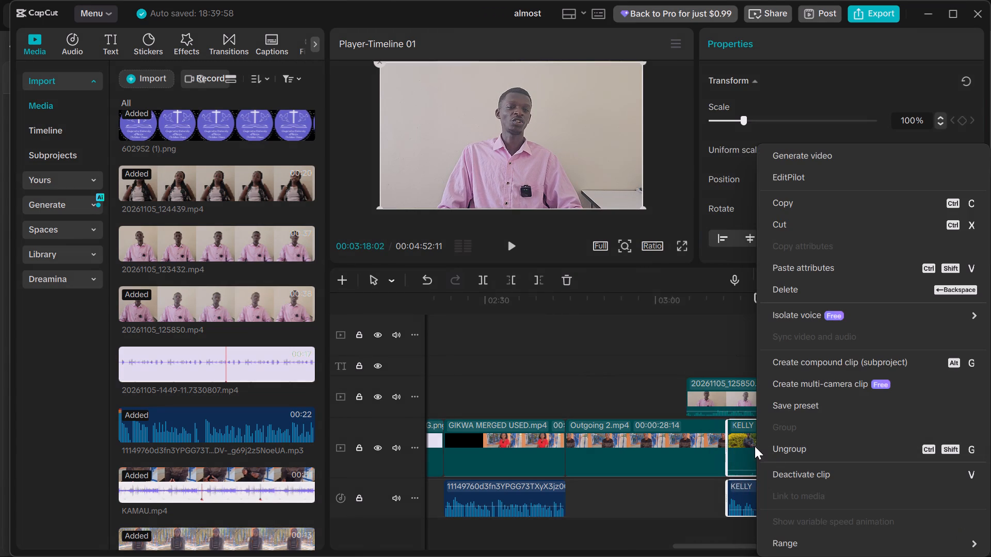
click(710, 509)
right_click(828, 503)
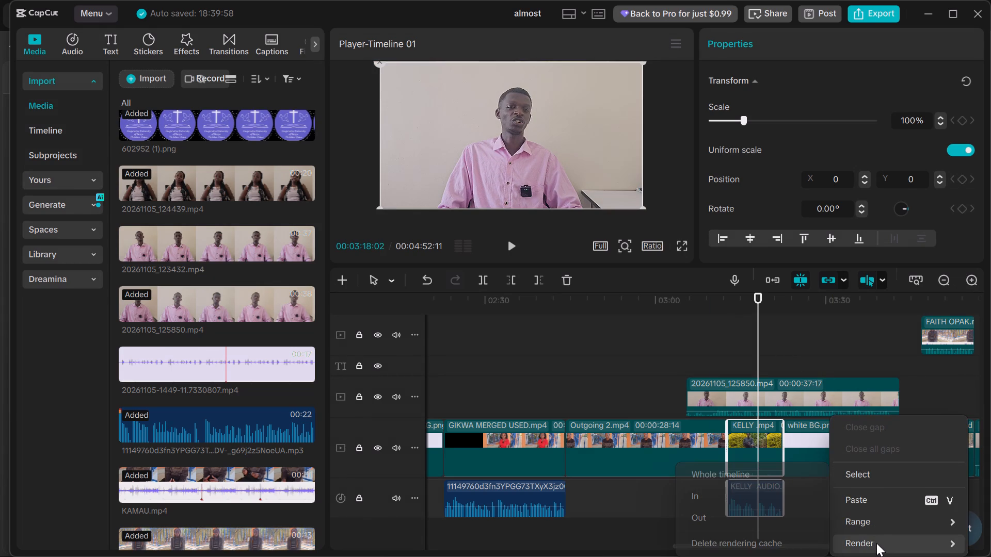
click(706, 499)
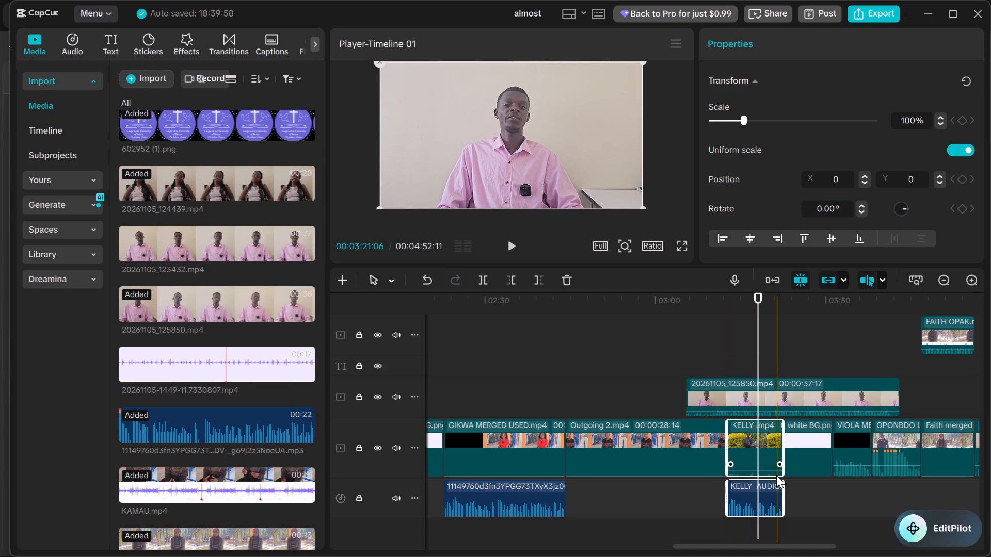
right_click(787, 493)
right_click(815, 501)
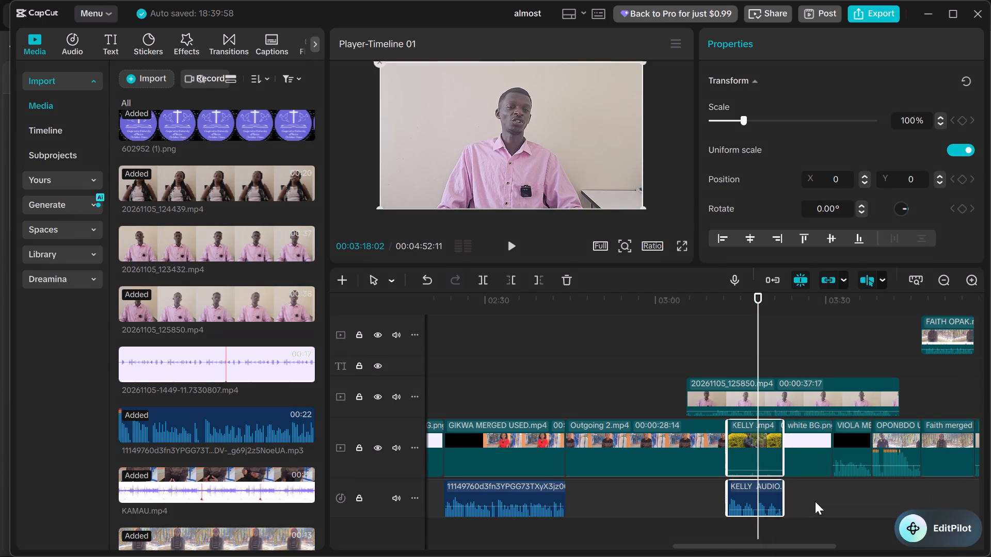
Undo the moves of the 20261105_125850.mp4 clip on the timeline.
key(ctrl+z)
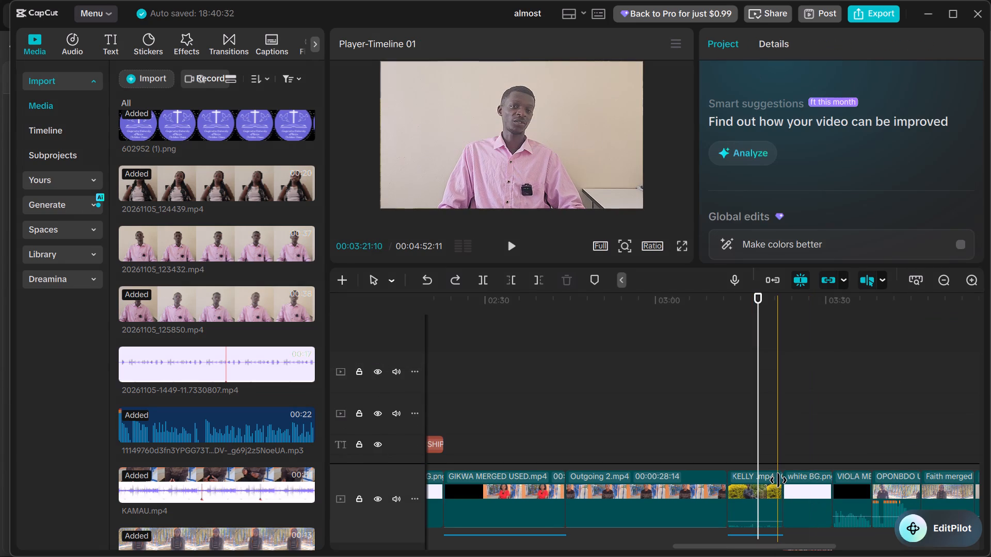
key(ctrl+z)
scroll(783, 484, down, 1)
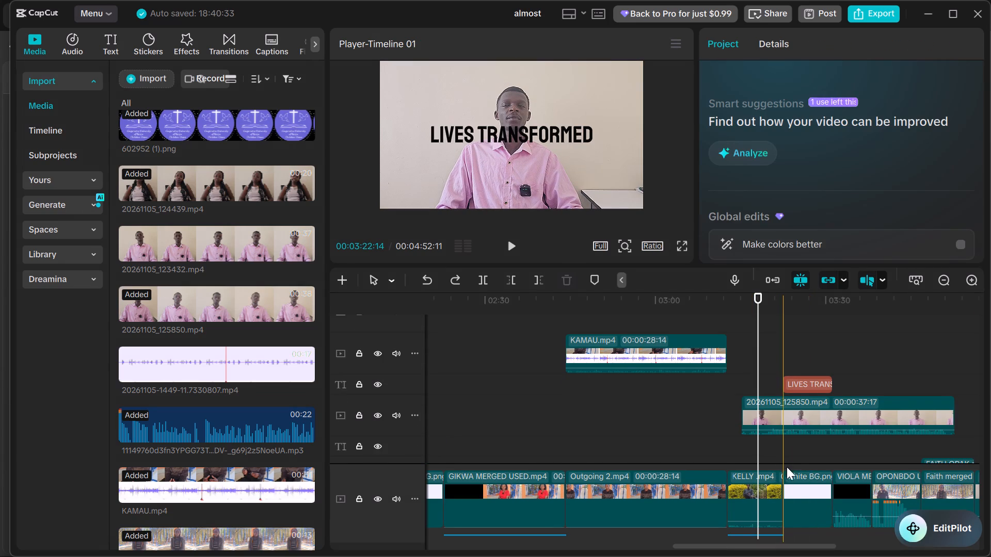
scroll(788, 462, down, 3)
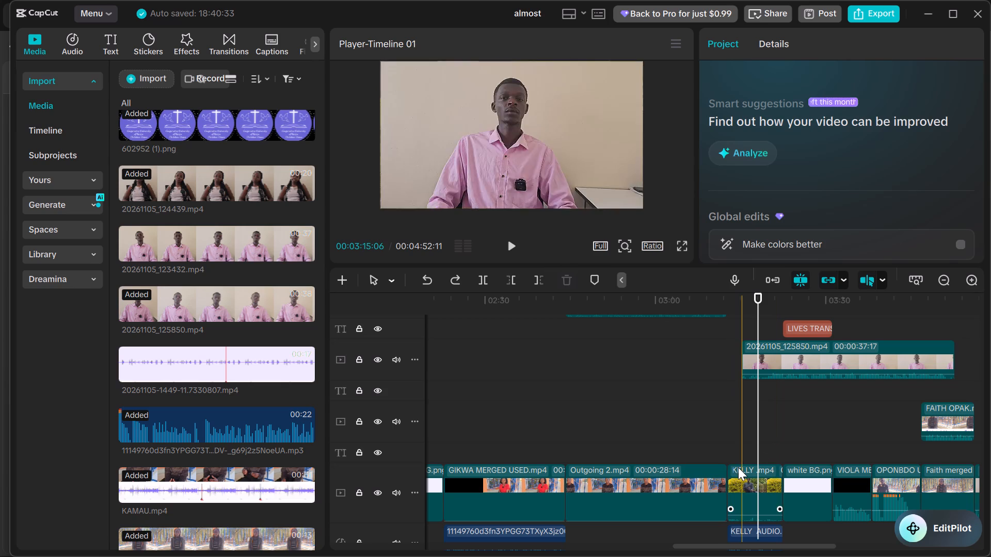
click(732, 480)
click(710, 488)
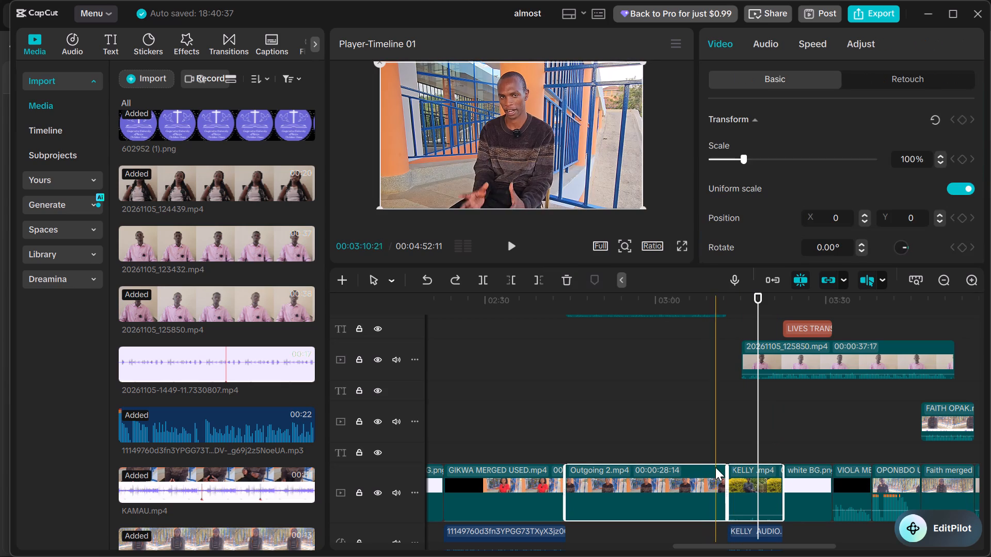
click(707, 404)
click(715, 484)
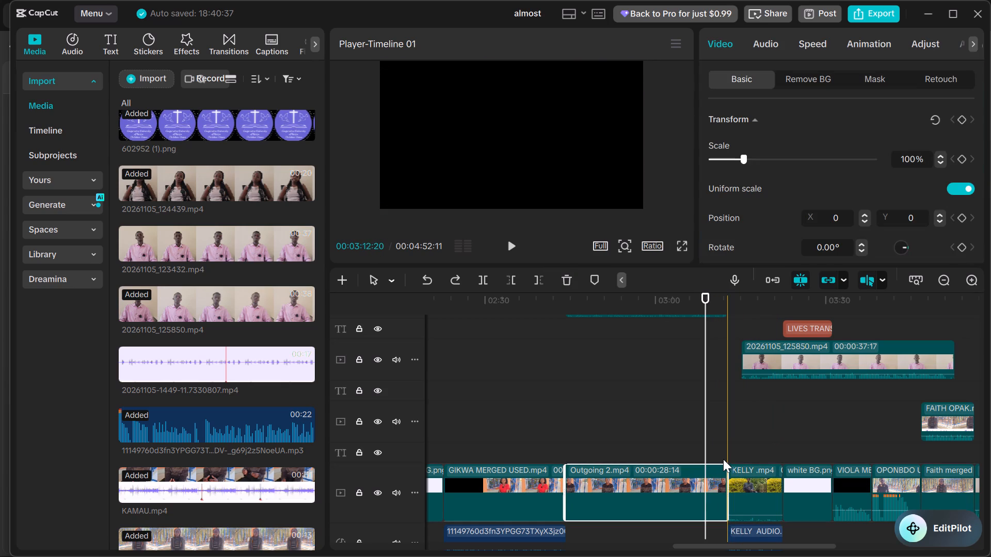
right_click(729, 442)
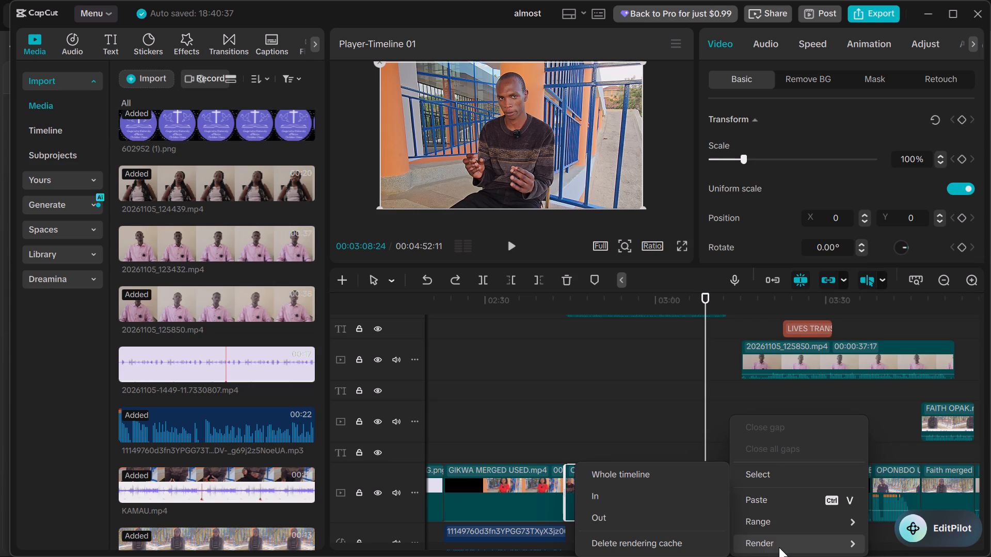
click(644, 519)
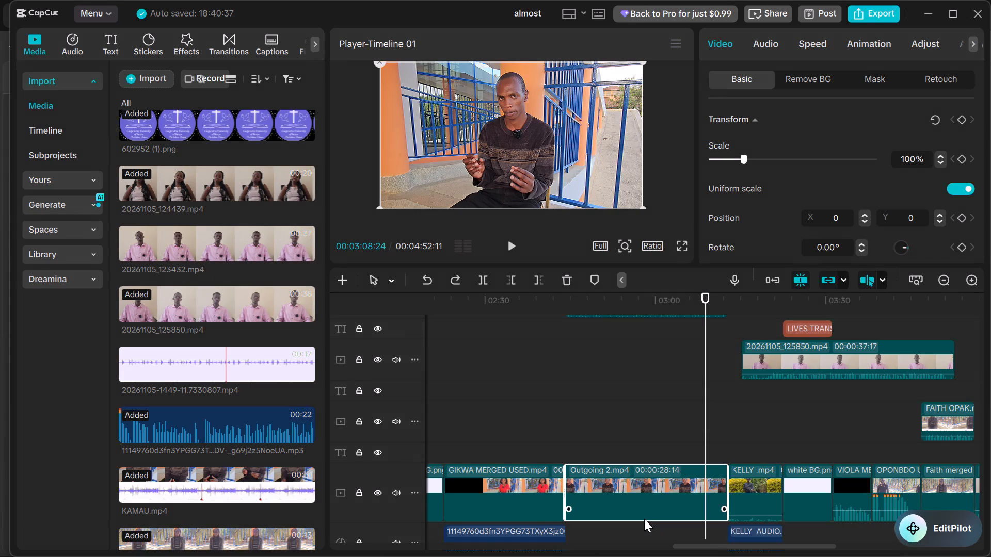
Play the timeline from near the start of Outgoing 2.mp4.
click(582, 447)
key(space)
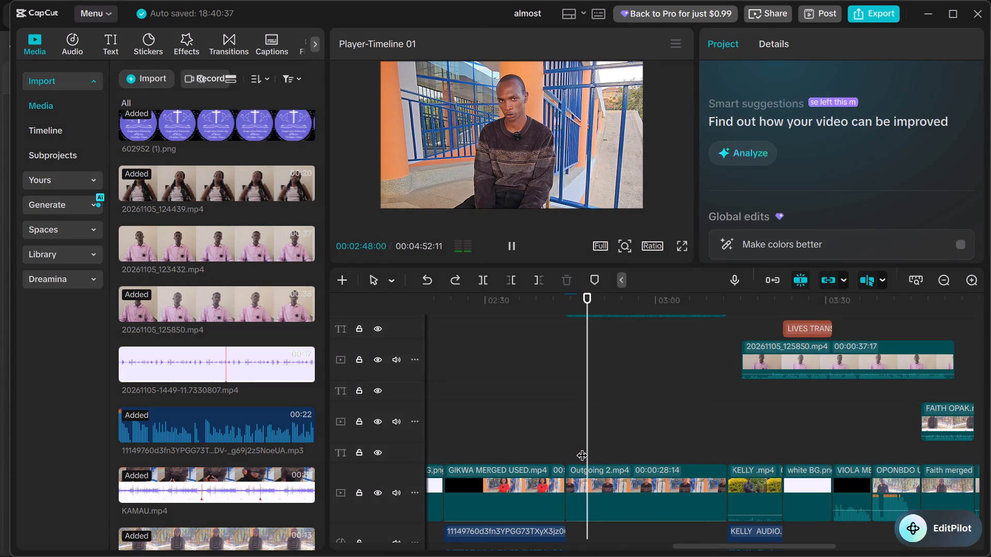
key(space)
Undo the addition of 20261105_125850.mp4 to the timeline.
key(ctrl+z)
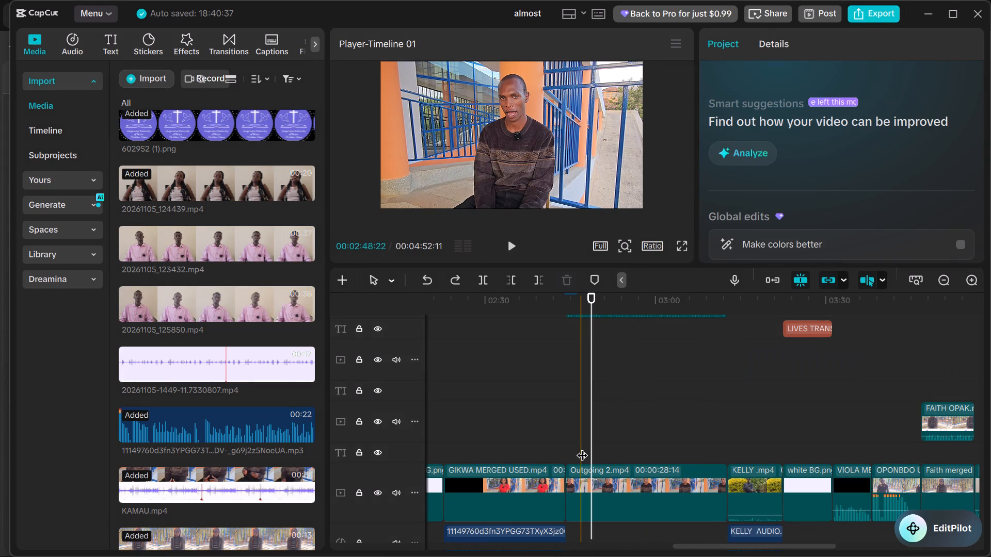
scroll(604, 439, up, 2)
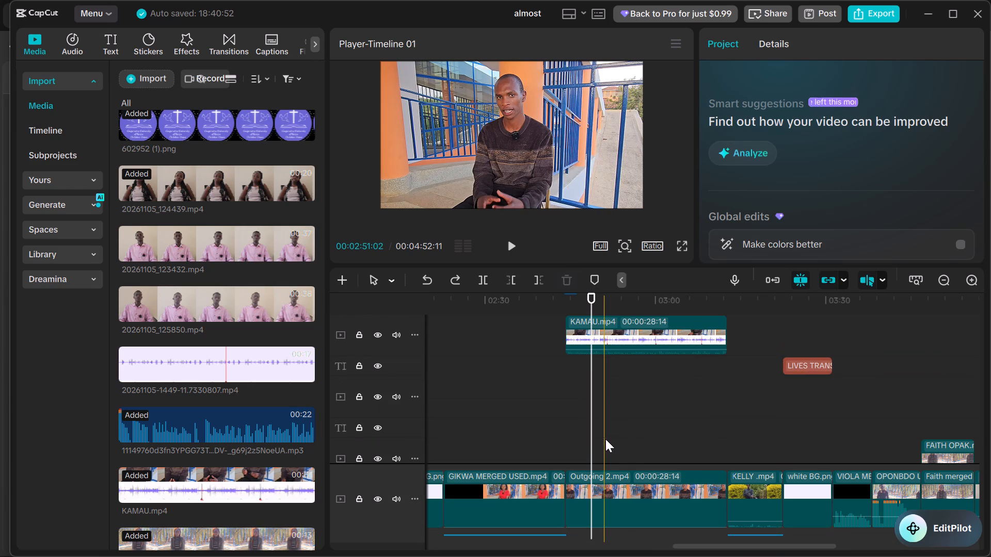
Play back parts of the Outgoing 2.mp4 and GIKWA MERGED USED.mp4 interviews on the timeline.
key(space)
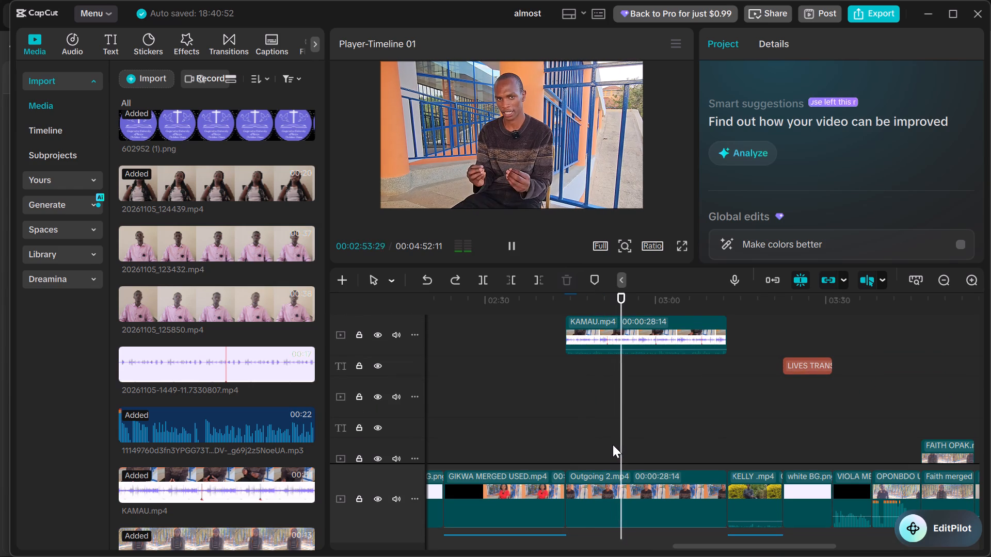
key(space)
click(509, 436)
key(space)
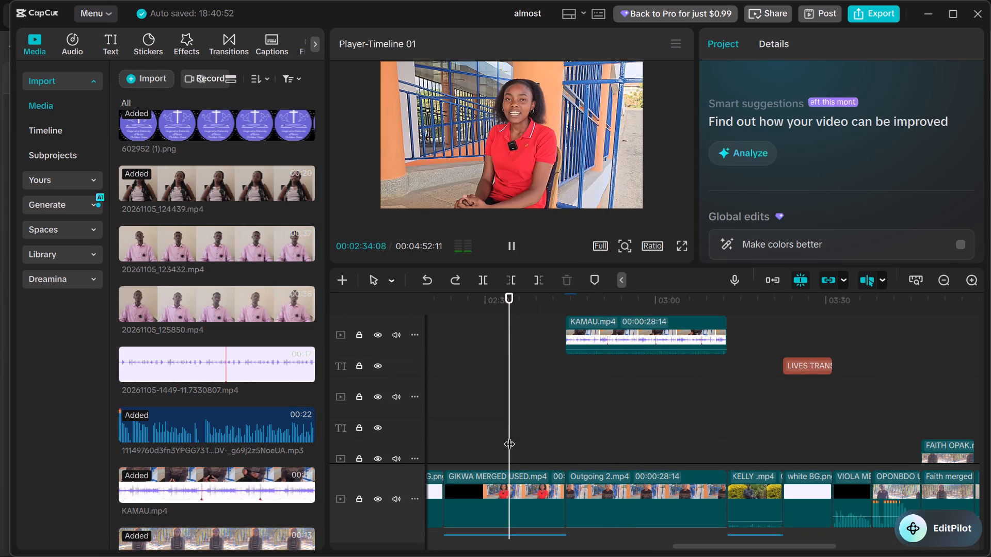
key(space)
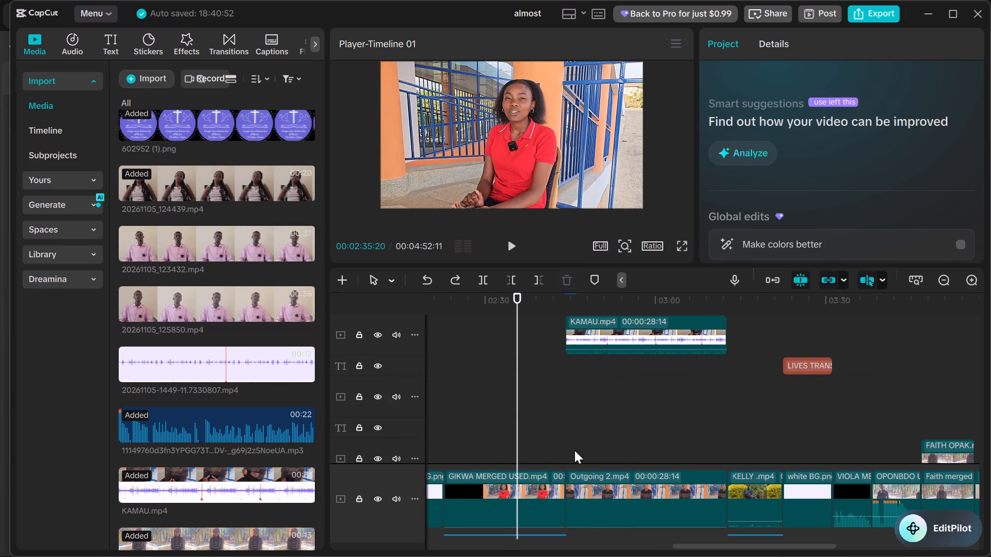
Undo the most recent timeline edits.
key(ctrl+z)
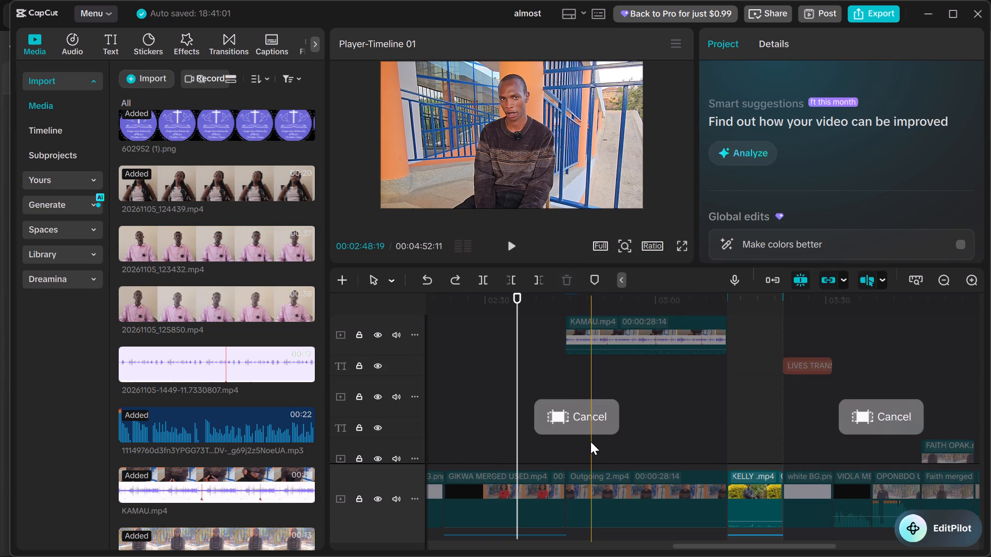
key(ctrl+x)
key(ctrl+z)
key(ctrl+z)
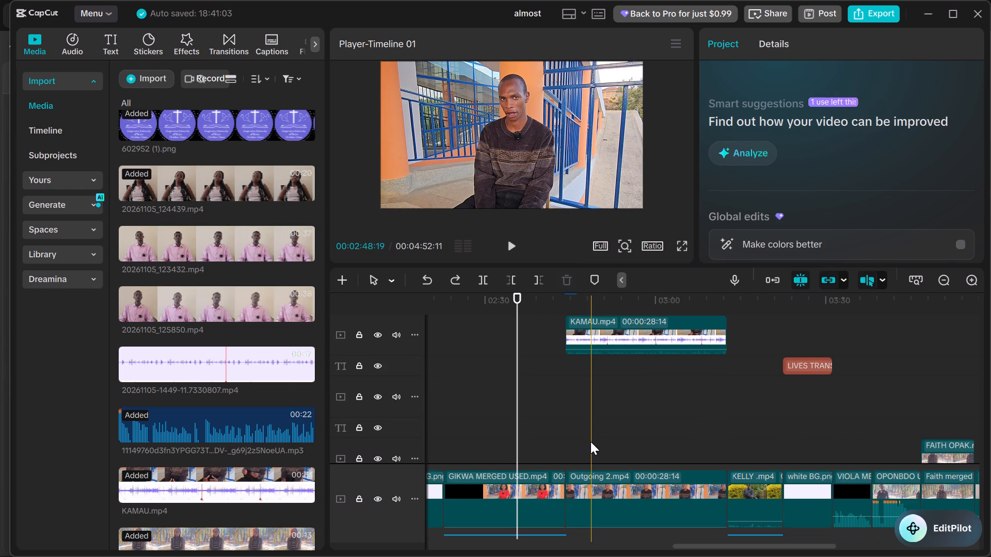
key(ctrl+z)
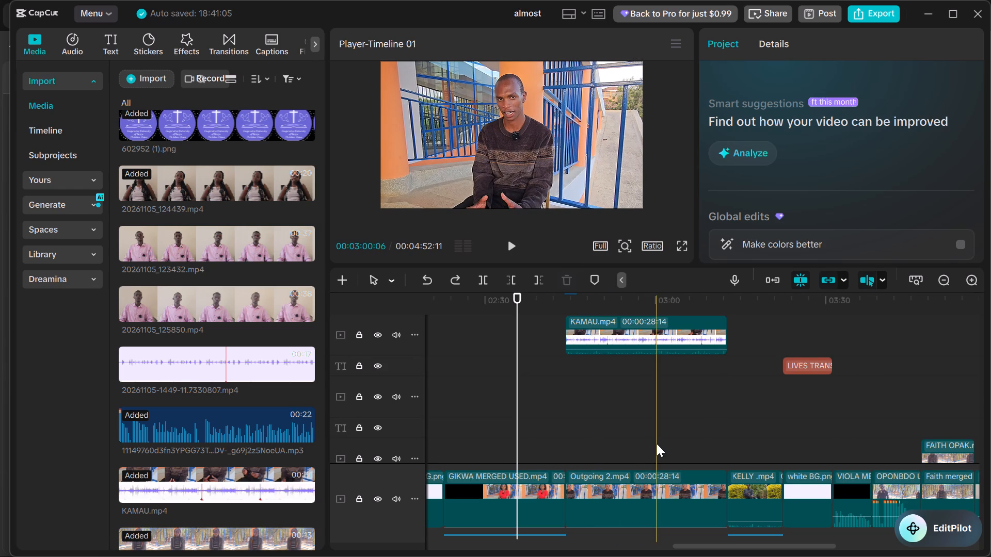
Play the start of Outgoing 2.mp4 with the KAMAU.mp4 overlay on the timeline.
scroll(657, 444, down, 1)
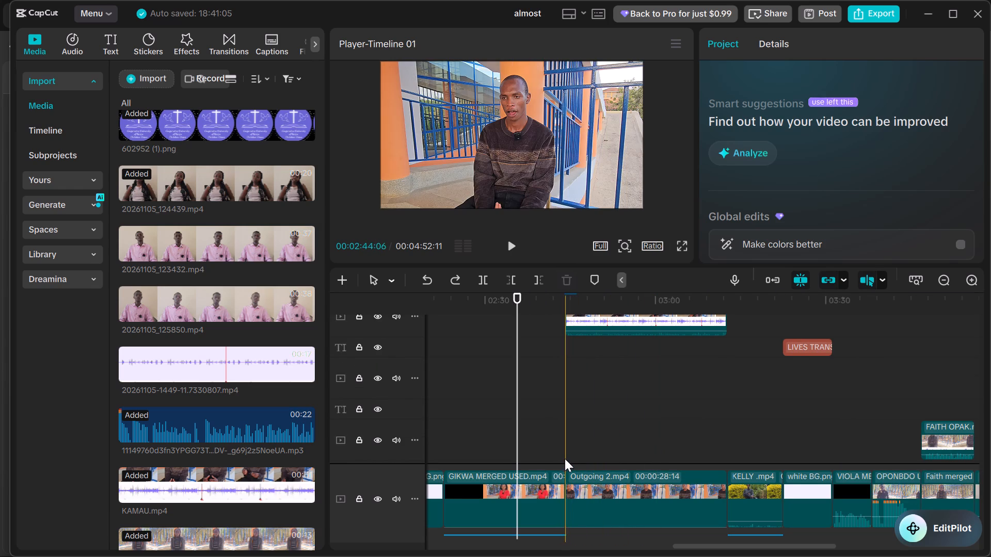
click(565, 458)
key(space)
key(space)
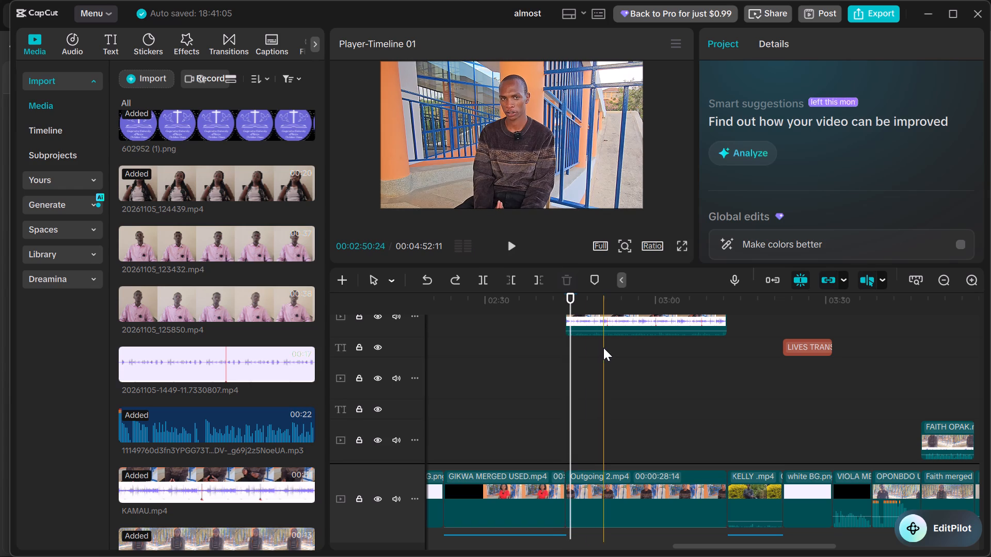
drag(605, 332, 606, 326)
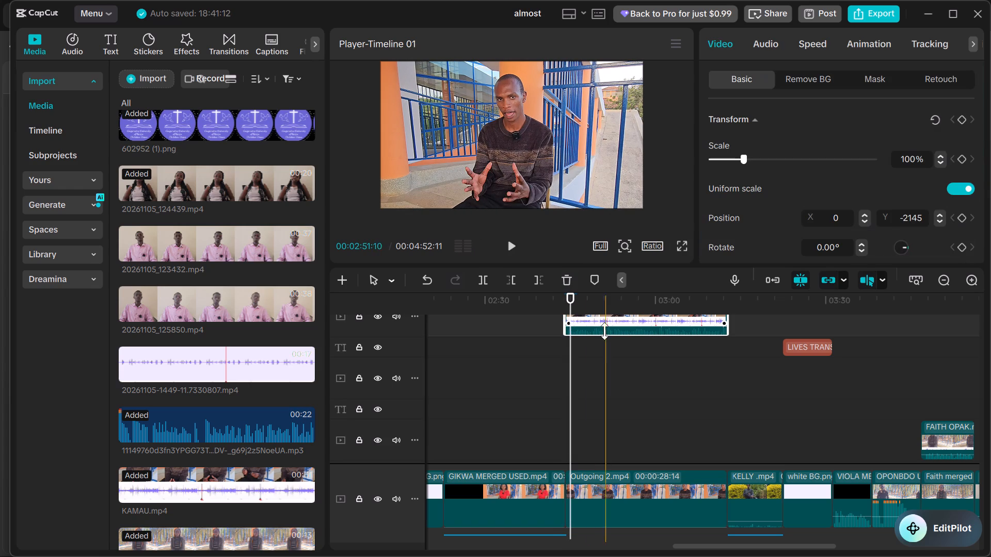
key(space)
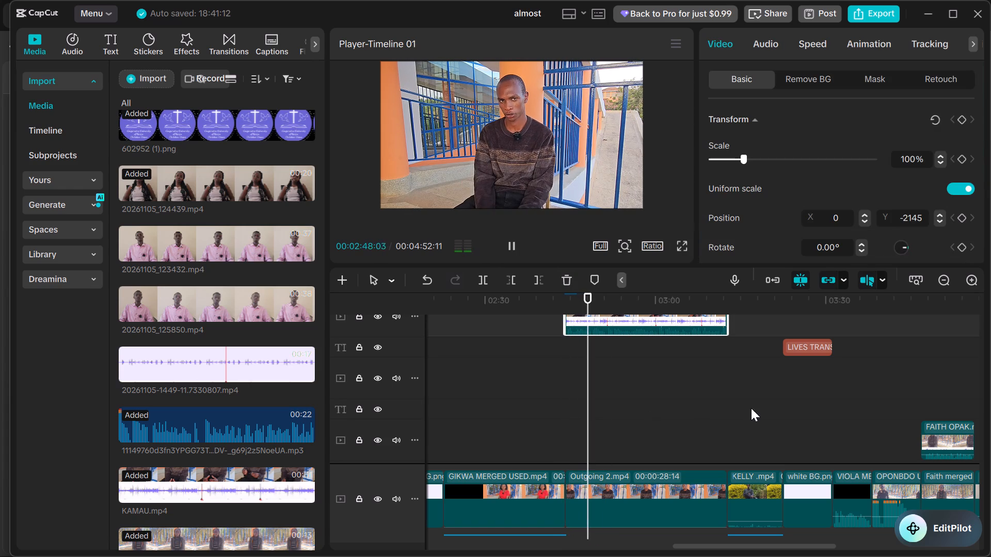
key(space)
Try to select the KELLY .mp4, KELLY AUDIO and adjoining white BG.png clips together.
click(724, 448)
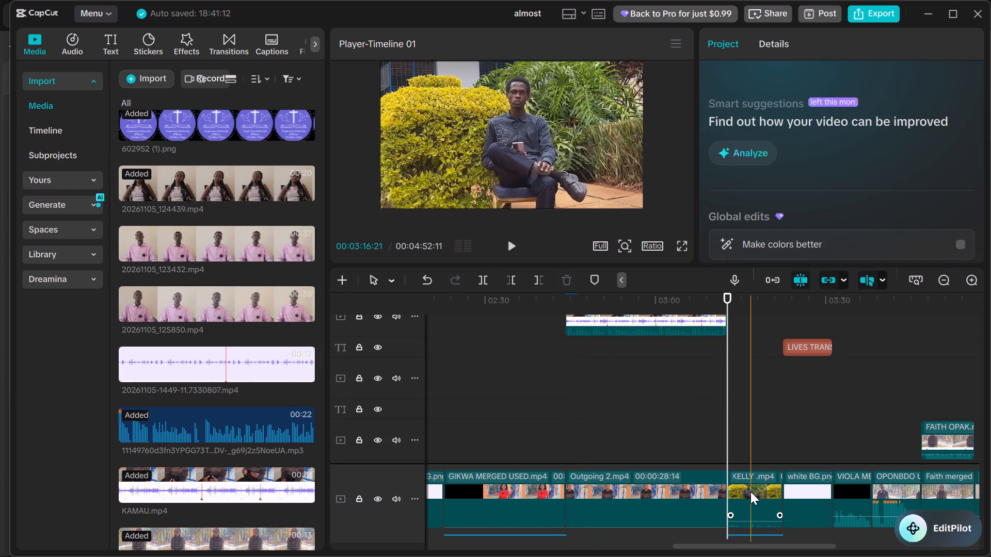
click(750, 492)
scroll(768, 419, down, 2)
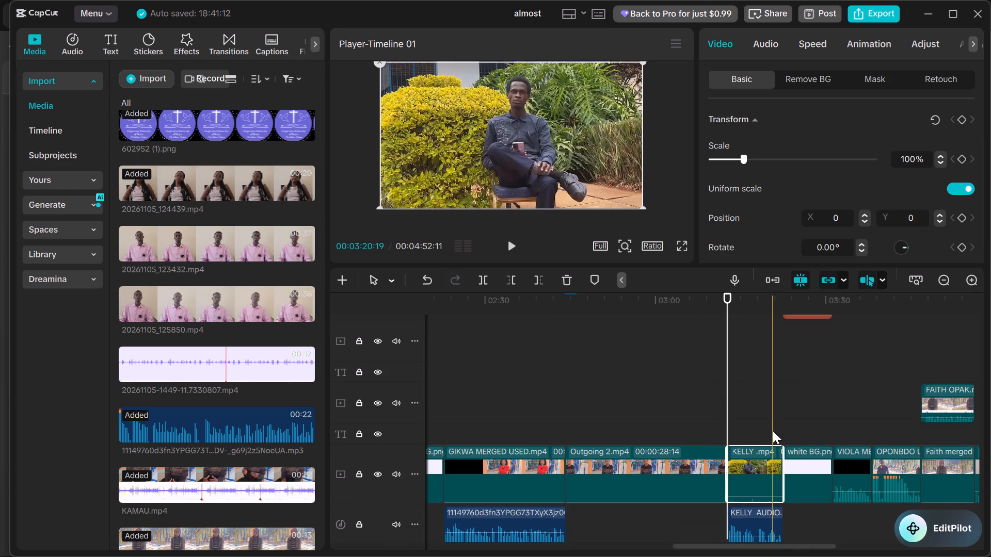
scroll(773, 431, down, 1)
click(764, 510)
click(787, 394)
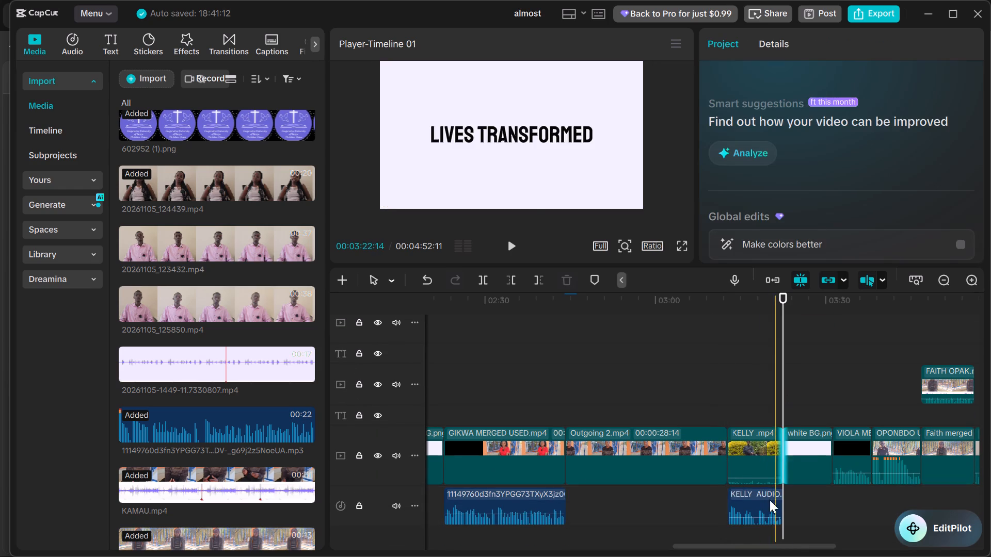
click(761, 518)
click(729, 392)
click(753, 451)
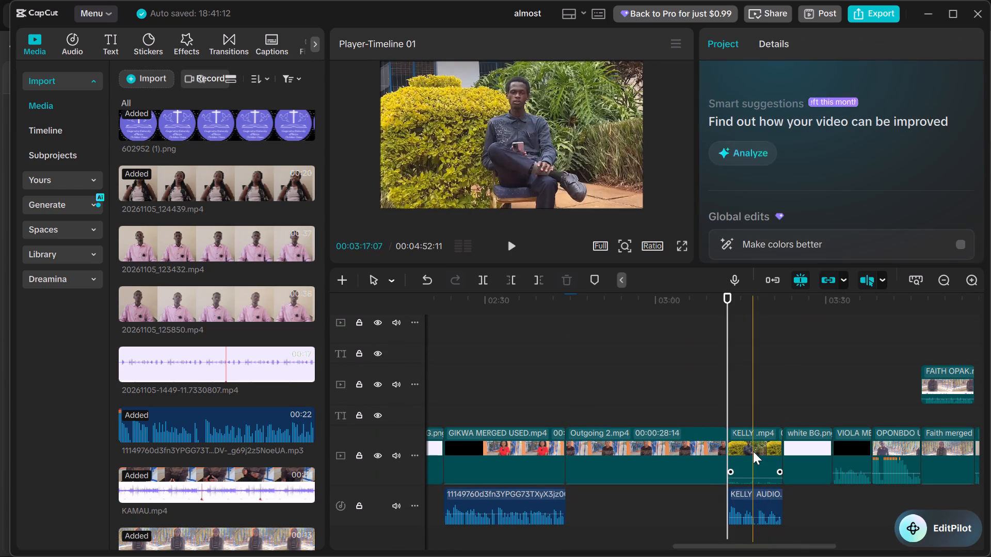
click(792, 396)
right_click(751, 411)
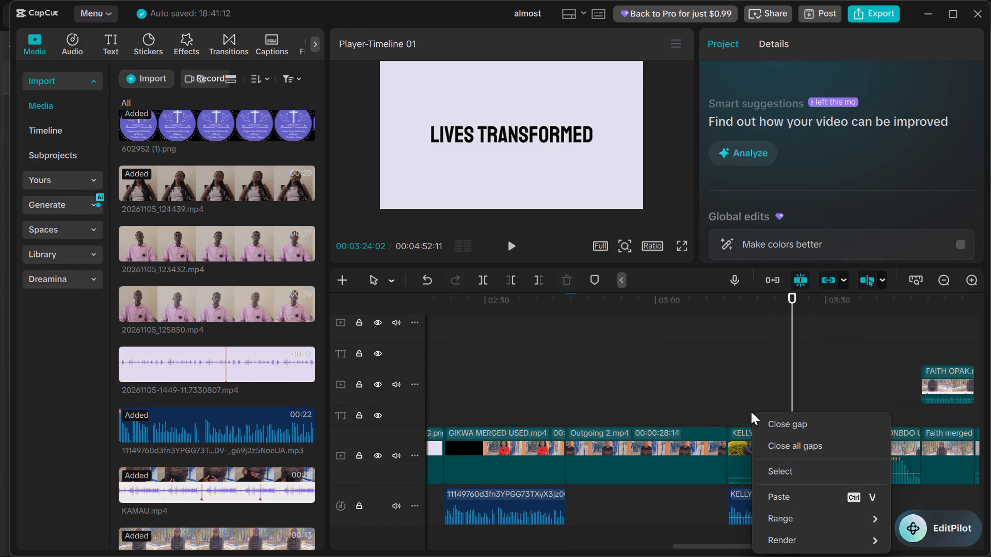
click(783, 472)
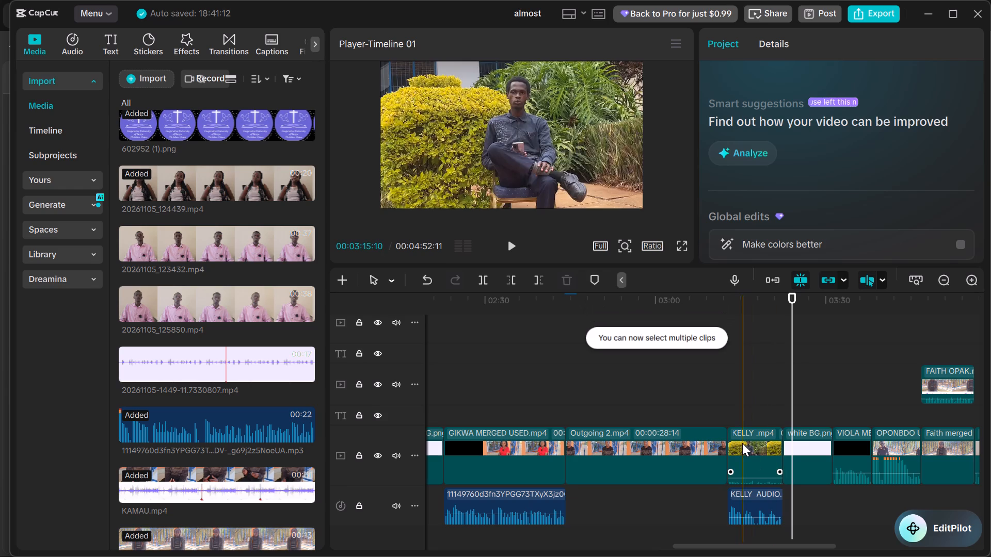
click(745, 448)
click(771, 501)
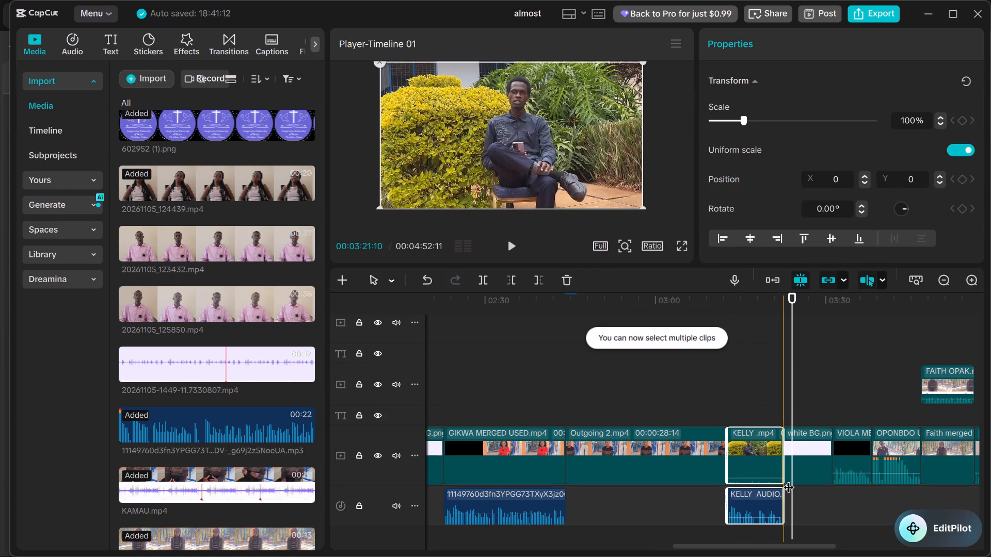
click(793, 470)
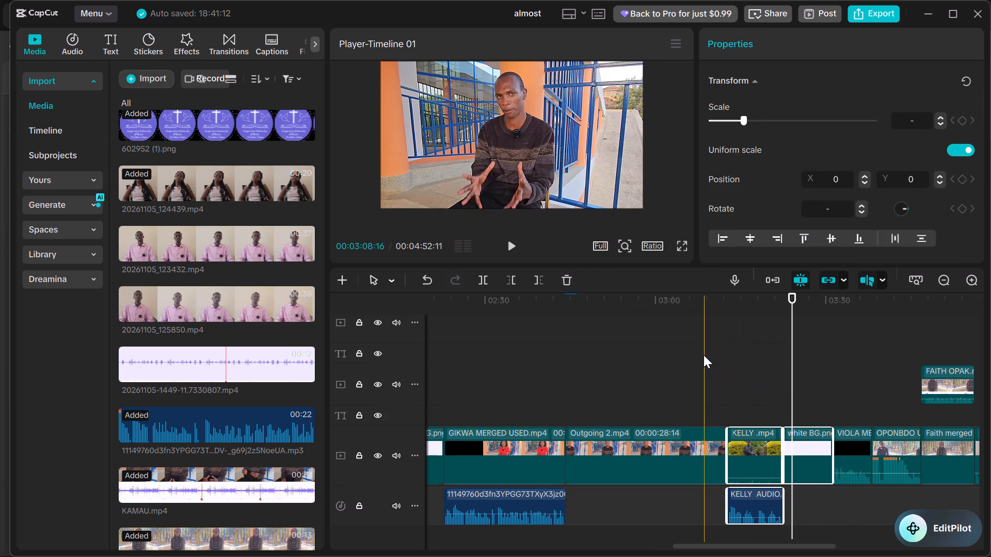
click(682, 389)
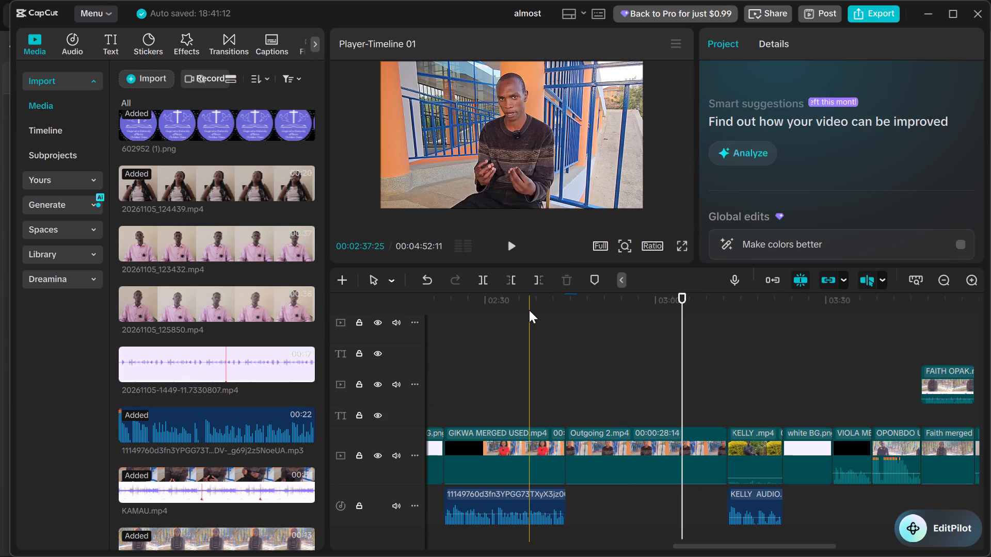
Shift Outgoing 2.mp4 and every clip after it about 27 seconds forward, opening a gap after GIKWA MERGED USED.mp4.
click(722, 457)
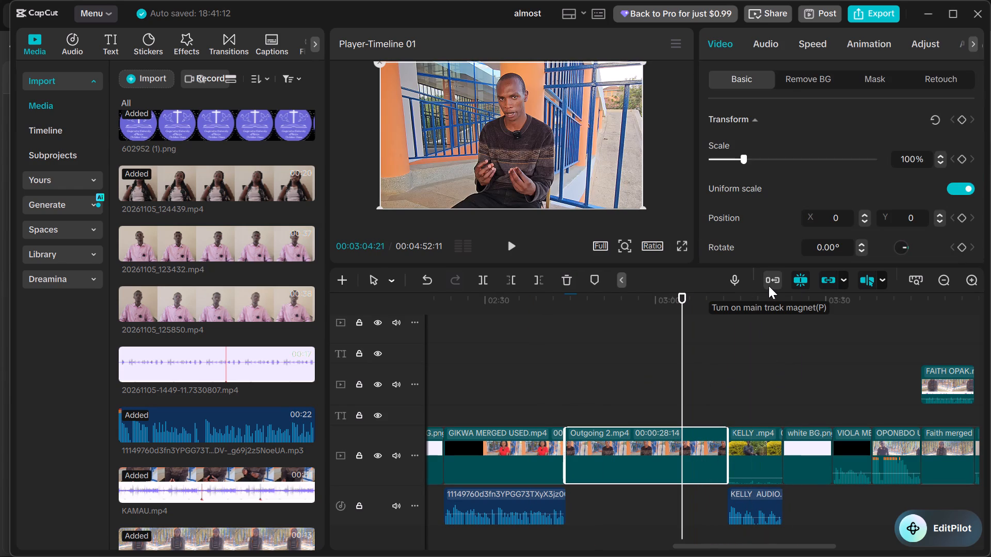
click(395, 282)
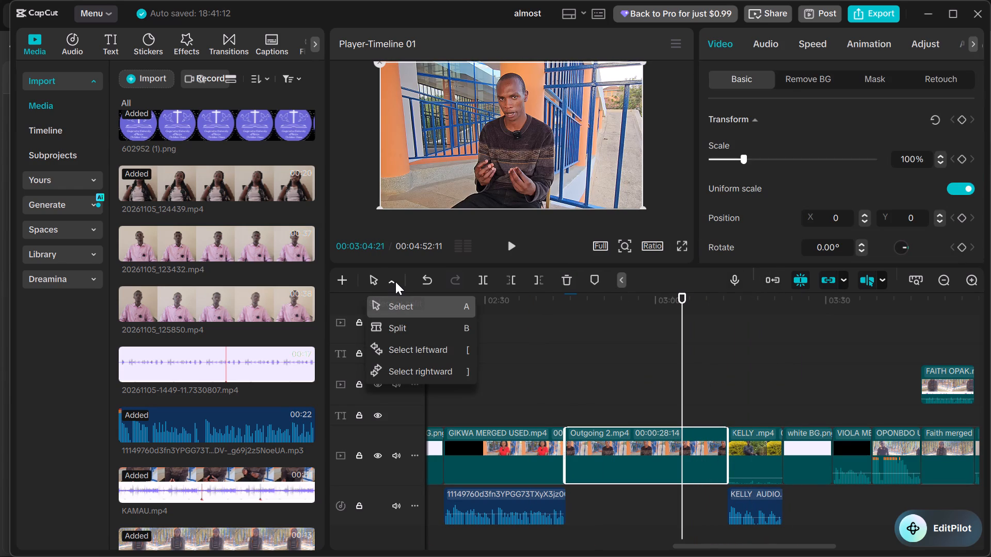
click(443, 374)
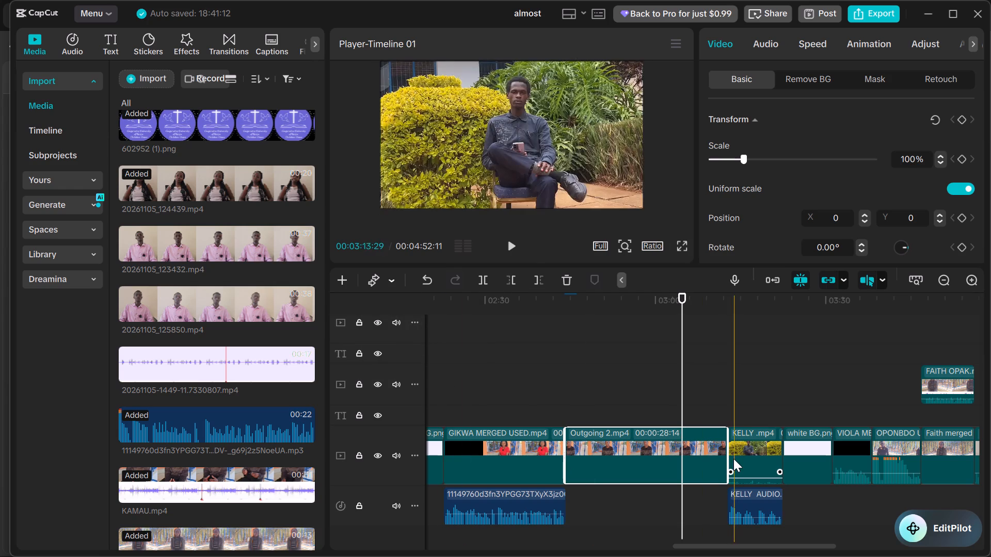
drag(726, 458, 730, 456)
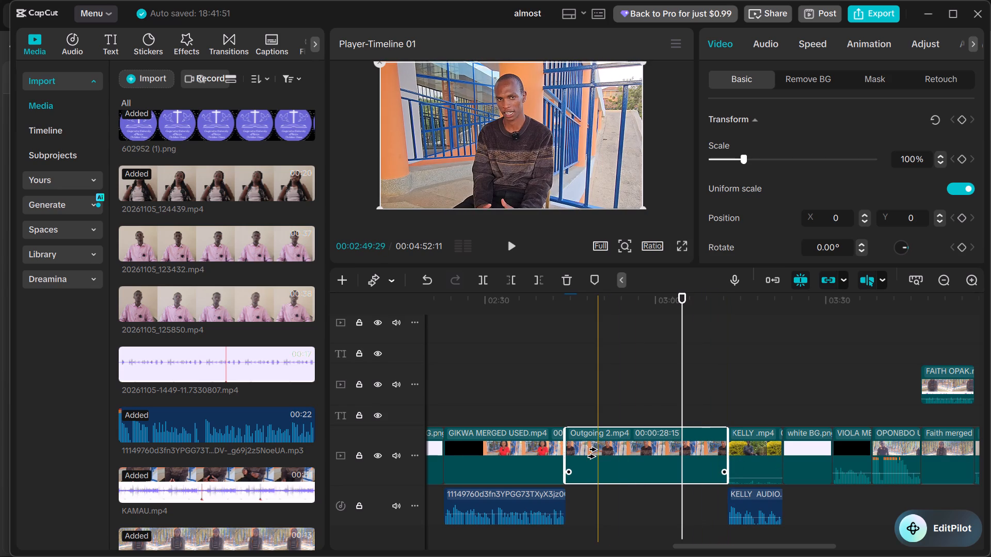
drag(598, 450, 613, 456)
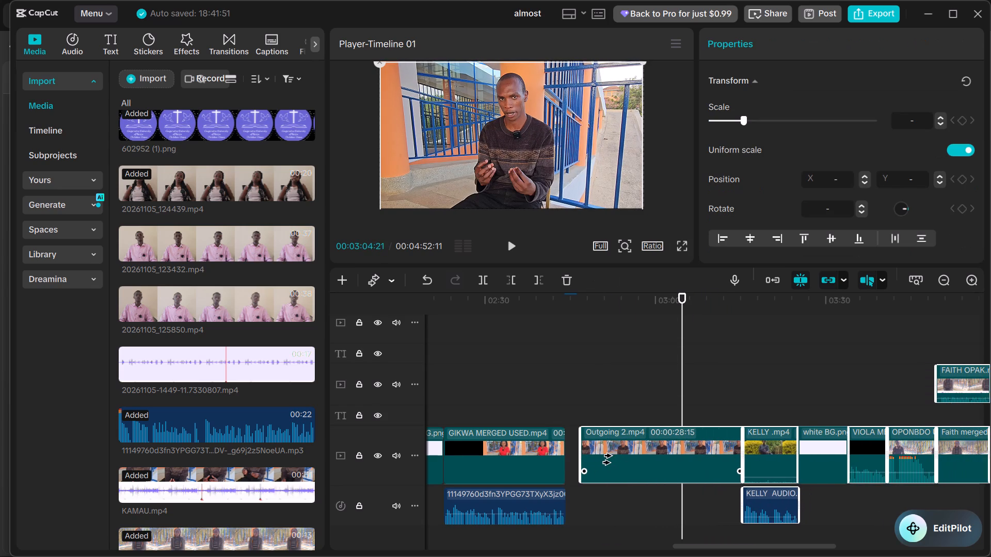
drag(613, 456, 752, 486)
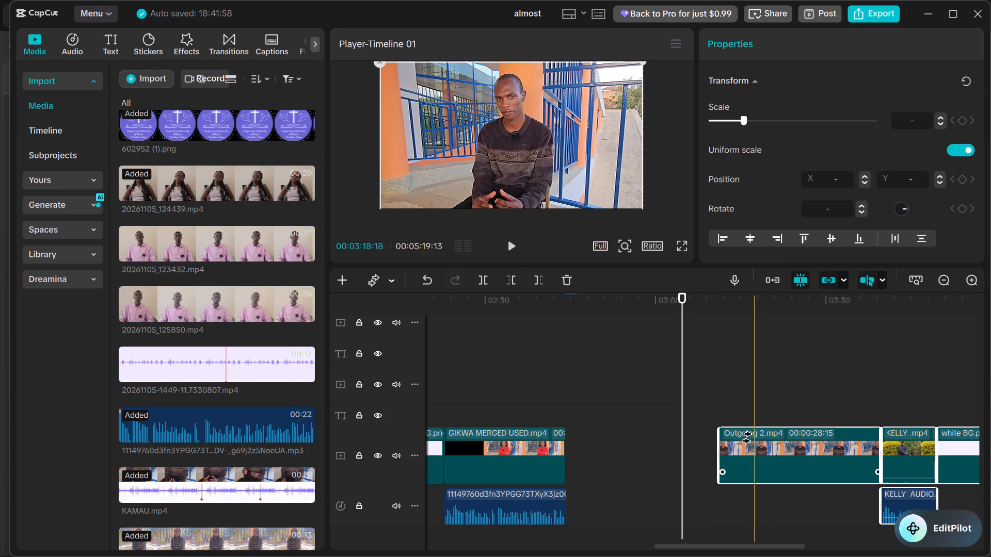
Move only Outgoing 2.mp4 back against the end of GIKWA MERGED USED.mp4, leaving the gap before KELLY .mp4.
click(394, 284)
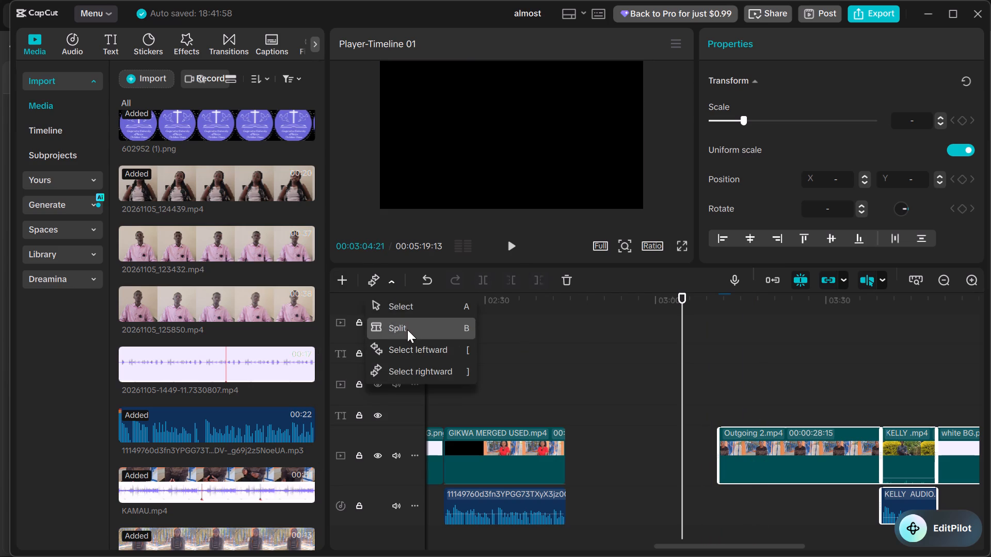
click(405, 311)
click(830, 469)
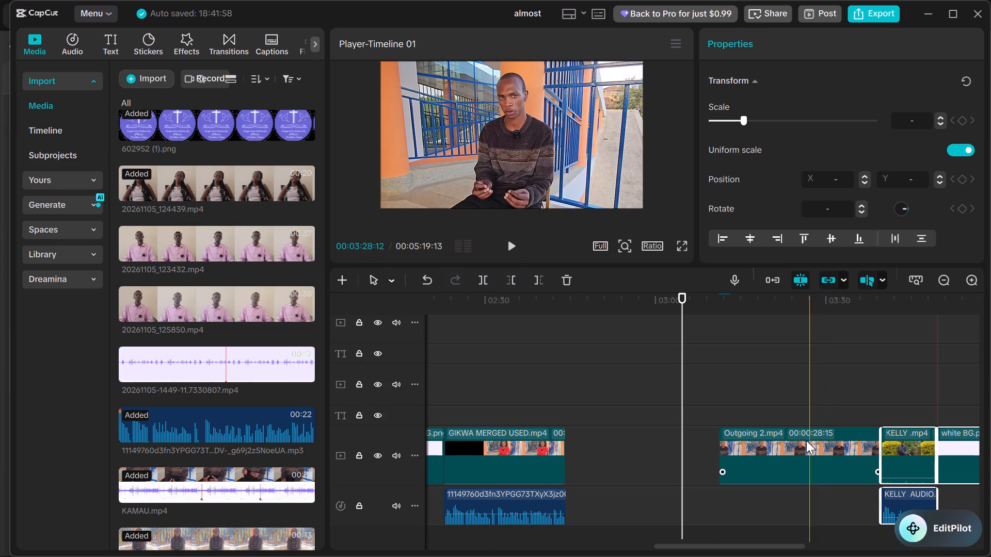
click(795, 402)
click(827, 452)
drag(827, 452, 730, 451)
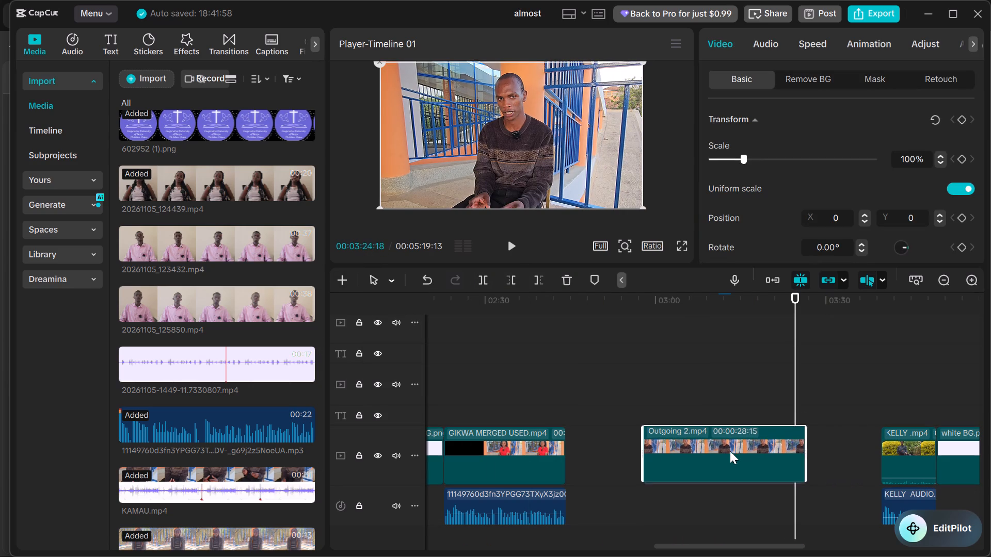
drag(730, 451, 675, 456)
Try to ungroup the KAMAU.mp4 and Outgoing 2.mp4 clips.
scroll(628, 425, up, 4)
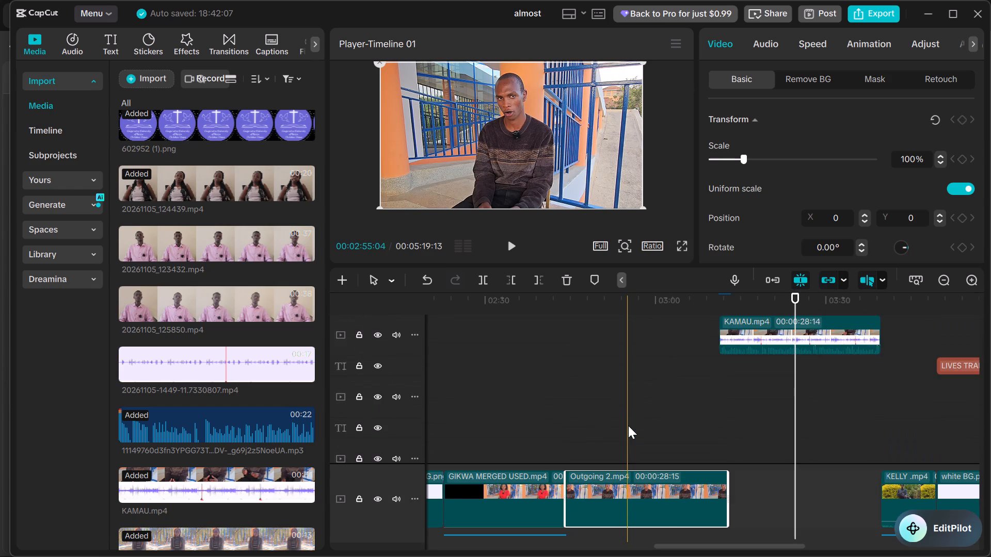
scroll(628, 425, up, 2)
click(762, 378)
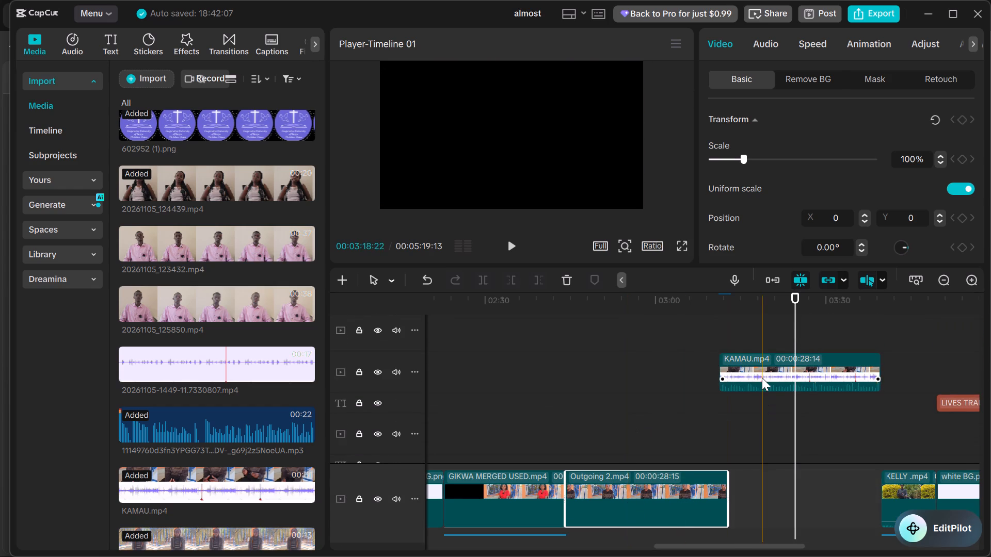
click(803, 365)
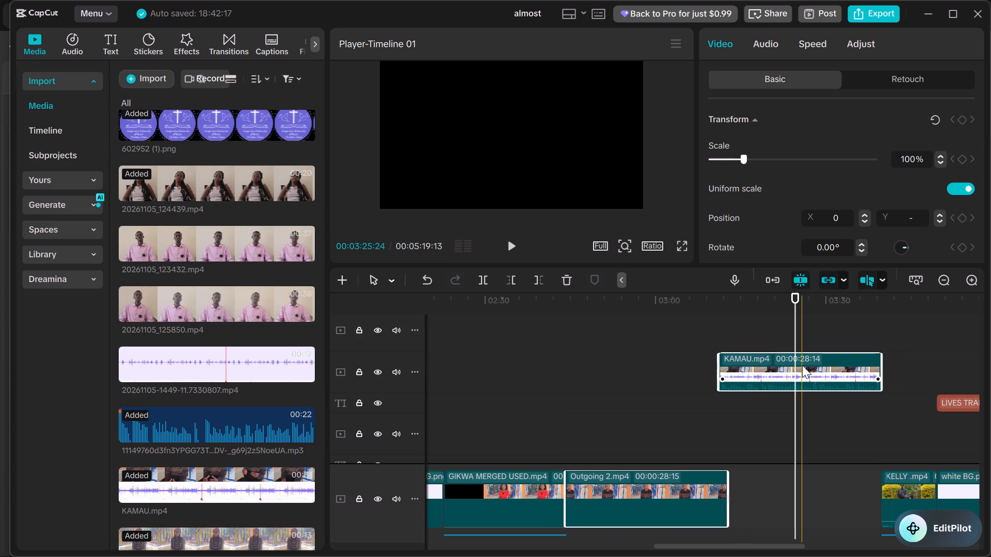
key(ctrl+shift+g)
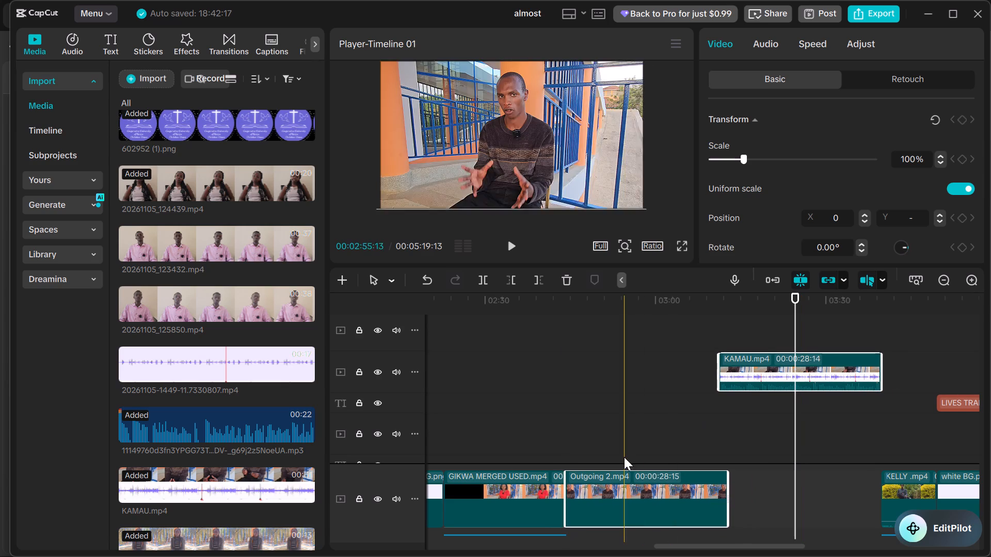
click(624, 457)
Move KAMAU.mp4 to an overlay track directly above Outgoing 2.mp4, aligned with that clip's start.
click(787, 372)
drag(788, 374, 677, 376)
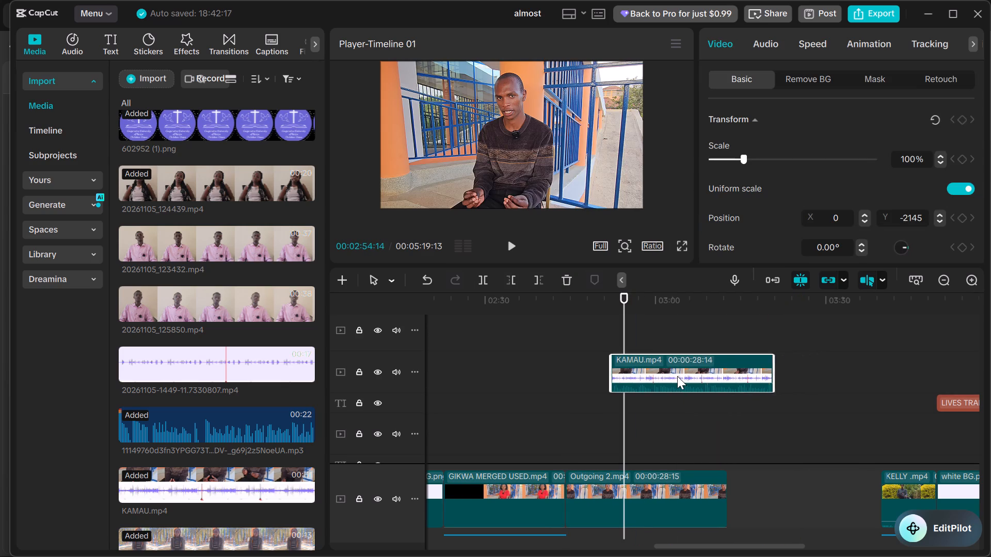
drag(677, 376, 638, 430)
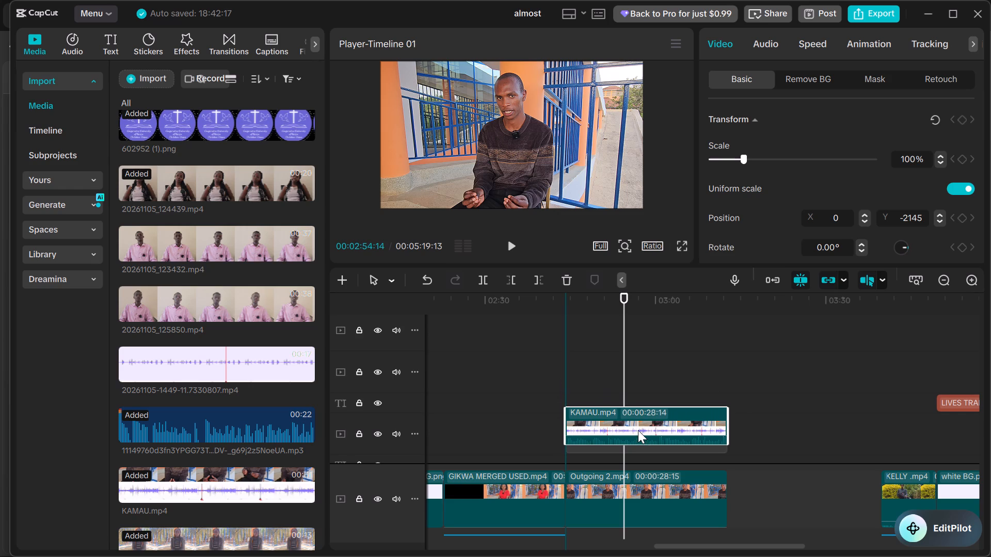
drag(638, 430, 638, 441)
drag(635, 395, 631, 443)
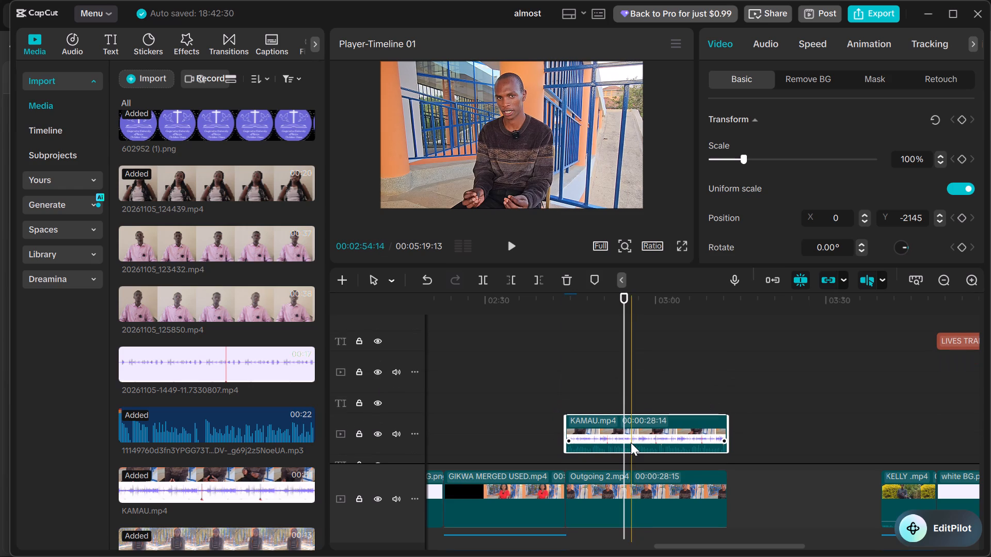
Group the KAMAU.mp4 overlay with Outgoing 2.mp4.
click(668, 502)
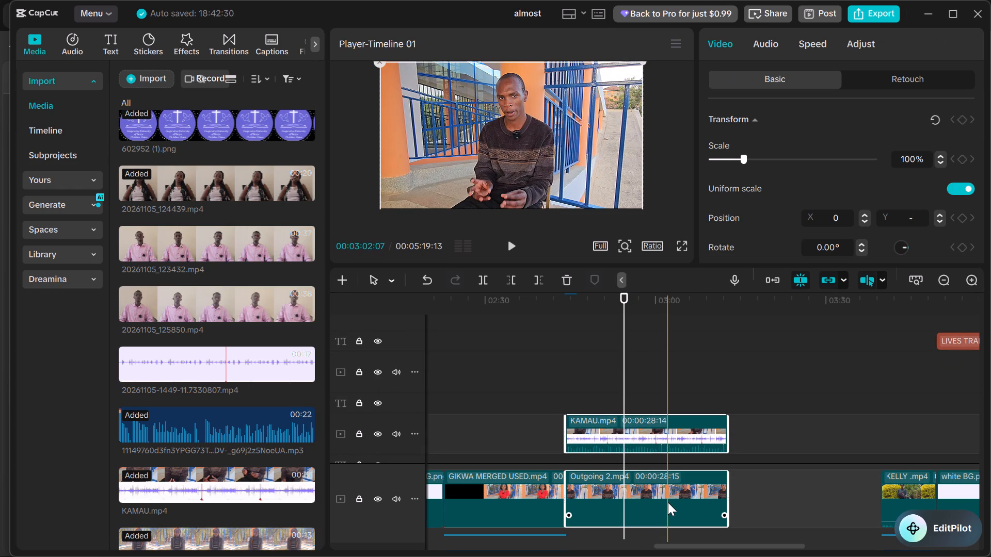
key(ctrl+g)
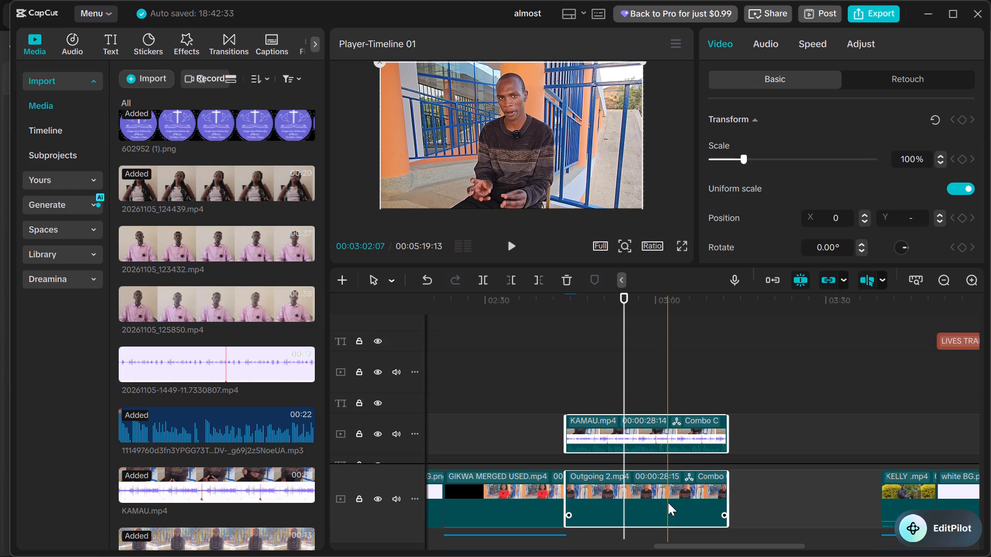
click(845, 444)
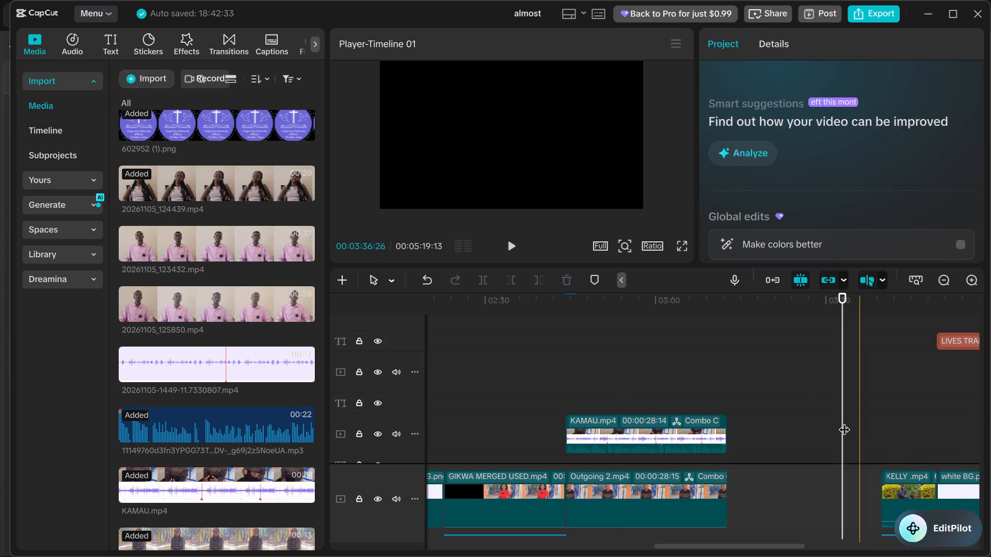
Examine the timeline tracks from the gap to the closing clips, checking how the overlays, titles and audio line up.
scroll(842, 421, down, 1)
scroll(842, 421, up, 1)
scroll(842, 421, down, 5)
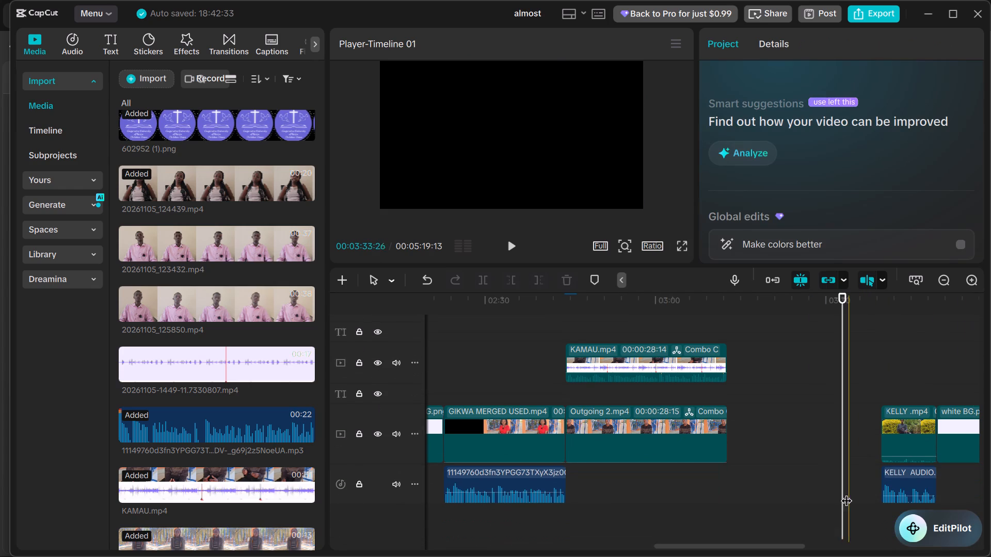
drag(802, 546, 859, 538)
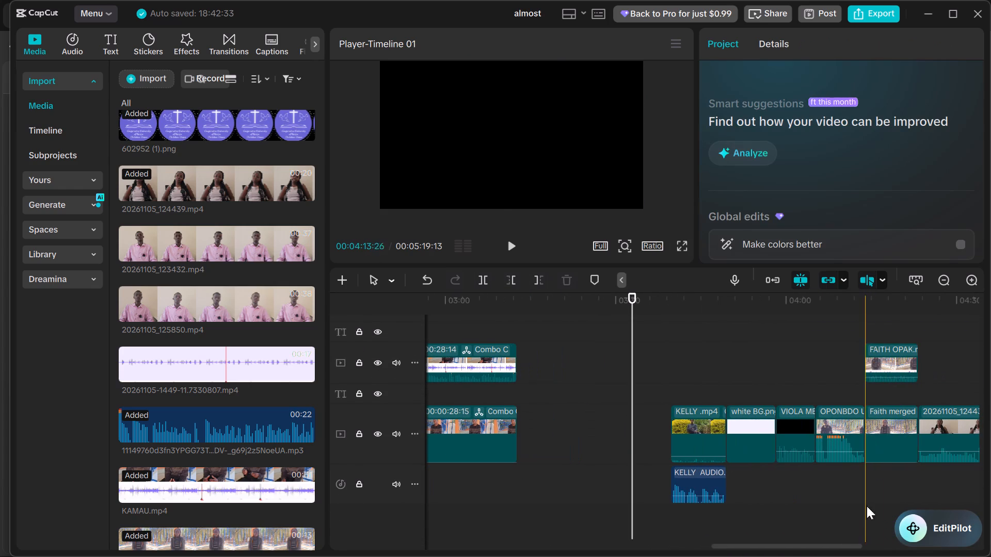
click(944, 284)
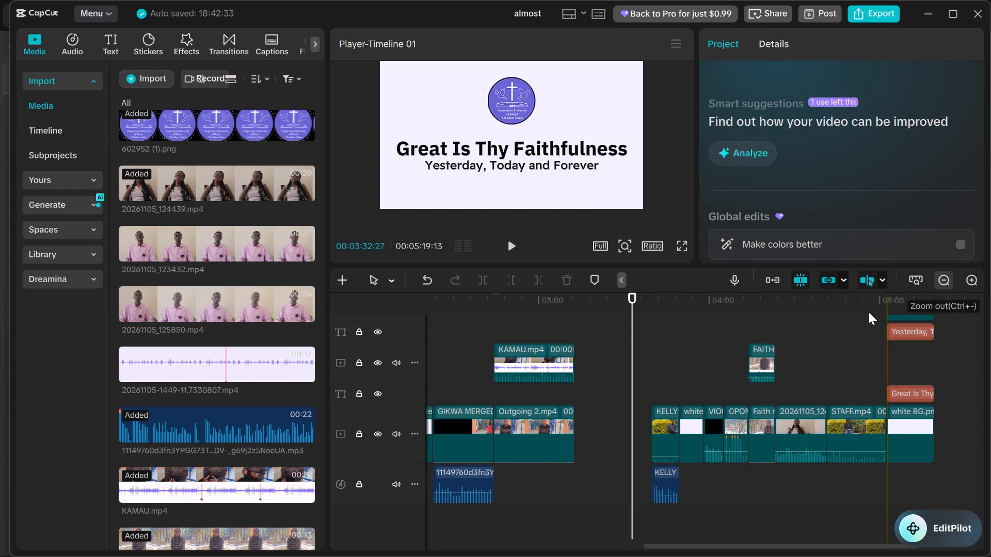
scroll(692, 407, up, 9)
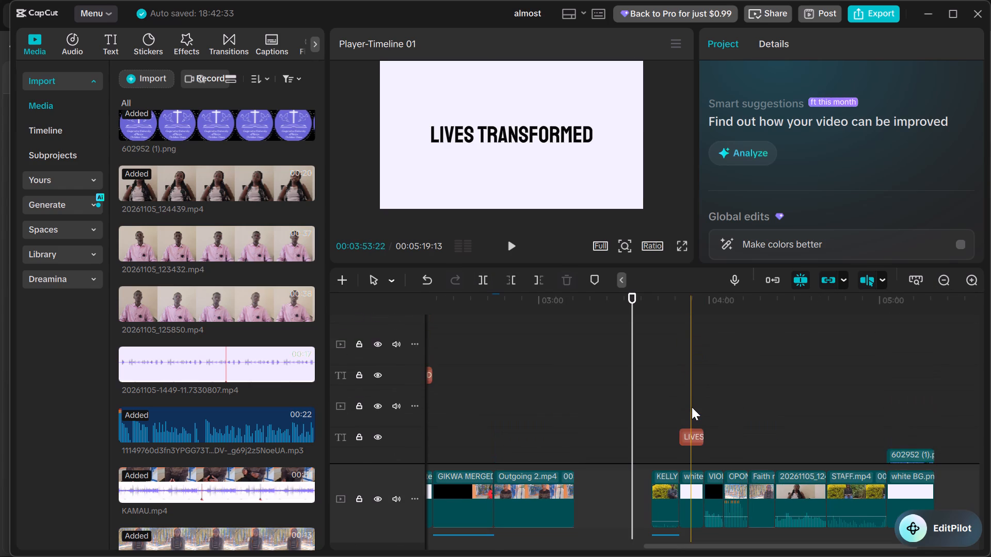
scroll(692, 407, down, 11)
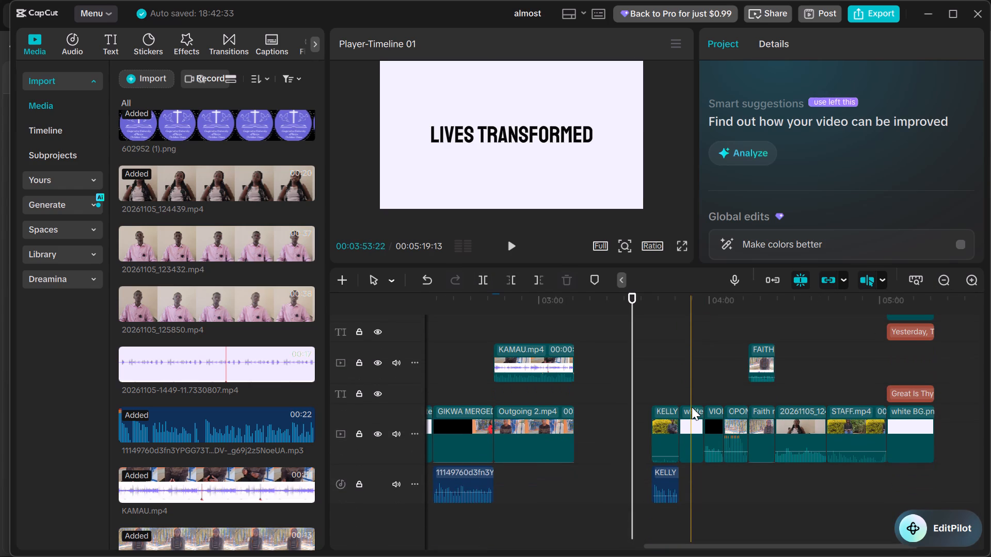
scroll(692, 407, down, 2)
Add 20261105_125850.mp4 to the timeline as an overlay starting at the end of Outgoing 2.mp4.
click(581, 448)
drag(587, 451, 584, 458)
drag(583, 462, 578, 479)
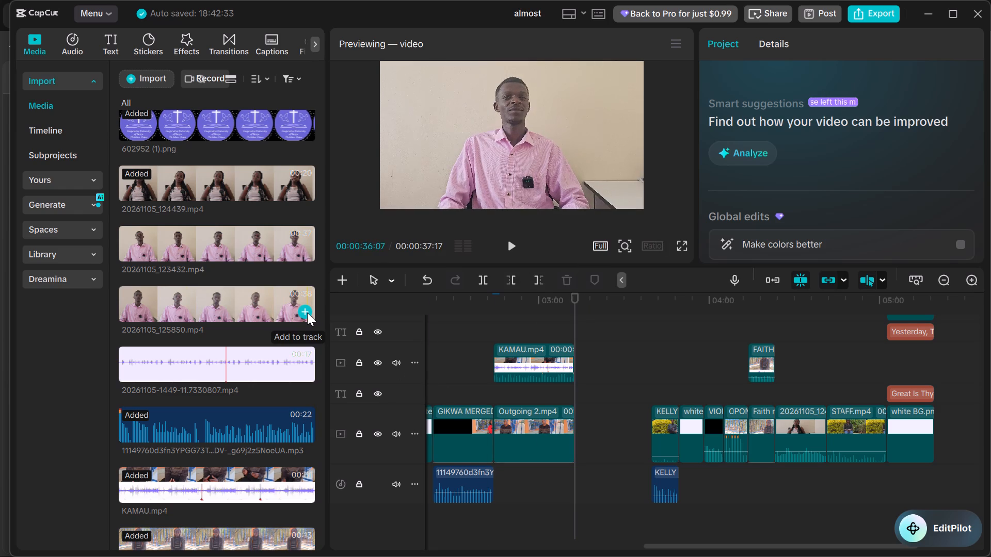
click(307, 313)
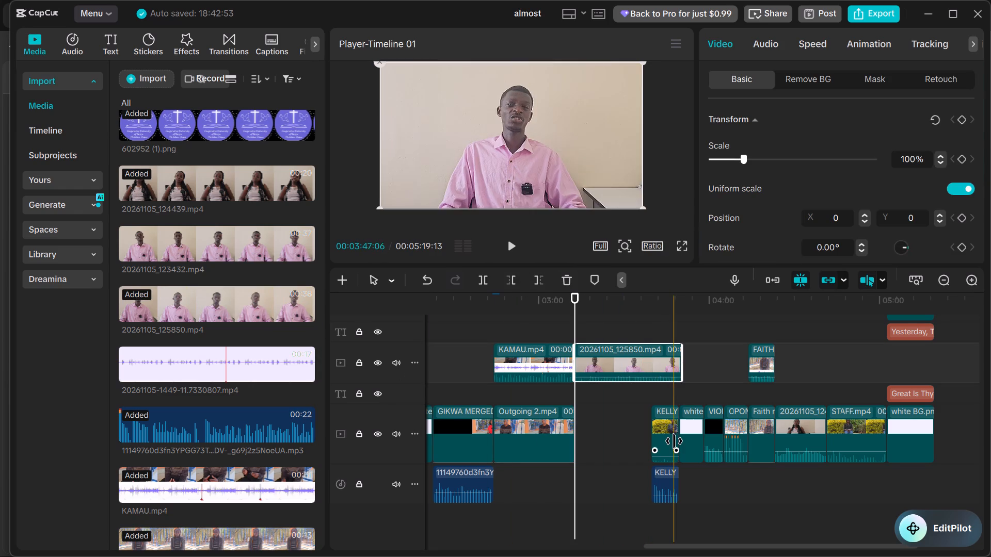
Shift KELLY .mp4 and everything after it about 13 seconds later to widen the gap, and return to the normal selection tool.
click(394, 278)
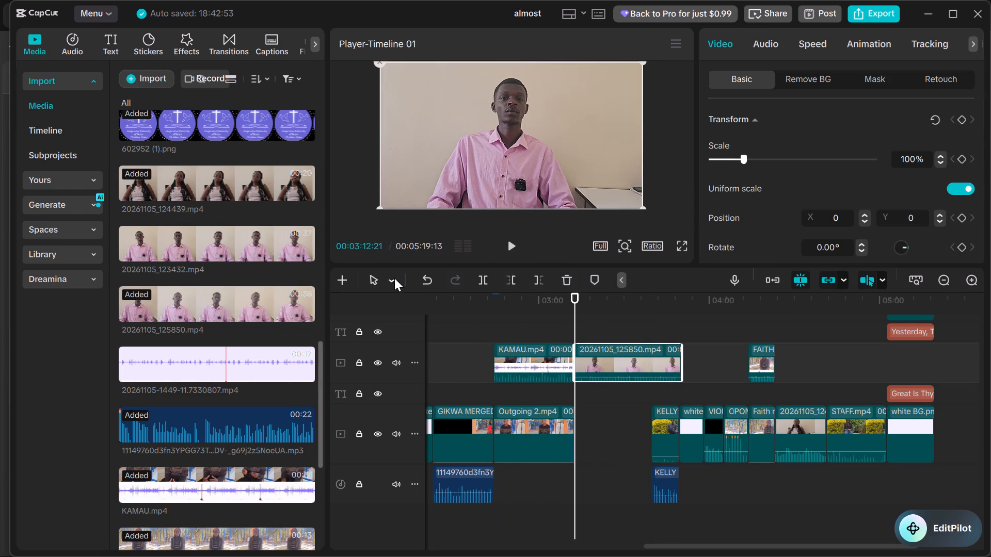
click(411, 374)
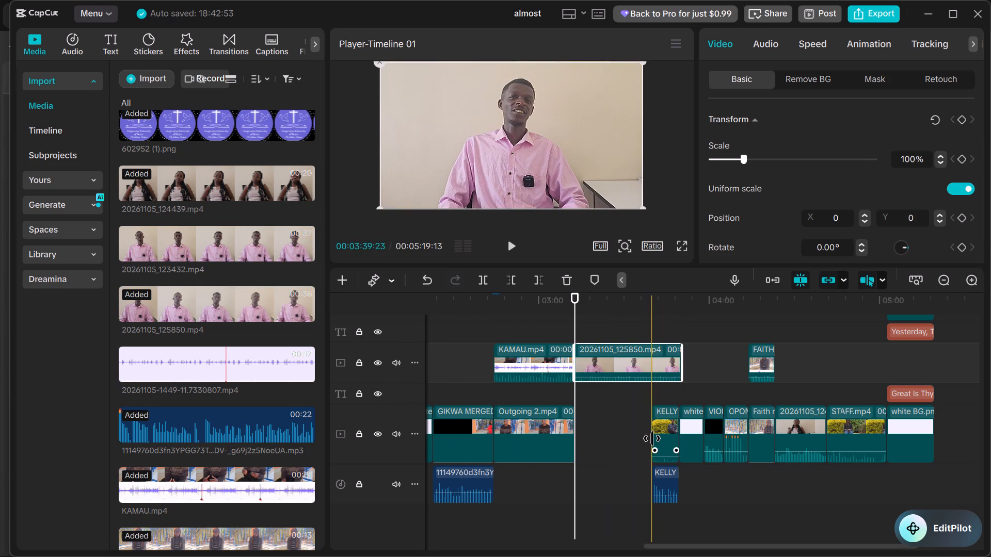
drag(666, 433, 704, 435)
click(780, 490)
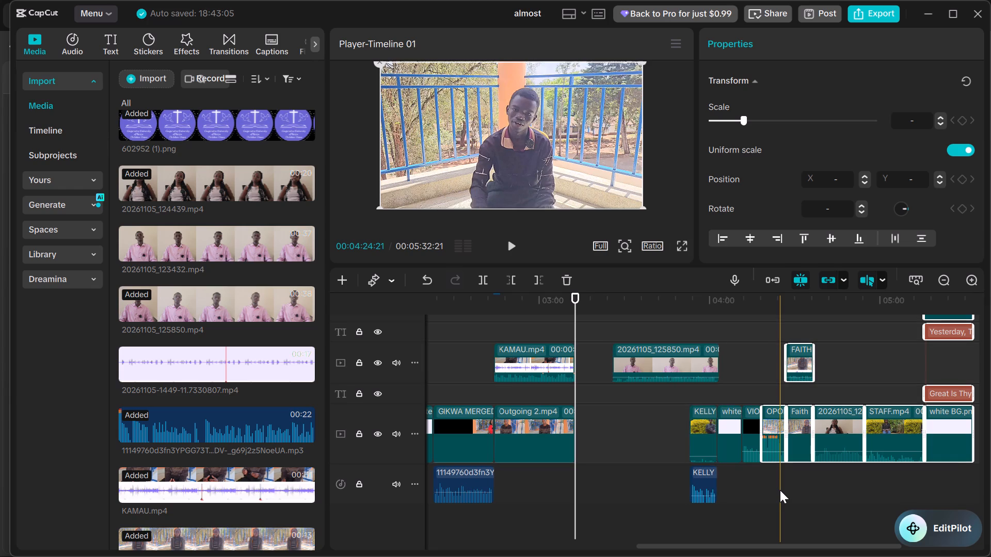
click(759, 366)
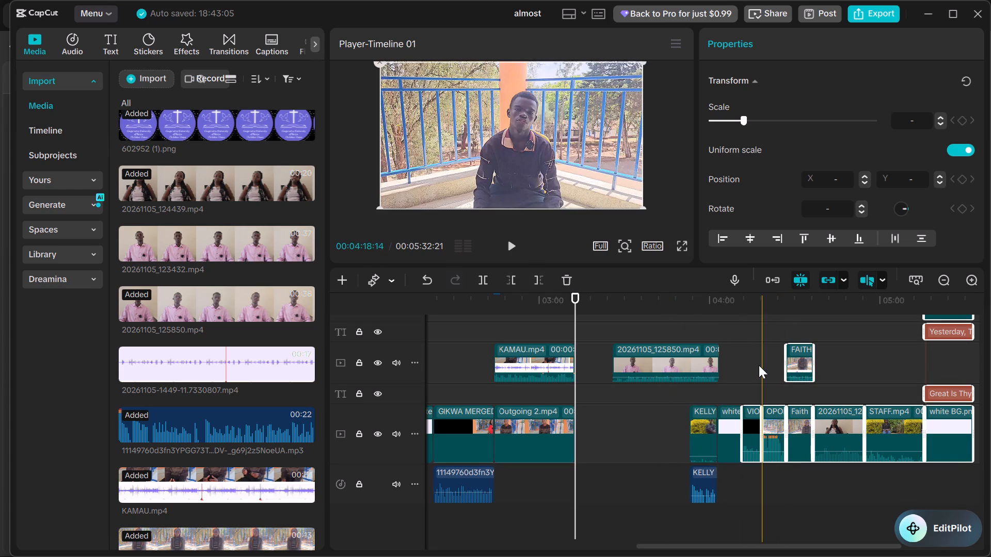
click(393, 283)
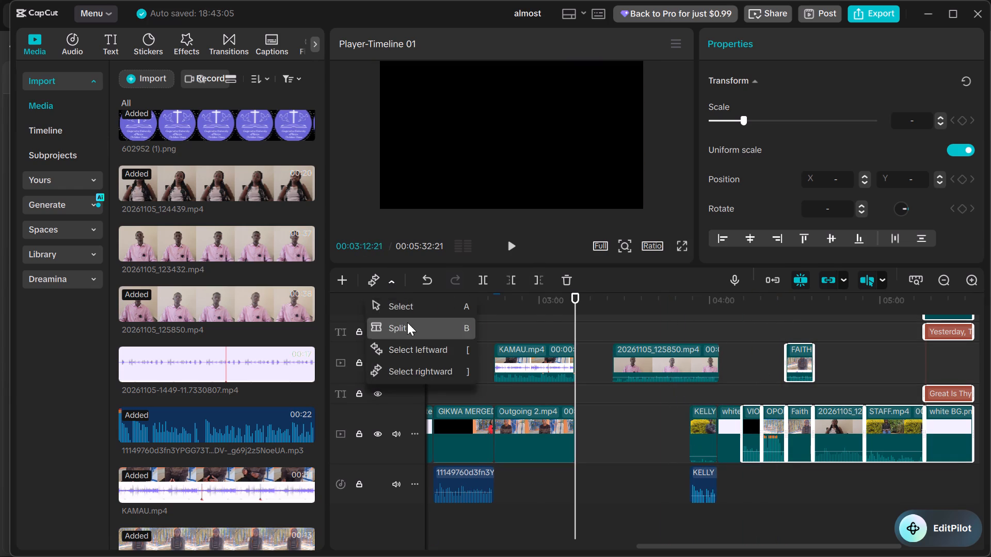
click(399, 306)
click(724, 327)
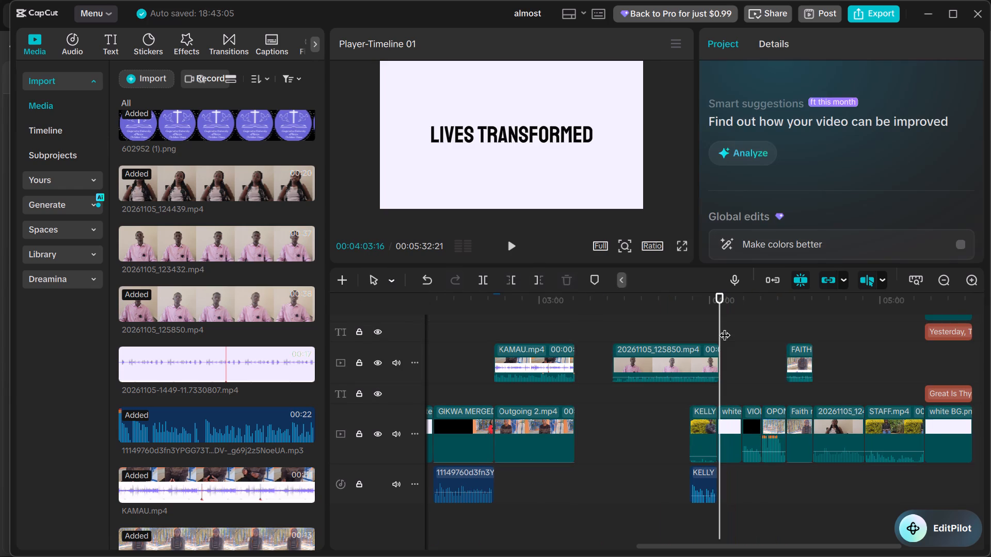
Move 20261105_125850.mp4 from the overlay track into the main-track gap, directly against the end of Outgoing 2.mp4.
click(703, 368)
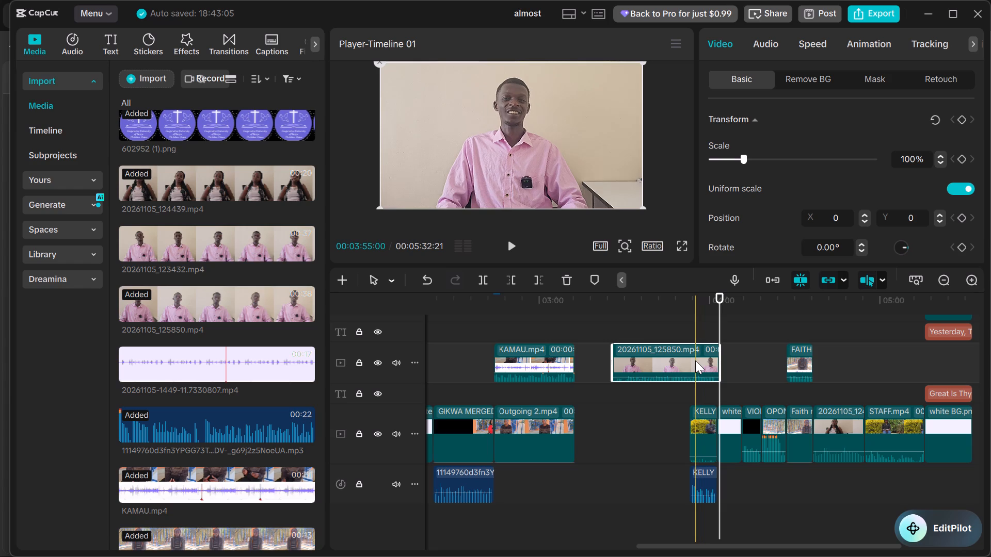
drag(695, 361, 658, 444)
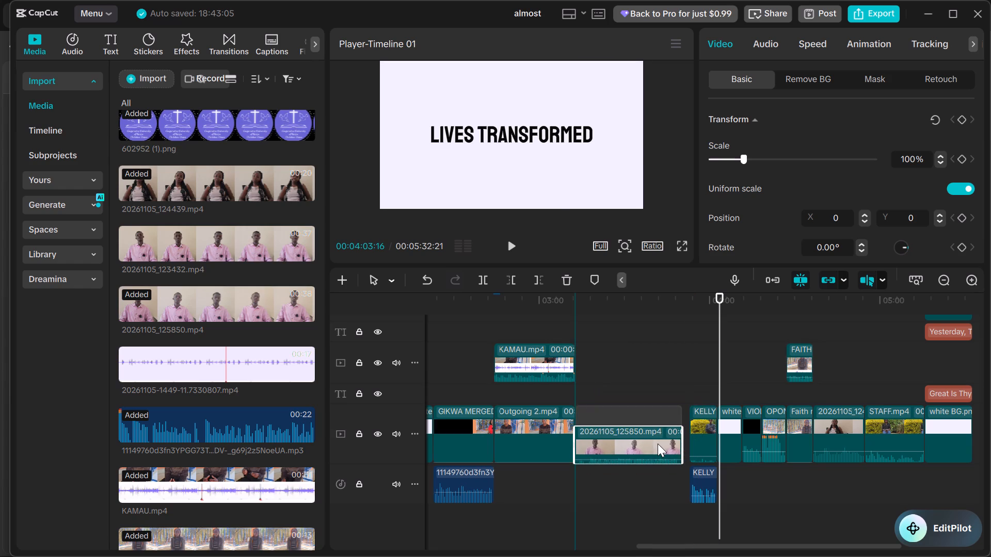
drag(658, 444, 658, 443)
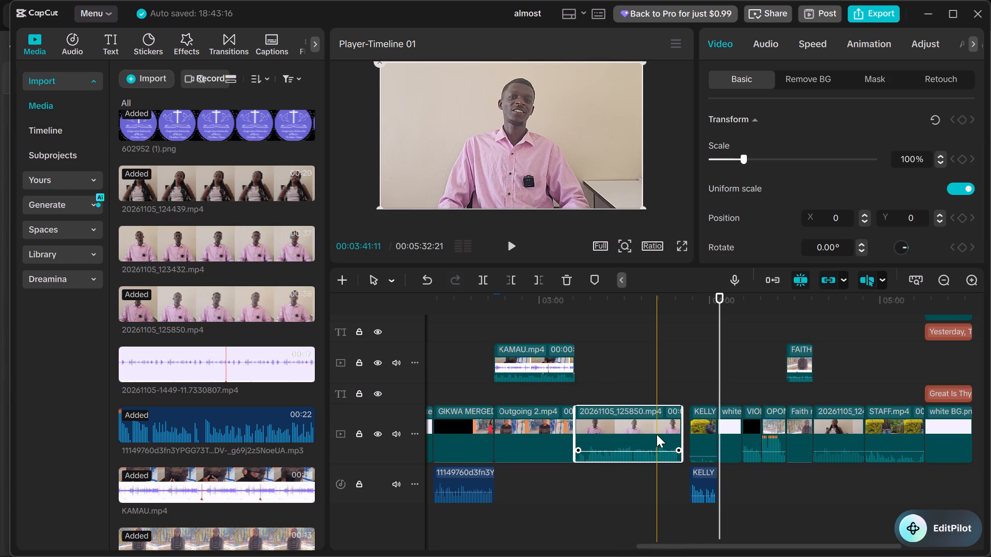
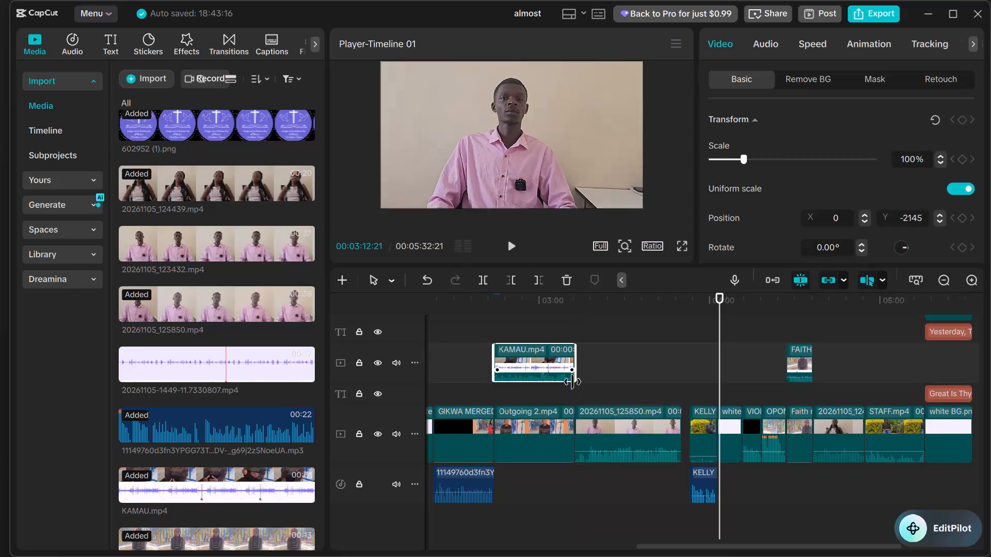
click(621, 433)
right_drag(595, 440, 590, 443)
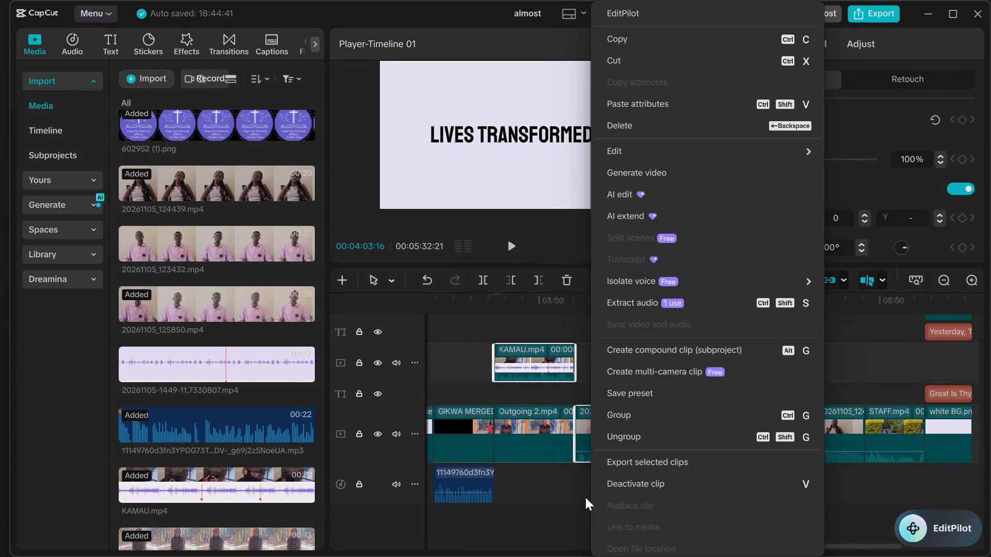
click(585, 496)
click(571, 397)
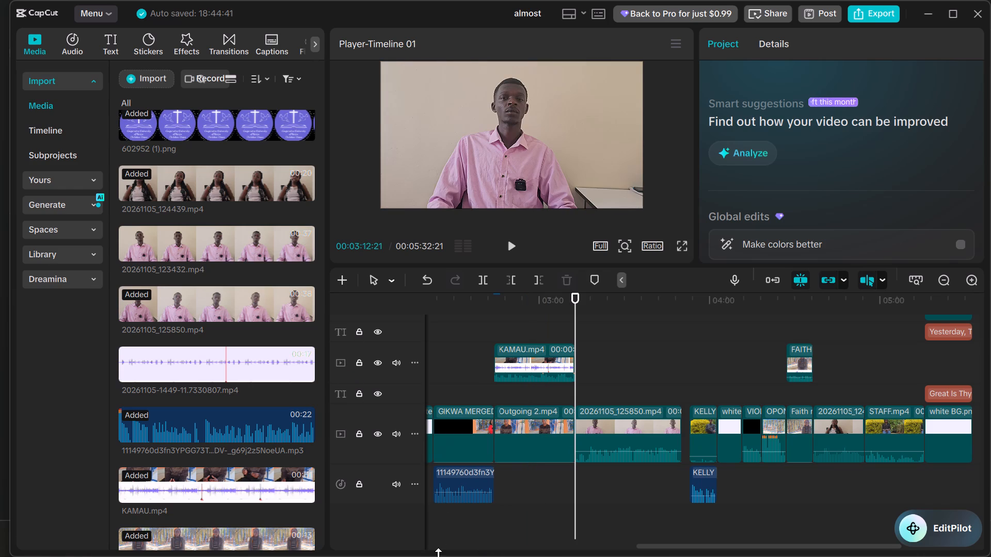
Switch to File Explorer and open the Podcasts folder in the REDMI 15C phone's internal shared storage.
click(568, 440)
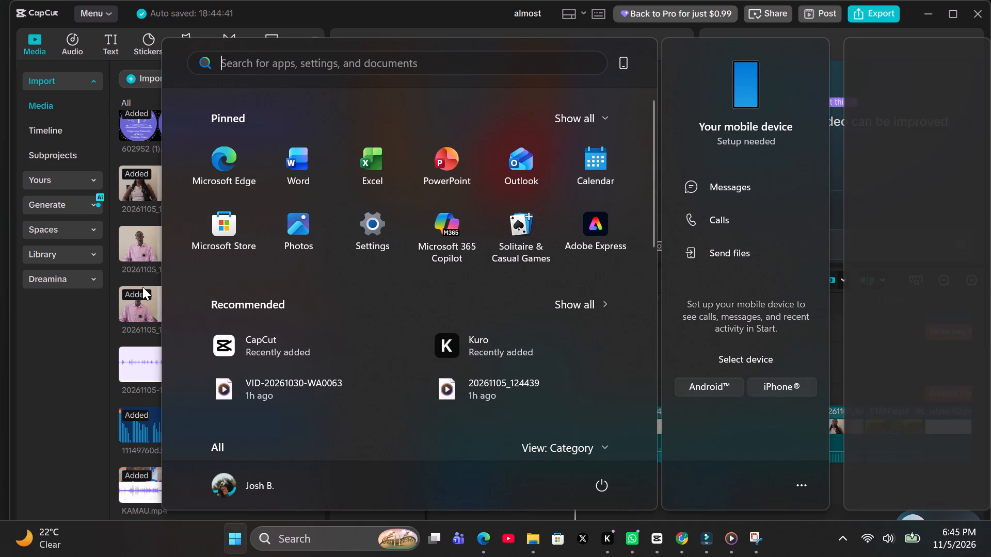
click(537, 544)
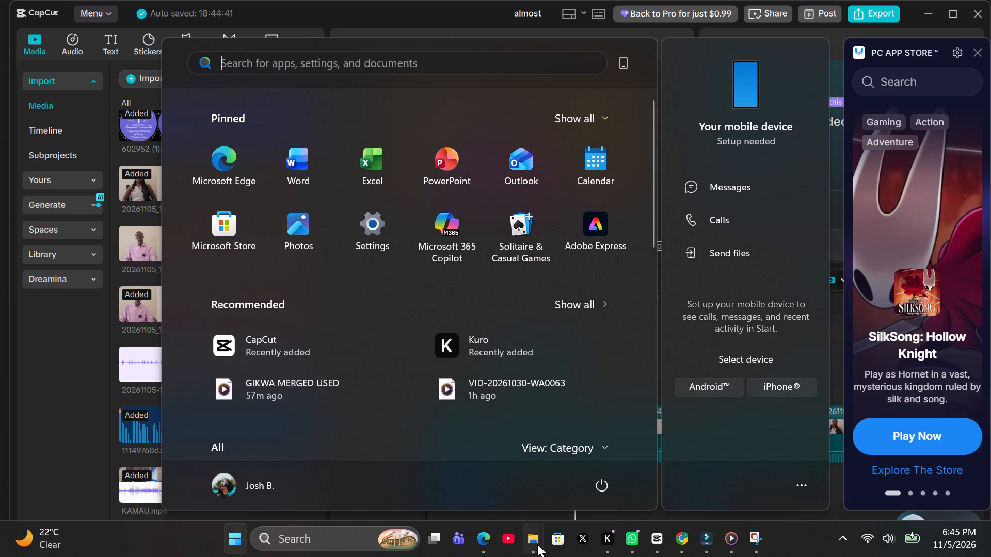
click(456, 459)
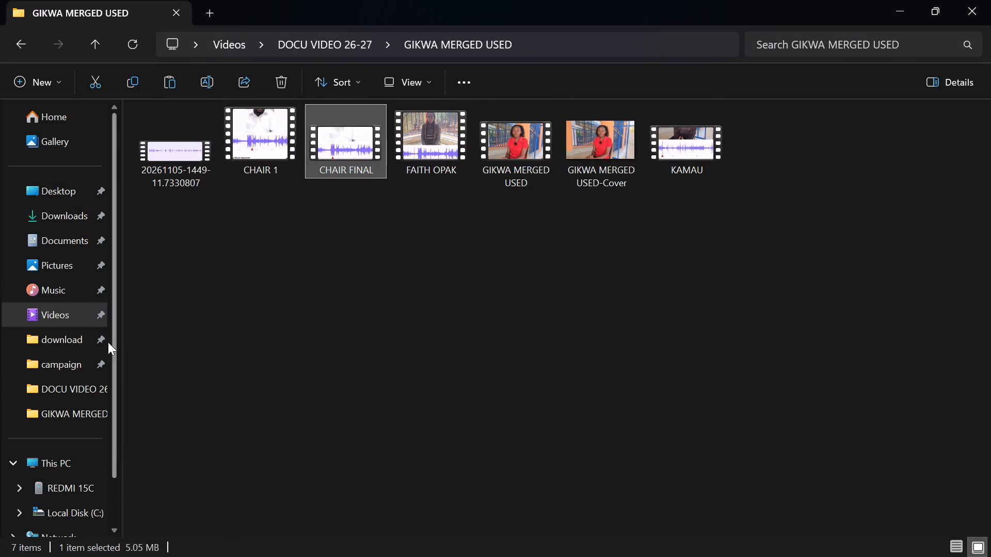
click(52, 492)
double_click(233, 114)
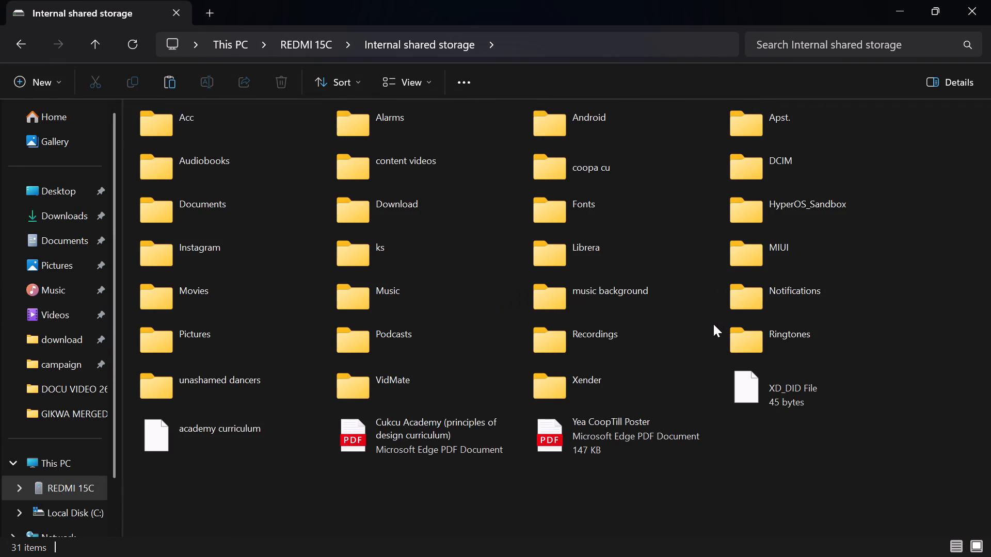
click(396, 343)
click(393, 343)
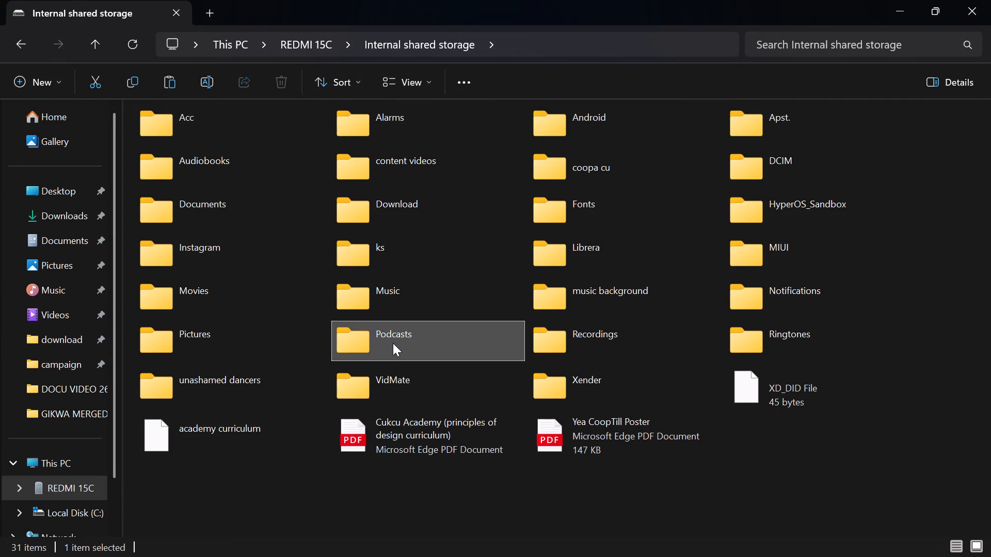
double_click(424, 348)
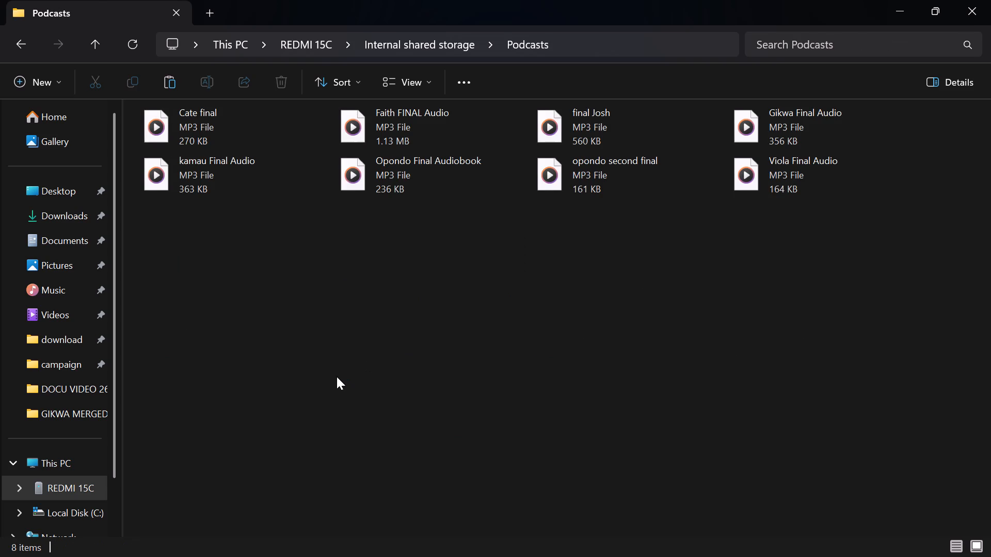
scroll(379, 374, down, 1)
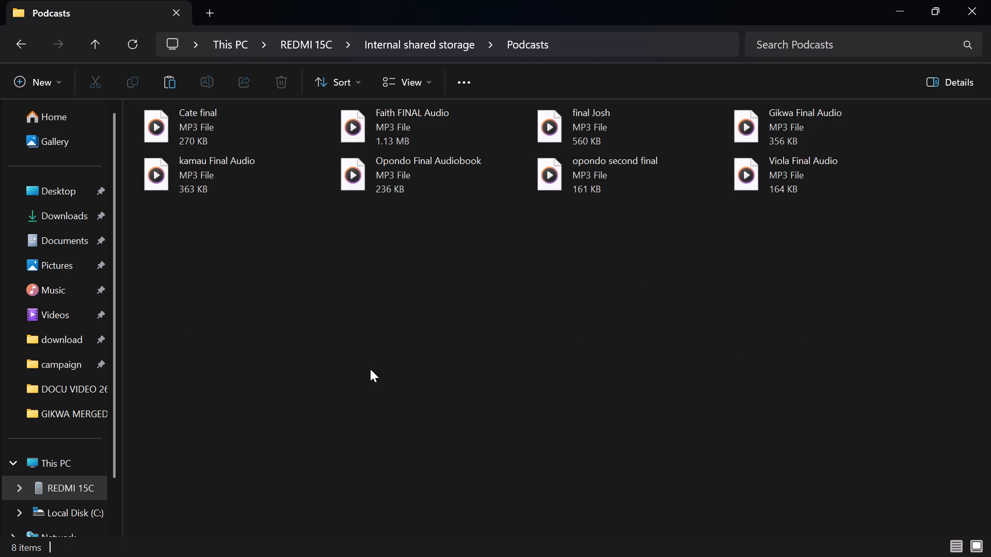
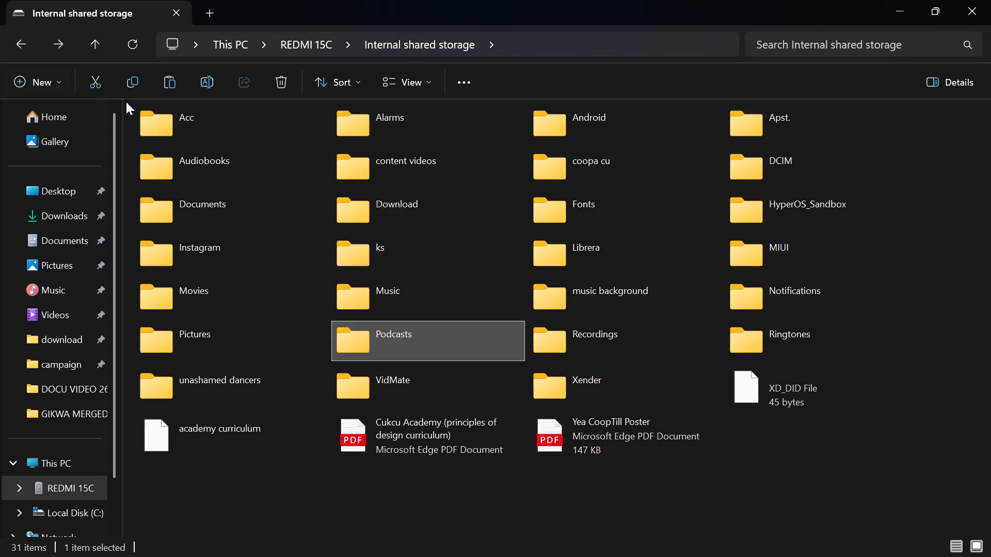
Refresh the phone's Podcasts folder and copy Cate final, josh final 2 and final Josh from it into the Videos folder.
click(375, 334)
triple_click(376, 334)
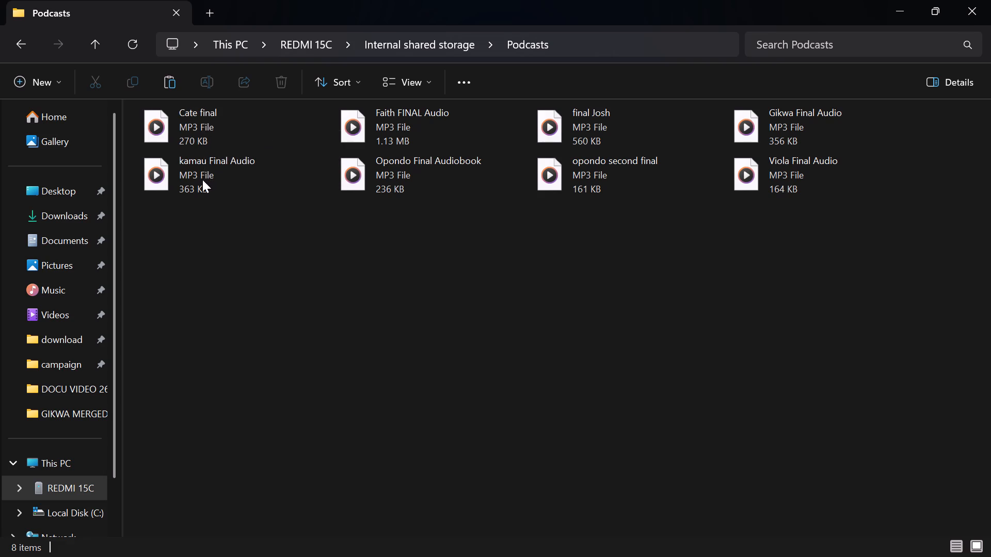
click(137, 39)
click(193, 134)
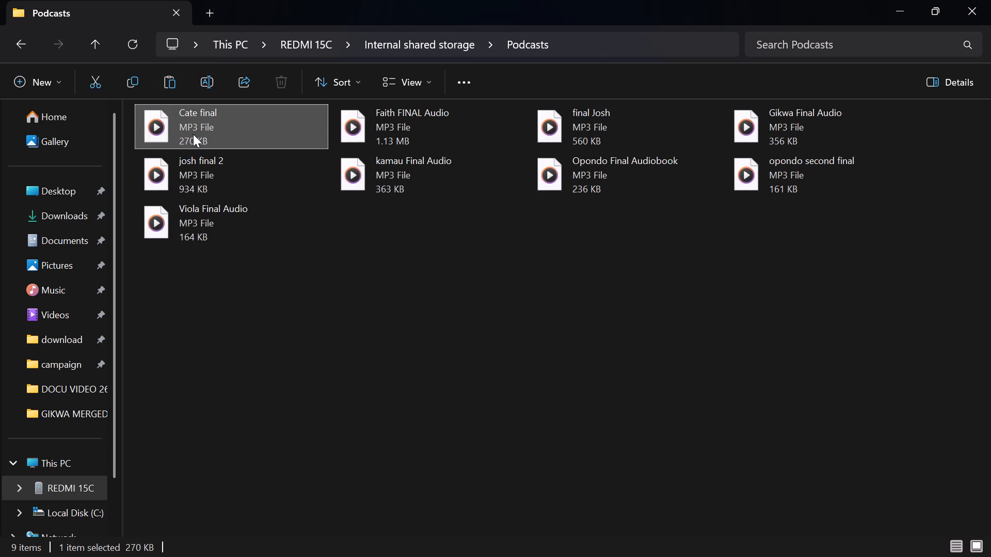
ctrl+click(211, 164)
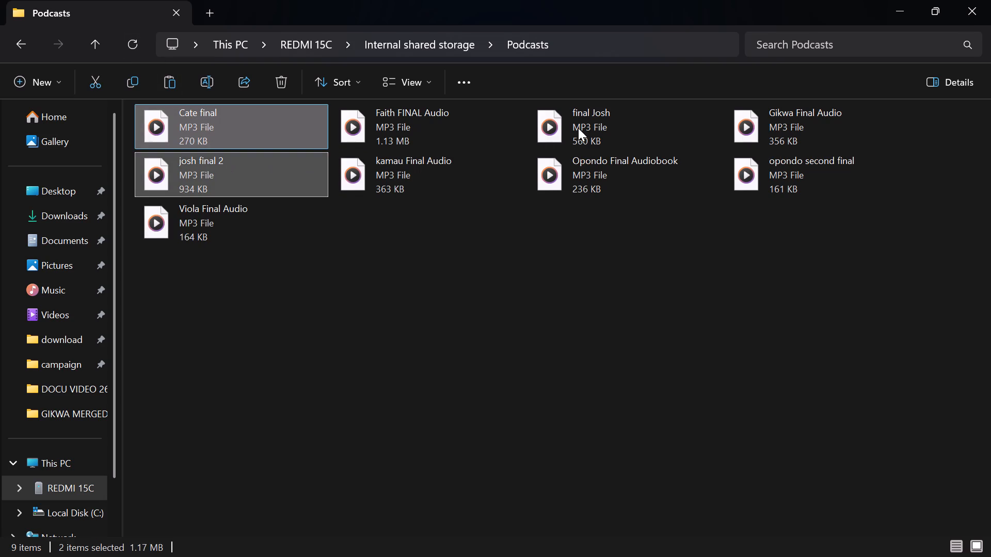
ctrl+click(578, 128)
drag(609, 128, 97, 327)
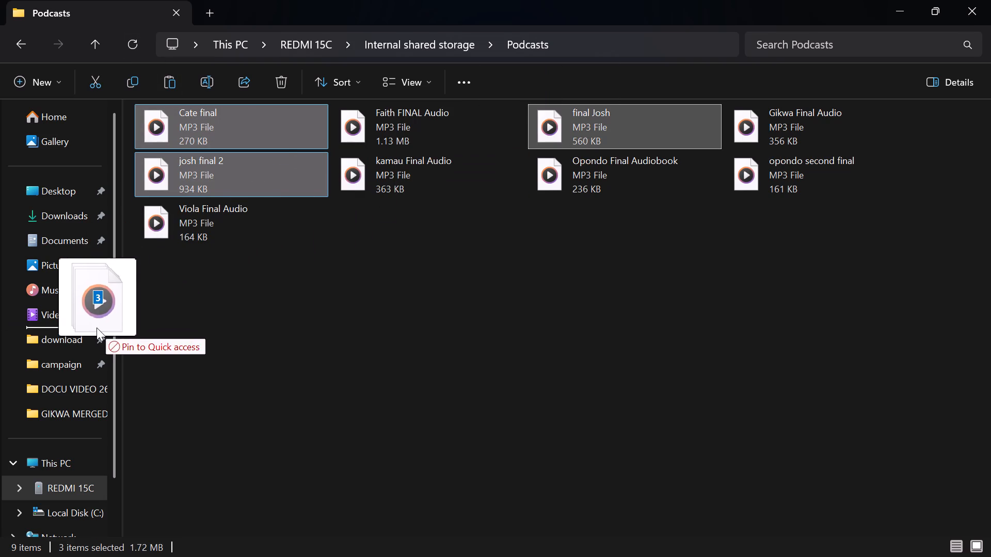
drag(97, 327, 86, 316)
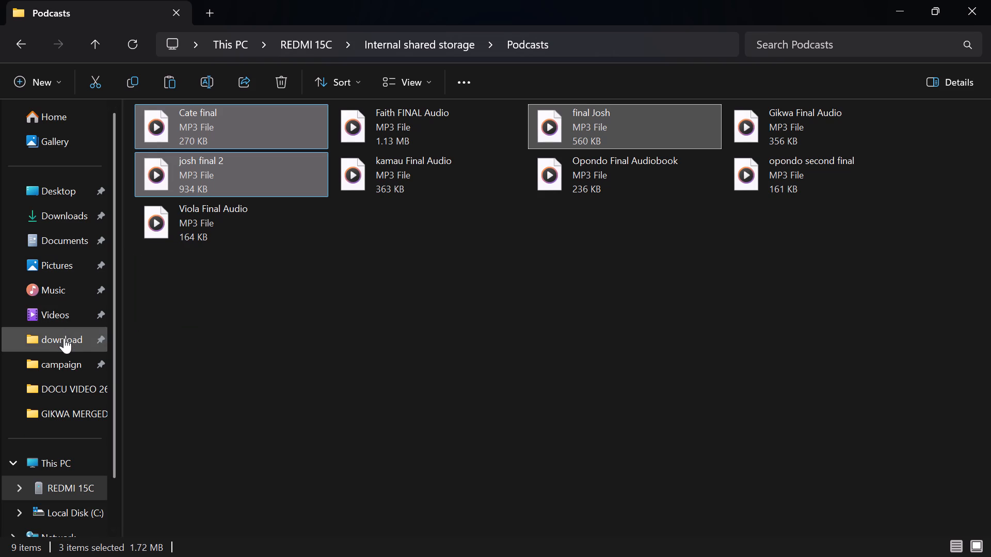
In Videos, move josh final 2, final Josh and Cate final into the DOCU VIDEO 26-27 folder and open that folder.
double_click(59, 314)
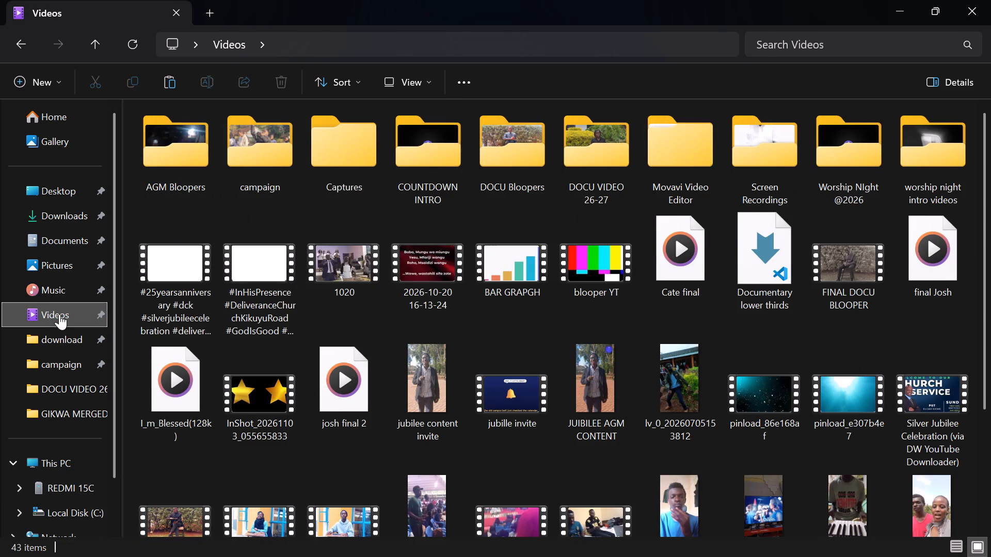
scroll(452, 335, down, 1)
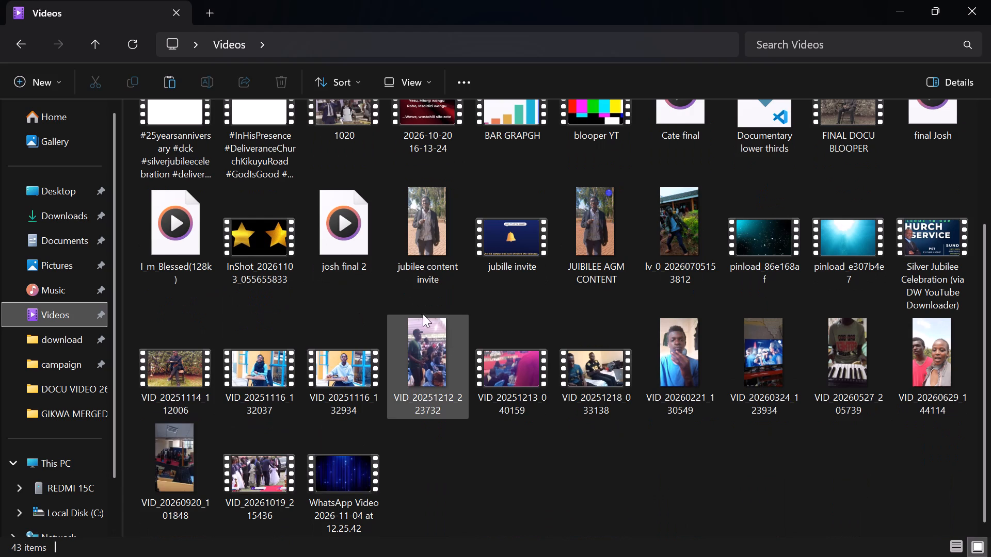
click(346, 231)
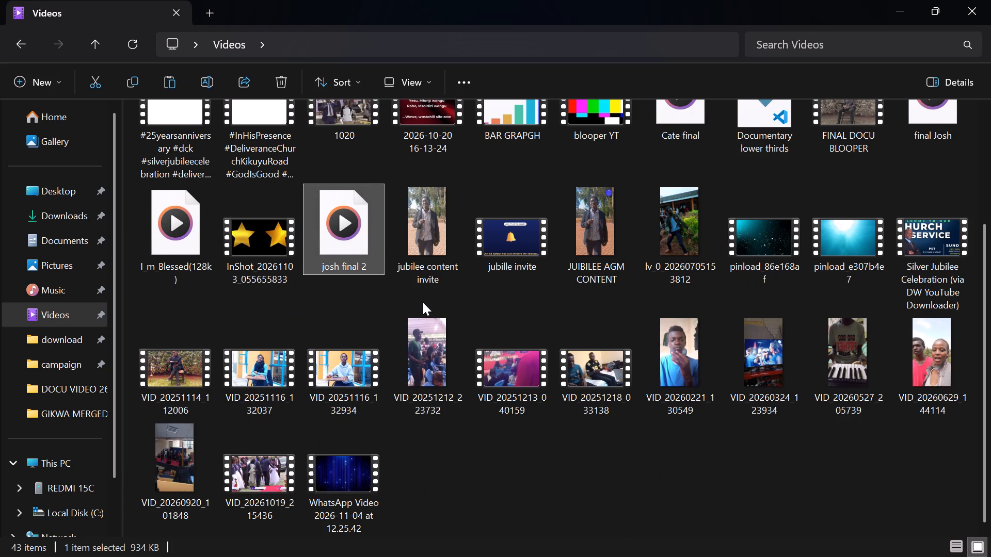
ctrl+click(920, 126)
ctrl+click(669, 156)
scroll(685, 208, up, 2)
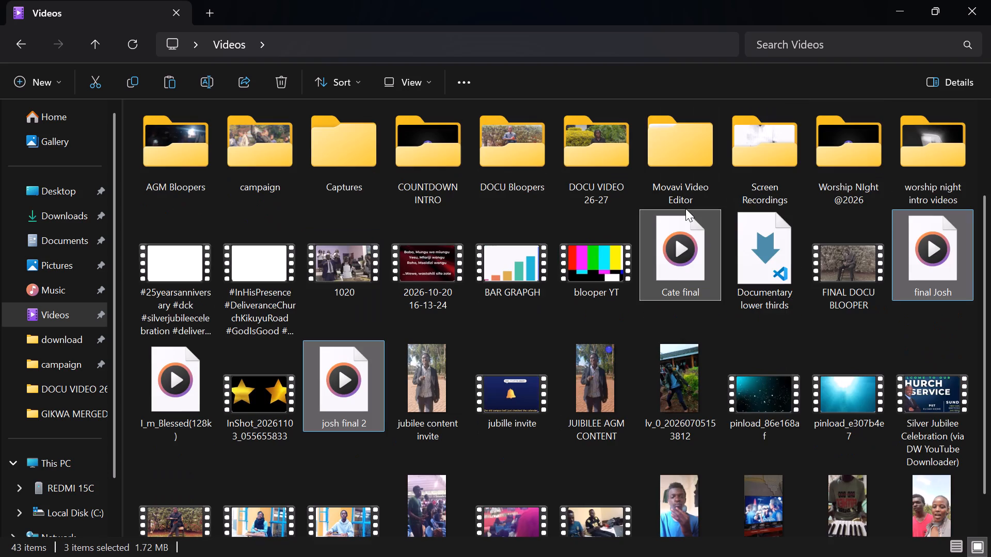
drag(685, 262, 676, 246)
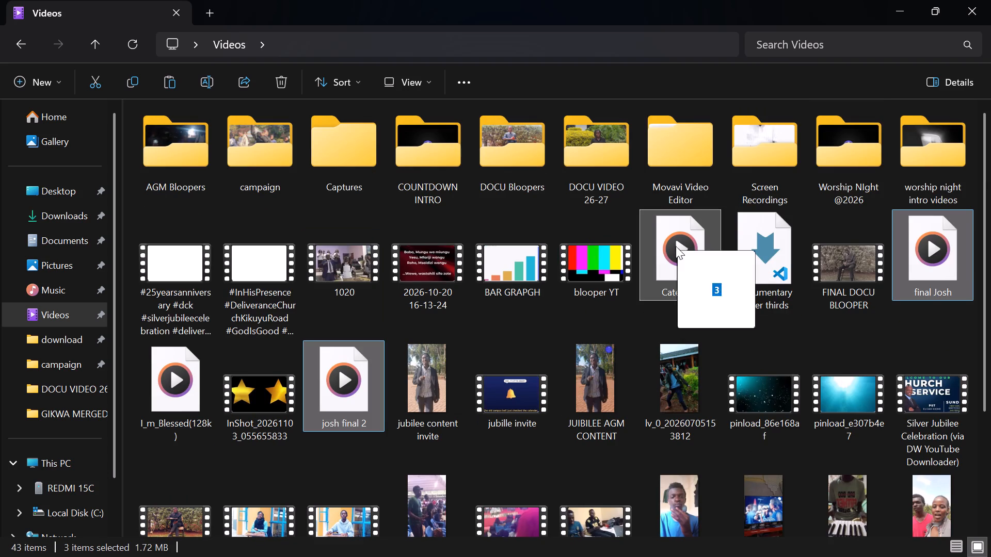
drag(676, 246, 577, 142)
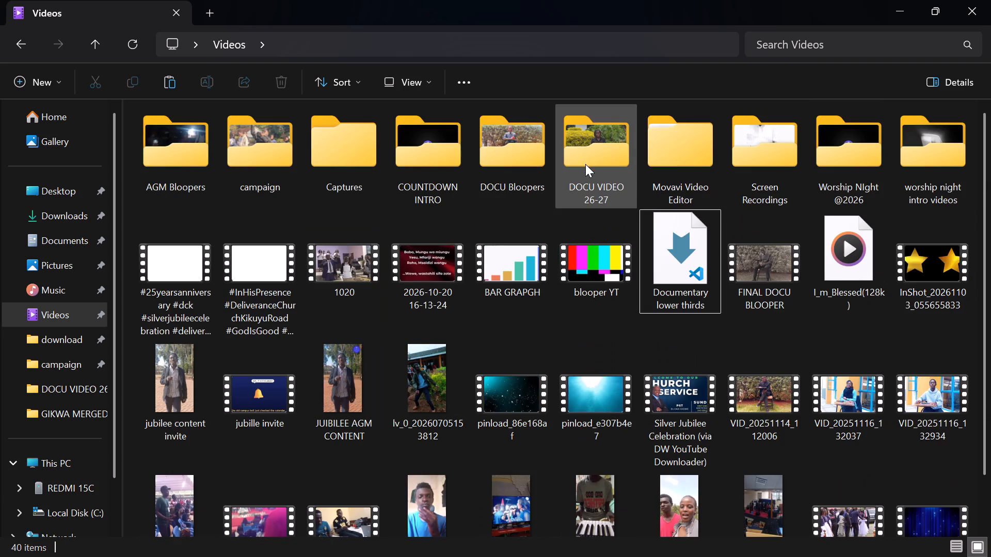
double_click(585, 155)
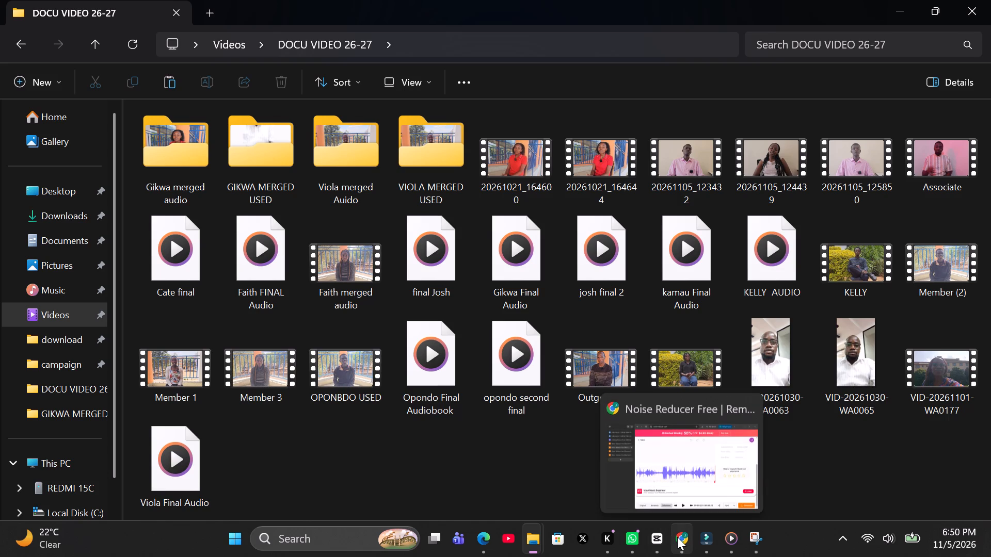
Switch to Chrome and close the current video in the Noise Reducer editor, discarding its changes.
click(677, 537)
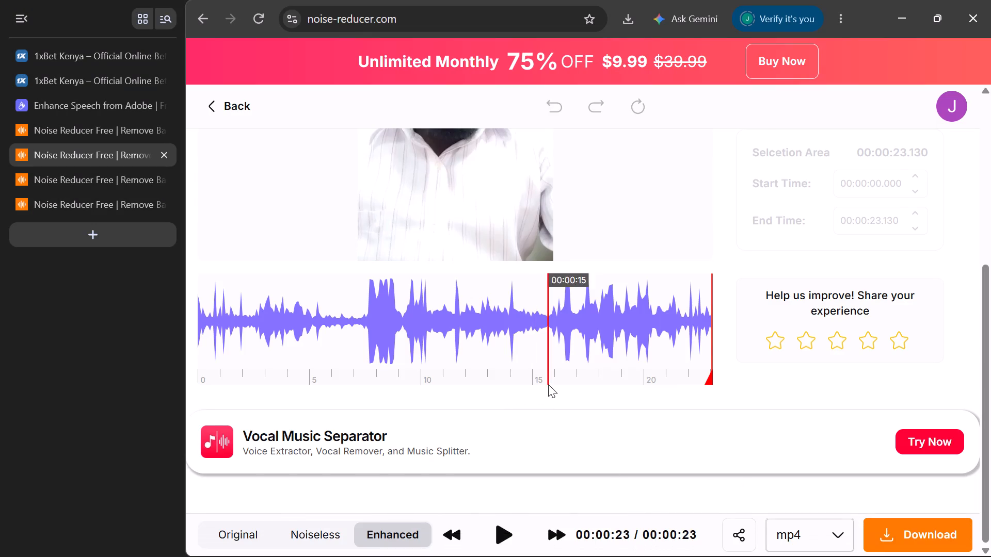
scroll(552, 388, up, 3)
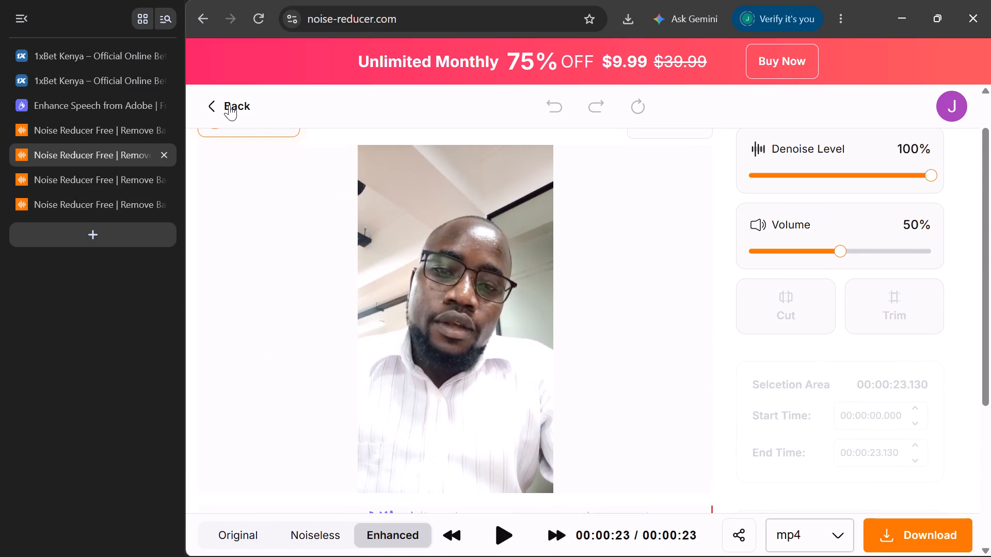
click(188, 106)
click(211, 104)
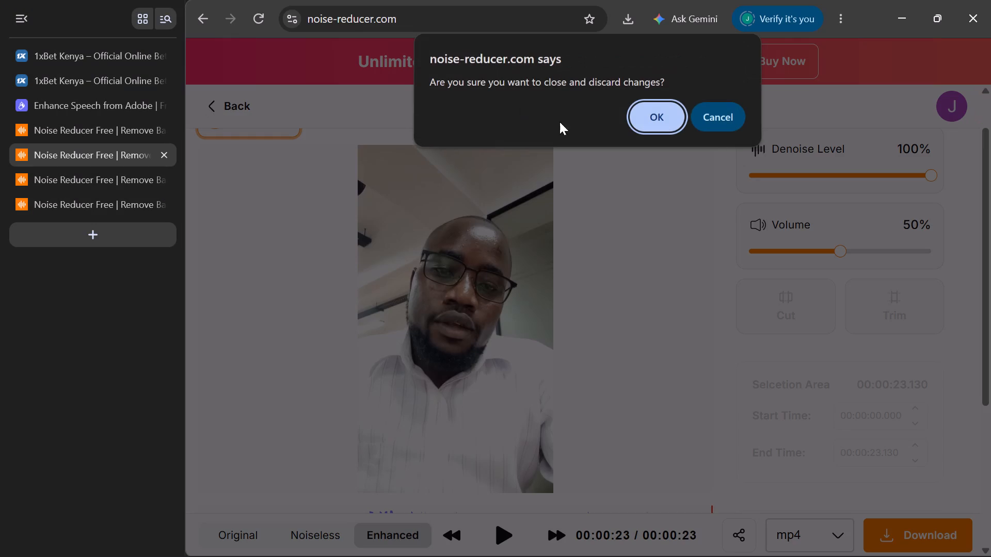
drag(661, 120, 667, 128)
Upload VID-20261101-WA0177 from the DOCU VIDEO 26-27 folder to Noise Reducer for noise reduction.
click(252, 530)
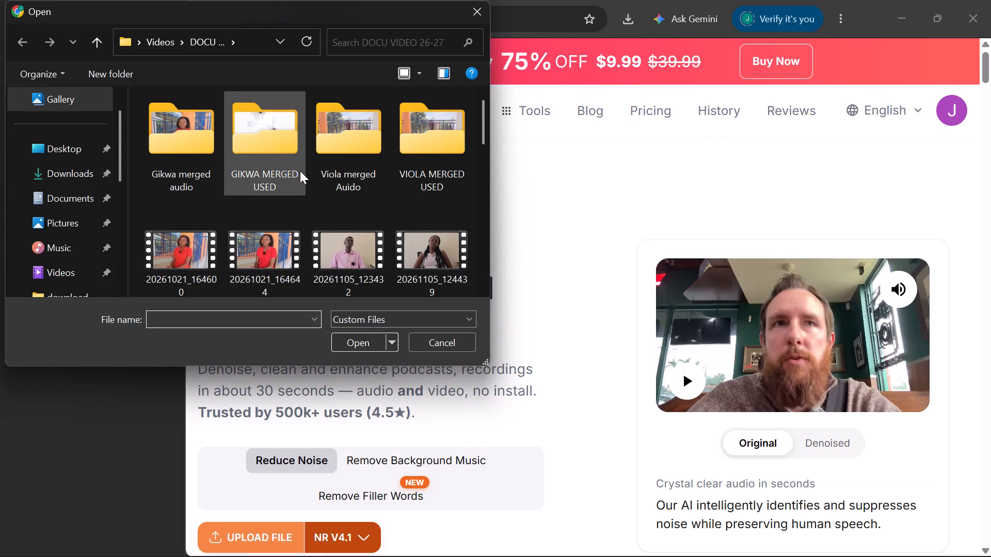
scroll(296, 175, down, 8)
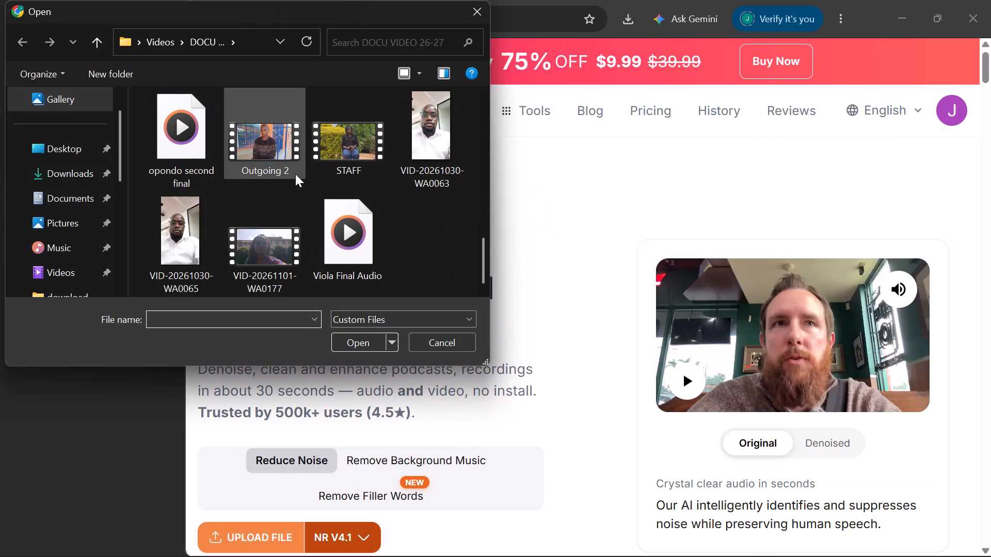
scroll(295, 174, down, 1)
click(270, 239)
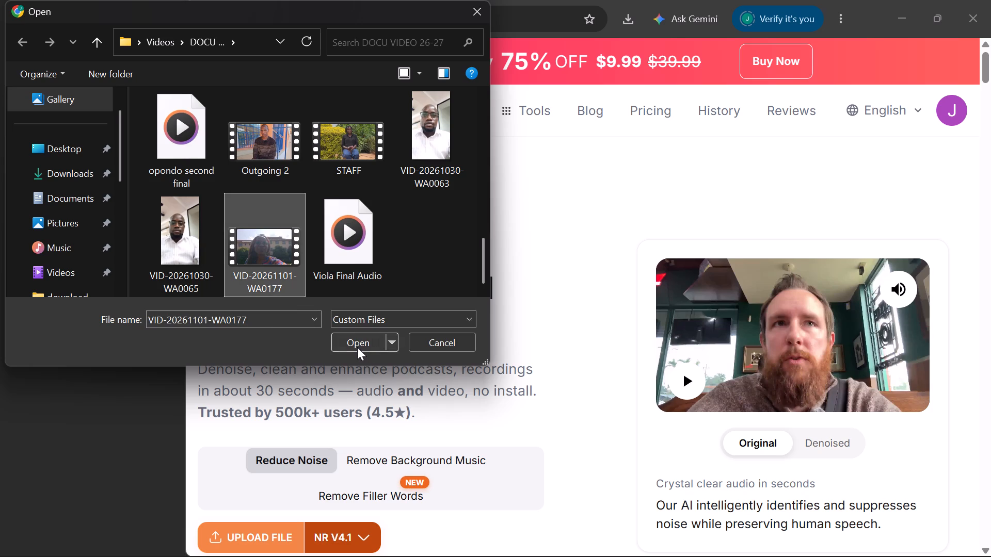
click(357, 347)
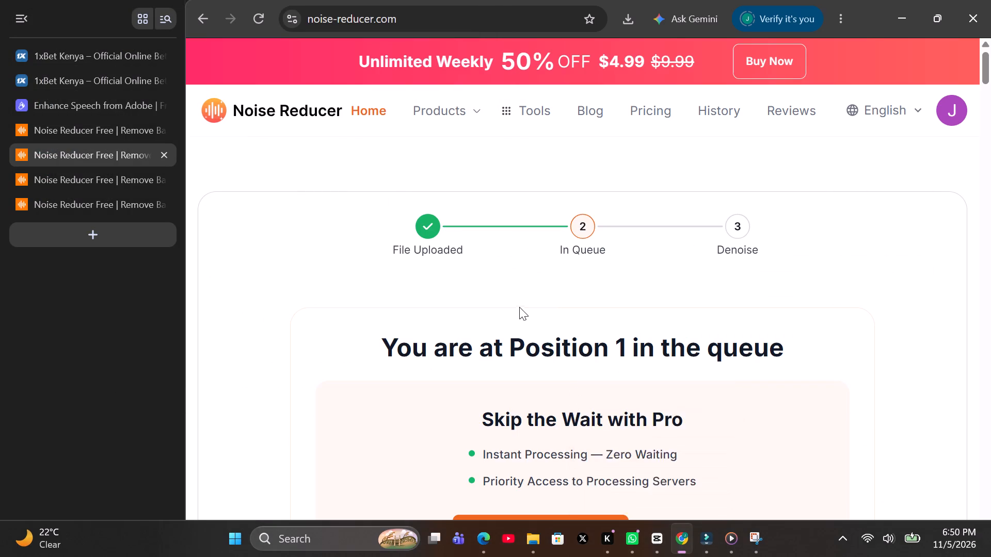
Preview the Noiseless version of the uploaded video, playing it from about 17 seconds and pausing it.
scroll(519, 308, down, 4)
scroll(519, 312, up, 4)
scroll(514, 319, down, 2)
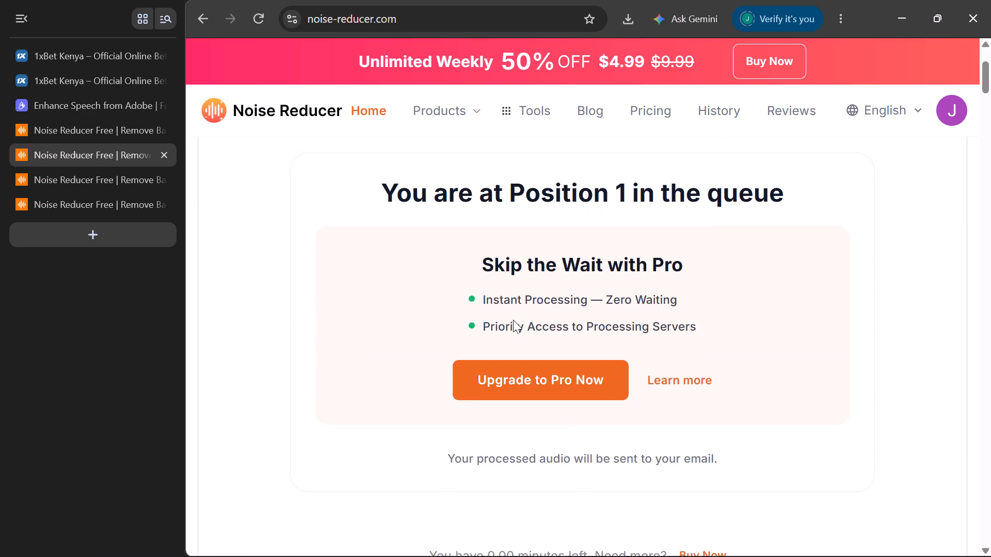
scroll(512, 320, down, 4)
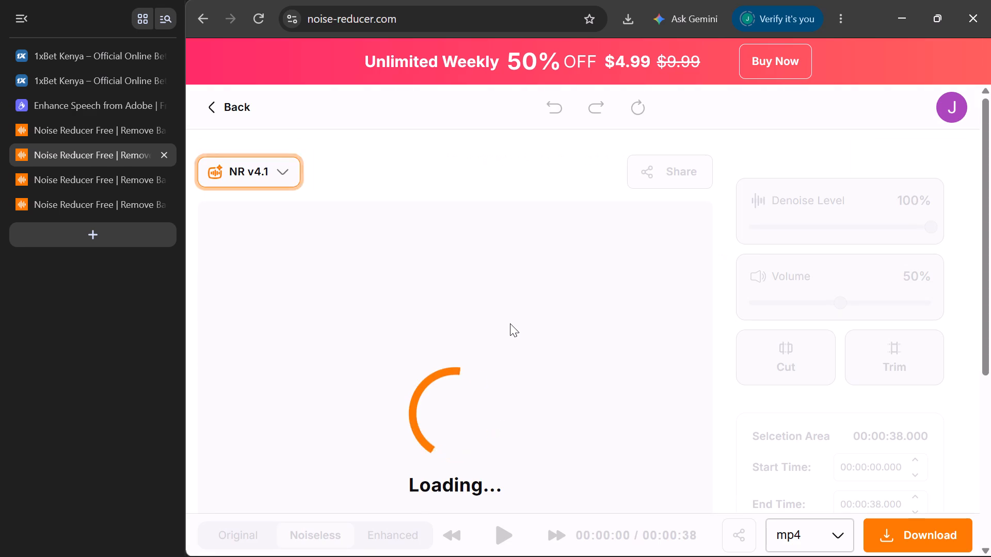
scroll(510, 324, down, 2)
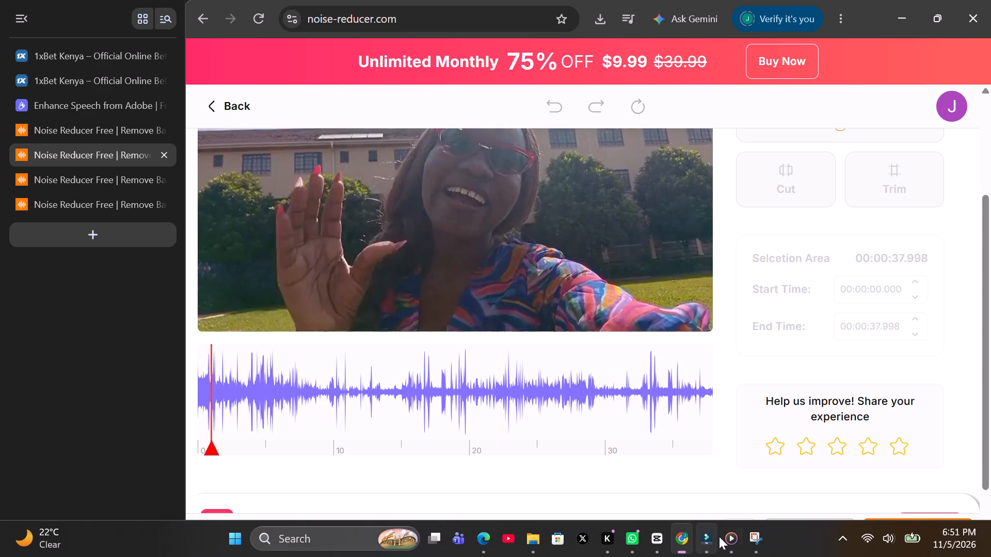
click(753, 542)
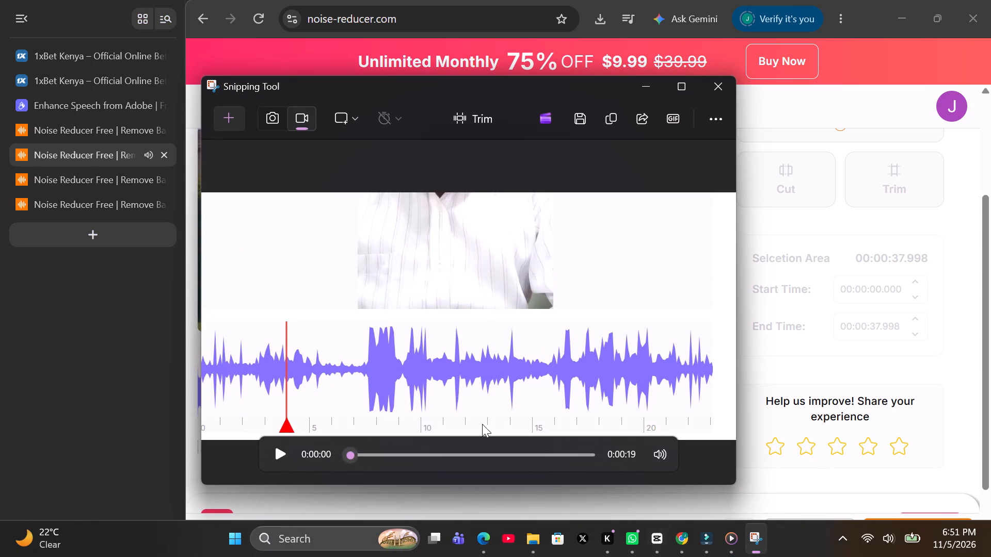
click(644, 80)
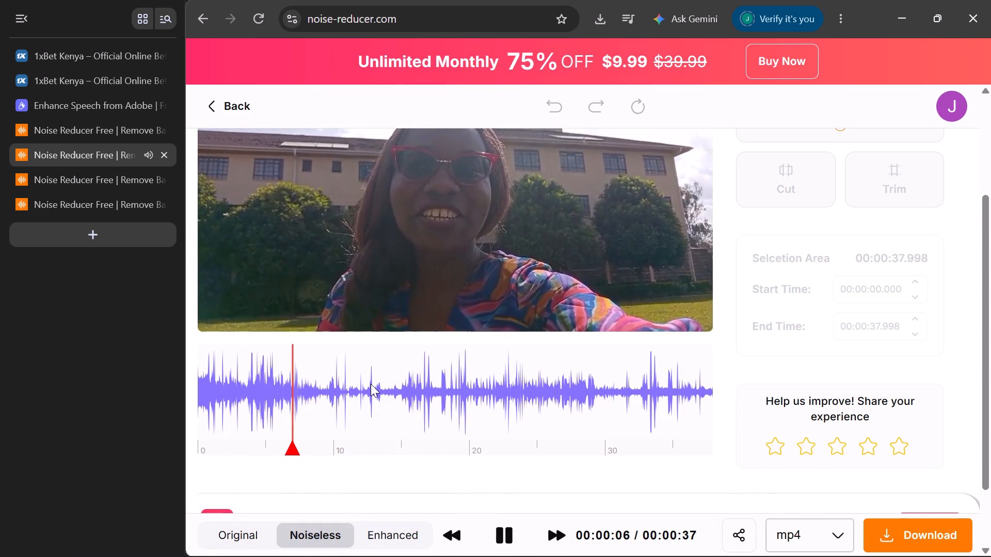
click(443, 444)
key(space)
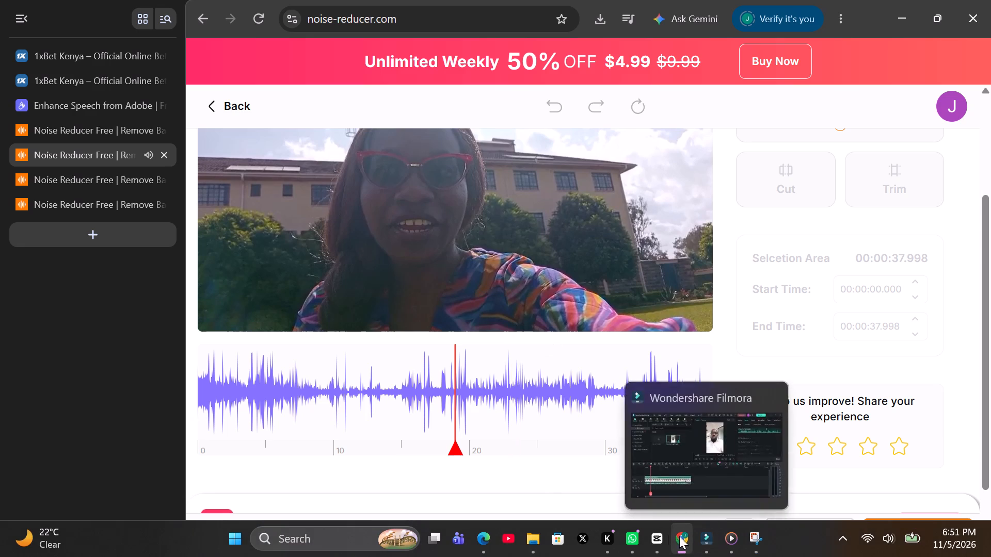
Switch to CapCut and play the beginning of the VID-20261101-WA0177 clip on the main track.
click(653, 535)
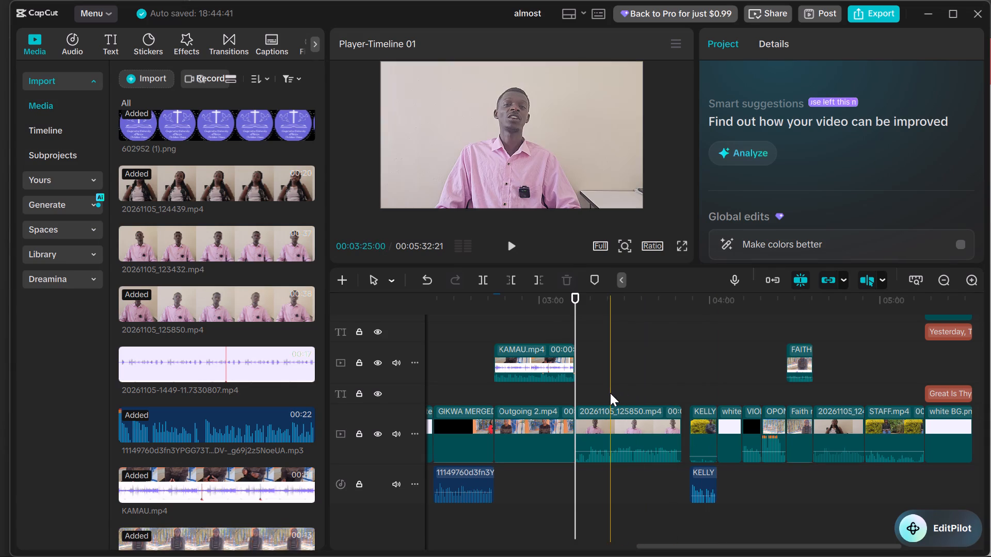
click(447, 371)
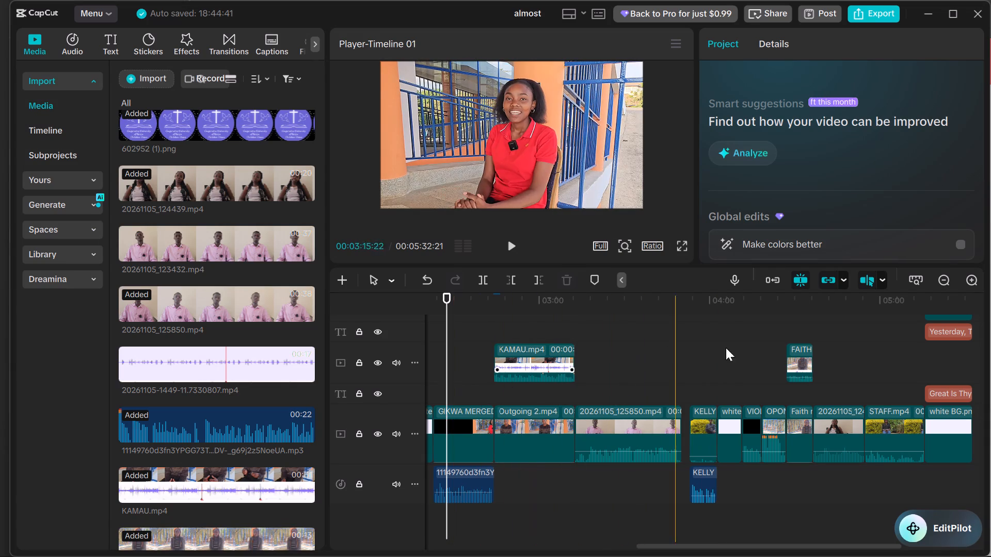
drag(738, 548, 649, 539)
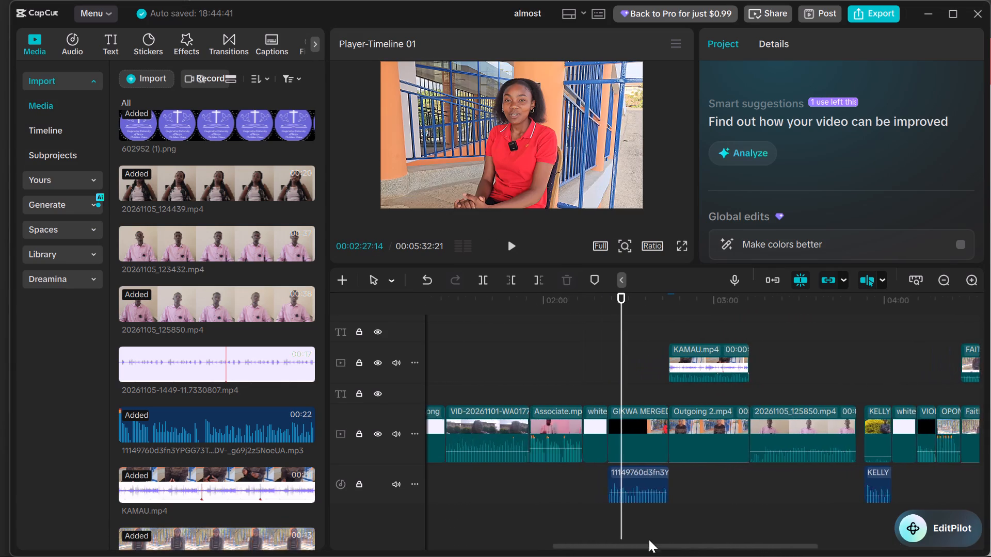
drag(649, 539, 621, 534)
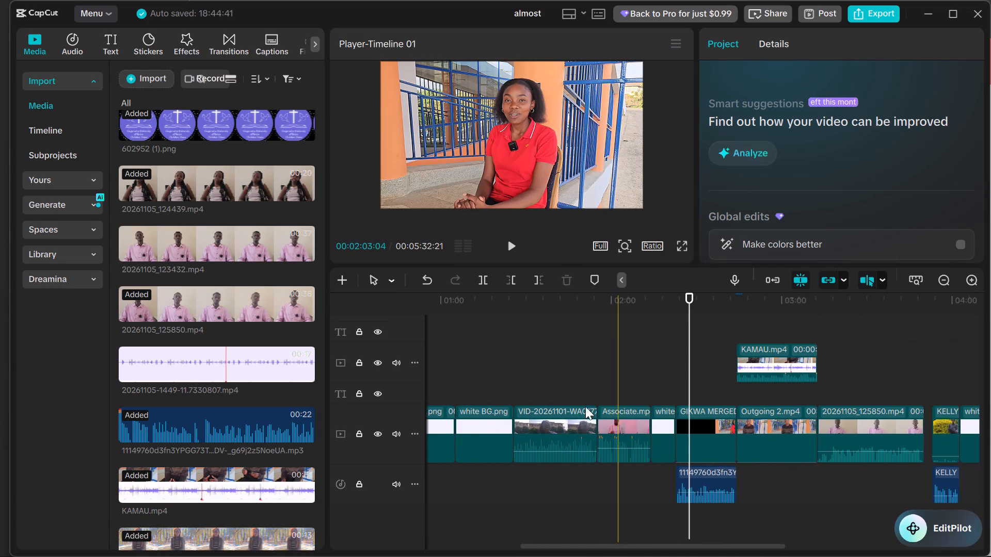
click(534, 379)
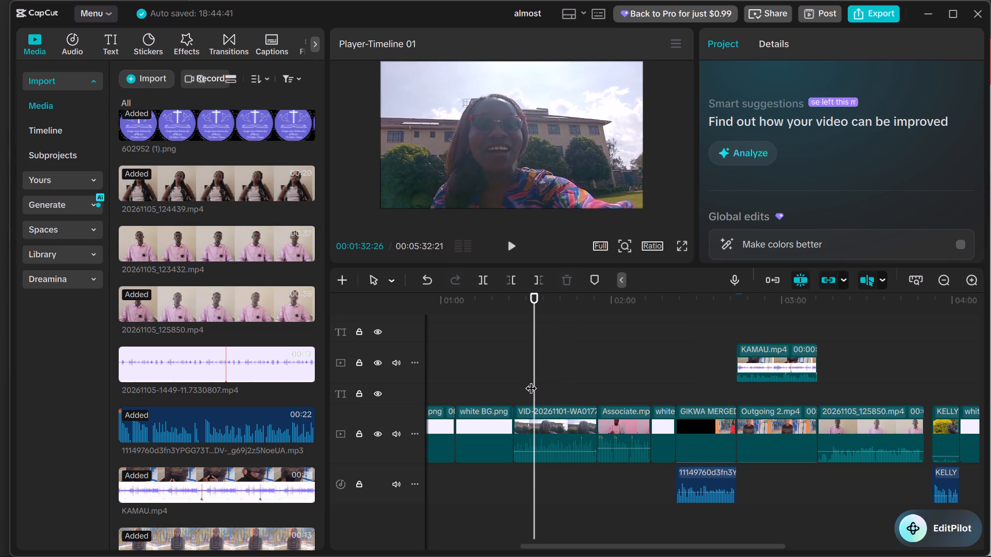
click(516, 370)
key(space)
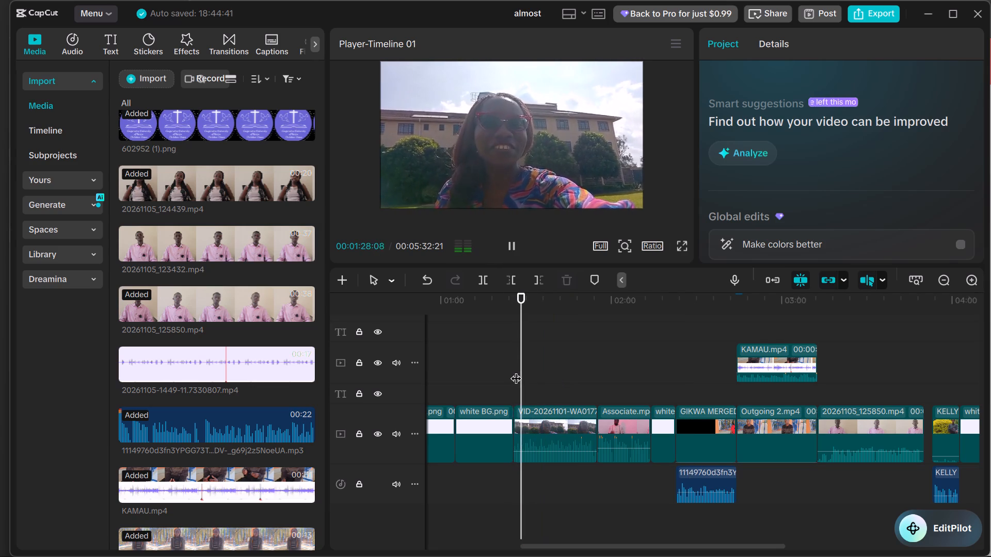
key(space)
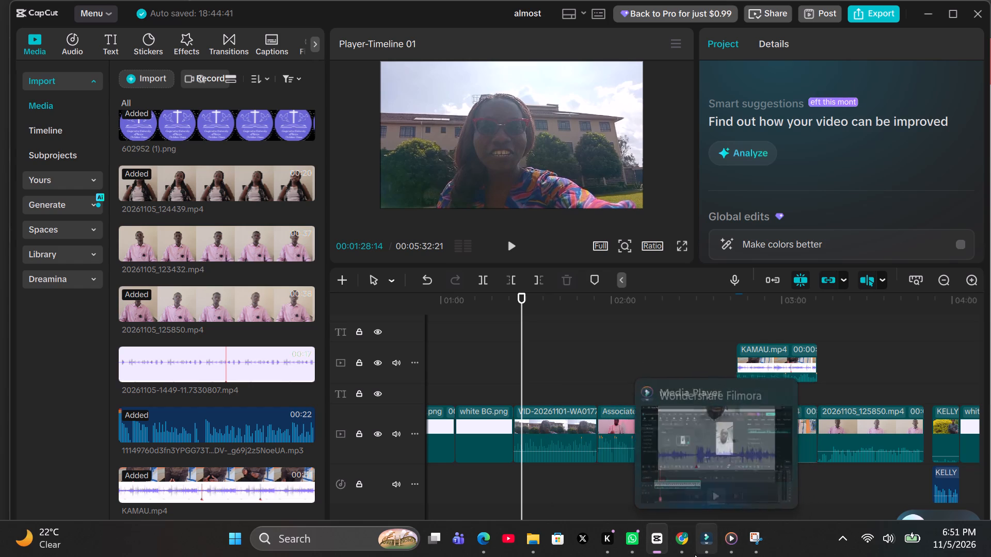
Switch to Chrome and rewind the Noiseless preview in Noise Reducer towards its beginning.
click(685, 535)
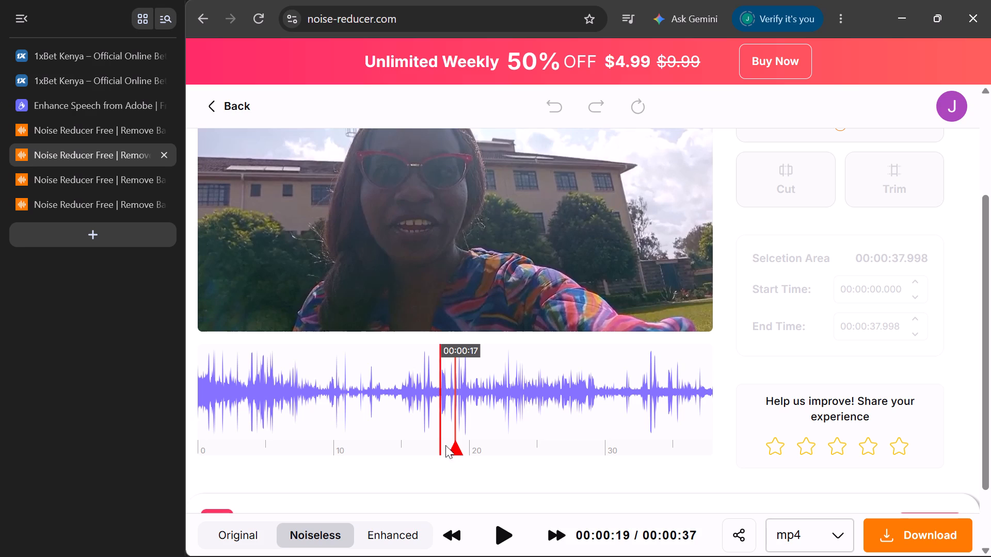
drag(452, 448, 147, 402)
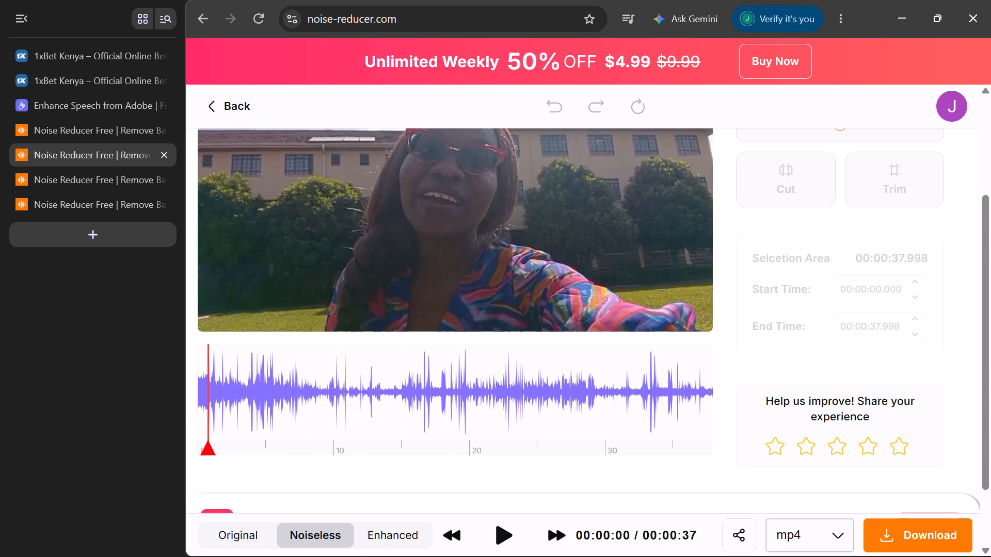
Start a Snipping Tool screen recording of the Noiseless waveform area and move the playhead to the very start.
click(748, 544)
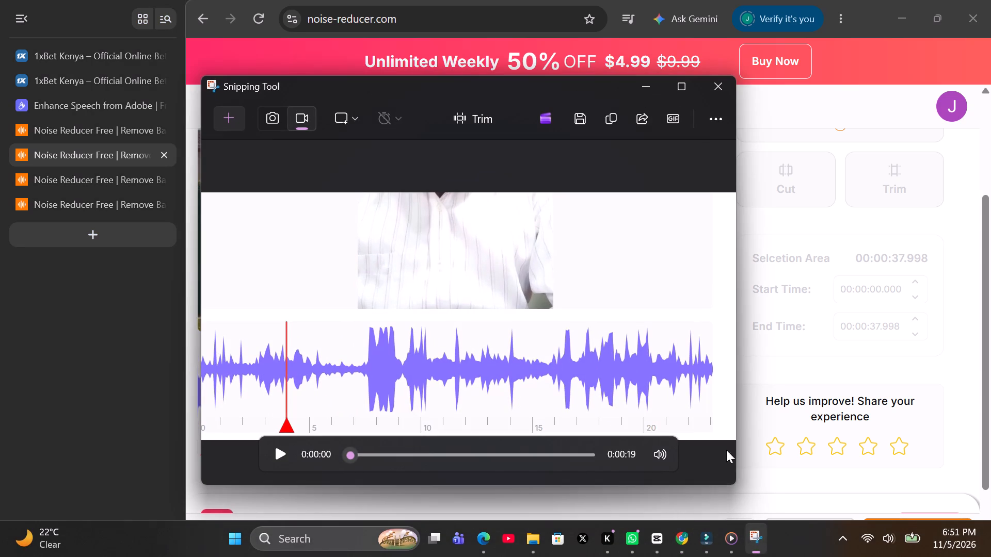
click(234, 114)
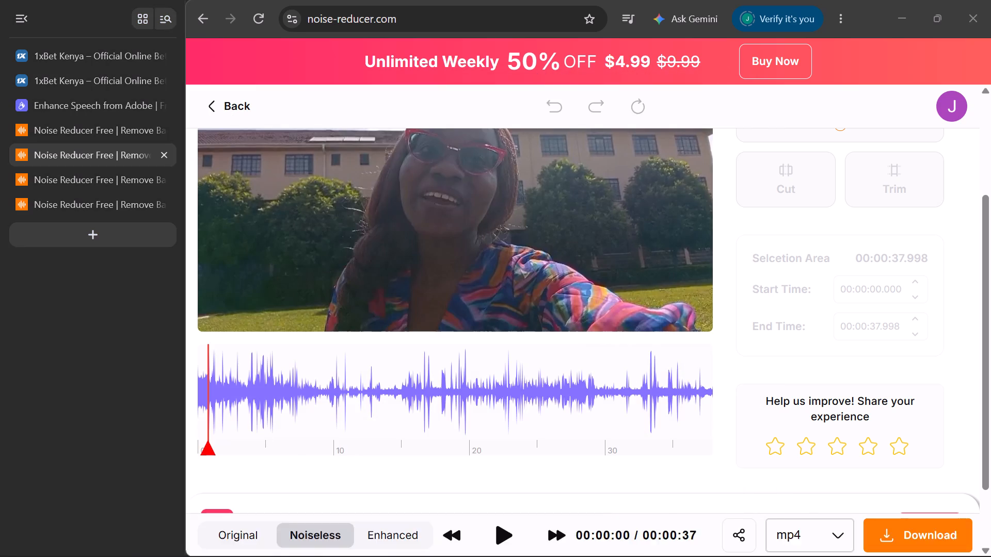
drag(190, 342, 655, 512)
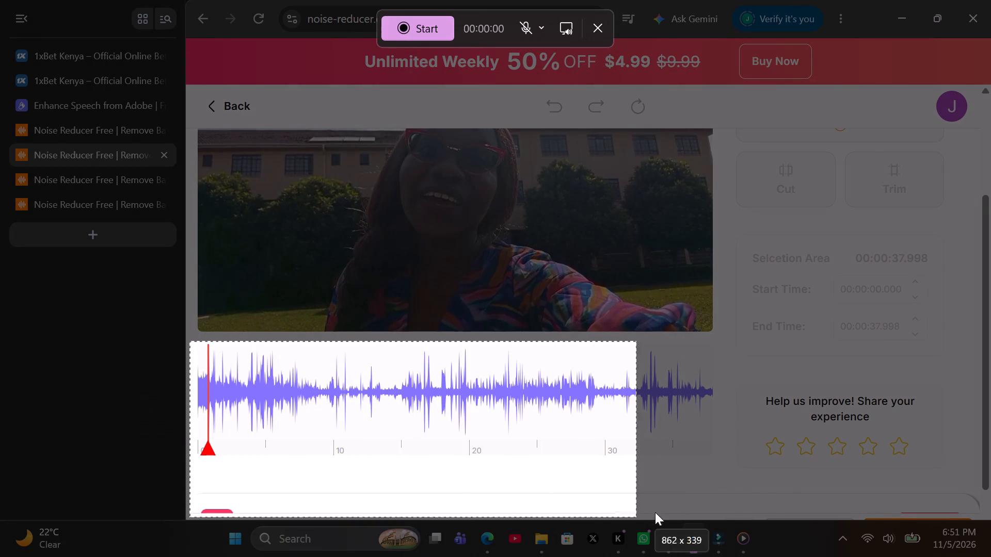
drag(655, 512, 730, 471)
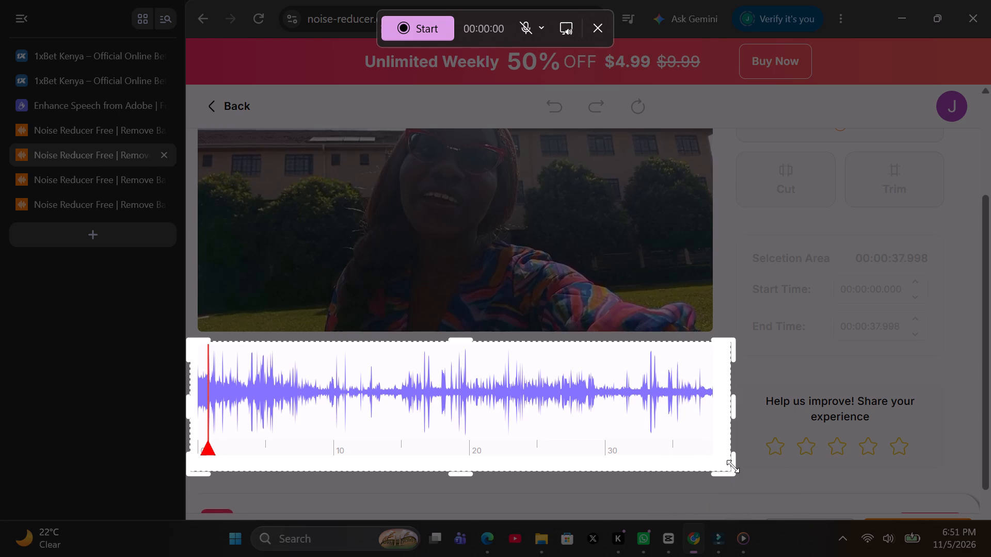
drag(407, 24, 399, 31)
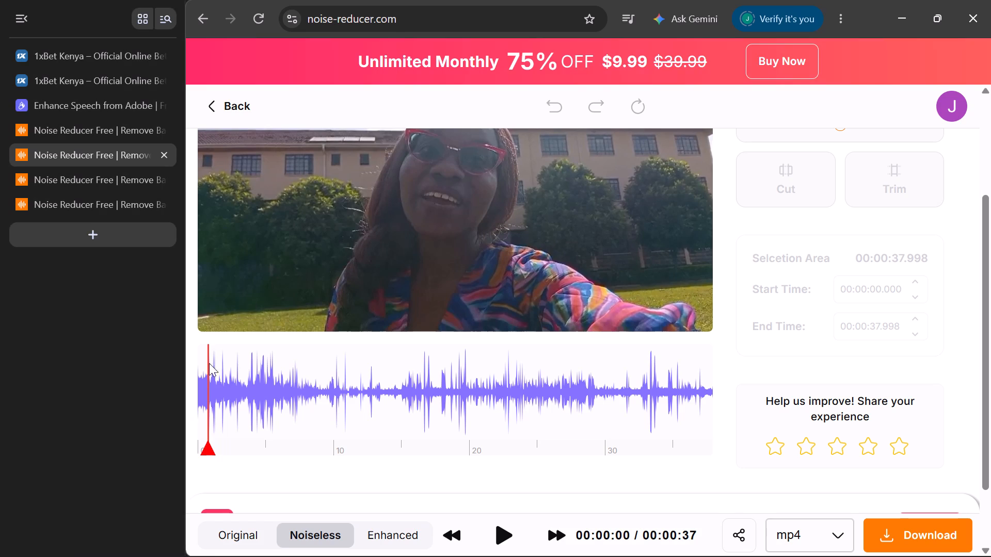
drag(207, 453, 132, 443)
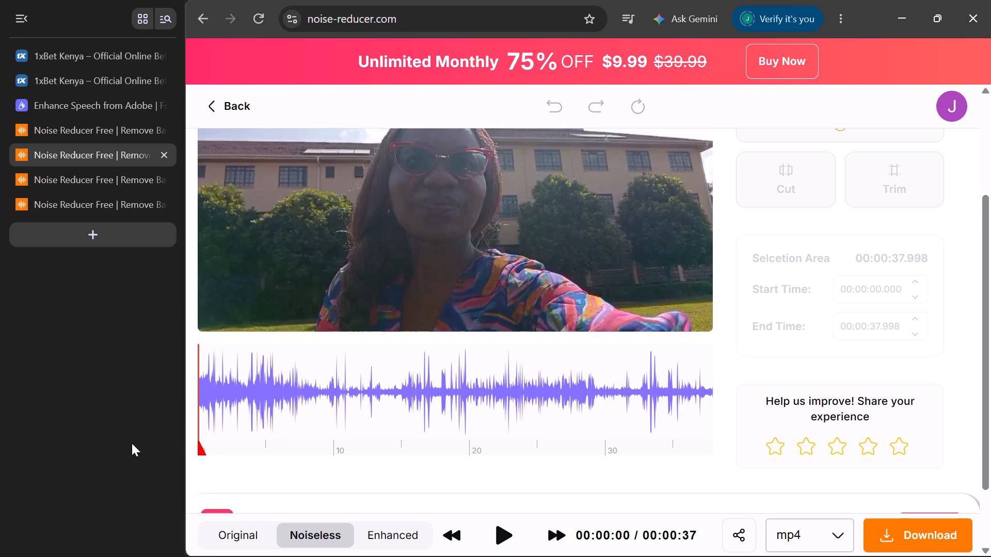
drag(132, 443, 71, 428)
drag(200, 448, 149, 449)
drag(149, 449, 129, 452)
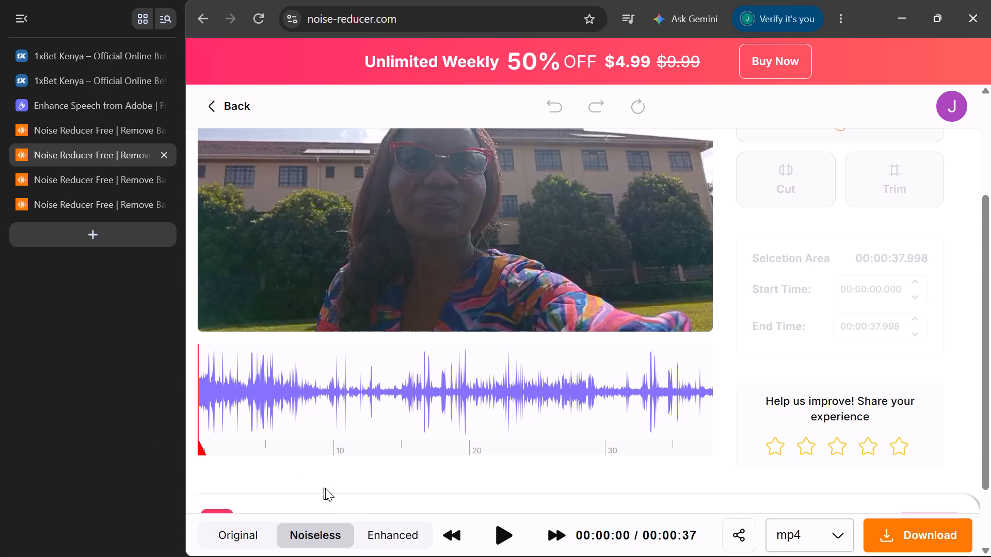
Generate the Enhanced version of the video in Noise Reducer, checking Filmora during processing and returning to Chrome.
click(374, 535)
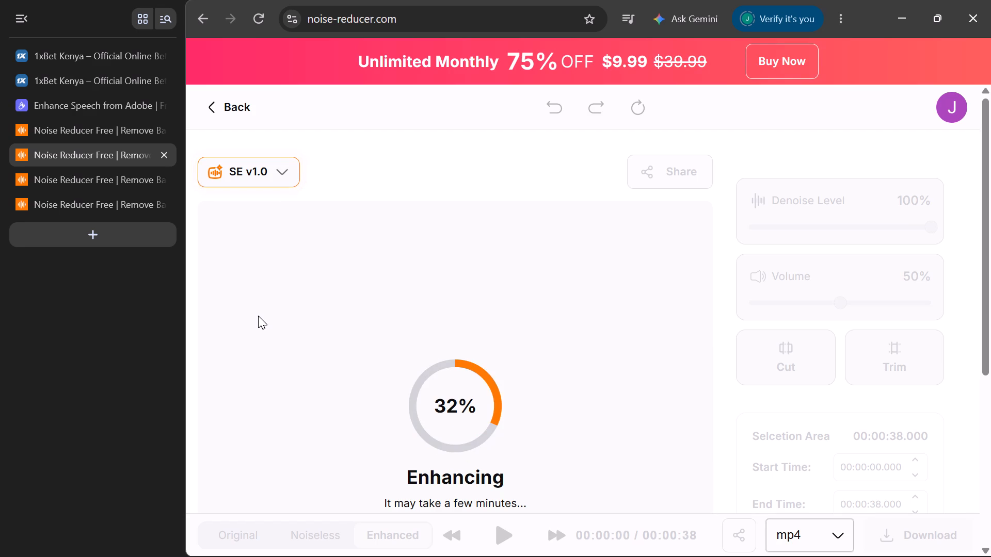
scroll(444, 277, down, 1)
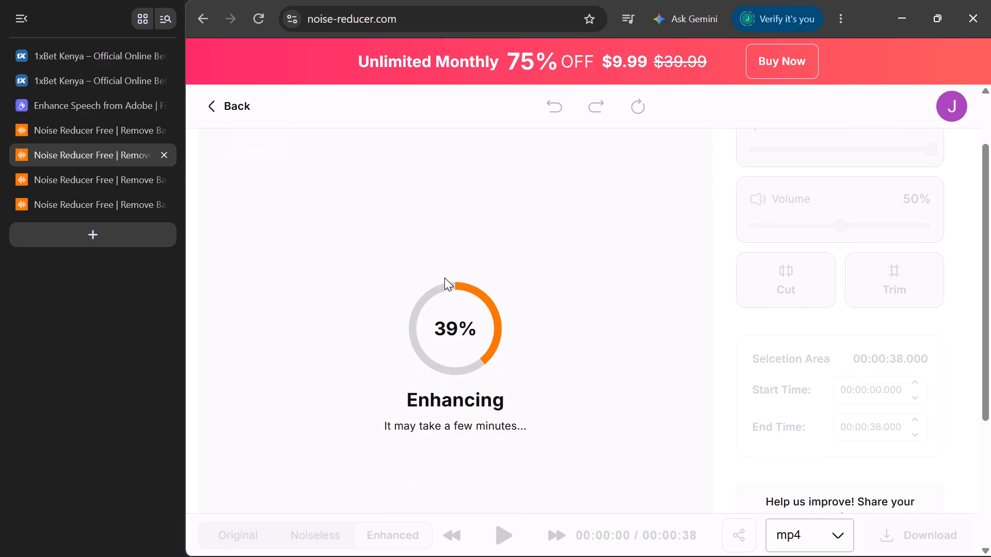
scroll(435, 300, up, 2)
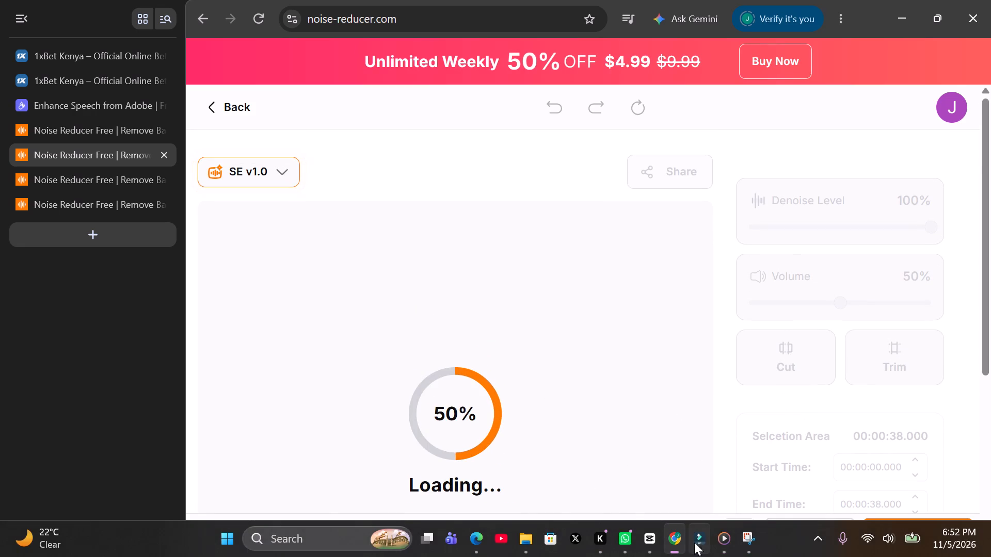
click(692, 532)
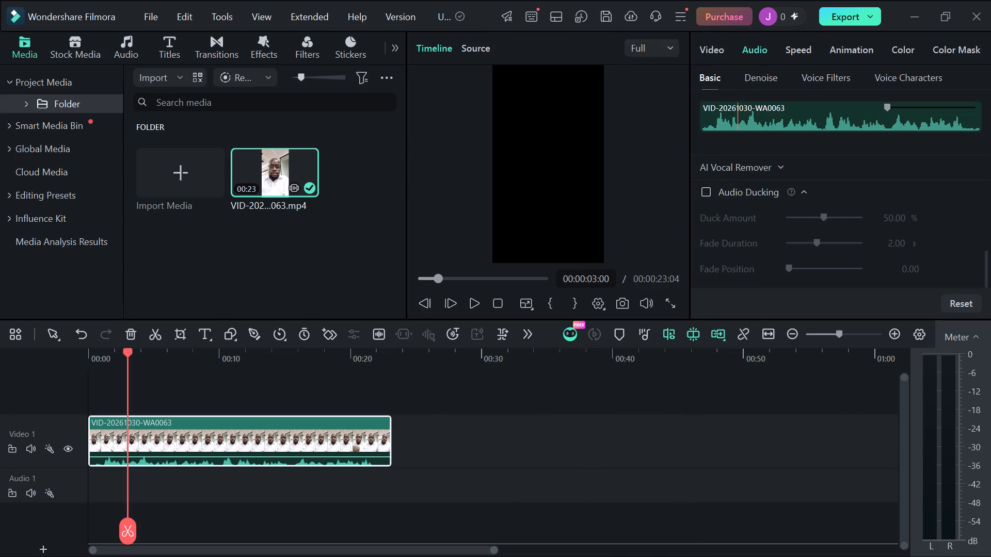
key(alt+Tab)
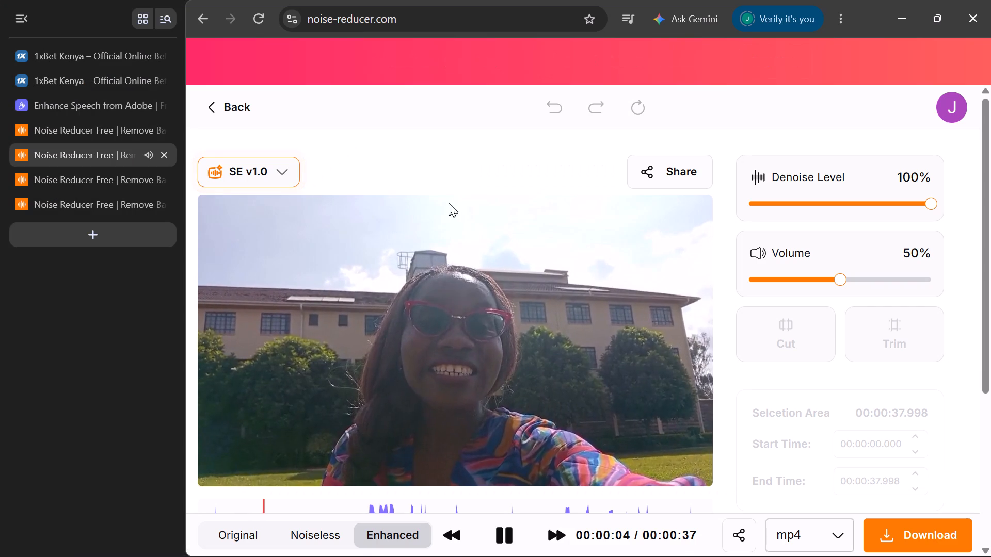
Preview the Enhanced version of the video, rewinding it and playing it from the beginning.
scroll(420, 351, down, 1)
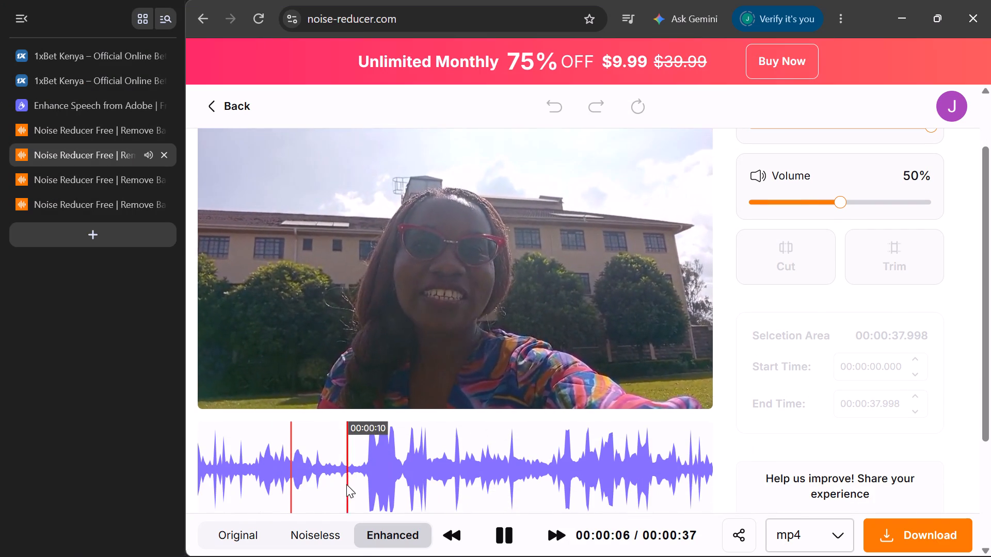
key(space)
drag(302, 467, 294, 476)
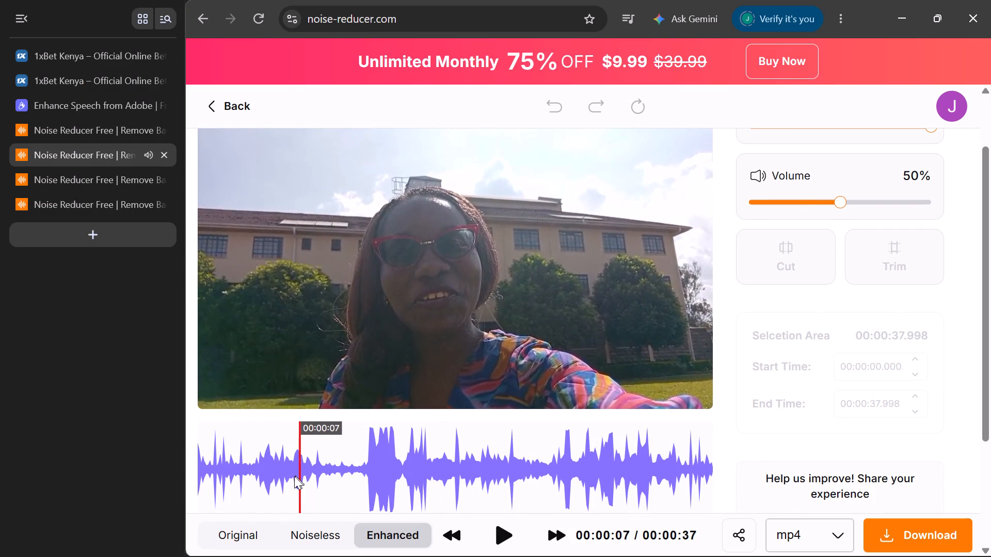
drag(294, 476, 152, 481)
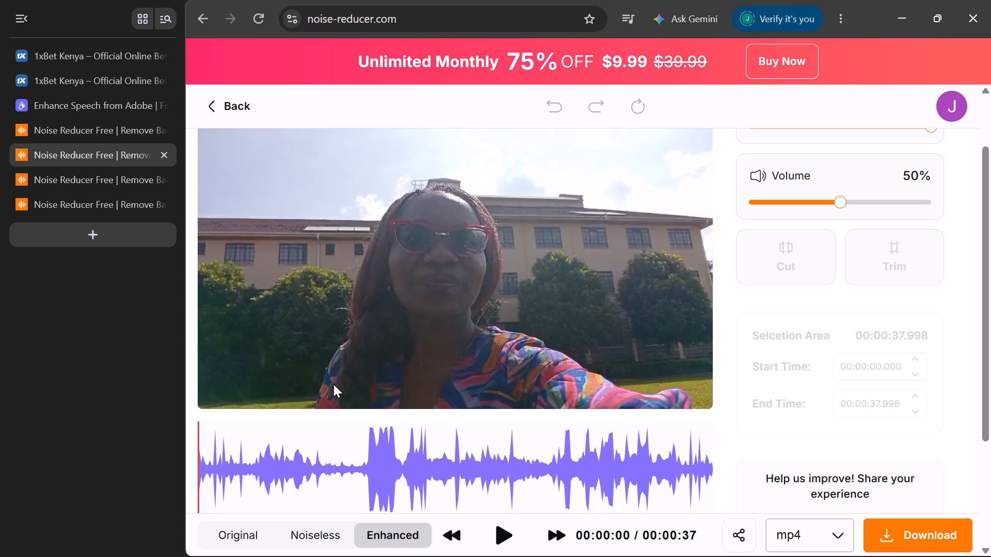
scroll(333, 375, down, 1)
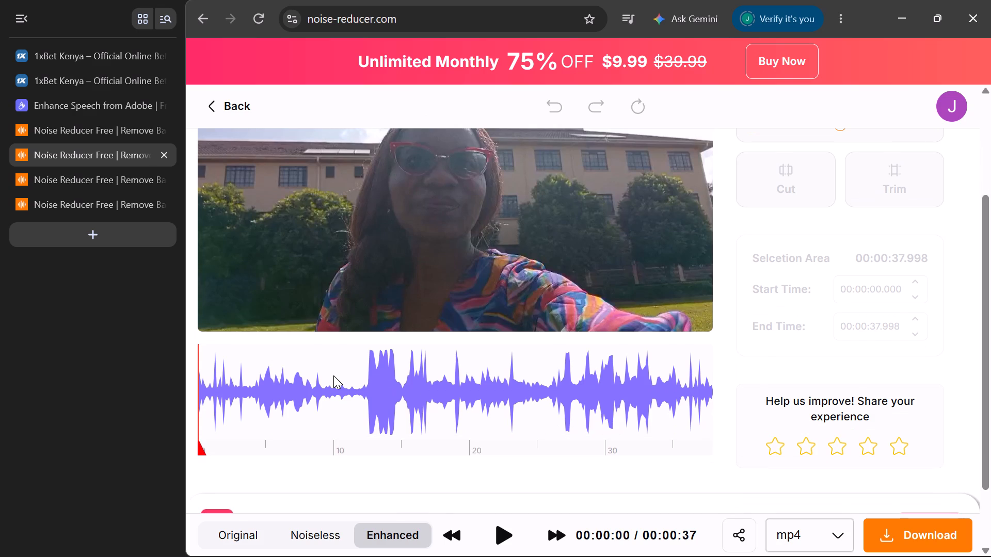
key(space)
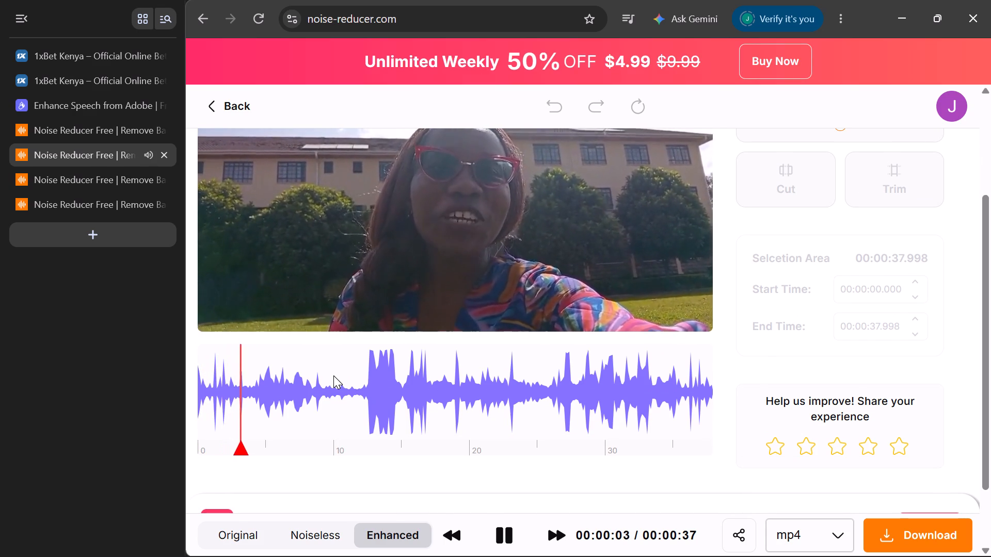
scroll(333, 375, up, 1)
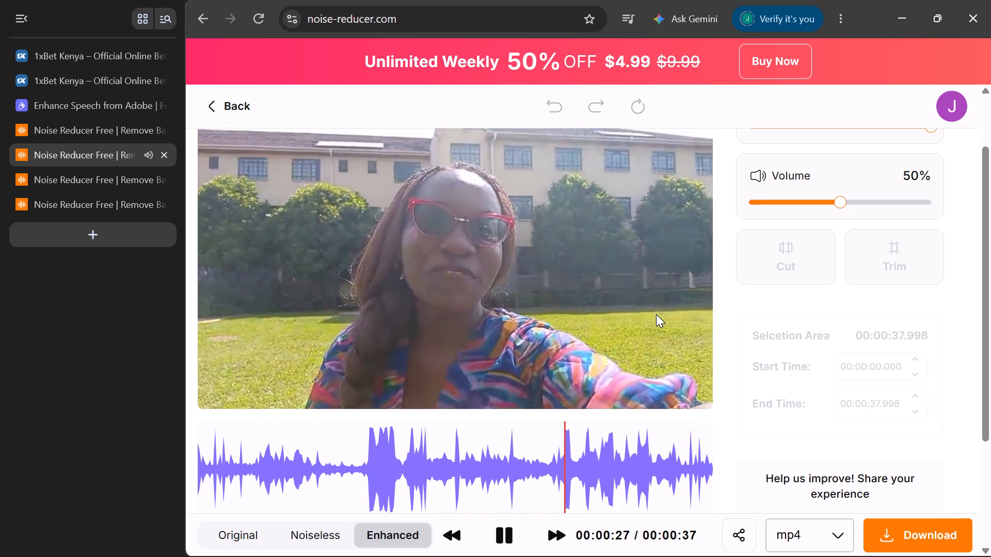
Set the Enhanced version's volume to 76%.
drag(841, 201, 850, 199)
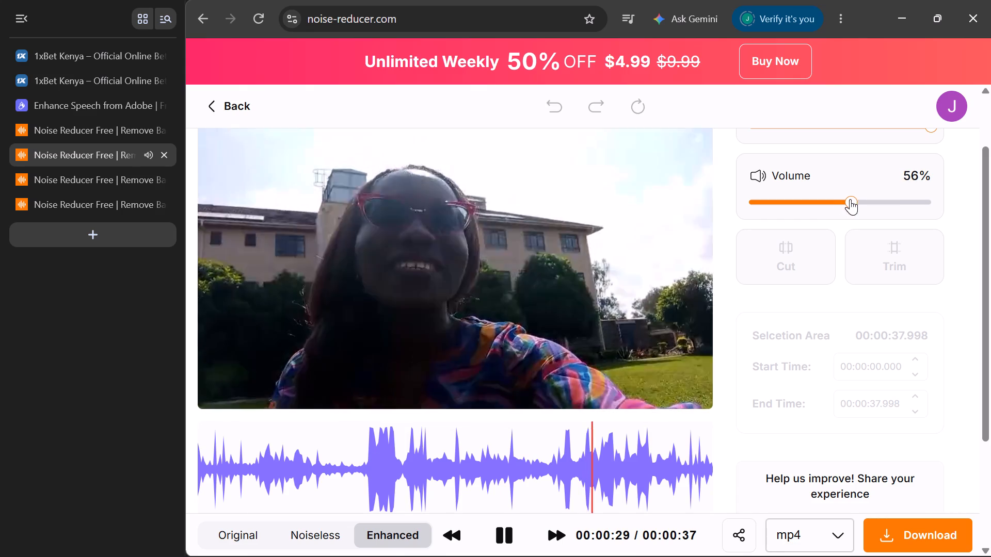
drag(850, 199, 887, 199)
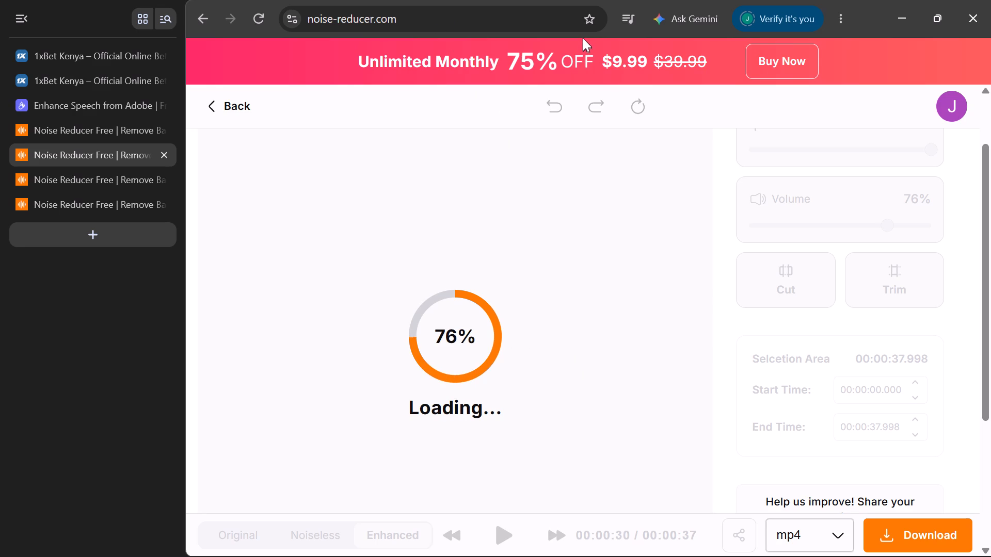
Discard the running recording and make a new Snipping Tool recording of the waveform area while the Enhanced version plays from start to end.
click(581, 23)
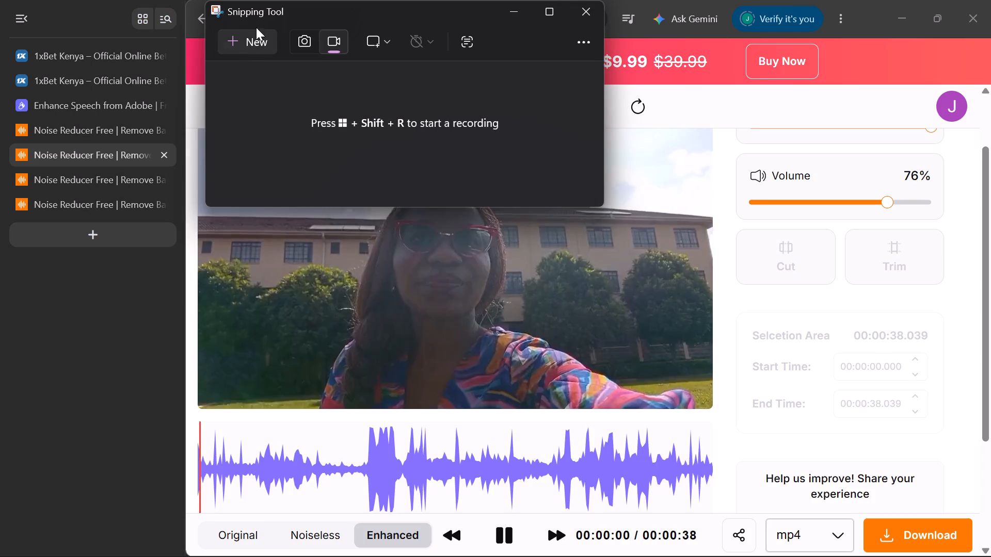
click(233, 48)
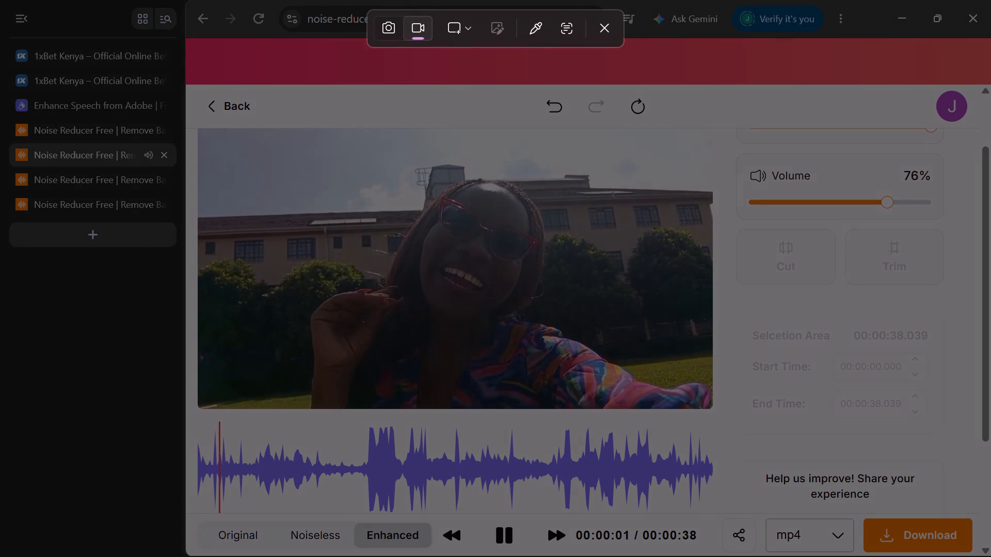
drag(191, 409, 257, 517)
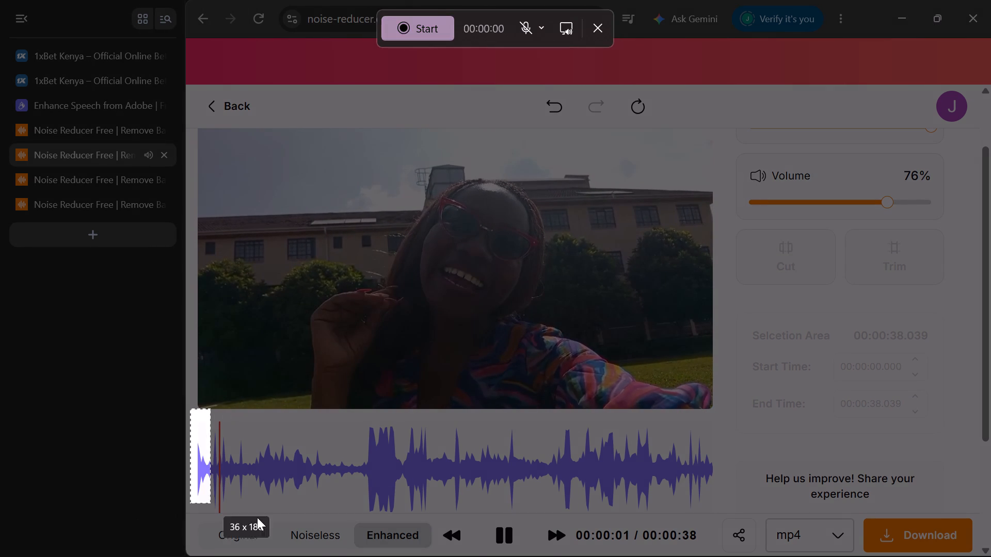
drag(257, 517, 725, 514)
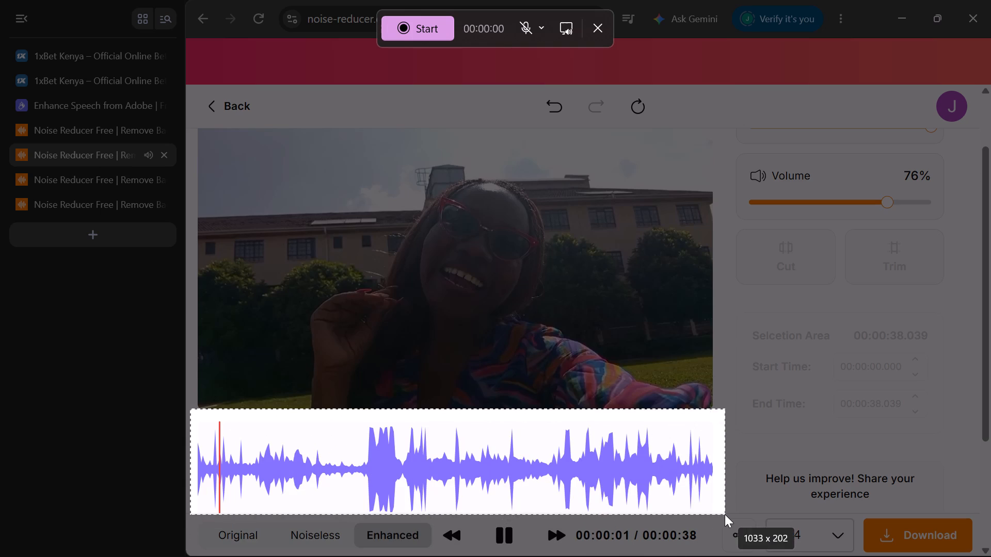
click(422, 35)
drag(322, 511, 218, 512)
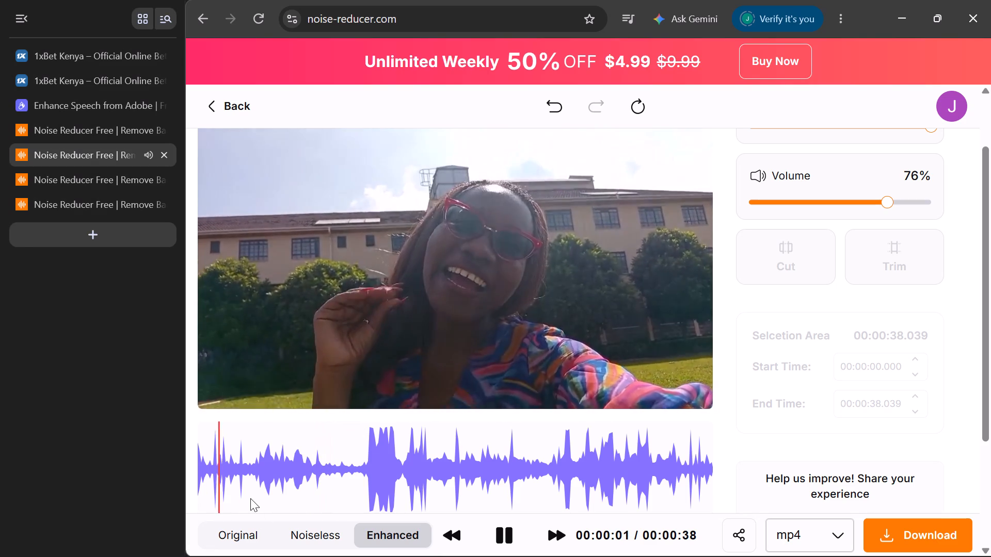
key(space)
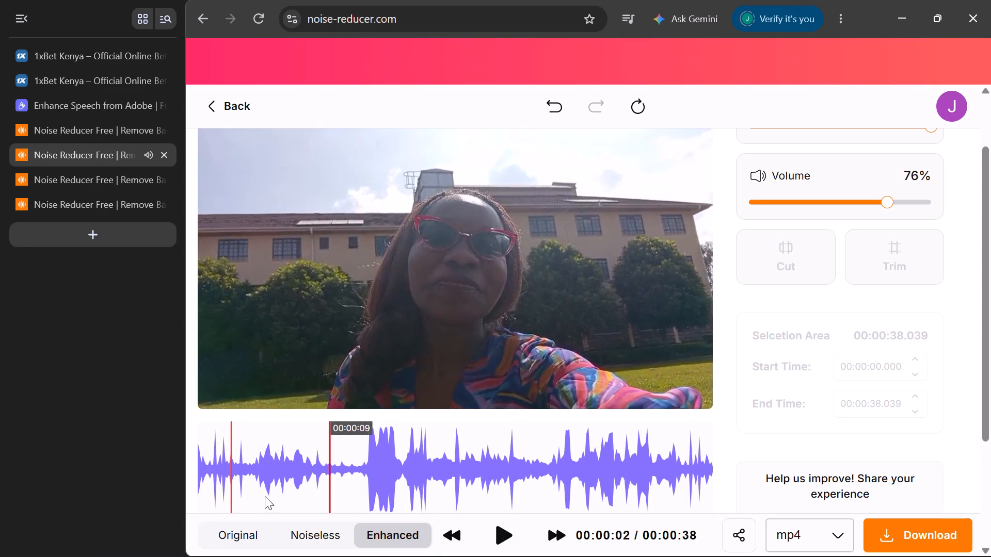
drag(233, 502, 173, 519)
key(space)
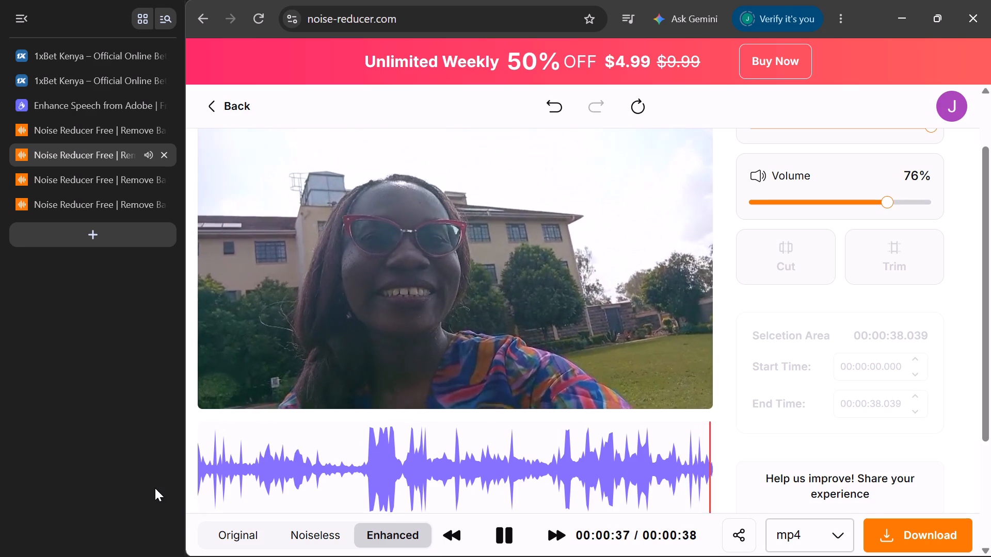
scroll(445, 25, up, 2)
click(444, 26)
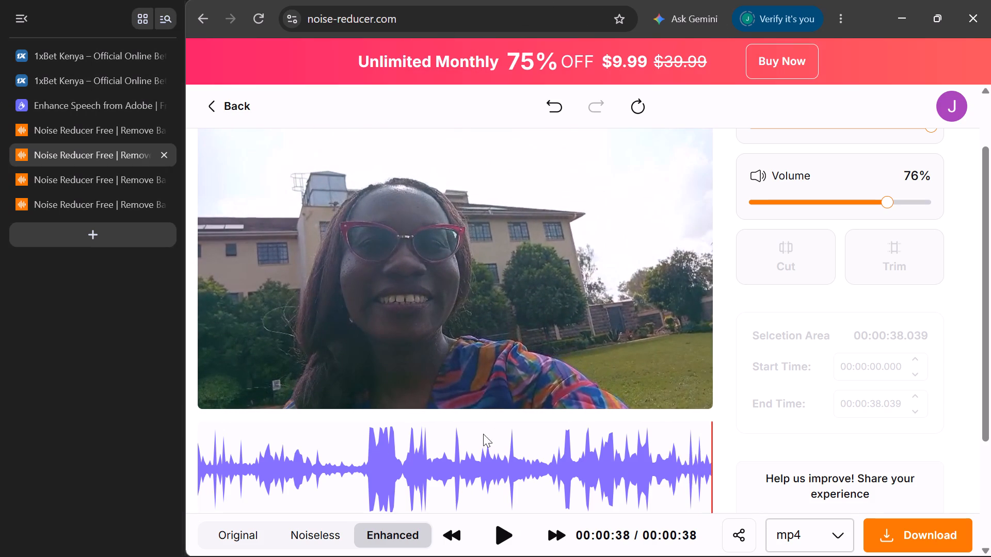
Save the recording as an MP4 named after the speaker in the GIKWA MERGED USED folder.
key(ctrl+s)
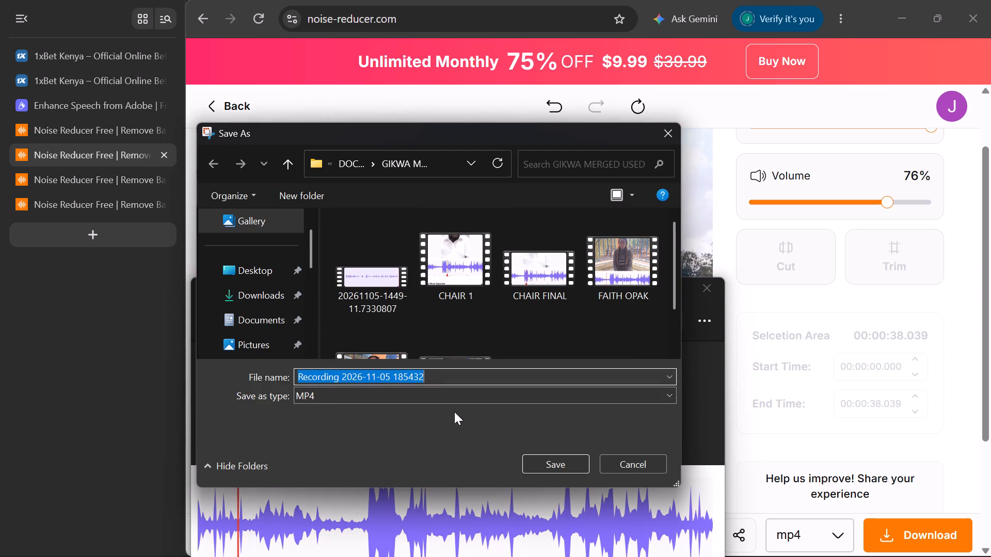
key(BackSpace)
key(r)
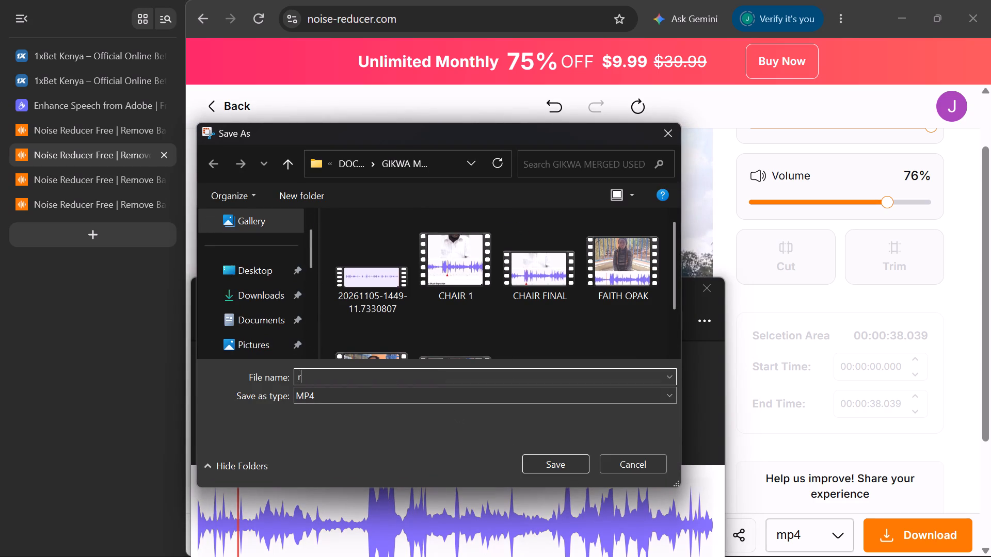
key(BackSpace)
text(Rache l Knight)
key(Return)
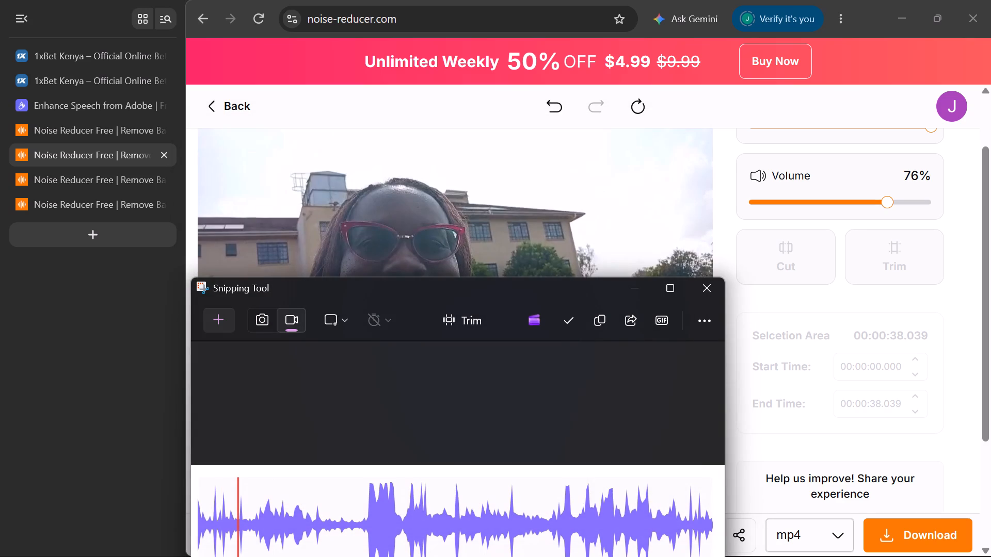
Switch to CapCut, import the speaker's new waveform recording from the GIKWA MERGED USED folder, and place it above VID-20261101-WA0177 at 00:01:25:20.
click(640, 286)
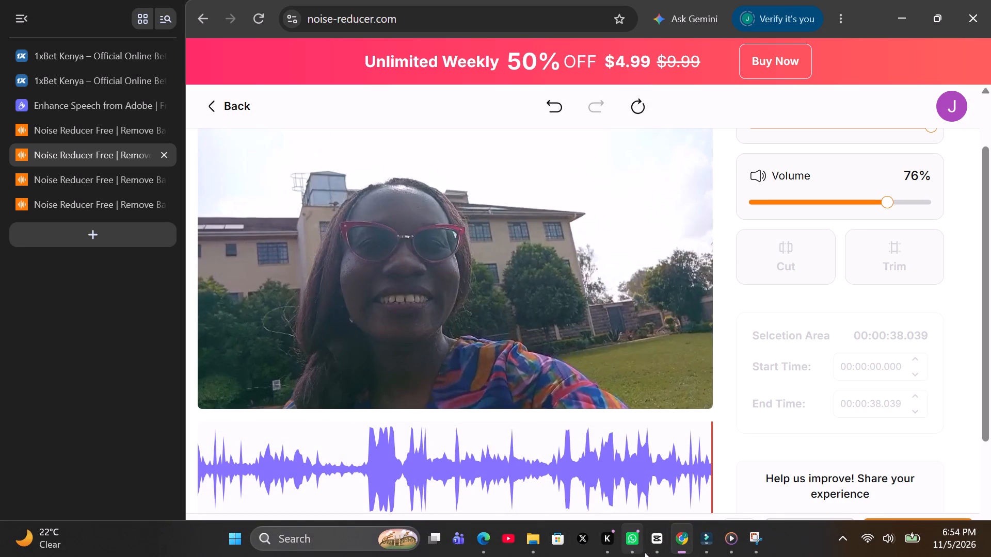
click(652, 551)
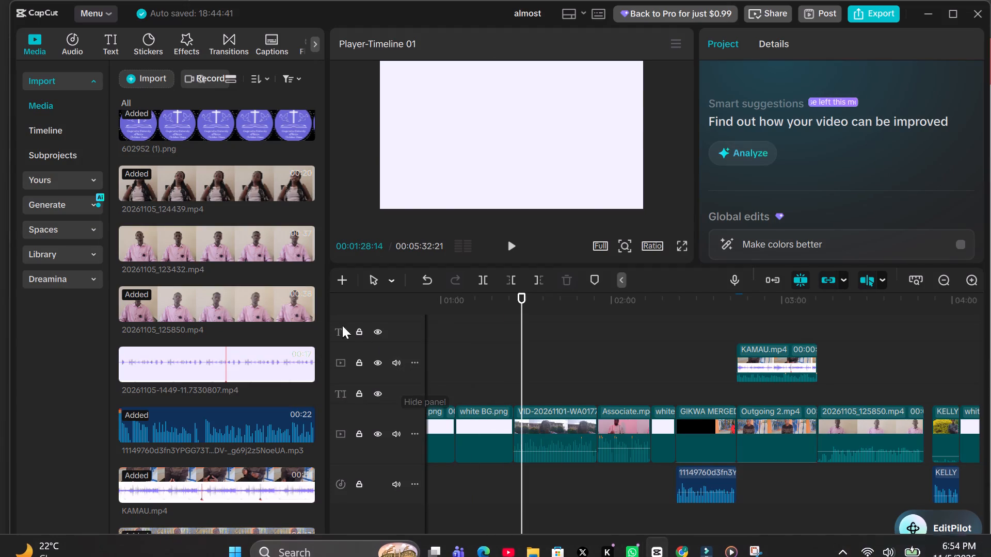
click(511, 392)
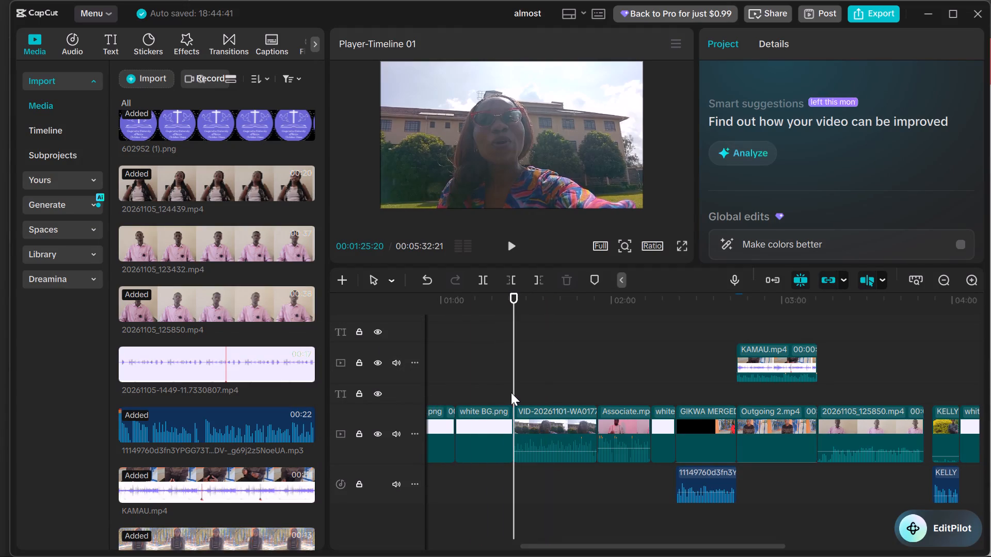
click(150, 82)
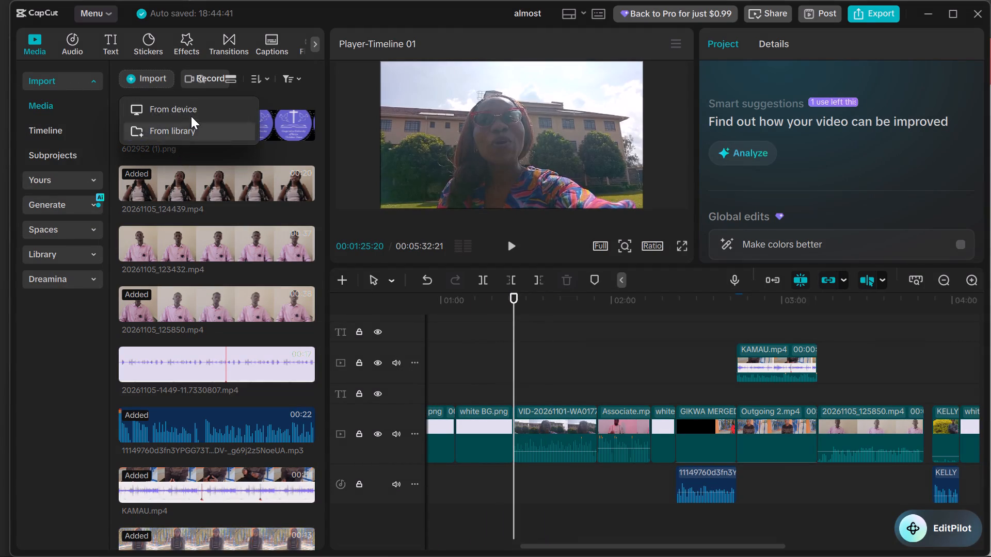
click(191, 110)
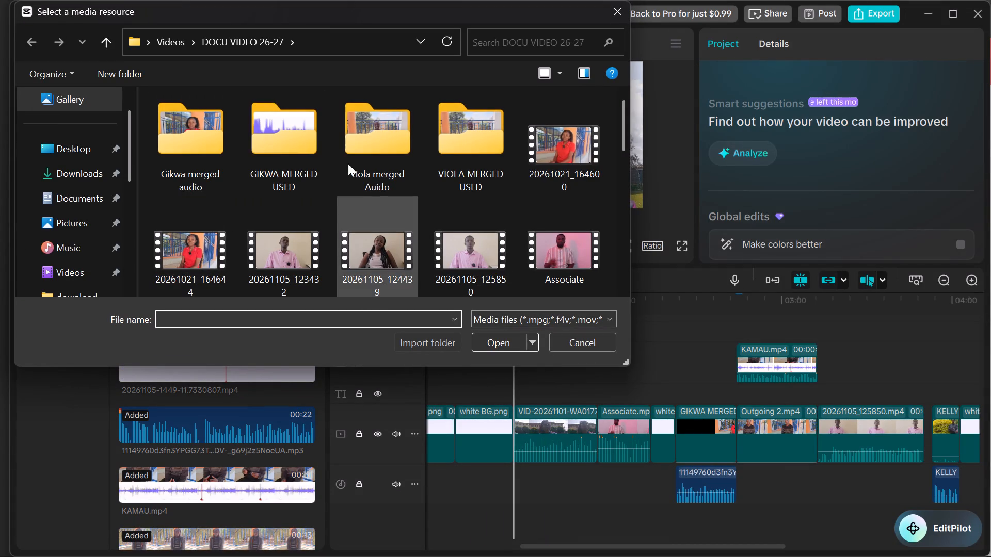
double_click(273, 121)
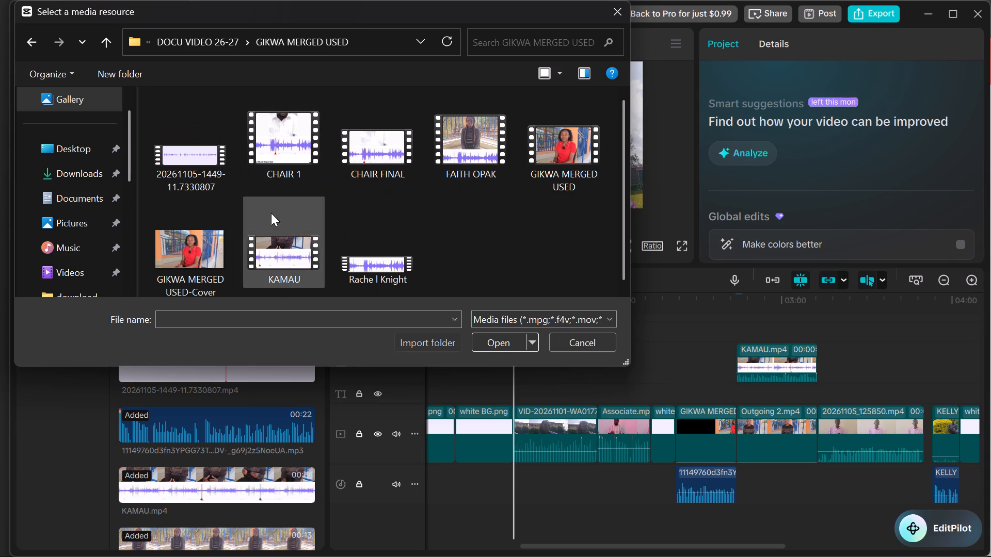
click(394, 260)
click(485, 346)
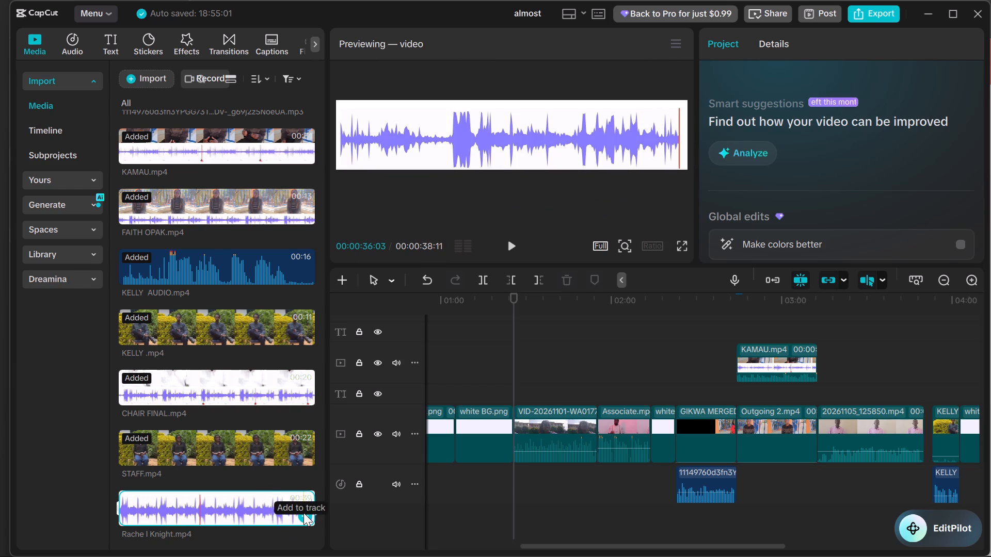
click(303, 513)
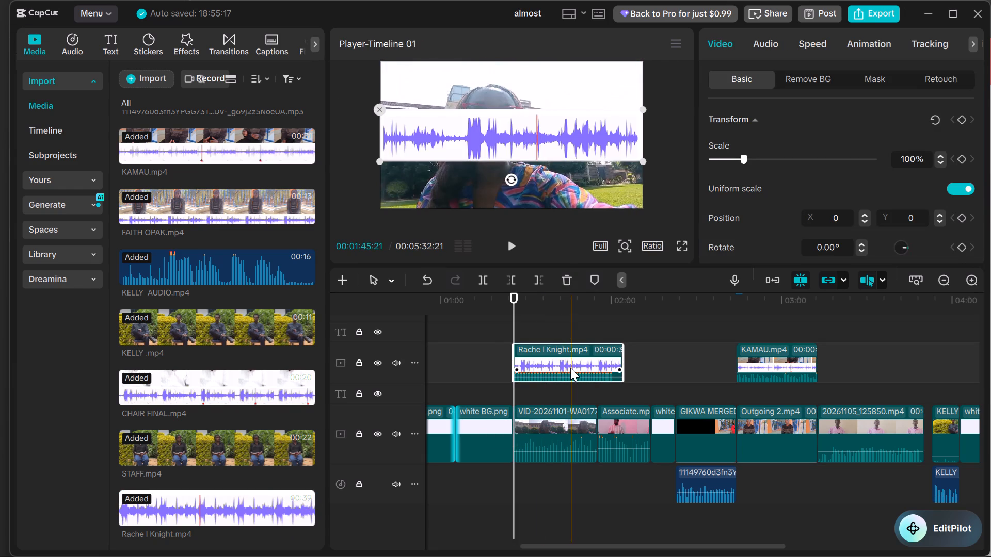
Sync the added waveform recording with the VID-20261101-WA0177 clip using Sync video and audio.
click(564, 359)
click(563, 364)
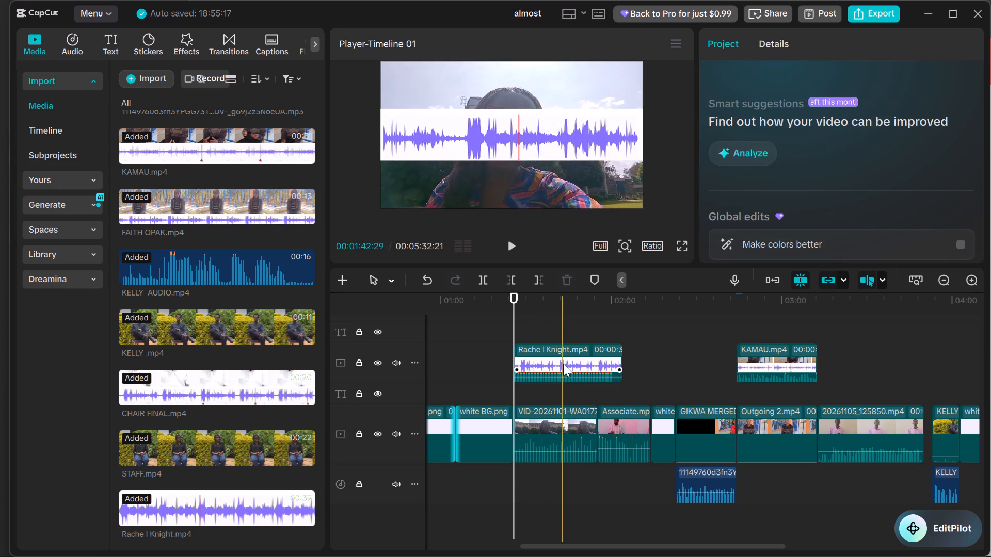
click(563, 429)
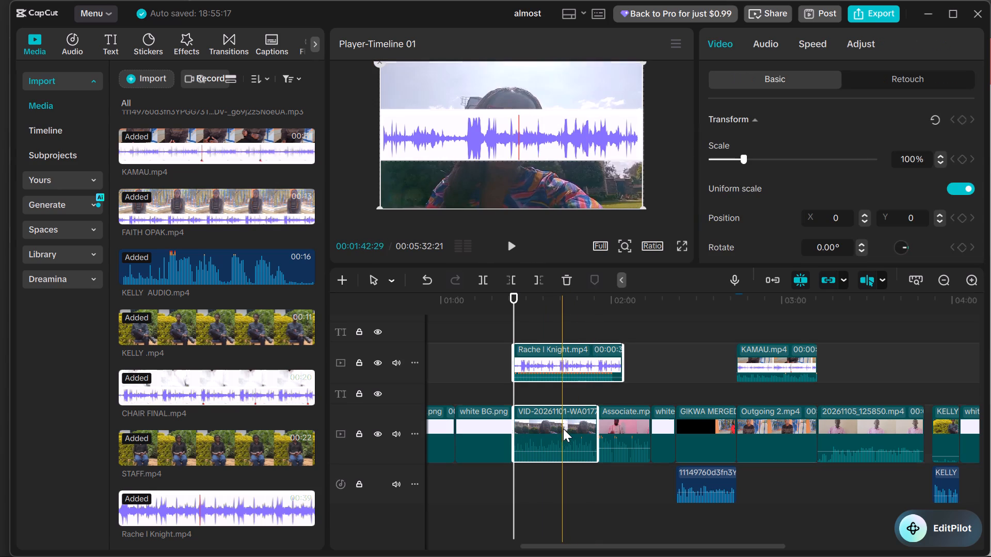
right_click(552, 432)
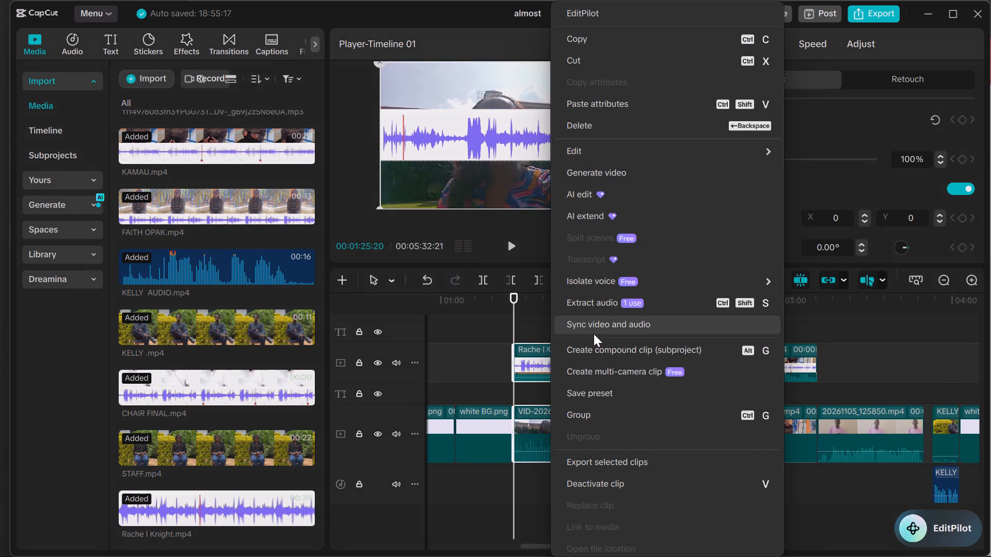
click(596, 333)
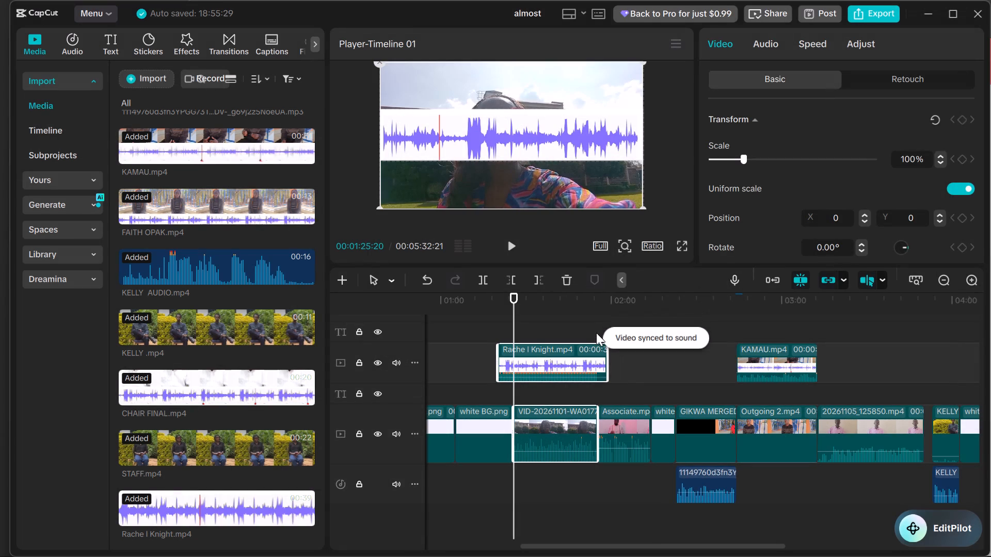
Trim both ends of the synced waveform recording to match VID-20261101-WA0177, from 00:01:25:20 to about 00:01:55:05.
click(527, 324)
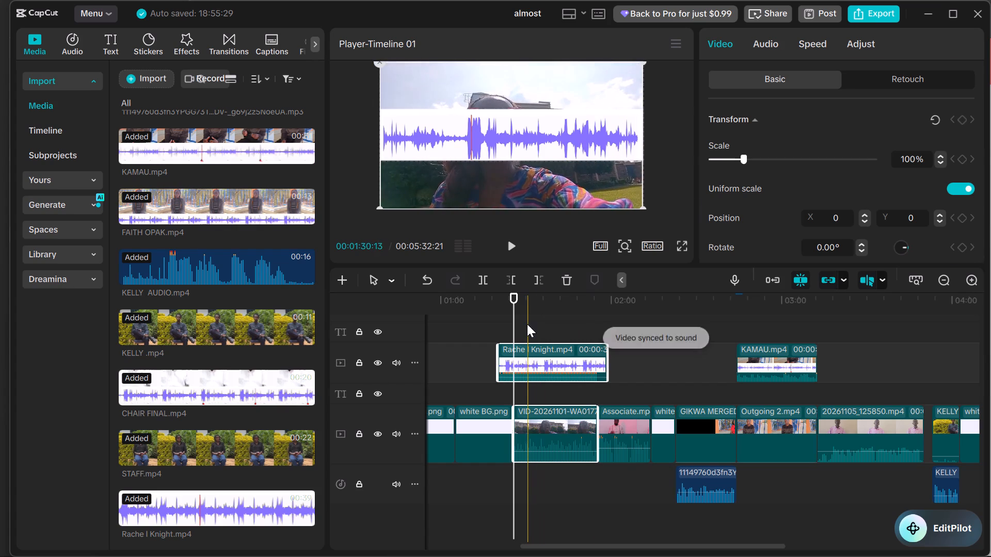
click(510, 327)
drag(510, 327, 520, 325)
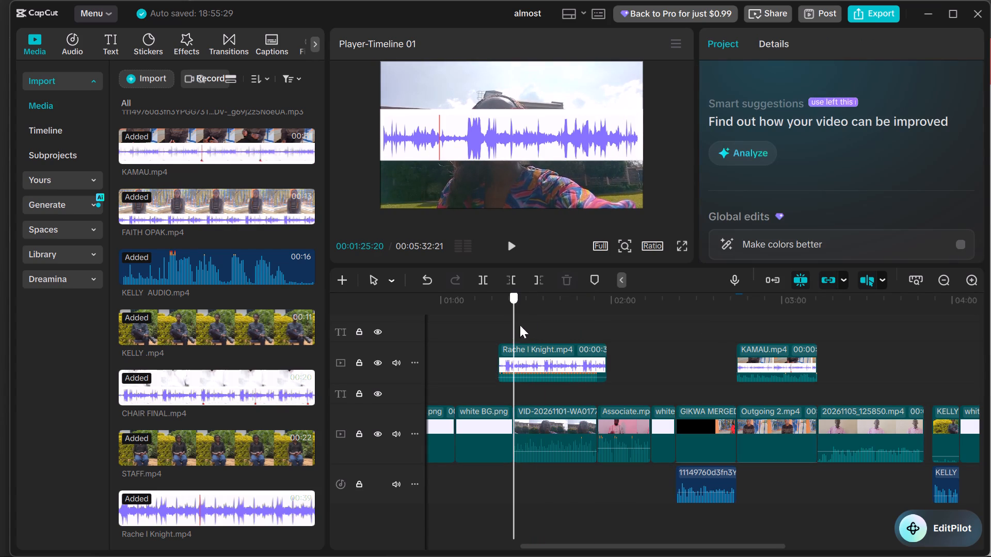
drag(520, 325, 515, 325)
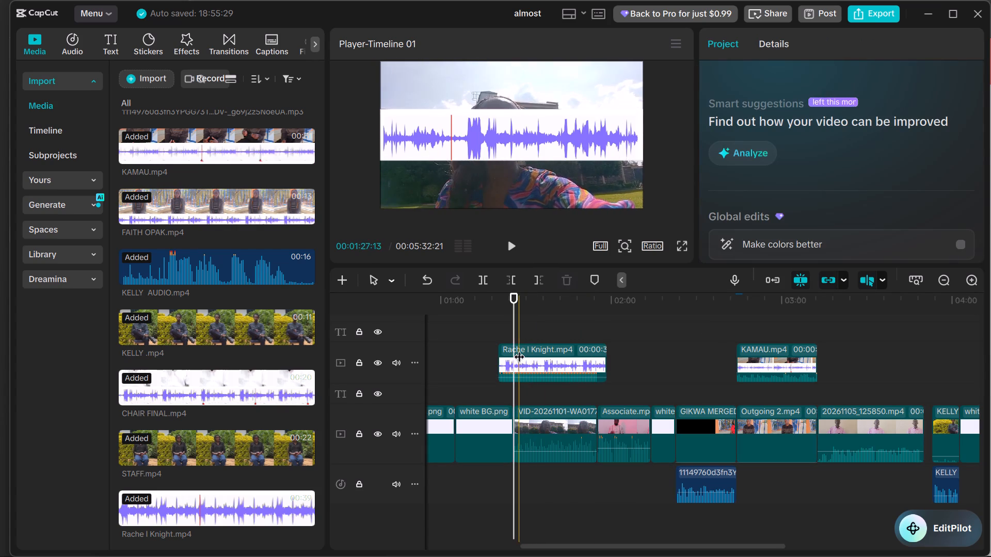
click(512, 351)
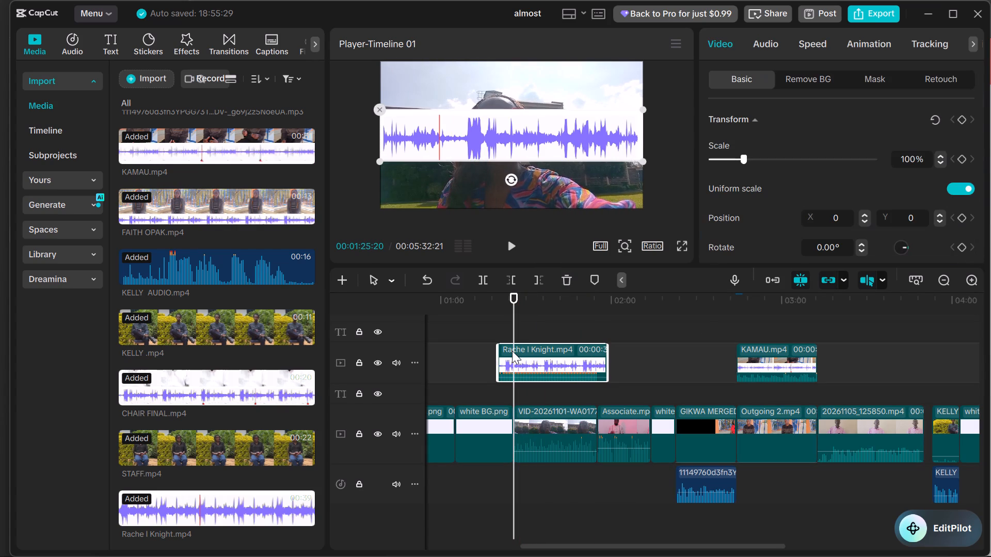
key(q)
click(595, 341)
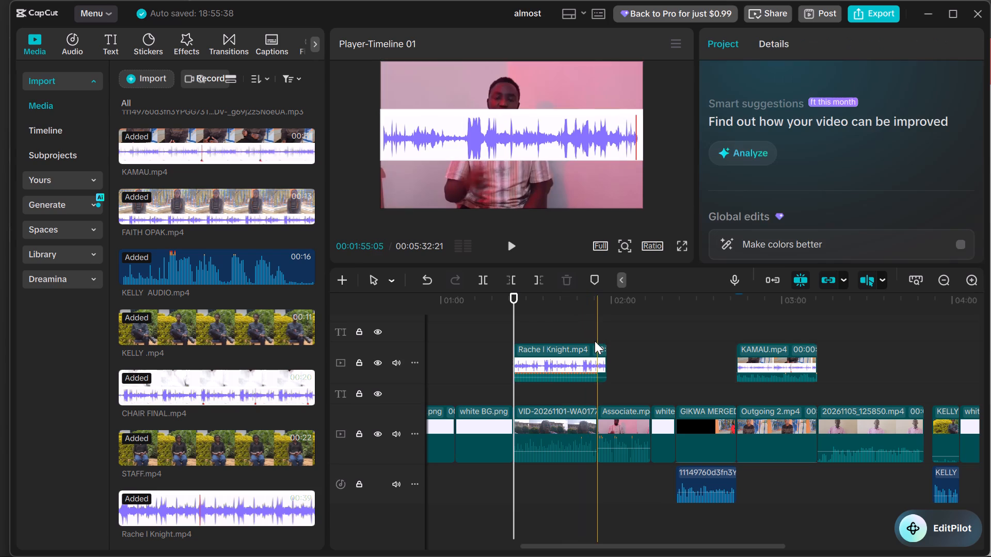
click(596, 351)
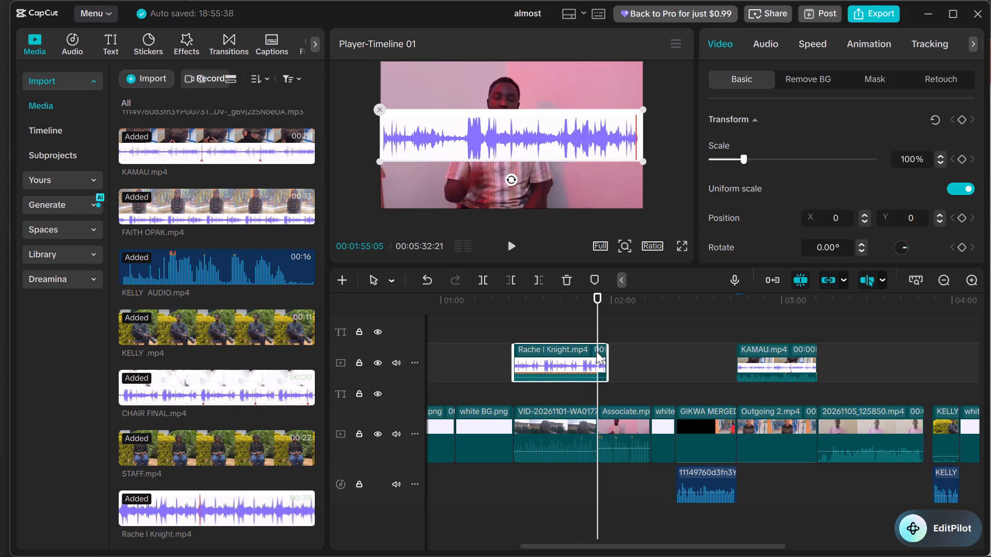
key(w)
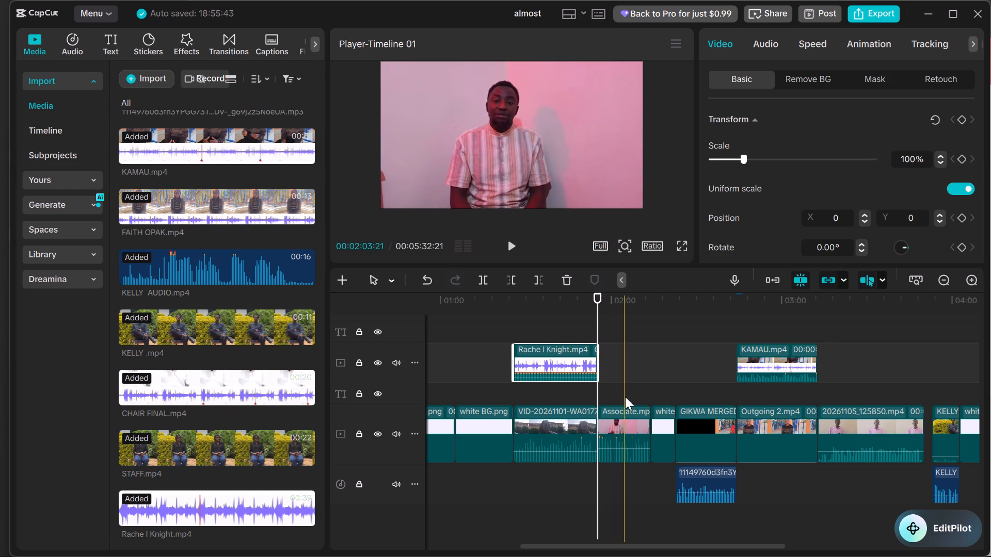
Shrink the waveform recording to 20% scale and move it below the visible frame, to about Y -1597.
scroll(625, 397, up, 1)
click(518, 359)
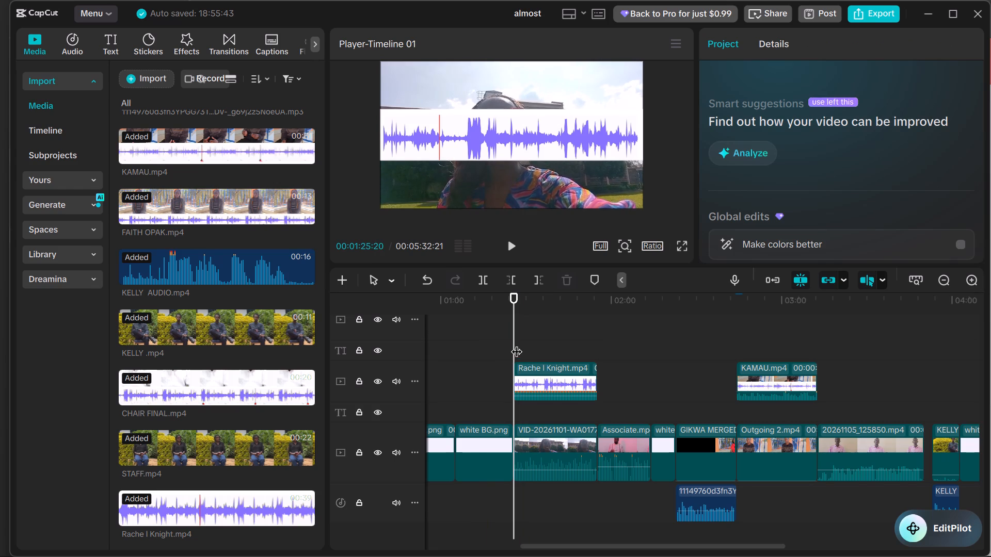
click(552, 390)
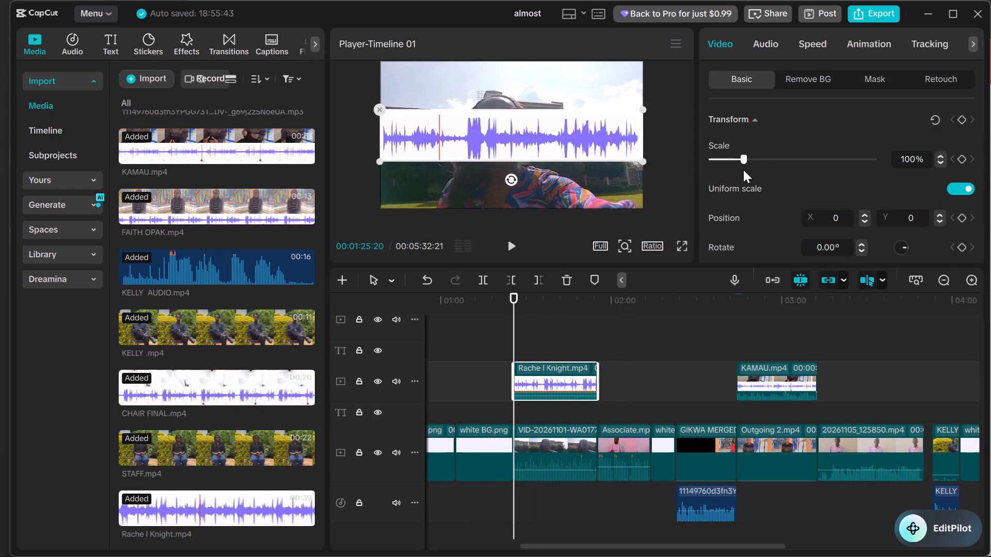
drag(743, 162, 726, 174)
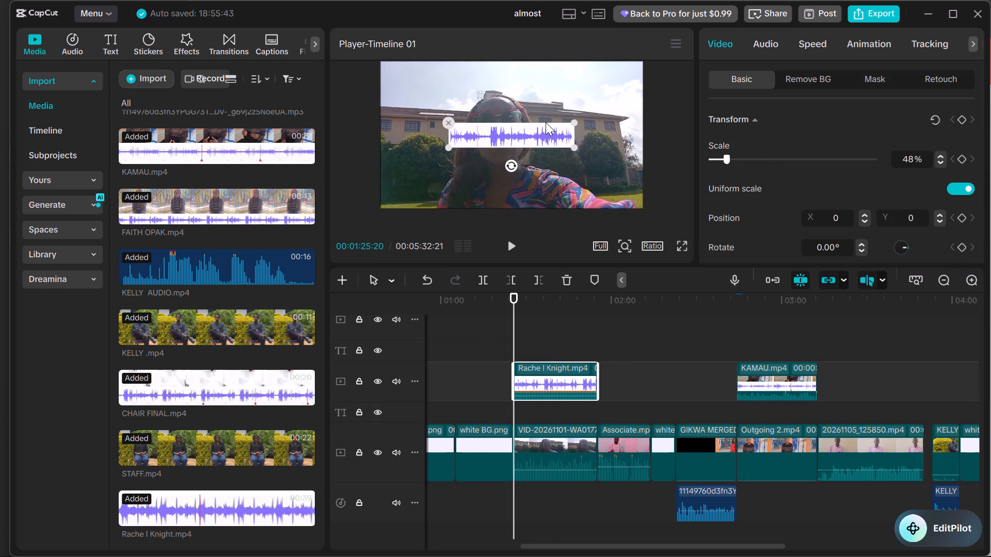
drag(542, 129, 541, 145)
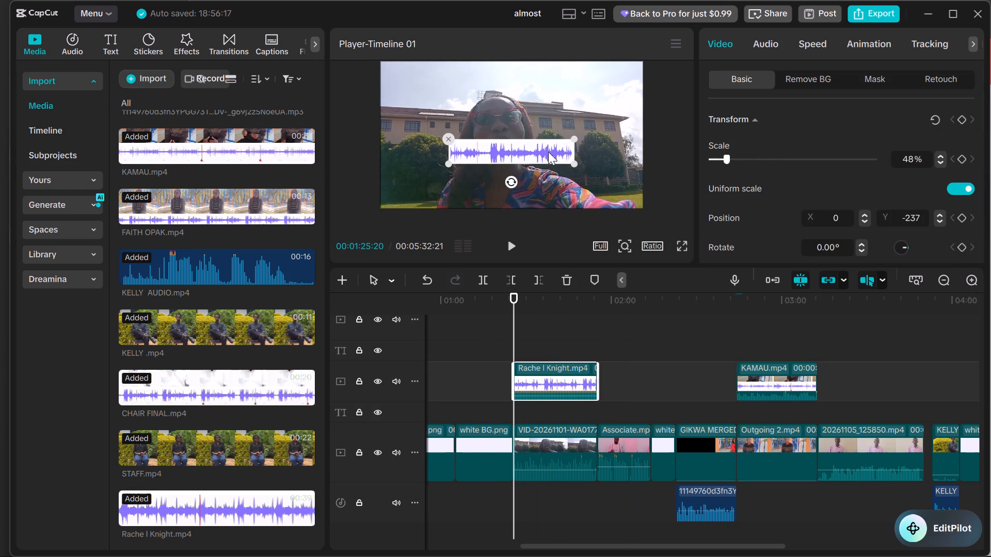
click(548, 151)
drag(574, 166, 513, 147)
drag(512, 147, 511, 240)
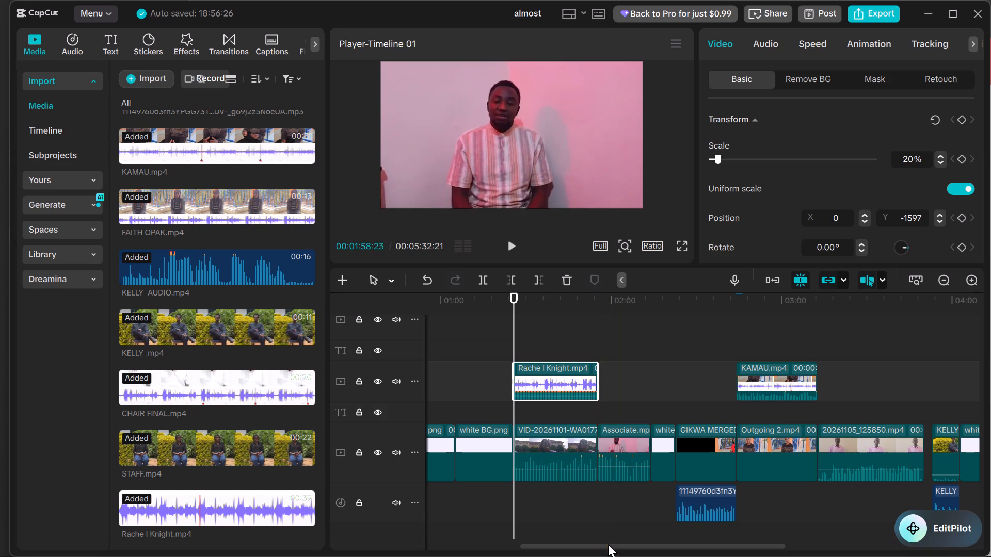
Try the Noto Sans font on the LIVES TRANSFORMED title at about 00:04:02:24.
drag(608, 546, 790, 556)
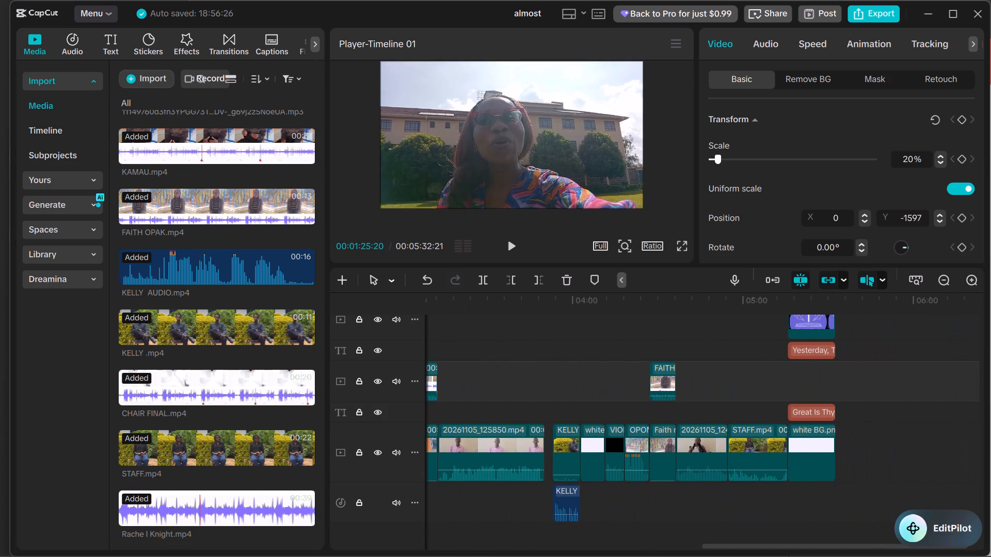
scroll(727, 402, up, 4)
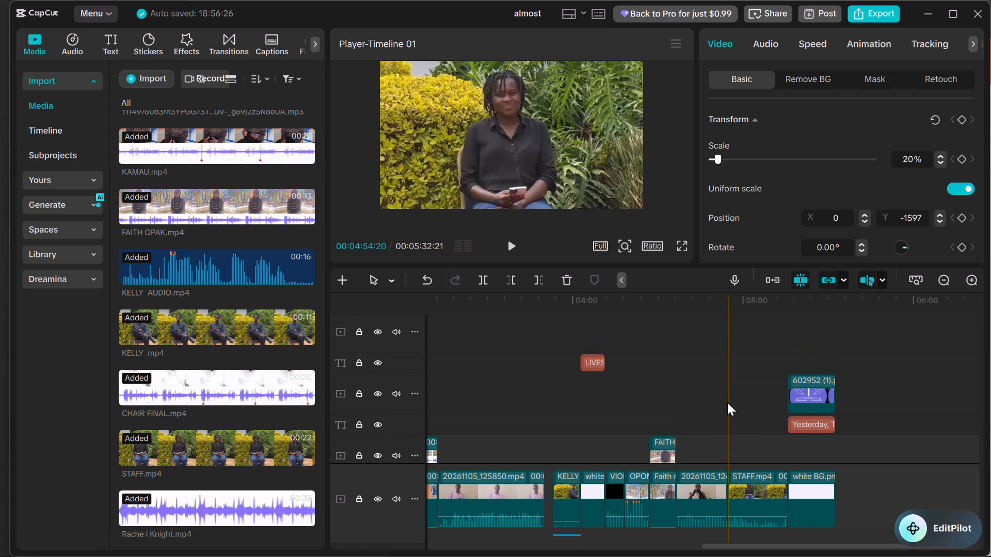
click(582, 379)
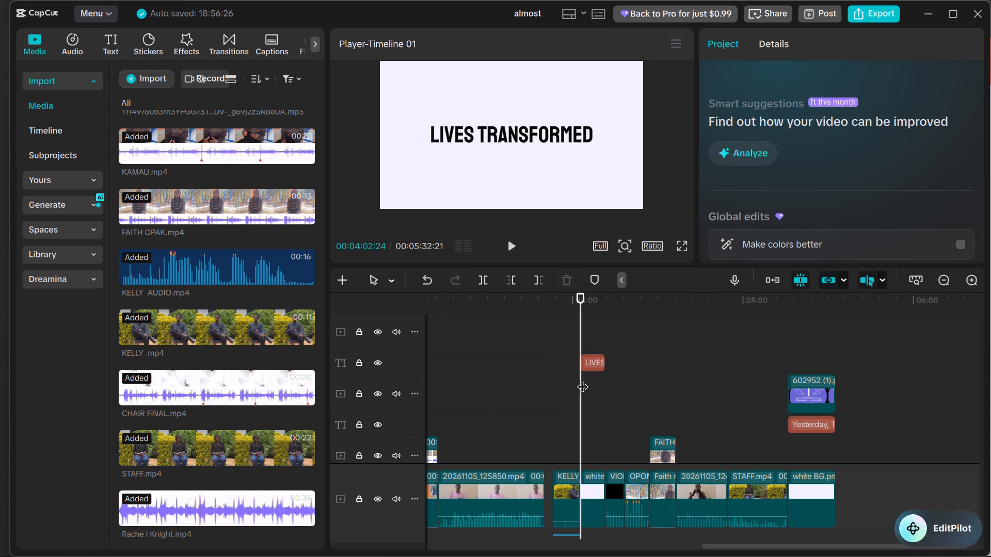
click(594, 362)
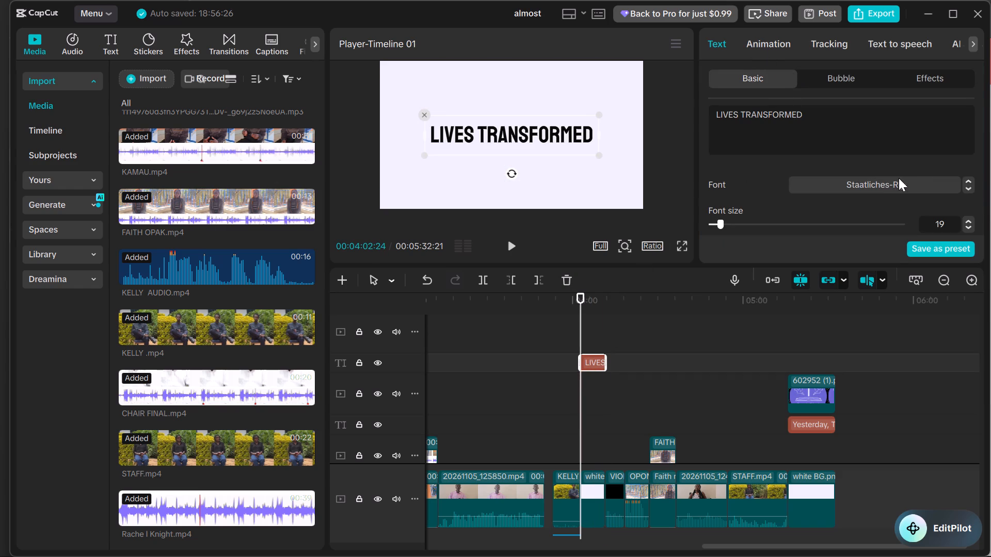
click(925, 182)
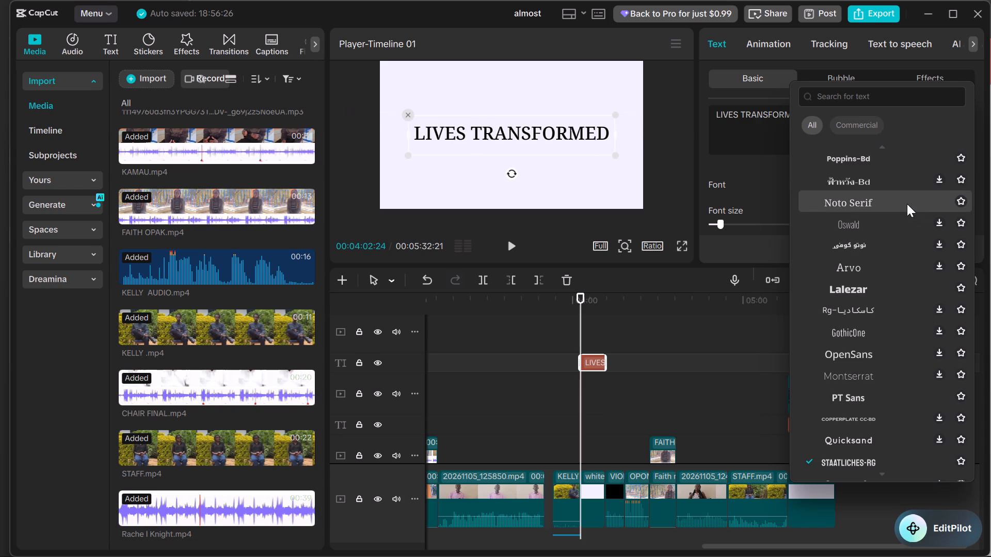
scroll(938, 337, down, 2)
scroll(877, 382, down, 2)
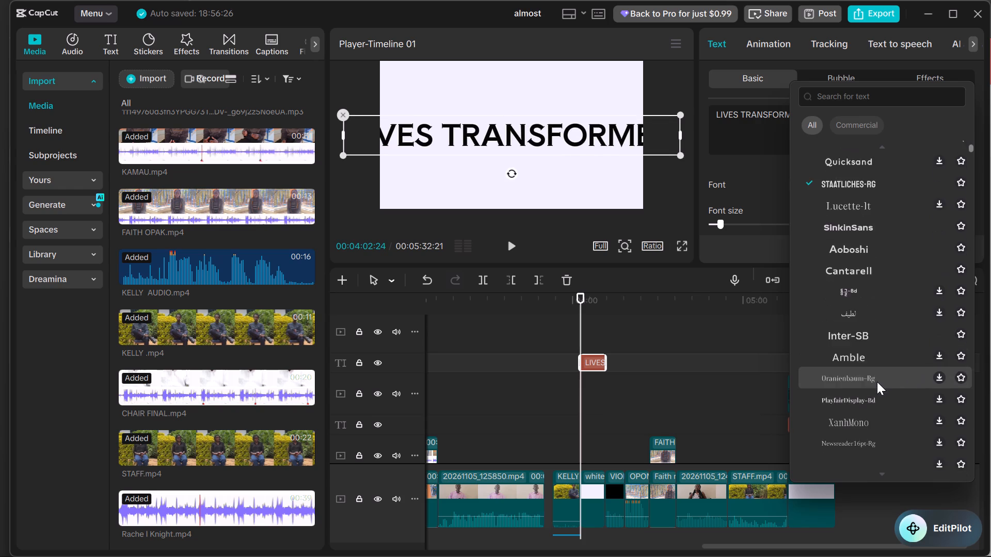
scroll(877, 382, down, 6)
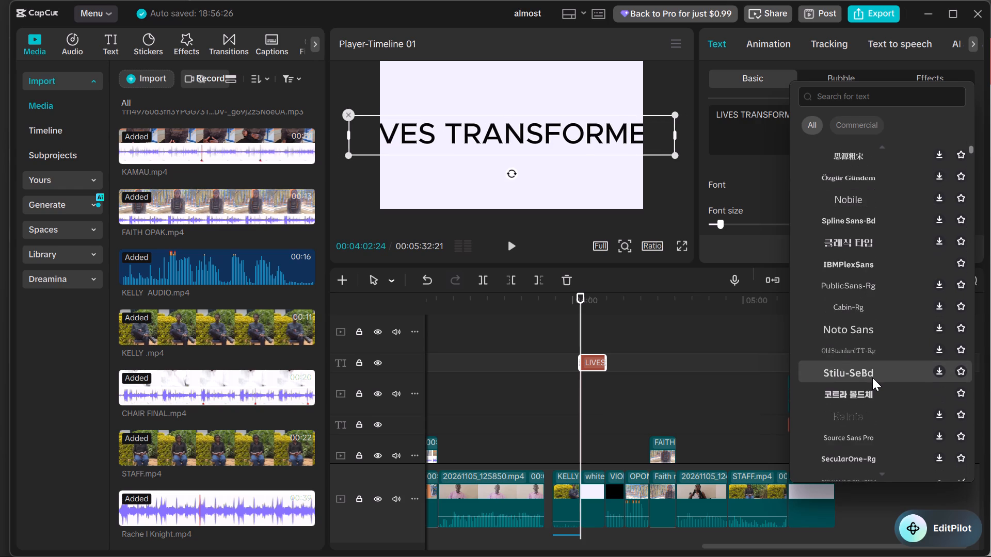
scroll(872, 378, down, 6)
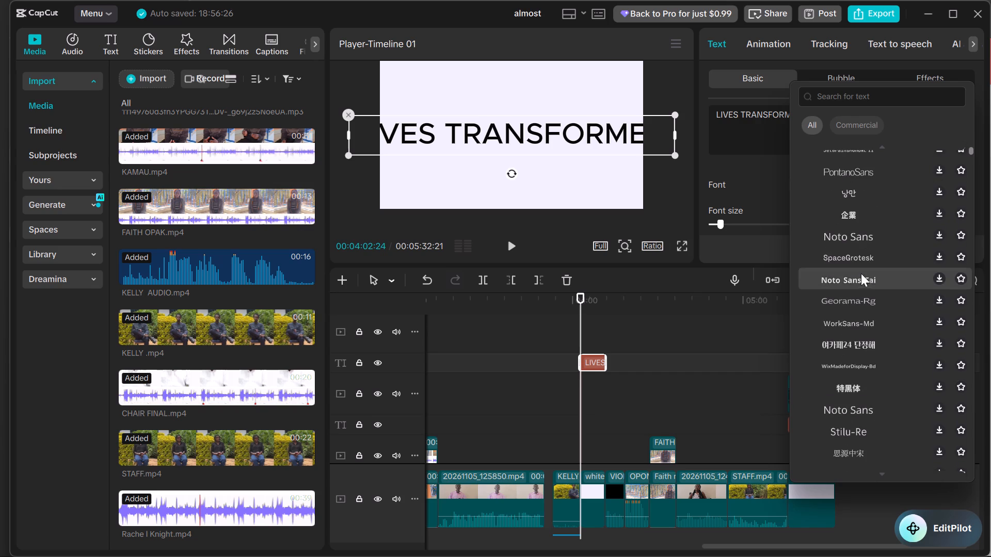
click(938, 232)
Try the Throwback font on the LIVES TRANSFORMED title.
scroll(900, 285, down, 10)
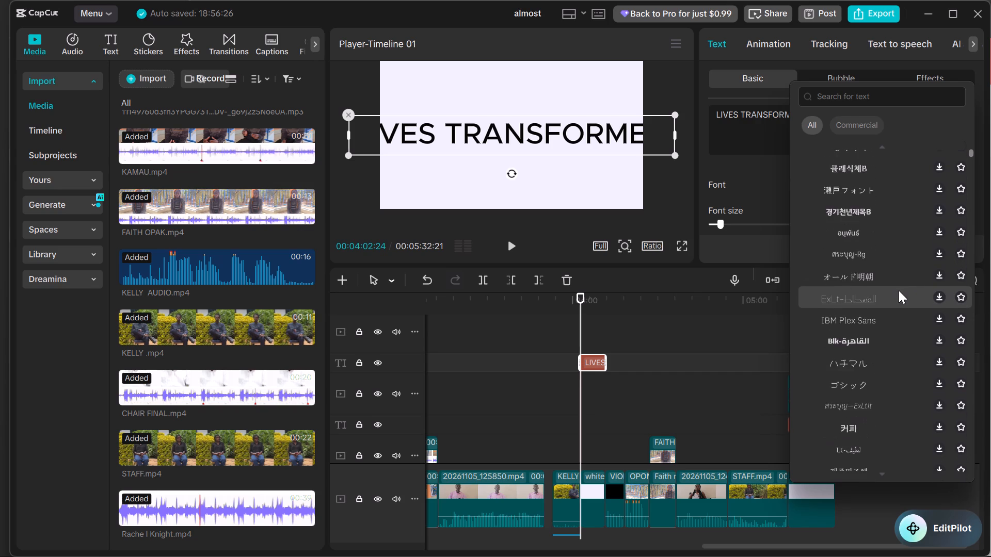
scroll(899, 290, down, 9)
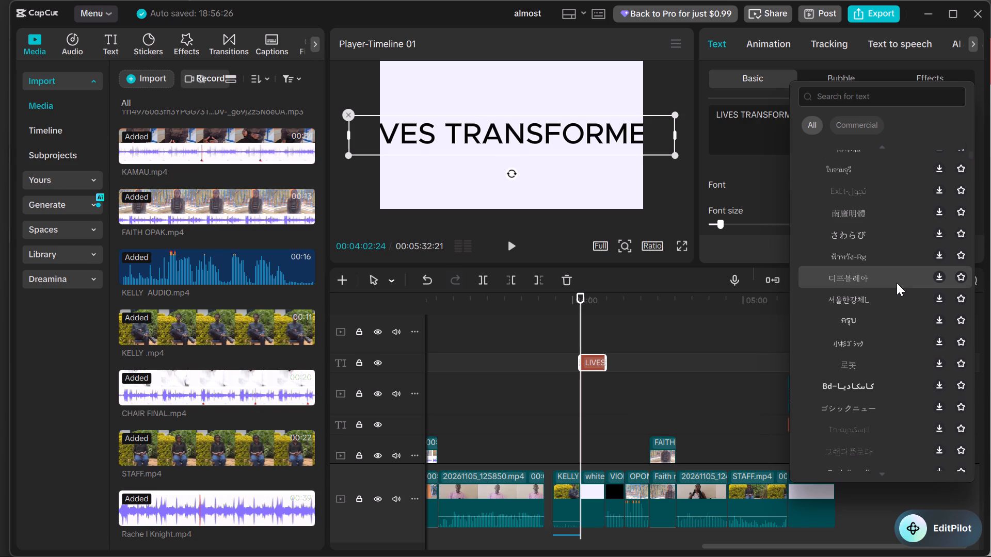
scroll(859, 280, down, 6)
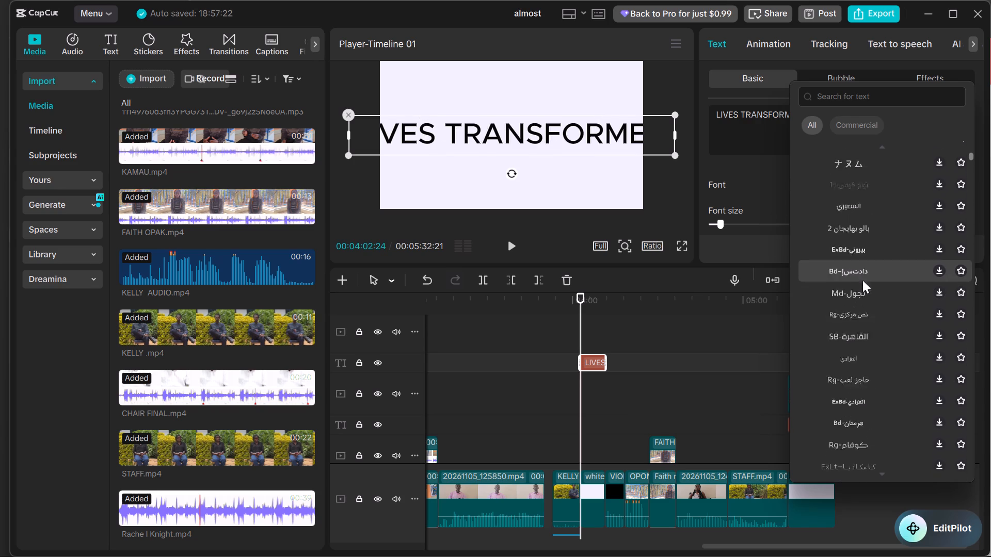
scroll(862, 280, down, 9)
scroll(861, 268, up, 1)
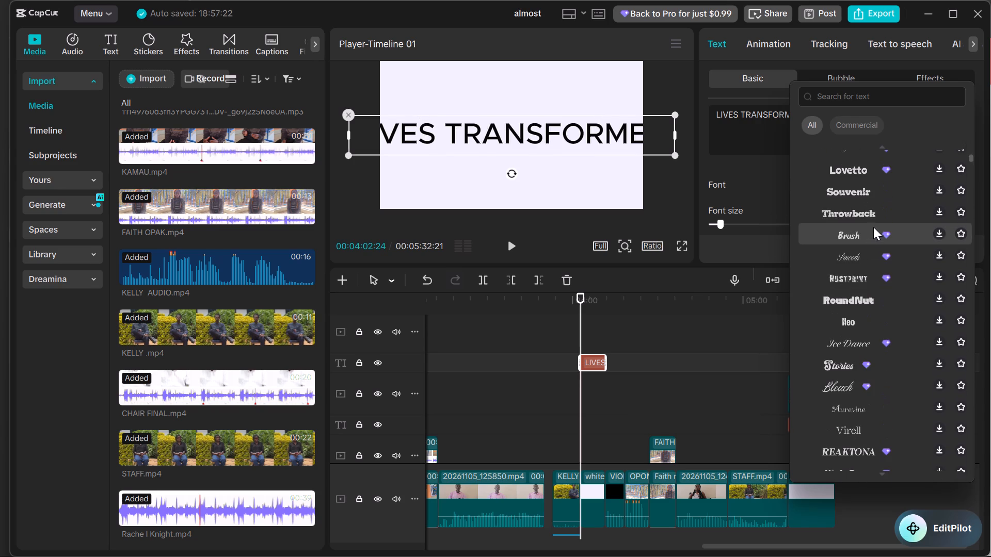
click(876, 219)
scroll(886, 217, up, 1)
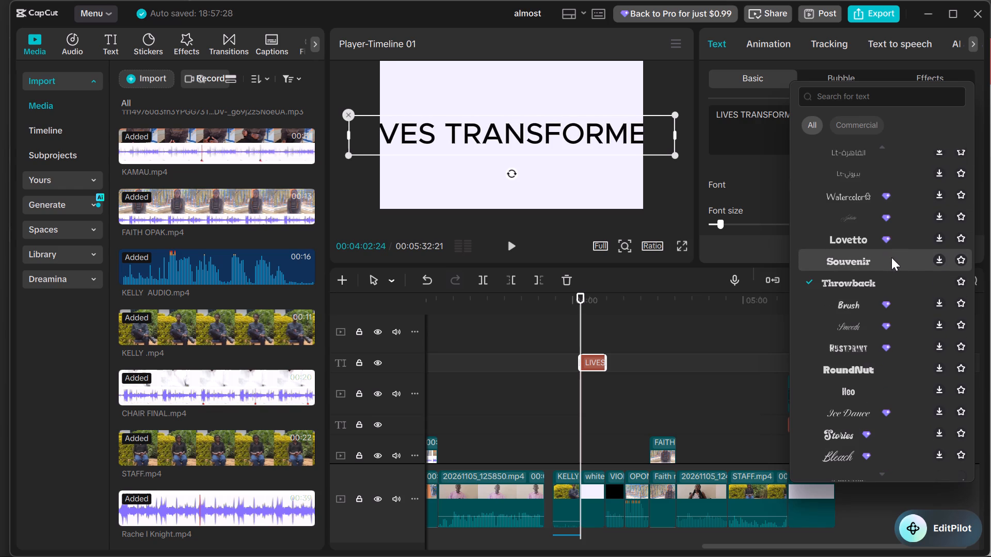
Set the font of the LIVES TRANSFORMED title to Luxetch.
scroll(883, 266, down, 7)
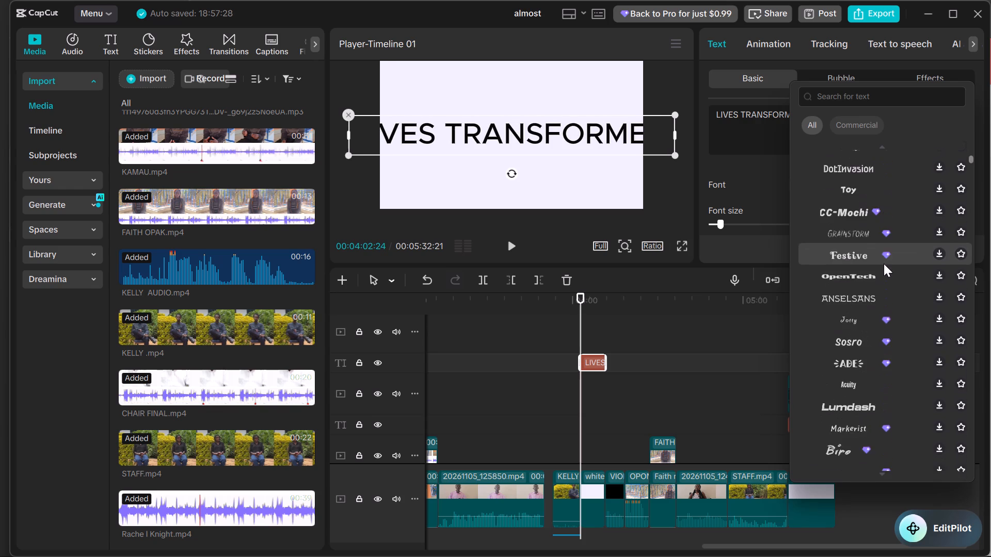
scroll(884, 264, down, 5)
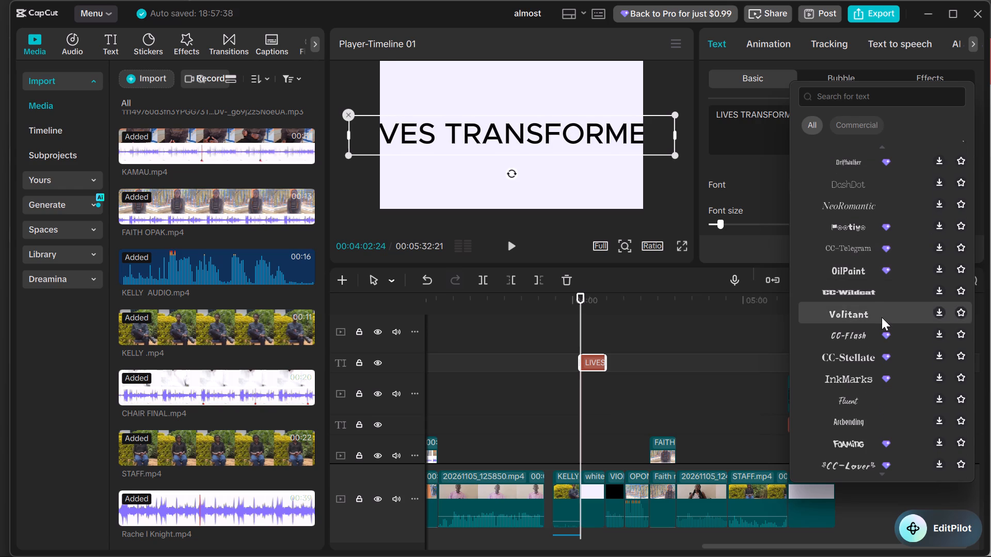
scroll(882, 318, down, 3)
click(869, 303)
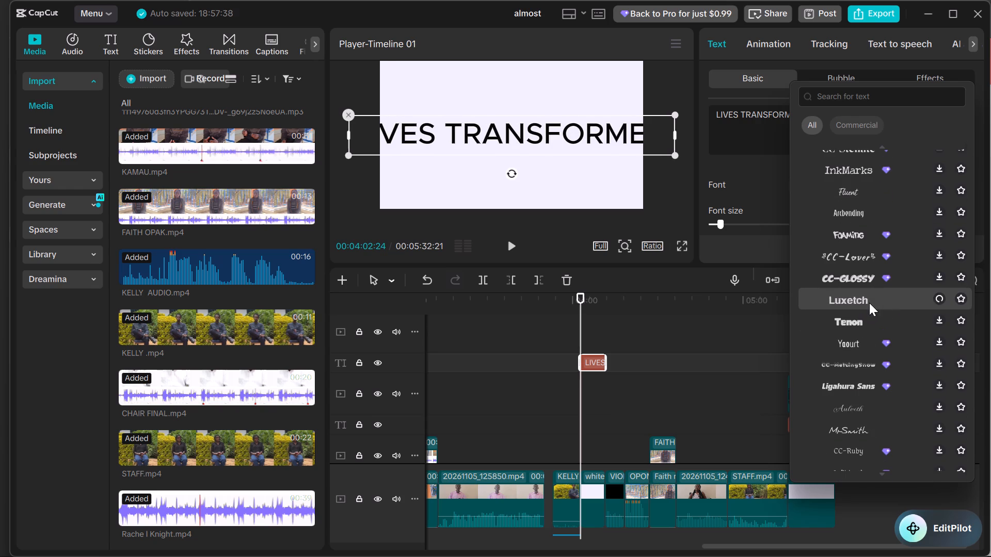
Browse further fonts for the LIVES TRANSFORMED title and close the font list without choosing another.
scroll(863, 364, down, 3)
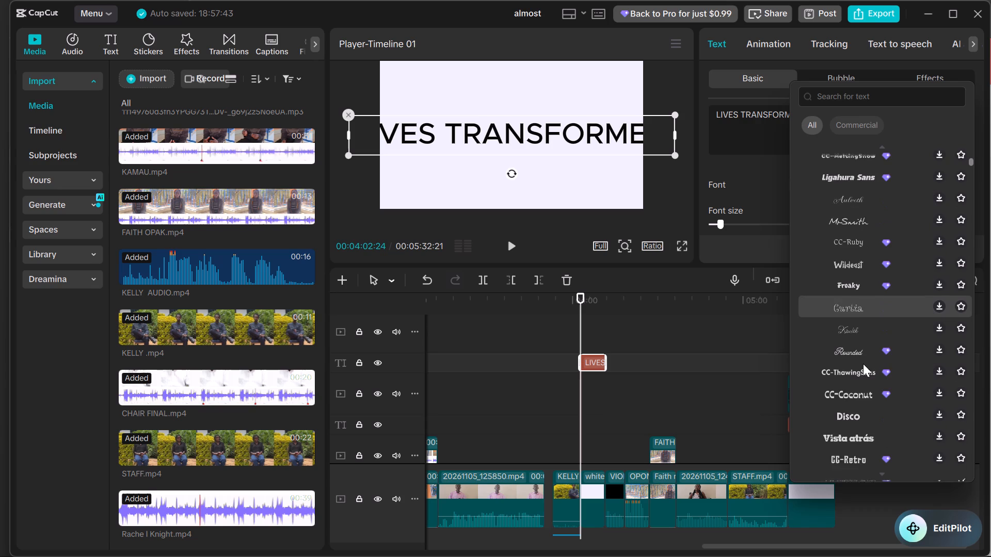
scroll(863, 364, down, 6)
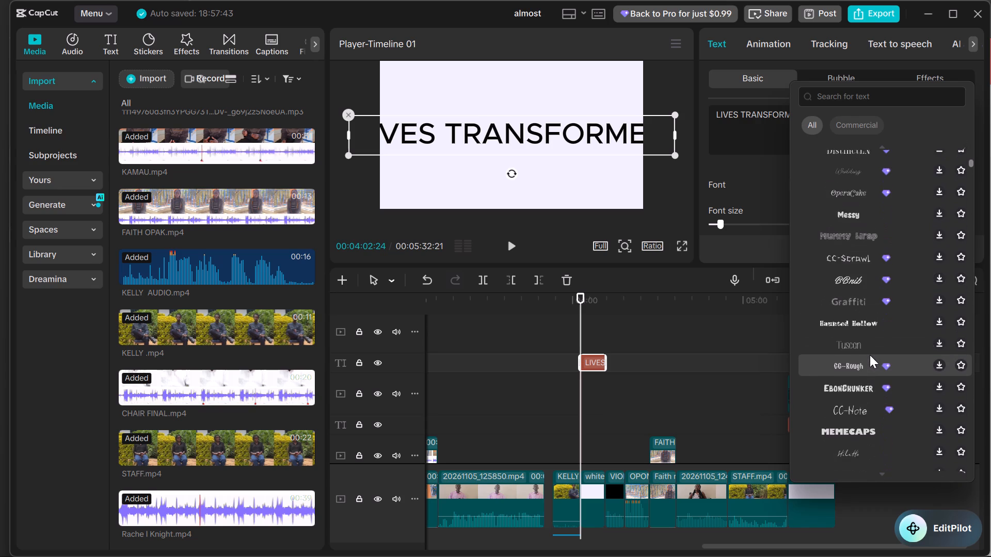
scroll(870, 355, down, 11)
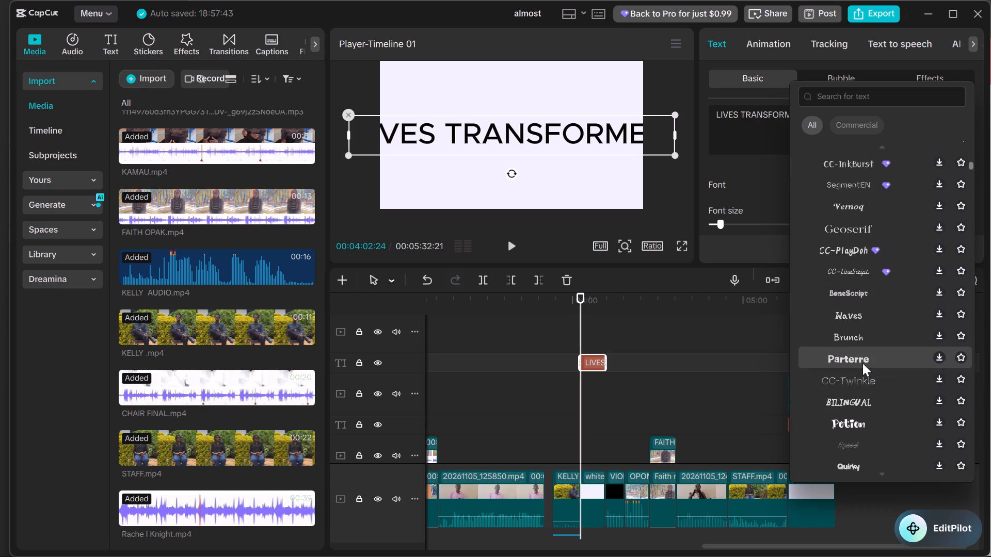
scroll(862, 363, down, 7)
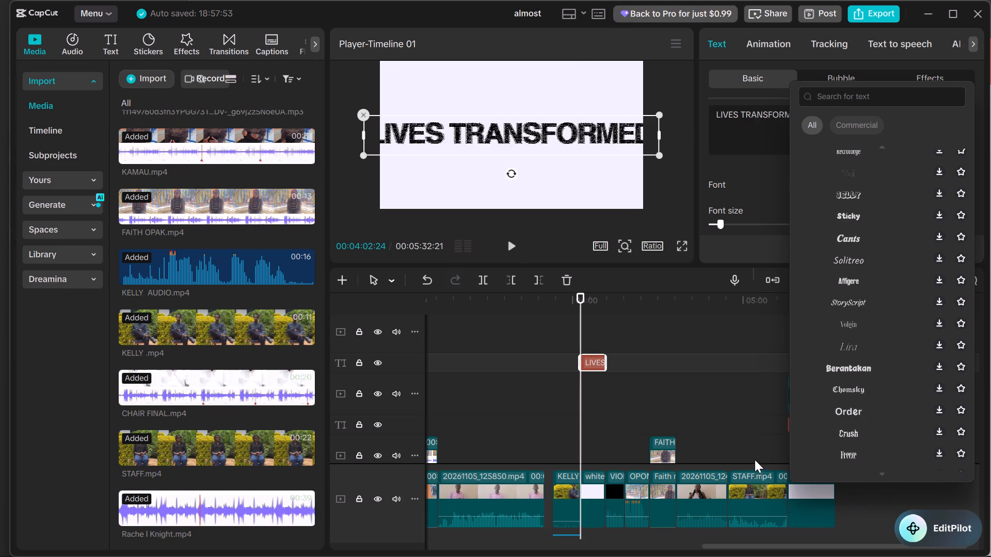
click(616, 430)
Import the final Josh audio from the DOCU VIDEO 26-27 folder and place it below 20261105_125850.mp4 at 00:03:12:21.
click(546, 476)
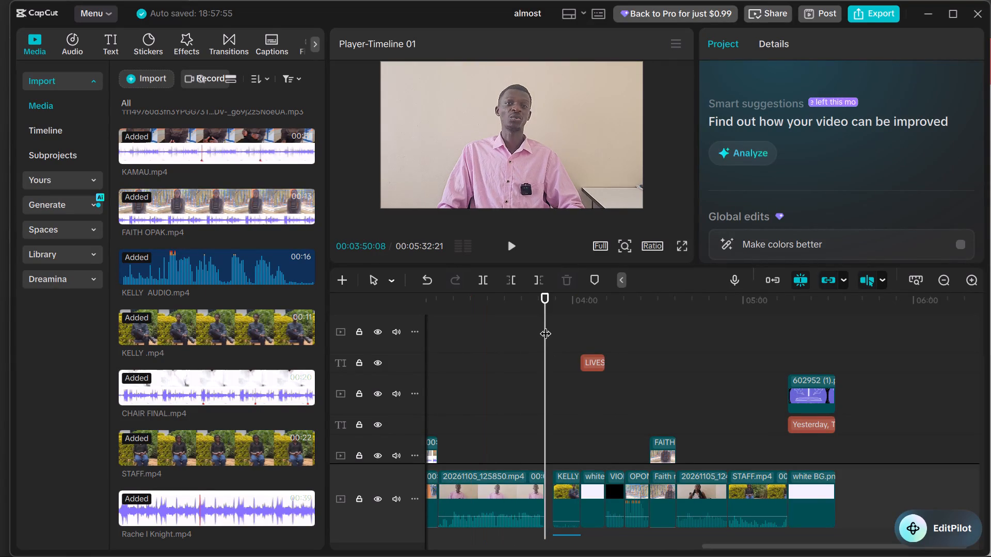
drag(545, 324, 560, 368)
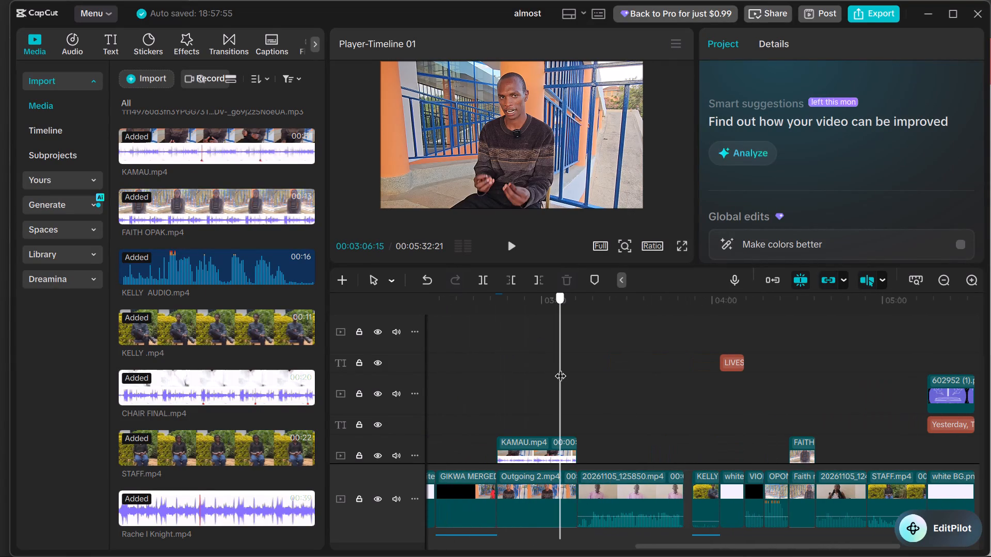
drag(560, 368, 579, 363)
click(133, 79)
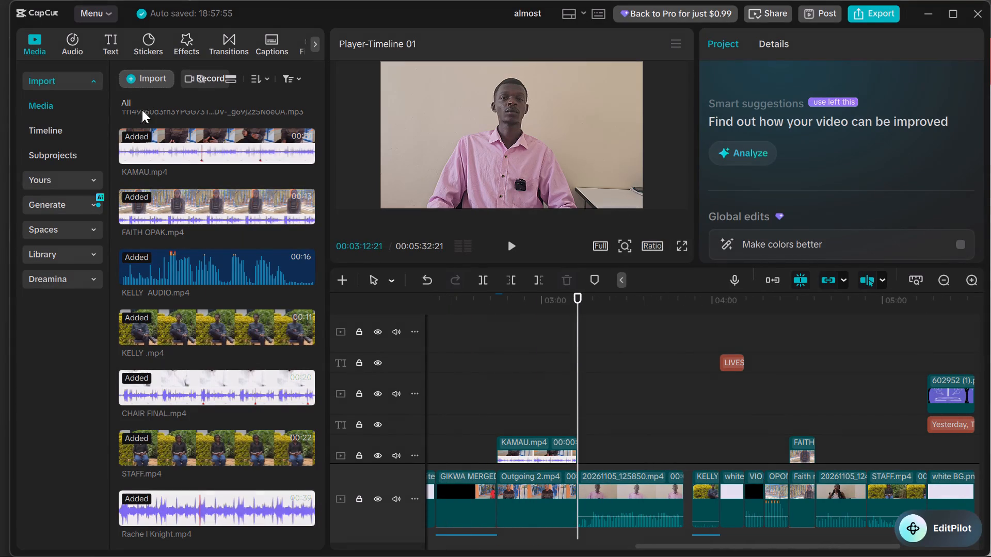
click(167, 107)
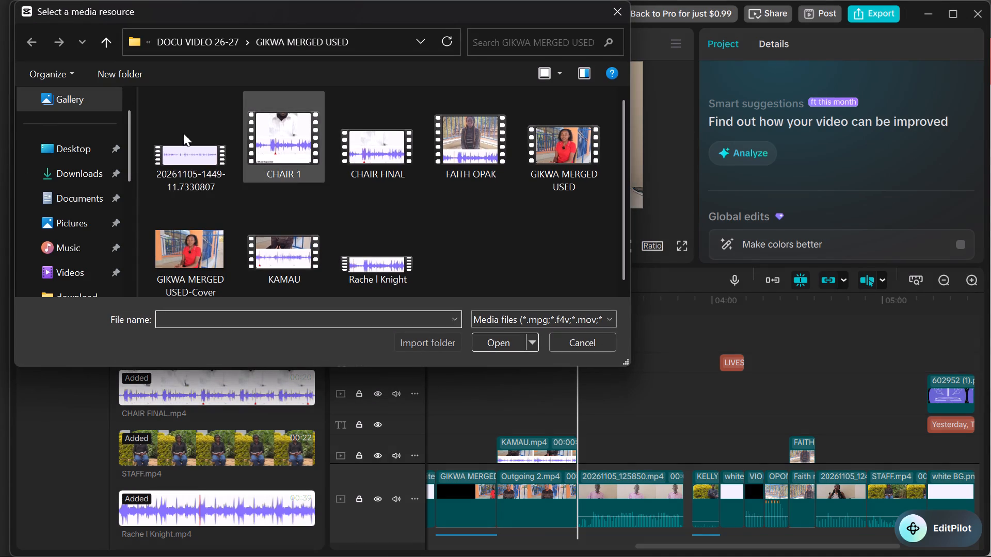
click(107, 44)
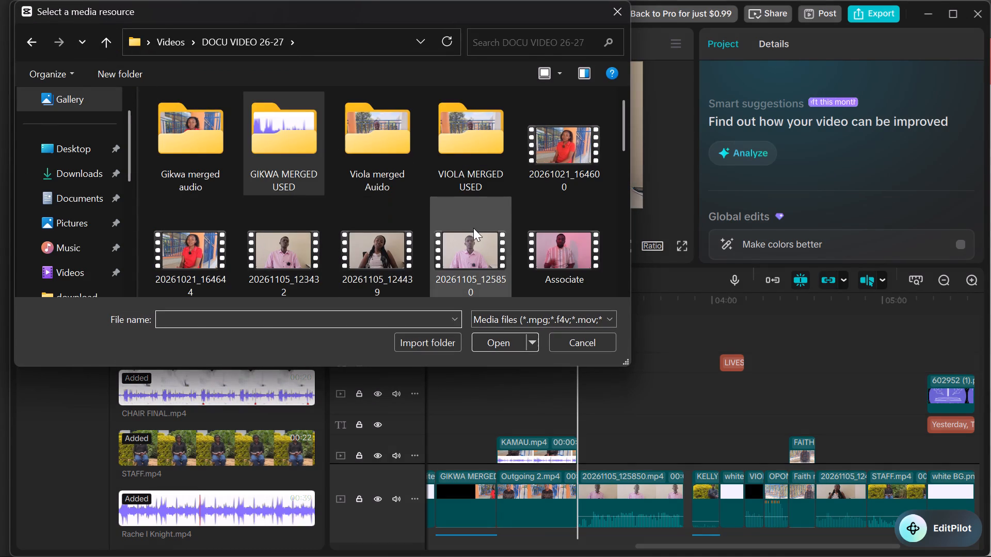
scroll(473, 228, down, 8)
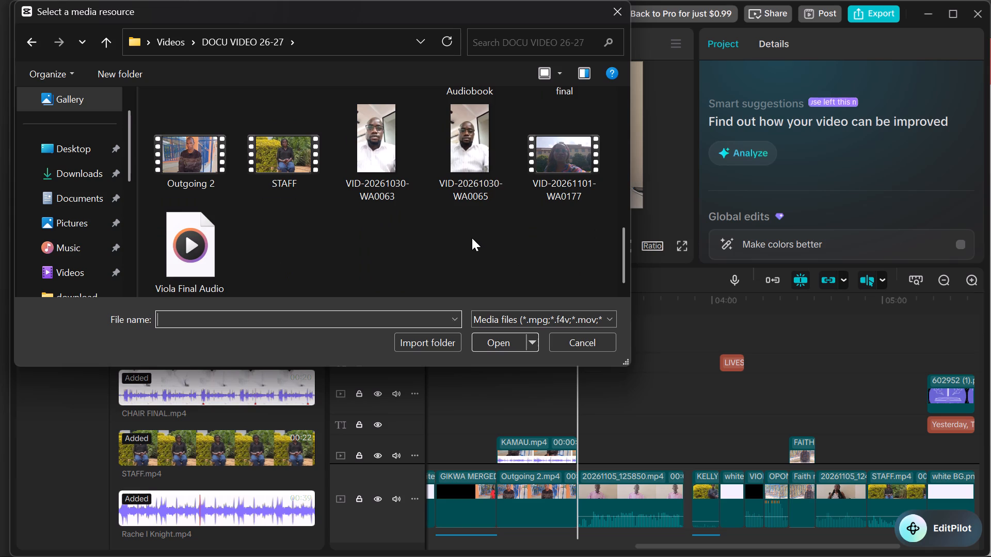
scroll(383, 226, up, 1)
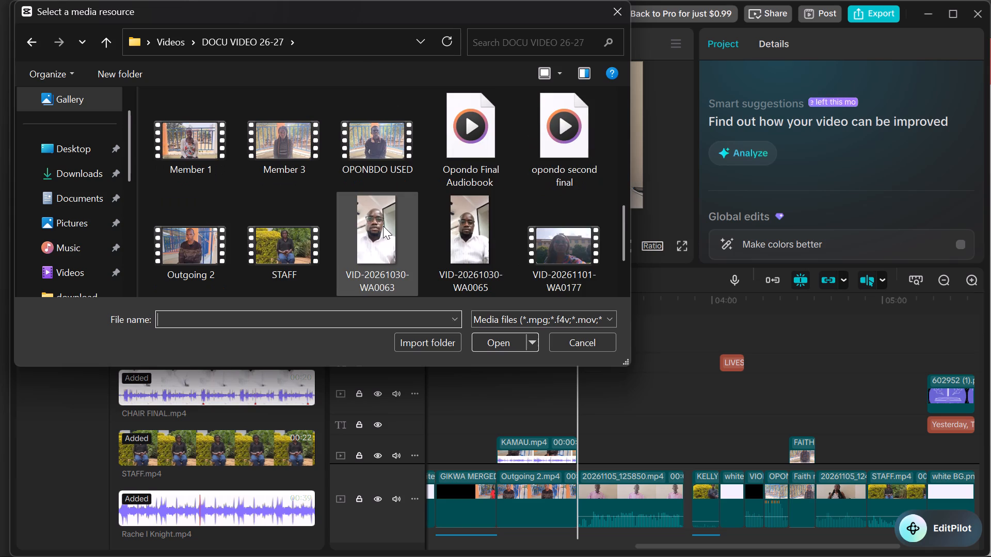
scroll(383, 226, up, 2)
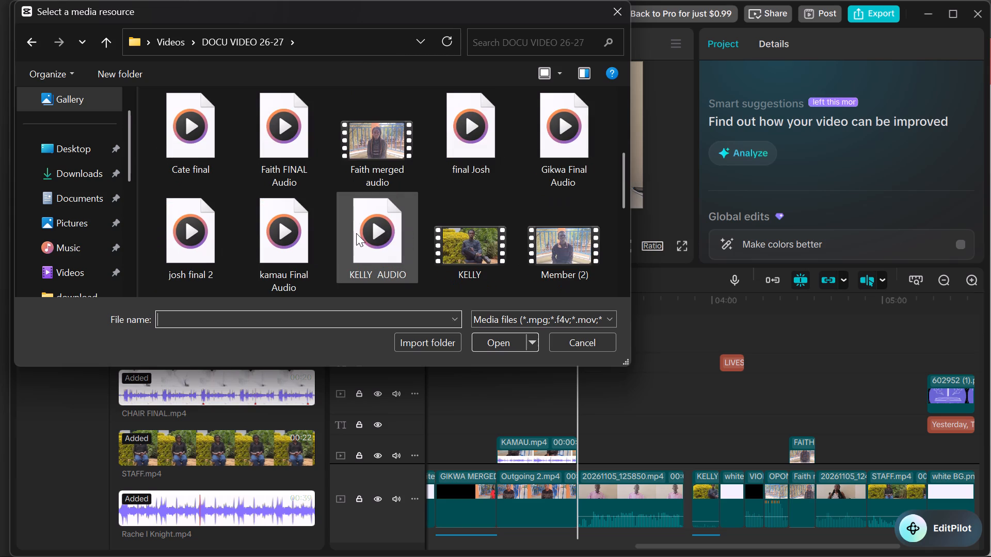
click(477, 142)
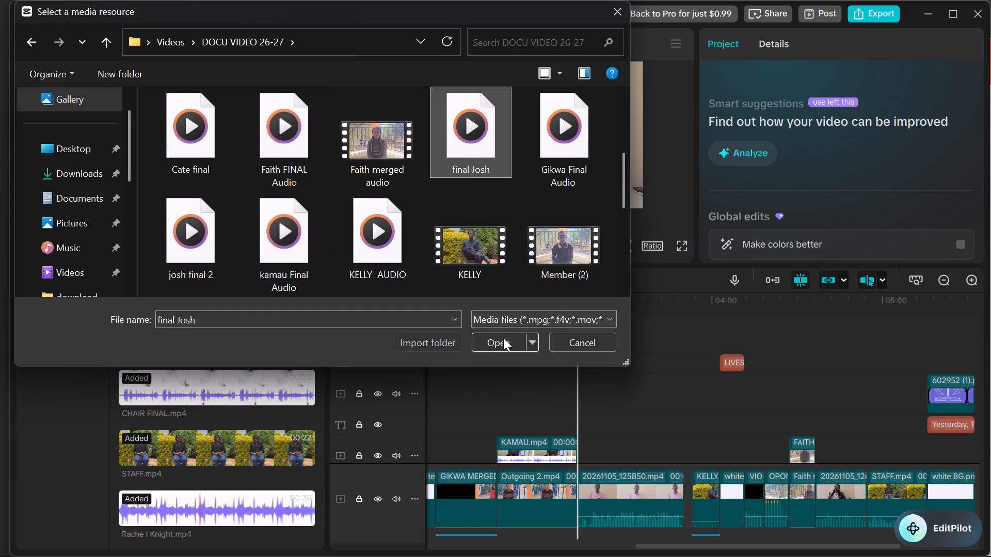
click(503, 339)
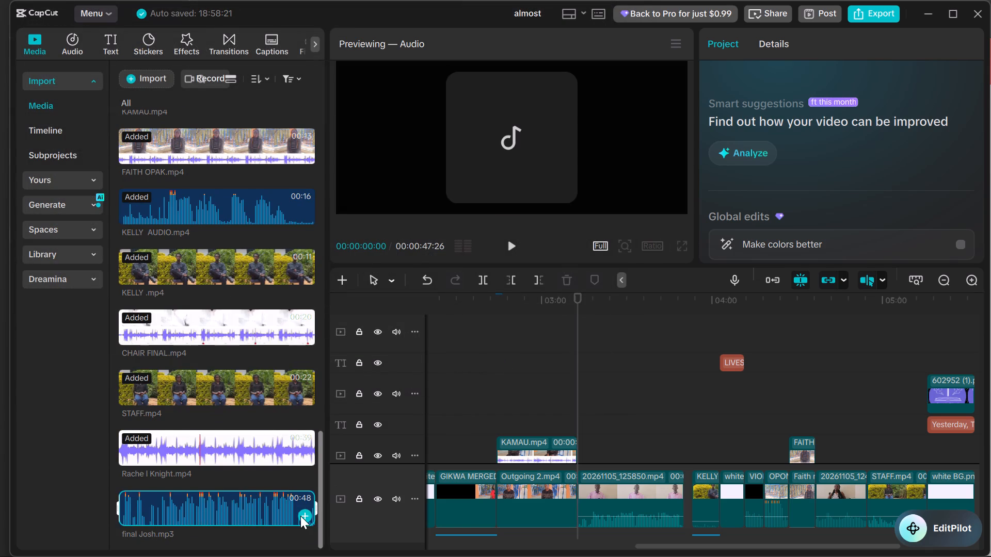
click(300, 515)
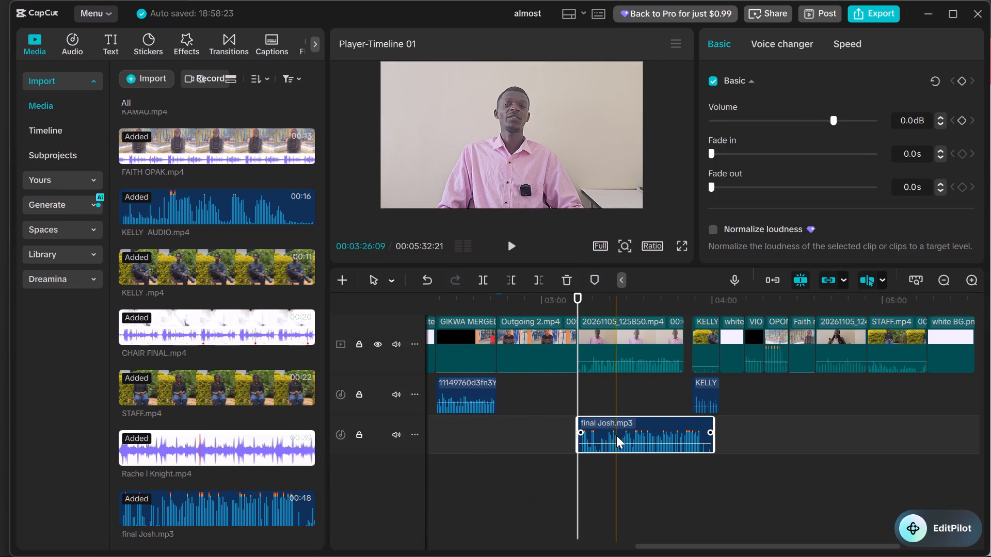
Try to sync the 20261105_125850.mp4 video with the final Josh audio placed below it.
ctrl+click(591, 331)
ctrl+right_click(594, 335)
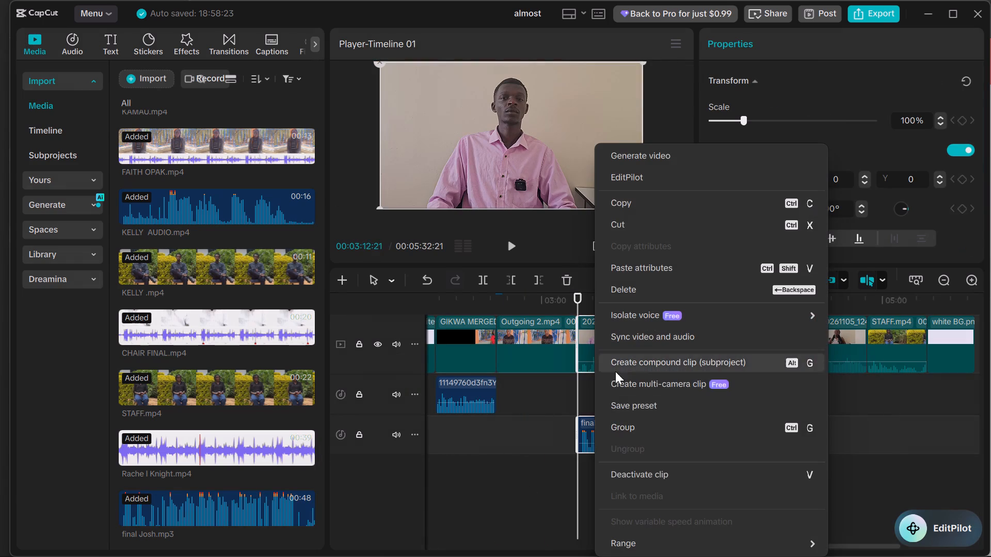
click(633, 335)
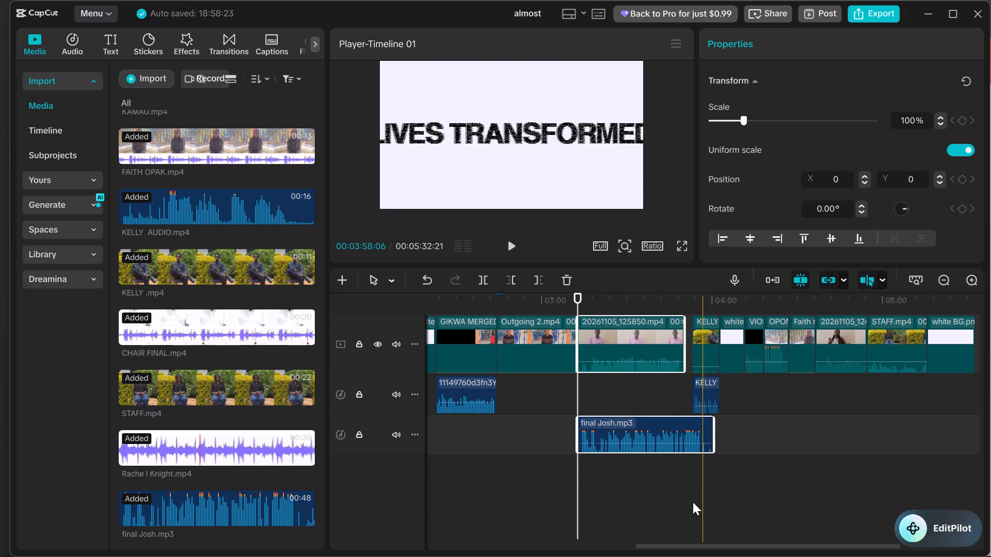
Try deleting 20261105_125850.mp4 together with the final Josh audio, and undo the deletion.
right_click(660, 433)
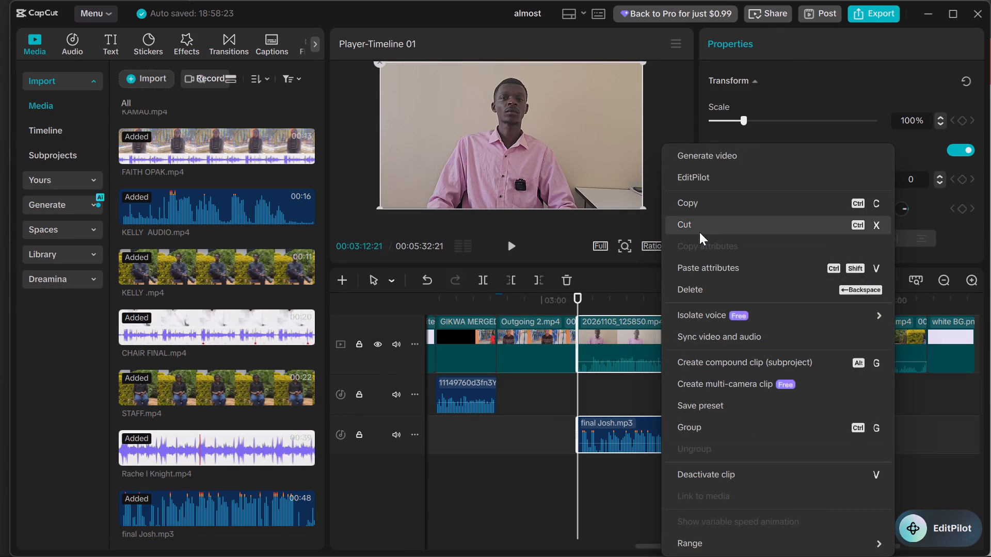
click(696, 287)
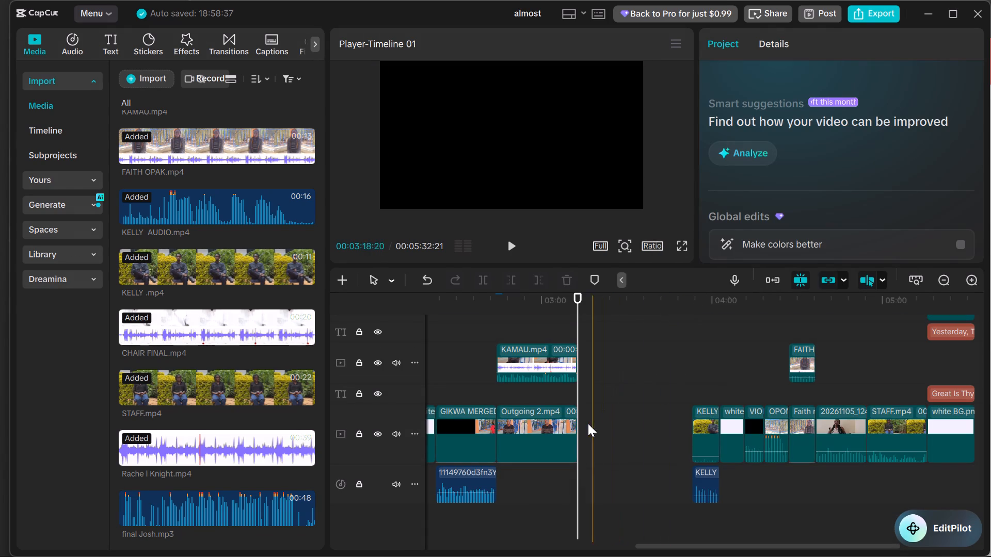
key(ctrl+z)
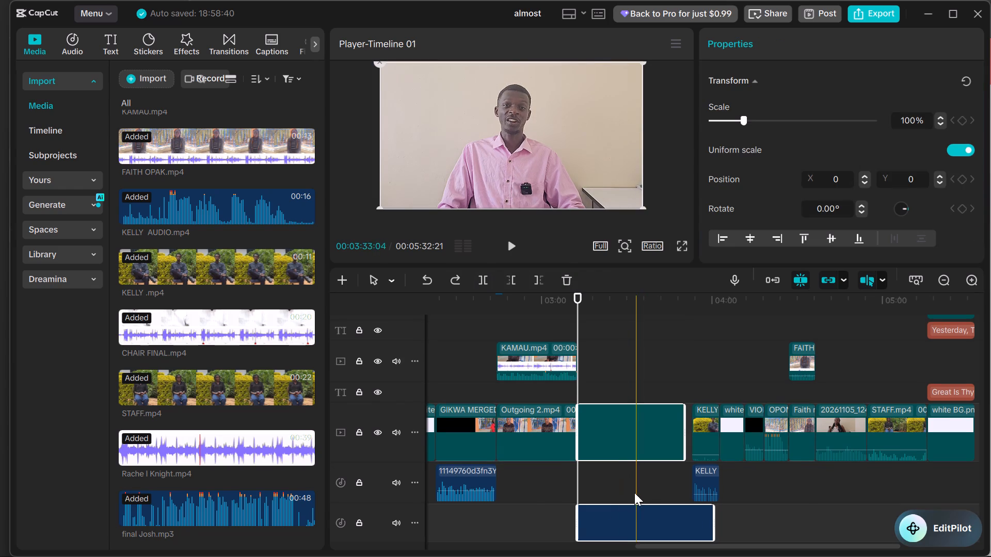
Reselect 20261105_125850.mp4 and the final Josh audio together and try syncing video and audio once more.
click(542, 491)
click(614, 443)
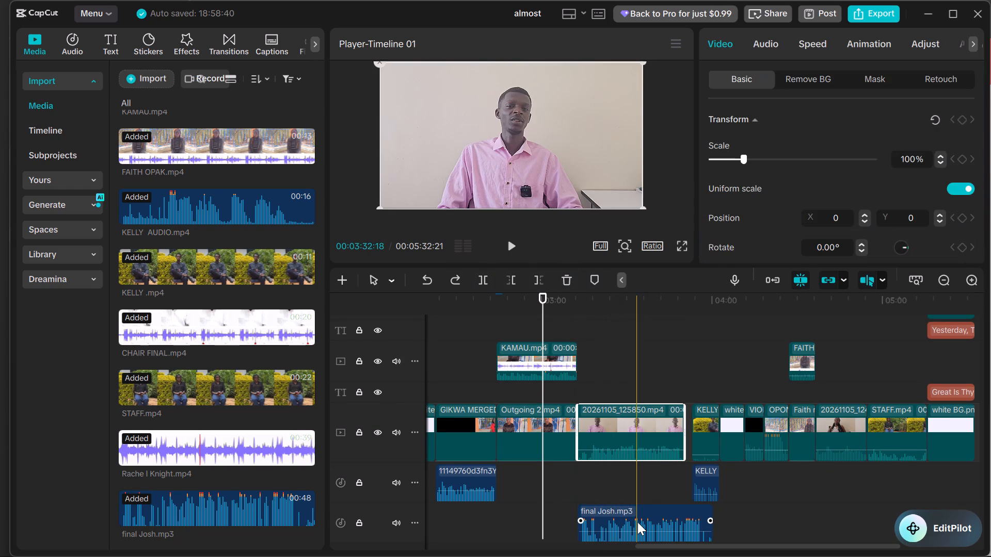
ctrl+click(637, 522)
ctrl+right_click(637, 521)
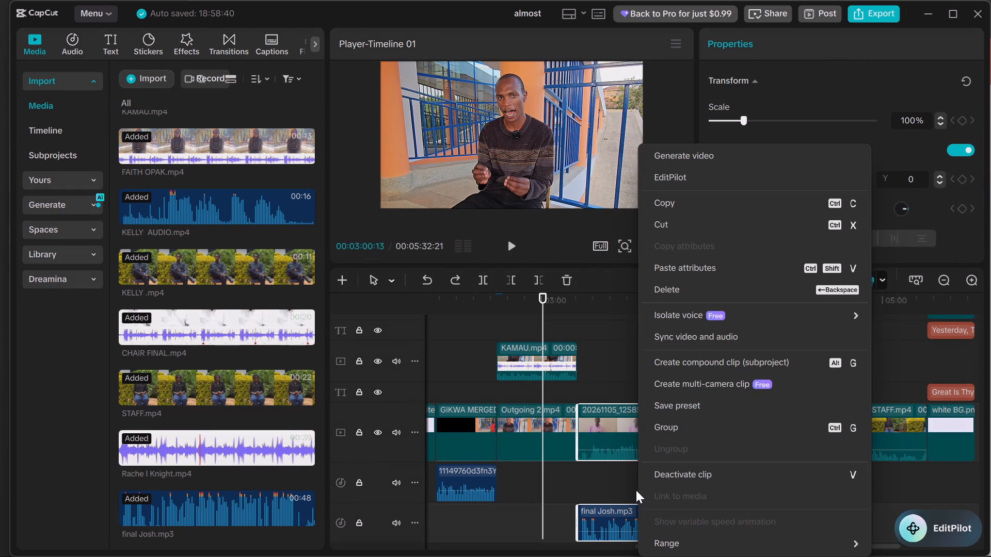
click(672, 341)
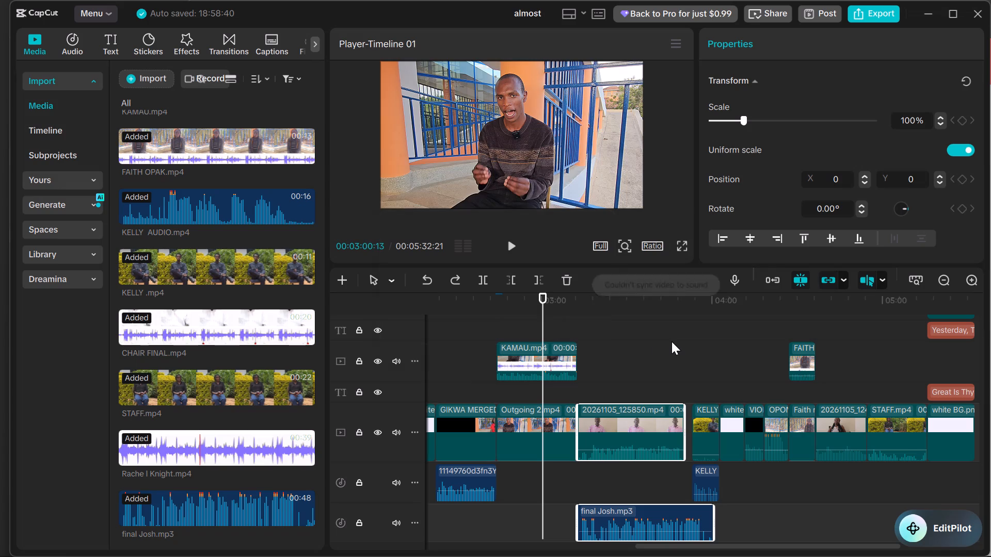
Delete only the final Josh audio clip from the timeline, keeping 20261105_125850.mp4.
click(531, 476)
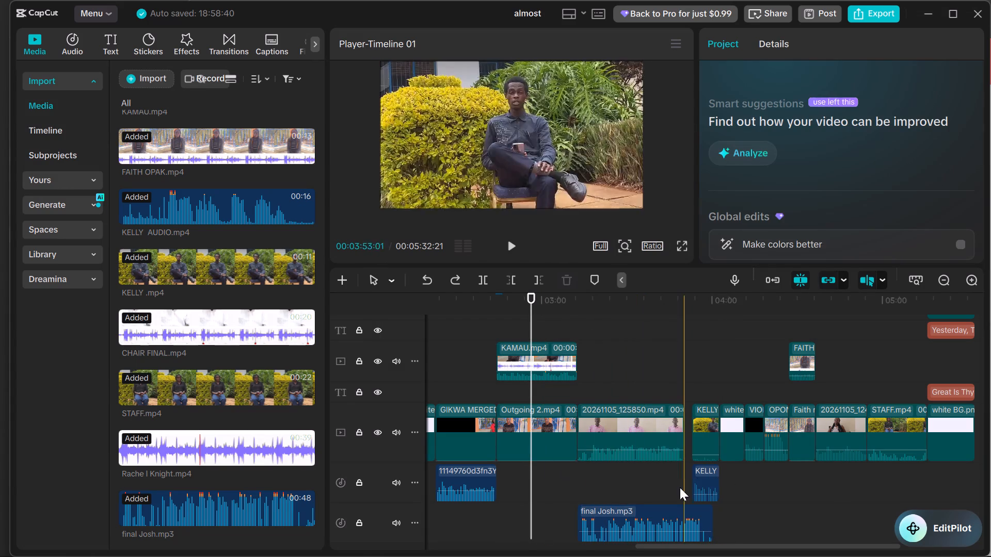
click(631, 423)
click(650, 513)
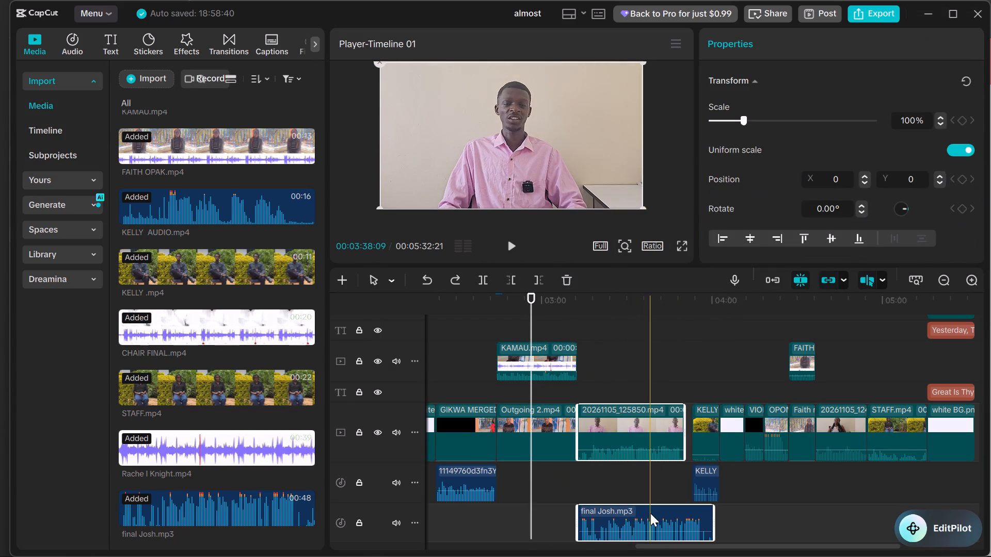
click(640, 485)
click(661, 508)
right_click(659, 511)
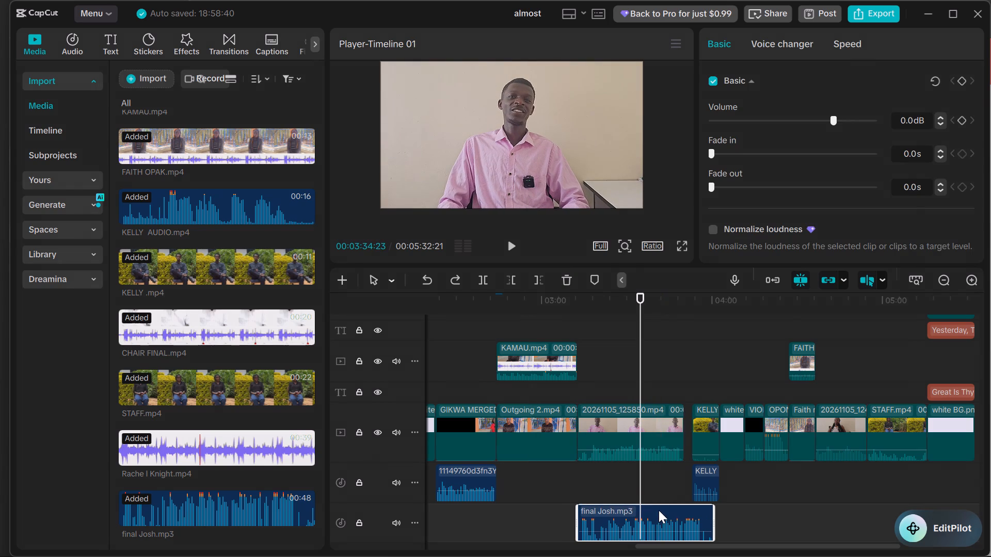
click(709, 263)
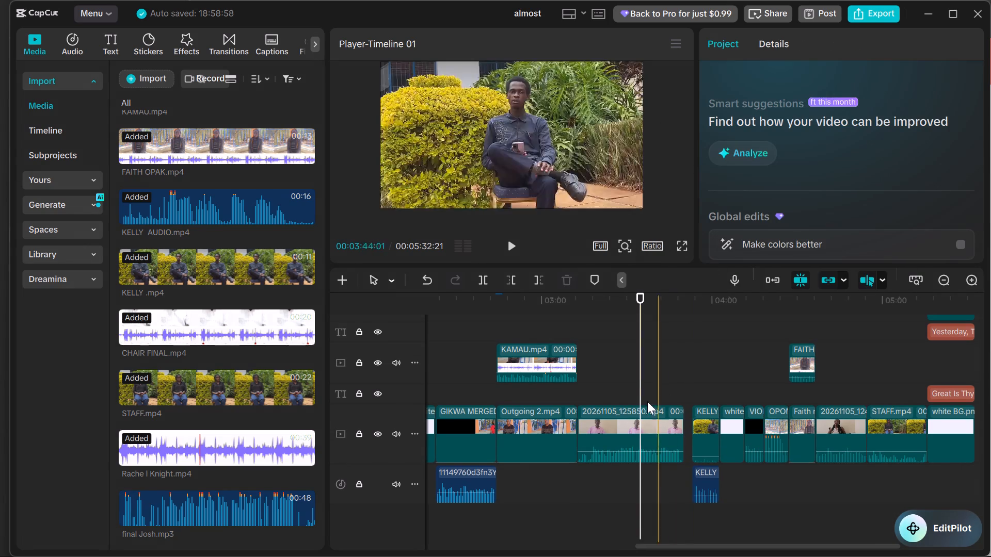
Switch to the Noise Reducer site in Chrome and discard the previously enhanced video to return to the upload page.
click(616, 429)
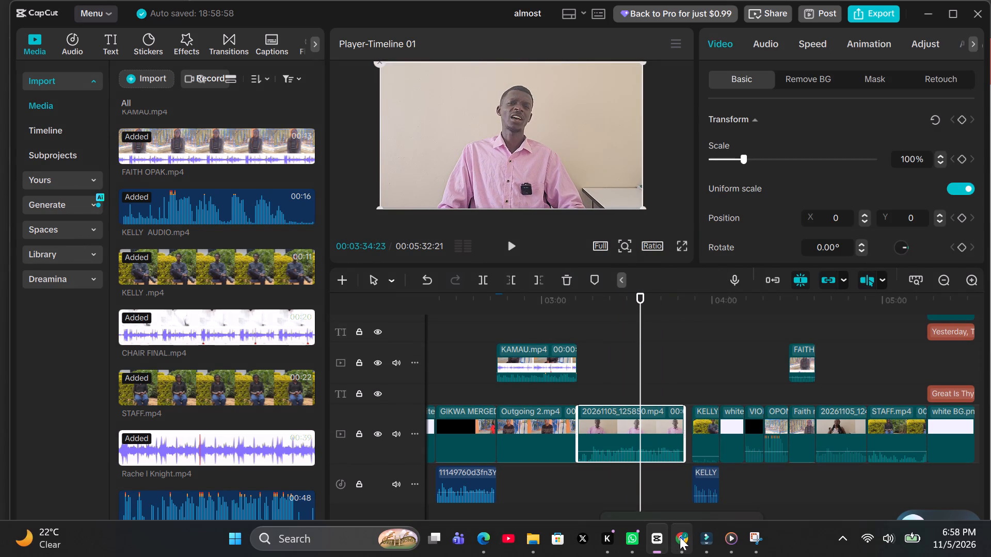
click(680, 537)
click(206, 105)
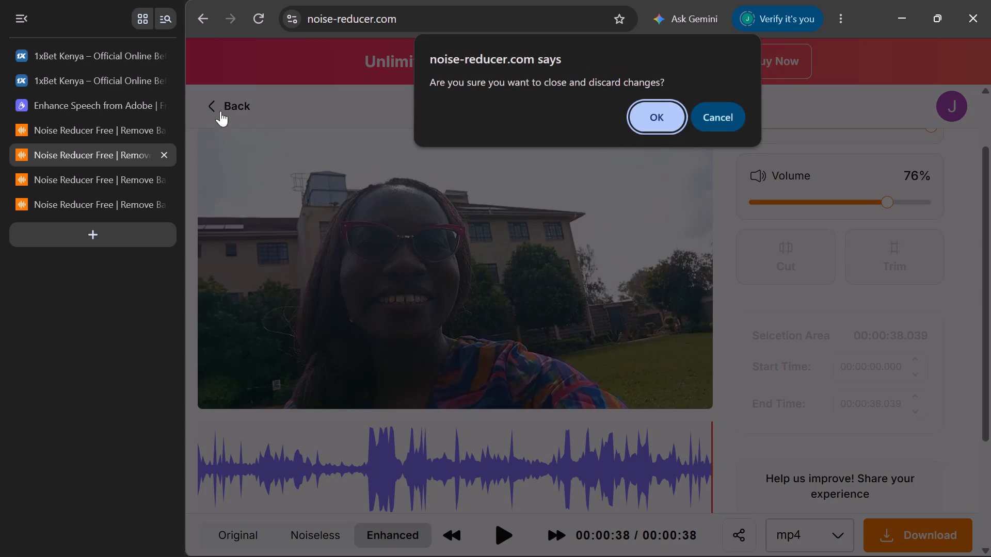
click(654, 136)
click(650, 126)
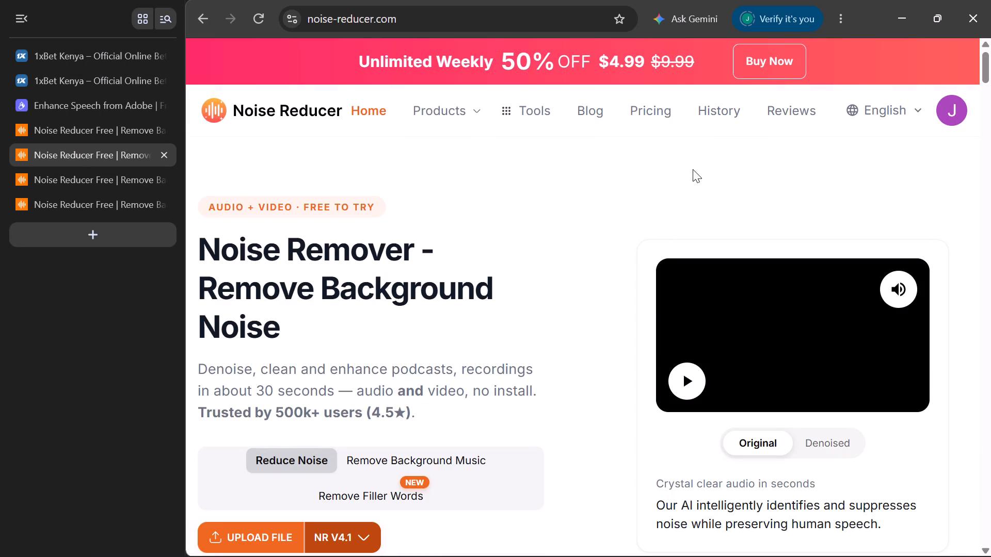
Upload the 20261105_125850 video from the DOCU VIDEO 26-27 folder to Noise Reducer for noise reduction.
click(255, 549)
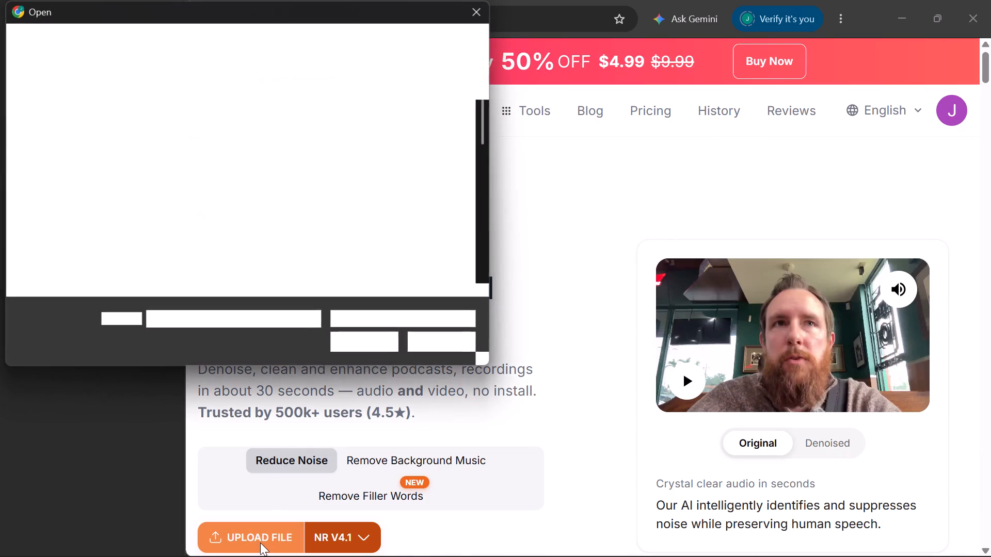
scroll(287, 200, down, 3)
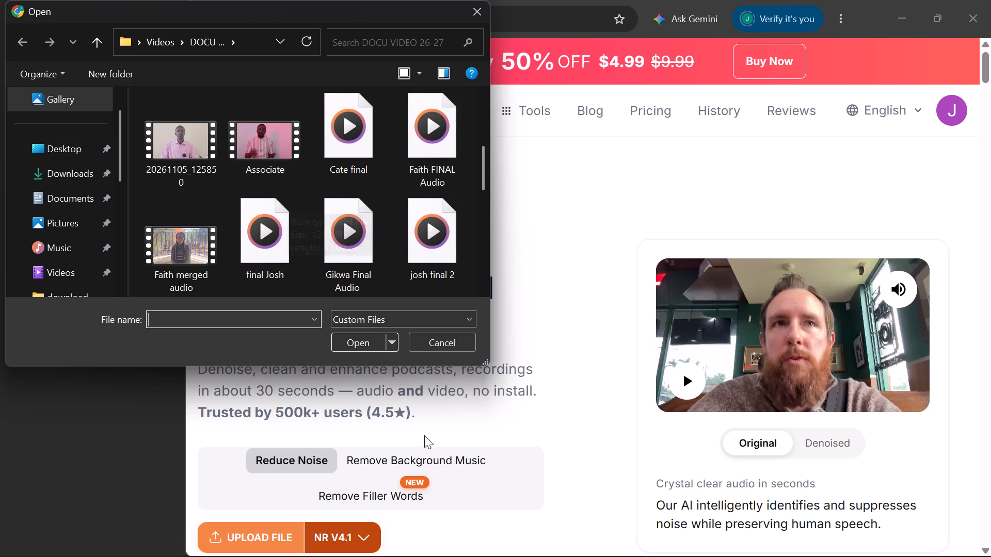
click(658, 547)
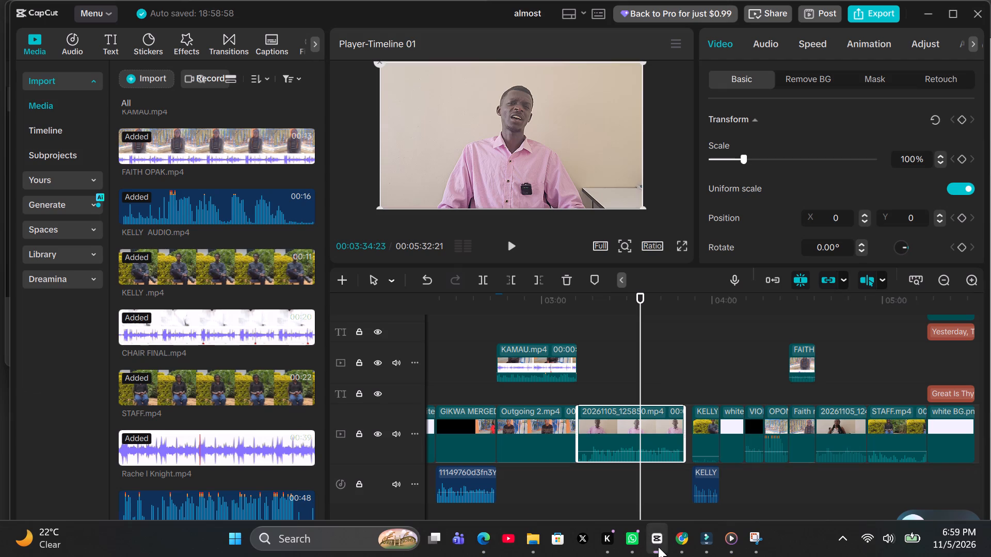
scroll(249, 228, up, 4)
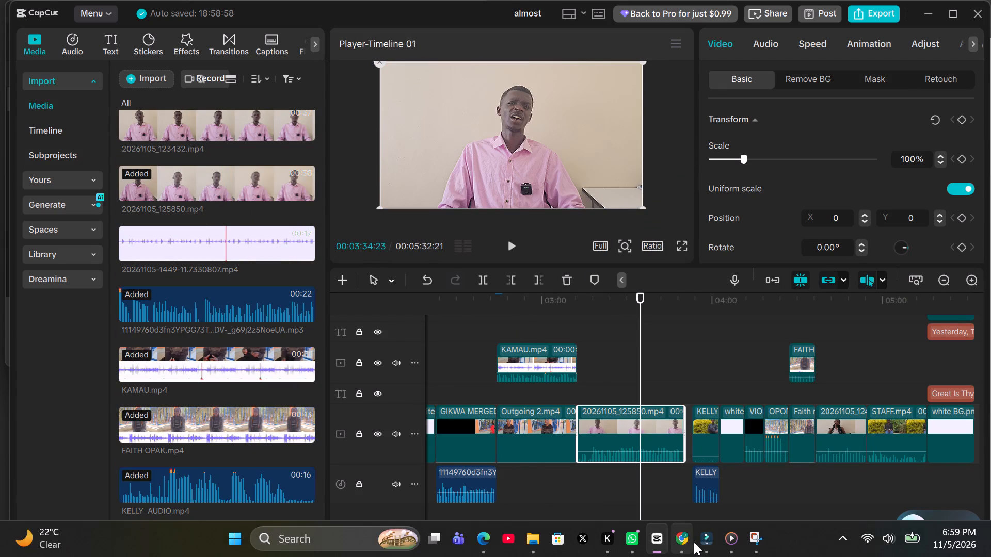
key(alt+Tab)
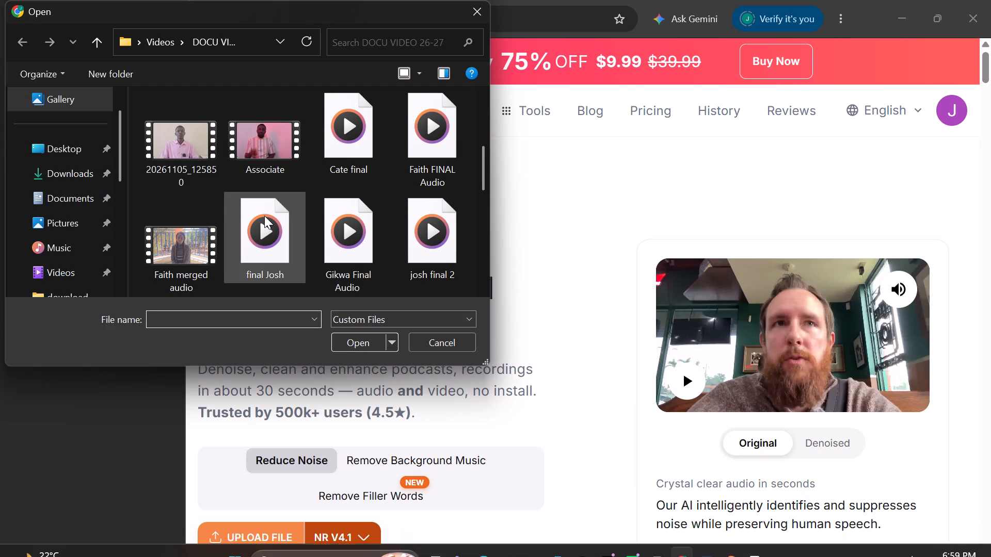
click(191, 146)
click(357, 341)
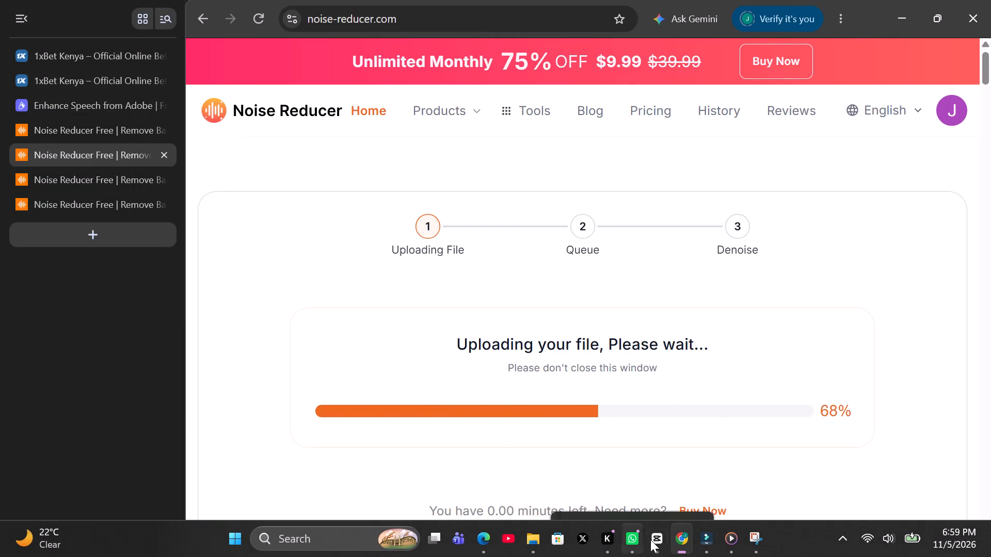
Back in CapCut, close the gap on the text track that holds the Great Is Thy title.
click(654, 539)
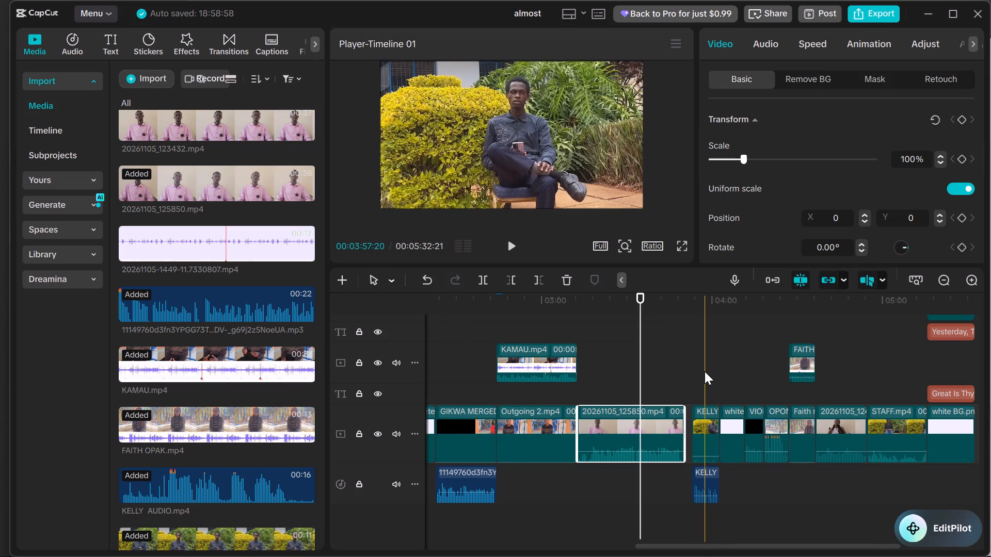
click(686, 366)
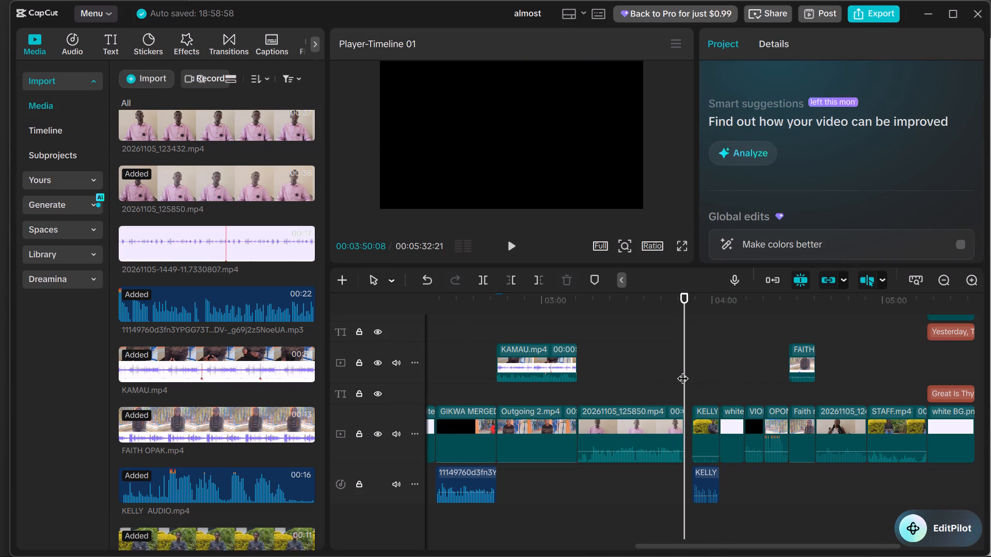
right_click(687, 395)
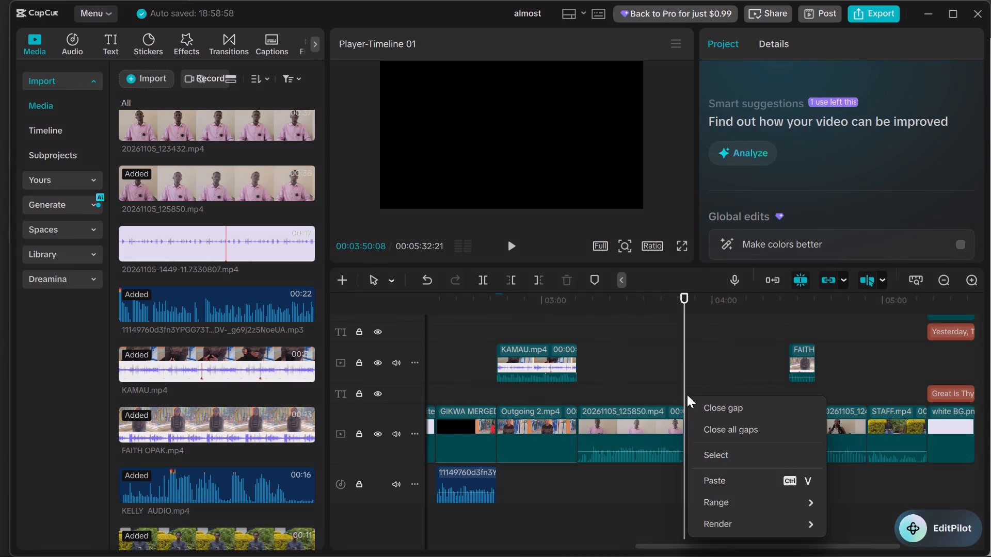
click(706, 411)
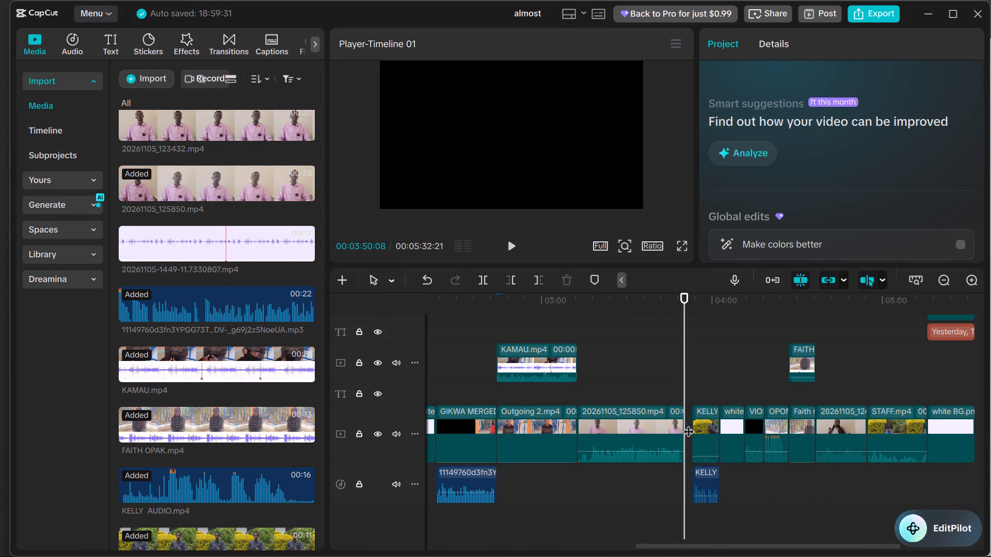
Close the gap between 20261105_125850.mp4 and the KELLY clip on the main video track.
right_click(688, 423)
click(699, 423)
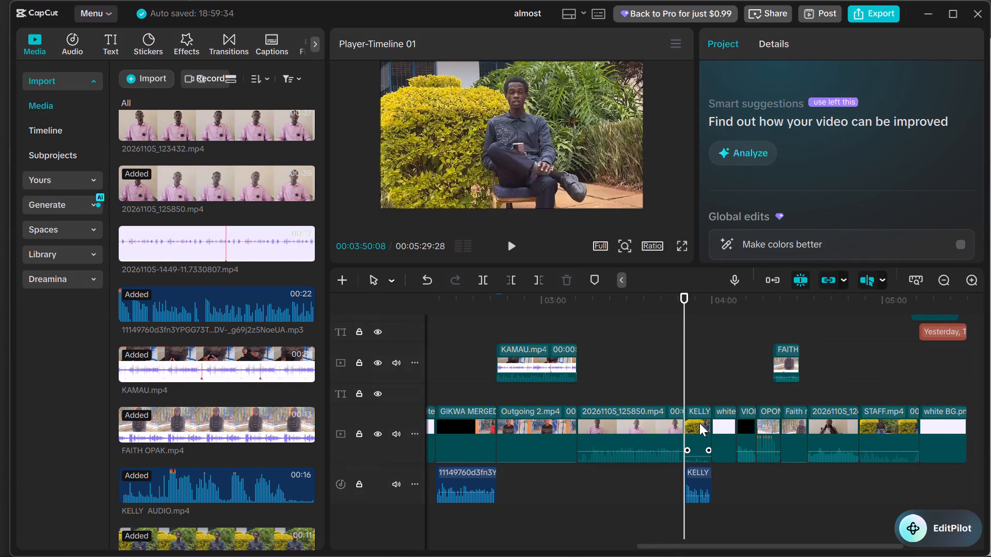
Look over the upper title tracks, and review the leader, testimony and closing sections and editing tips of the CUCU AGM script in Edge.
scroll(701, 392, up, 2)
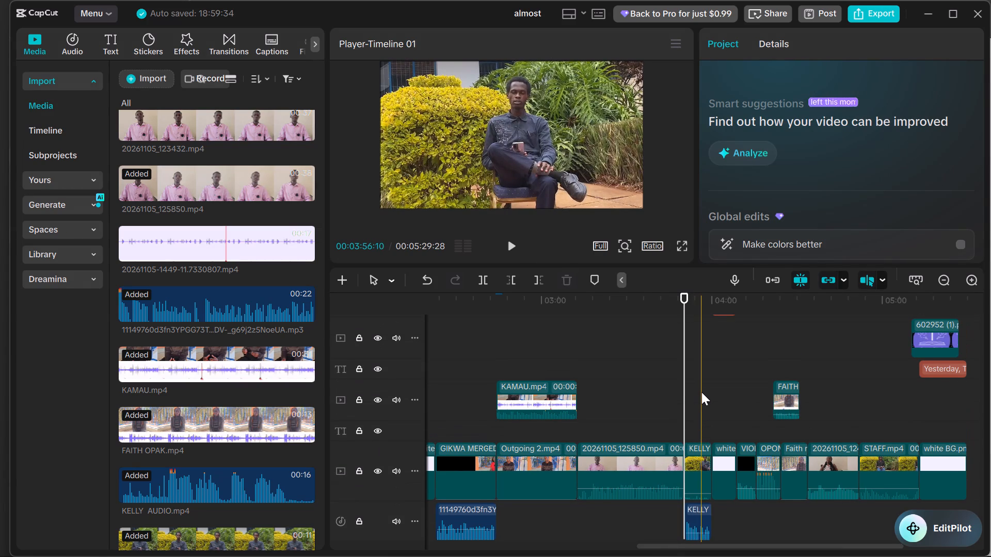
scroll(701, 392, up, 1)
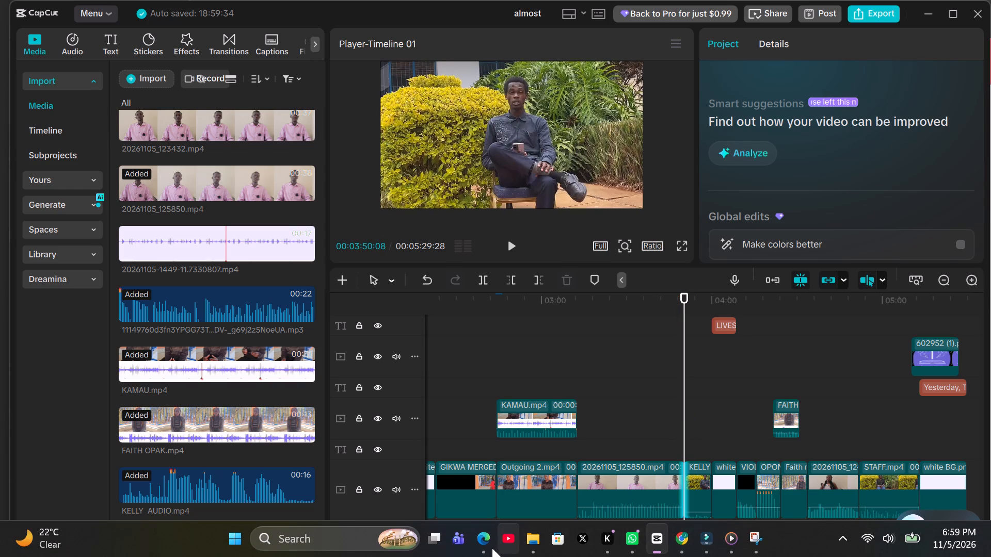
click(492, 548)
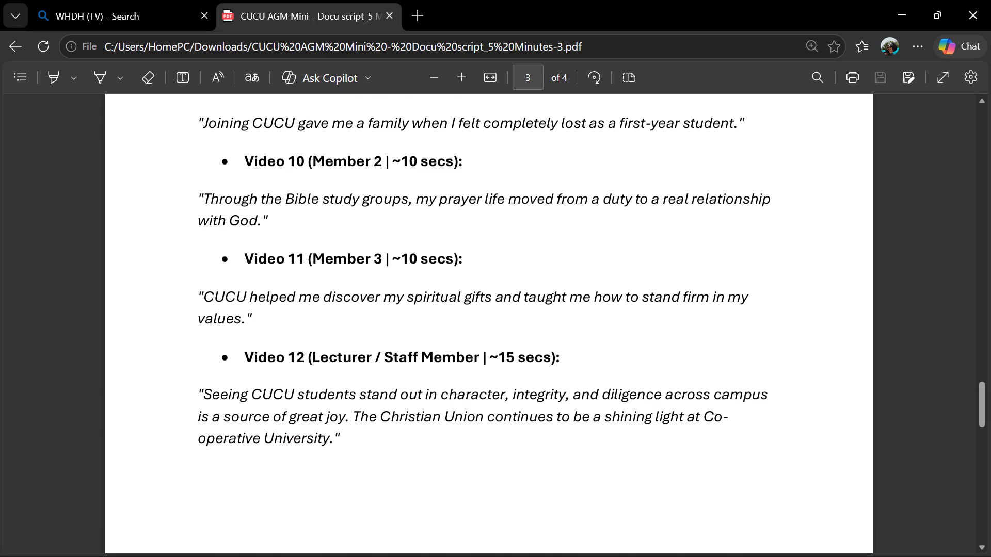
scroll(432, 363, up, 9)
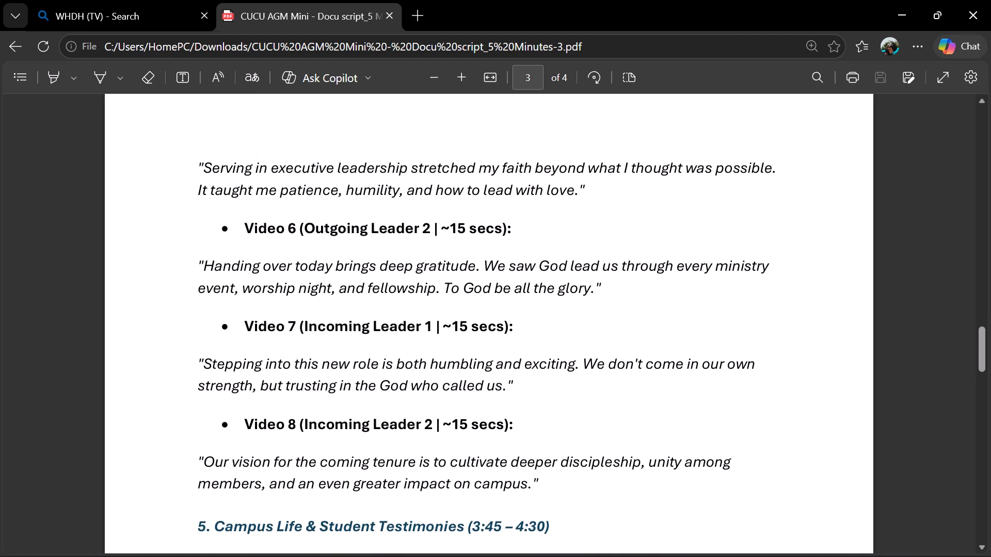
scroll(432, 363, up, 2)
scroll(432, 363, down, 16)
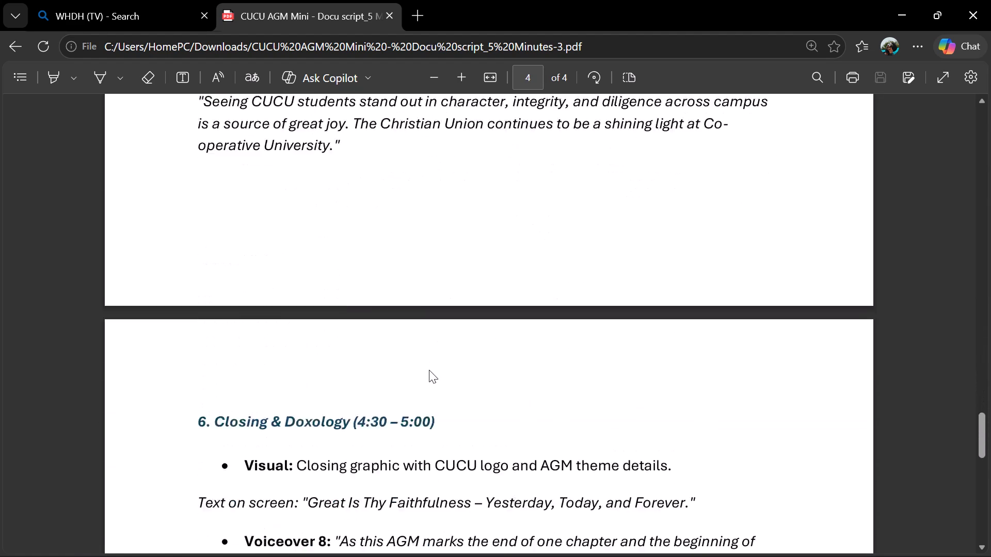
scroll(429, 370, down, 10)
scroll(428, 371, up, 4)
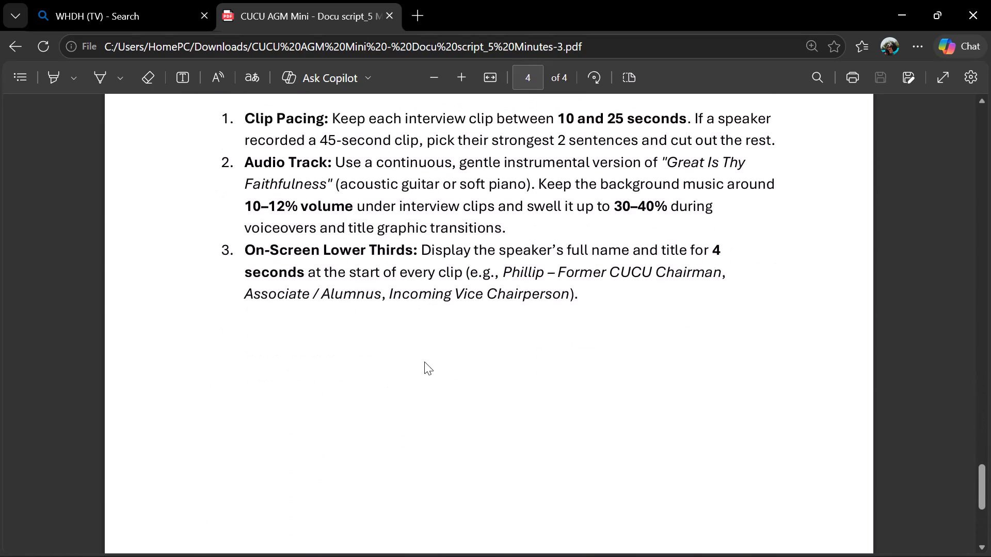
scroll(424, 362, up, 5)
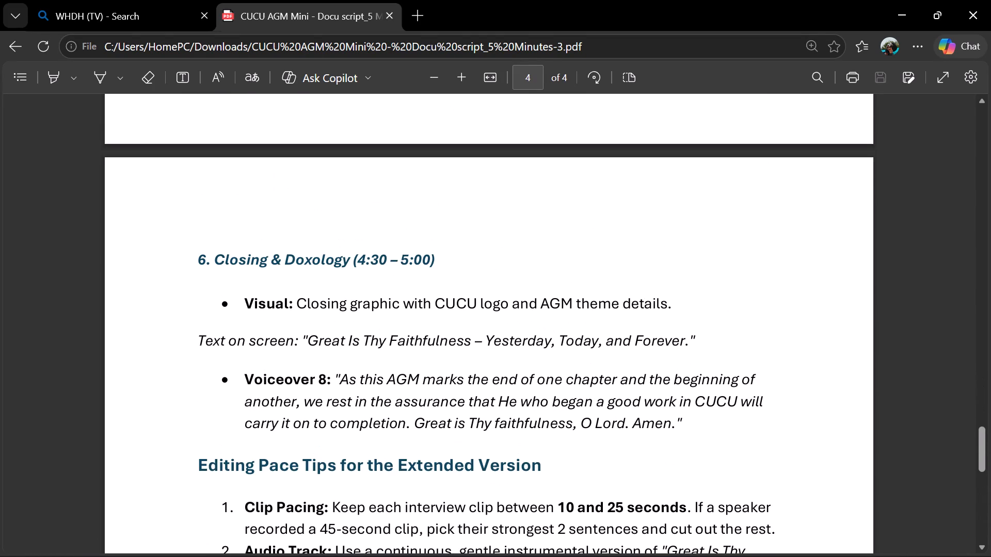
Return to CapCut and place the playhead at the start of the LIVES TRANSFORMED title.
click(655, 538)
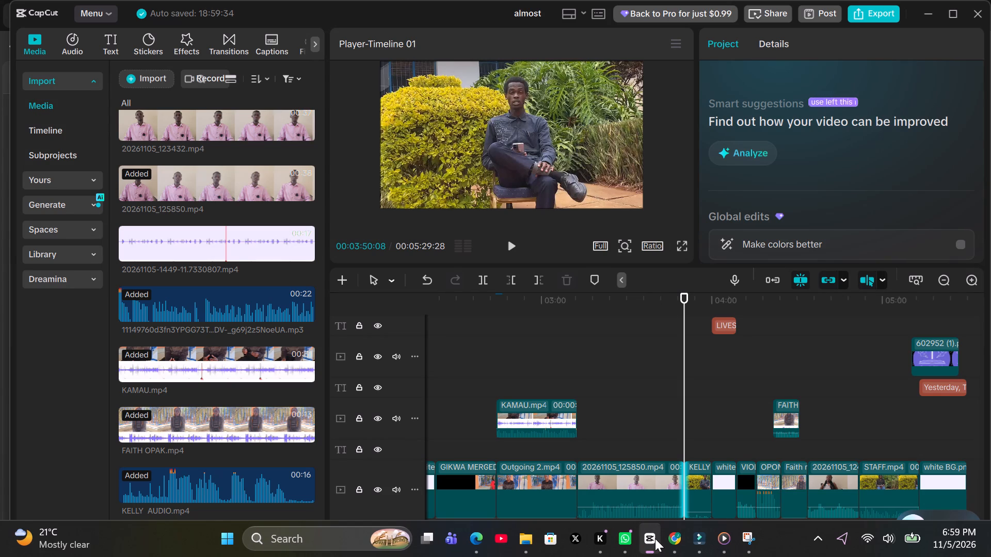
click(712, 451)
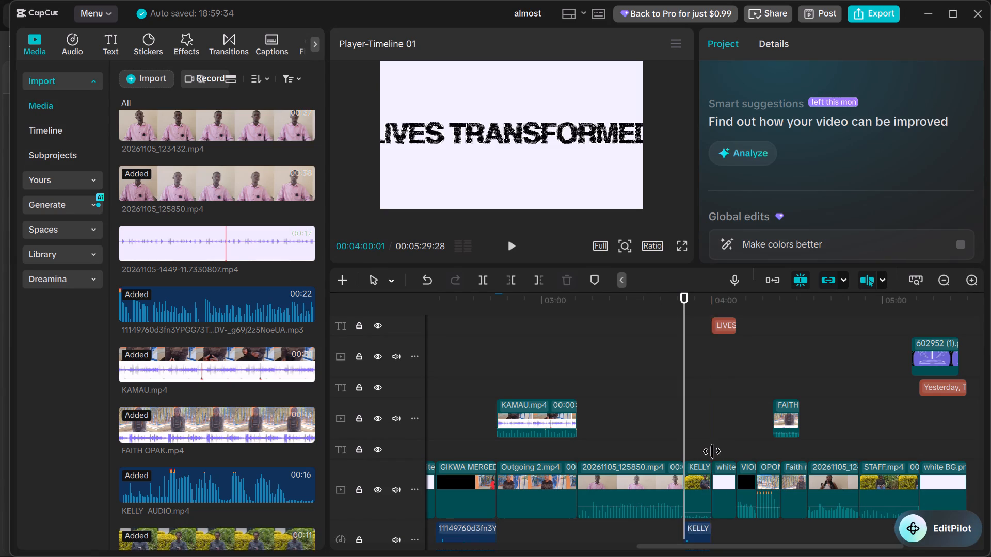
In File Explorer, preview the opening title and speaker lower third graphics in the Docu elements folder under Pictures.
click(537, 545)
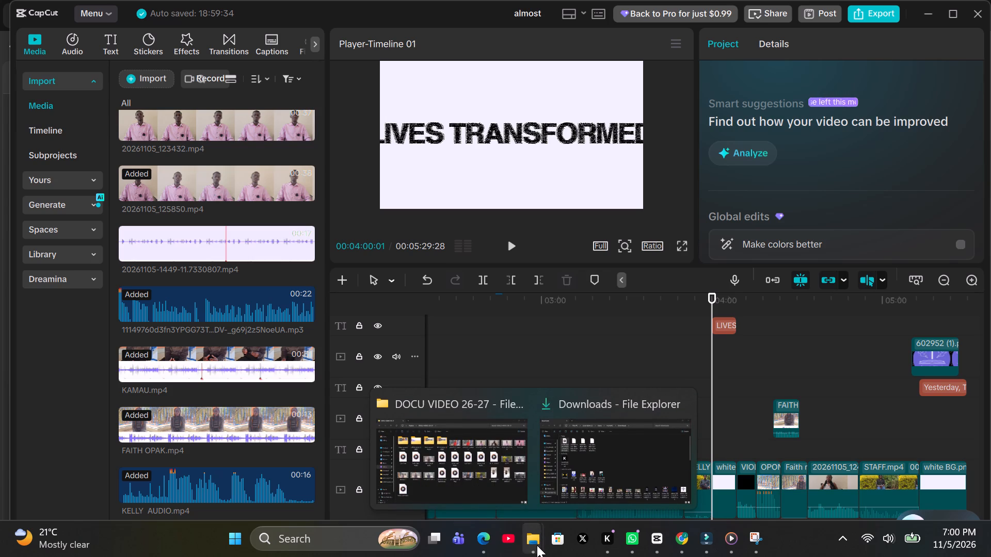
click(445, 468)
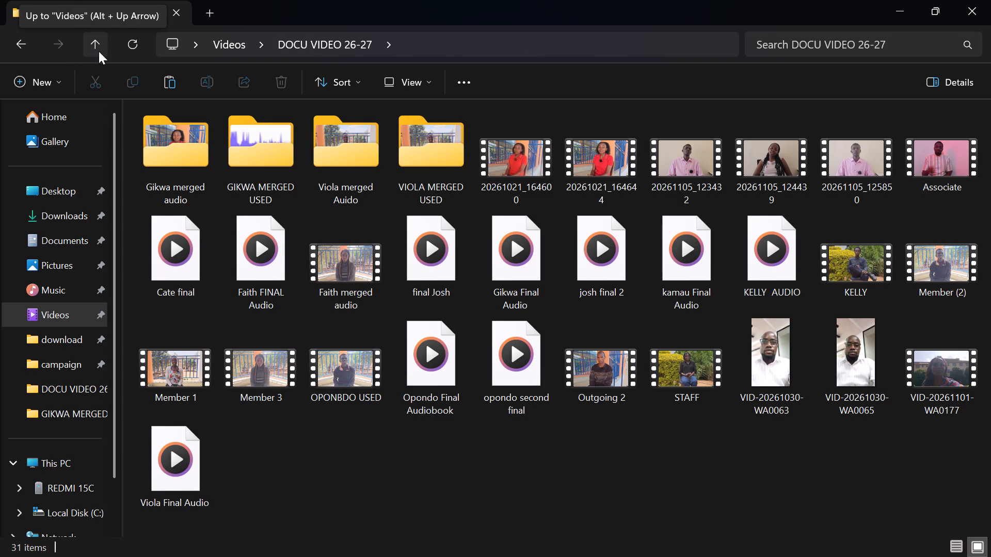
click(41, 275)
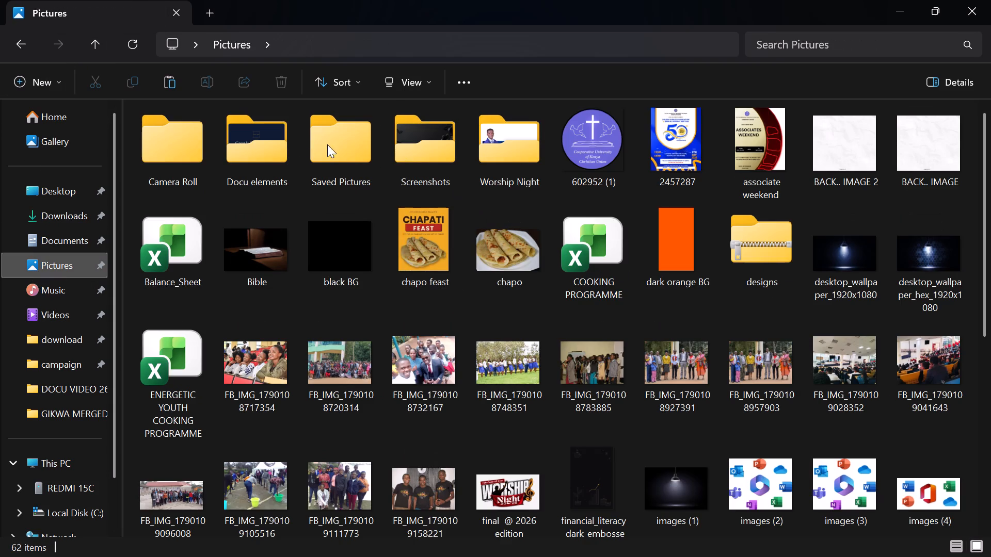
double_click(267, 150)
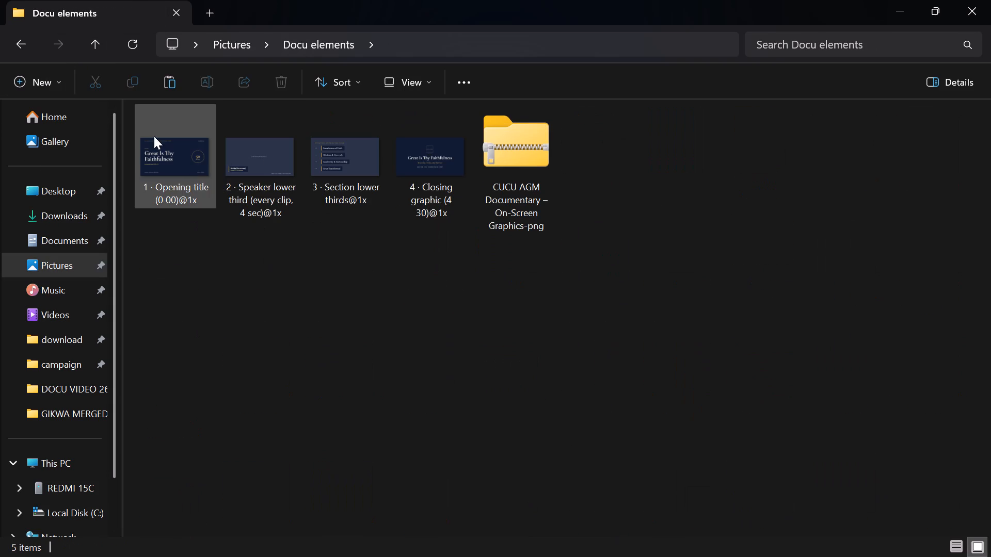
double_click(162, 155)
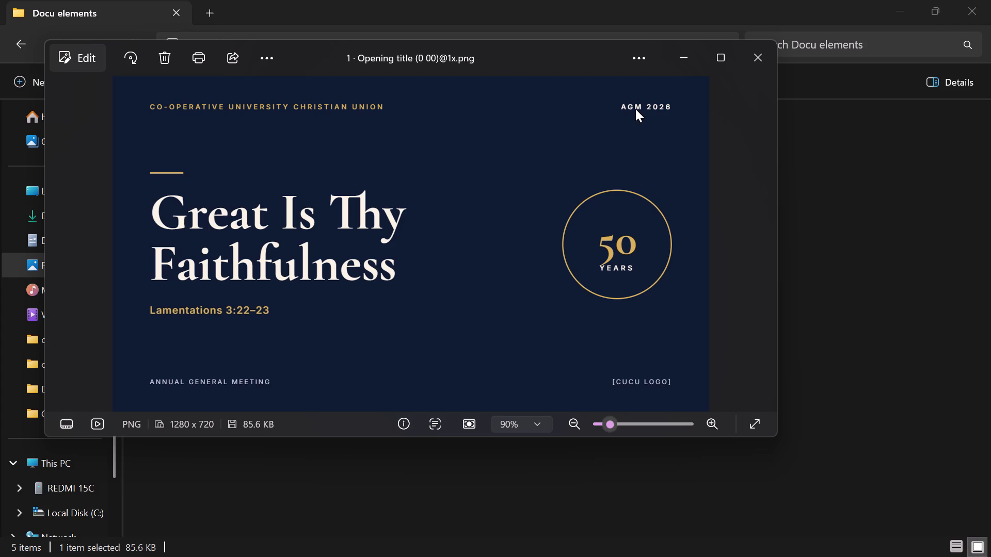
click(758, 68)
double_click(254, 143)
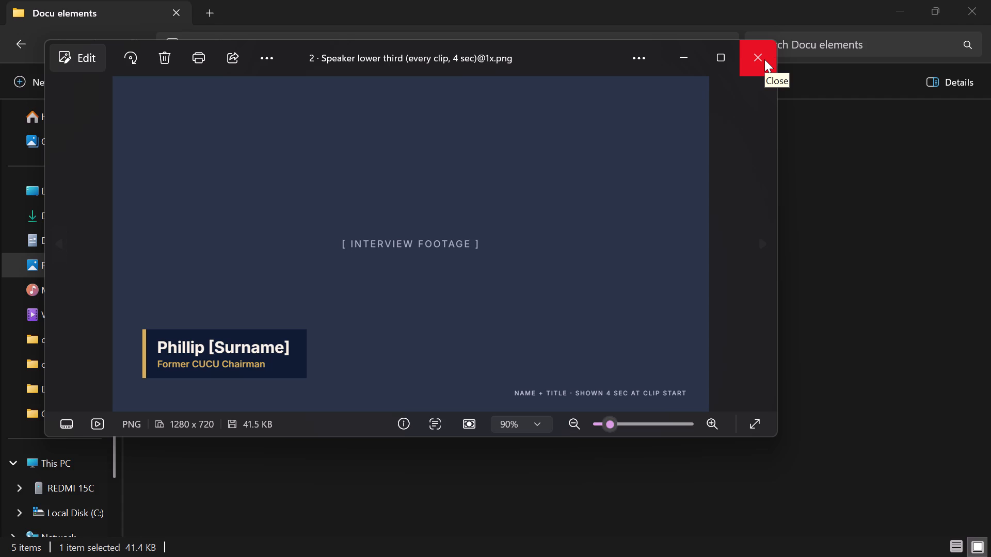
click(764, 59)
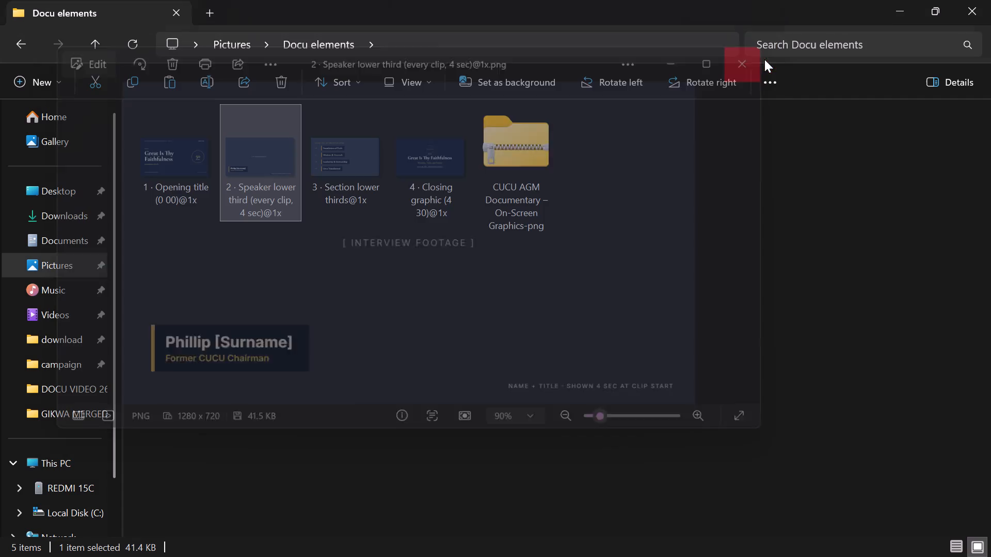
Preview the closing graphic, section lower thirds and opening title images in the Docu elements folder, closing each one after viewing.
double_click(403, 153)
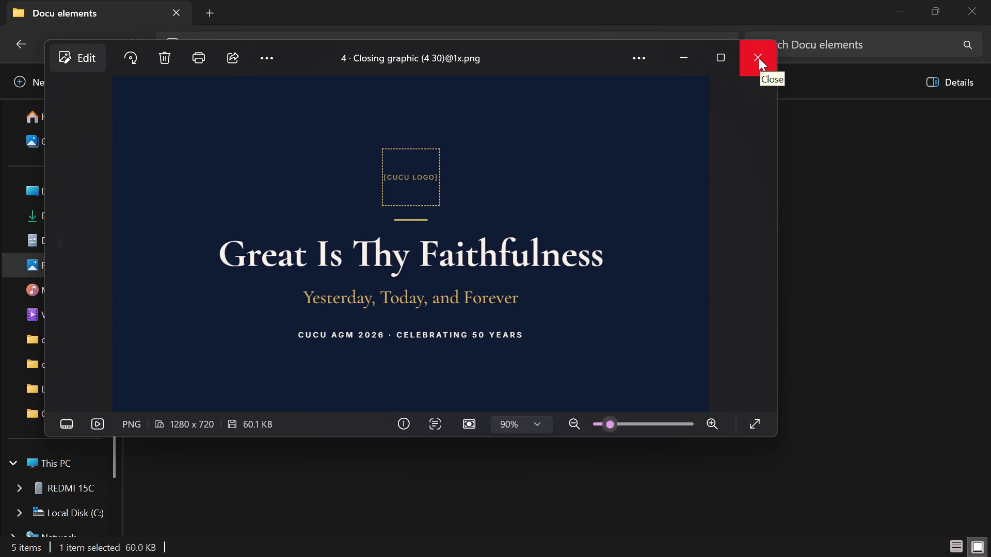
click(756, 58)
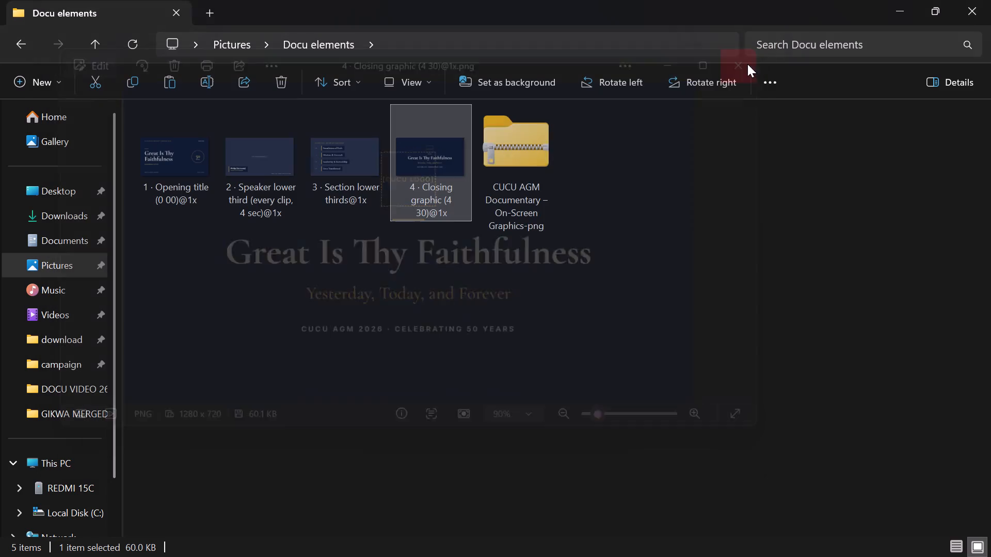
double_click(359, 161)
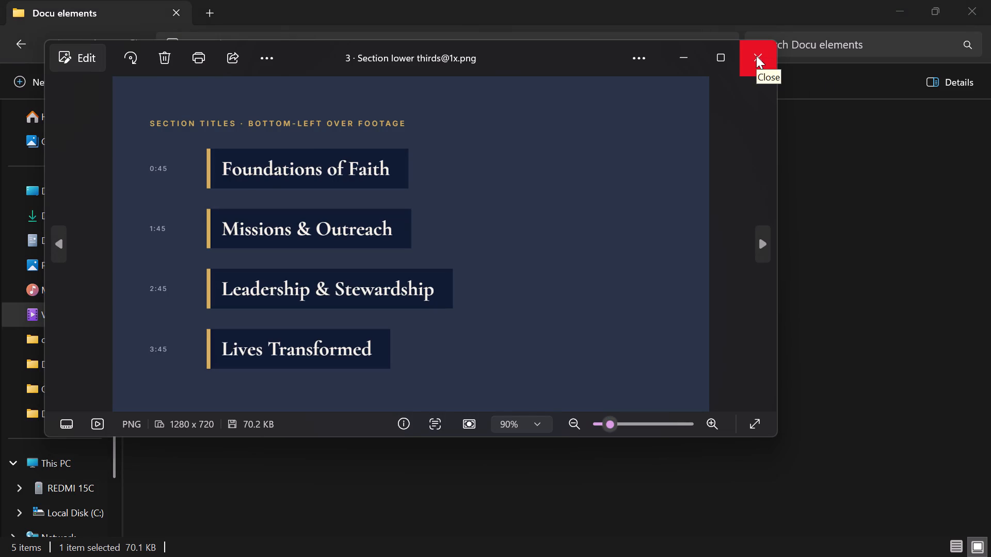
click(756, 56)
double_click(173, 157)
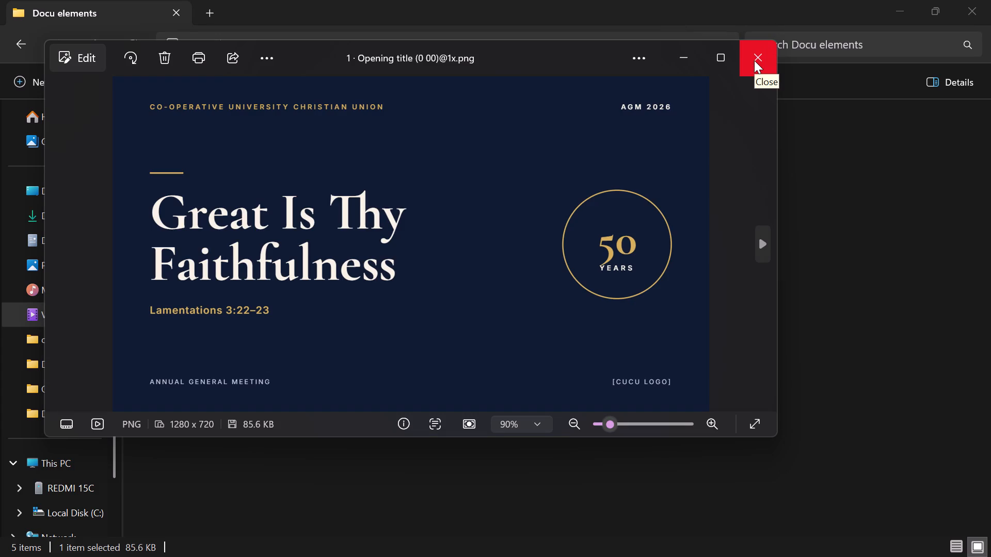
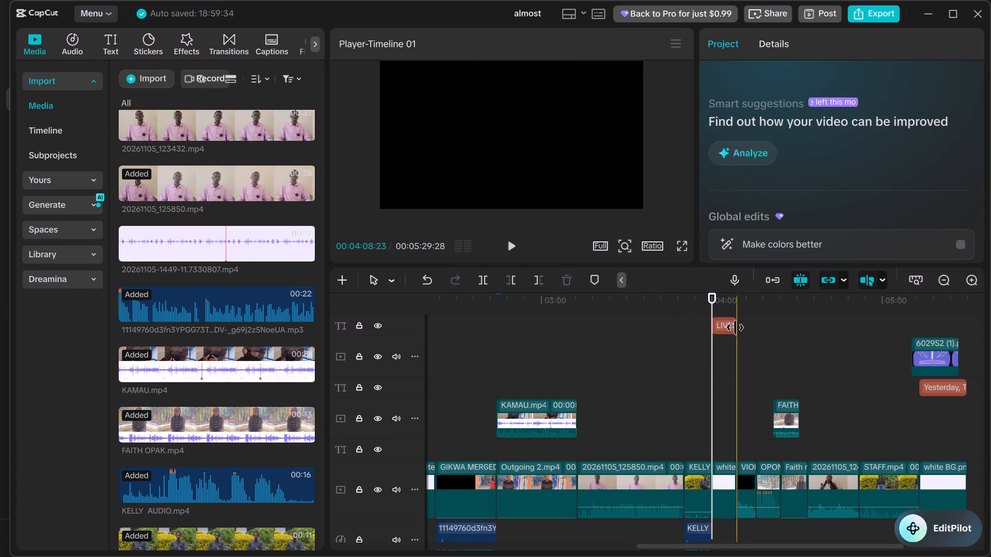
click(724, 329)
click(944, 186)
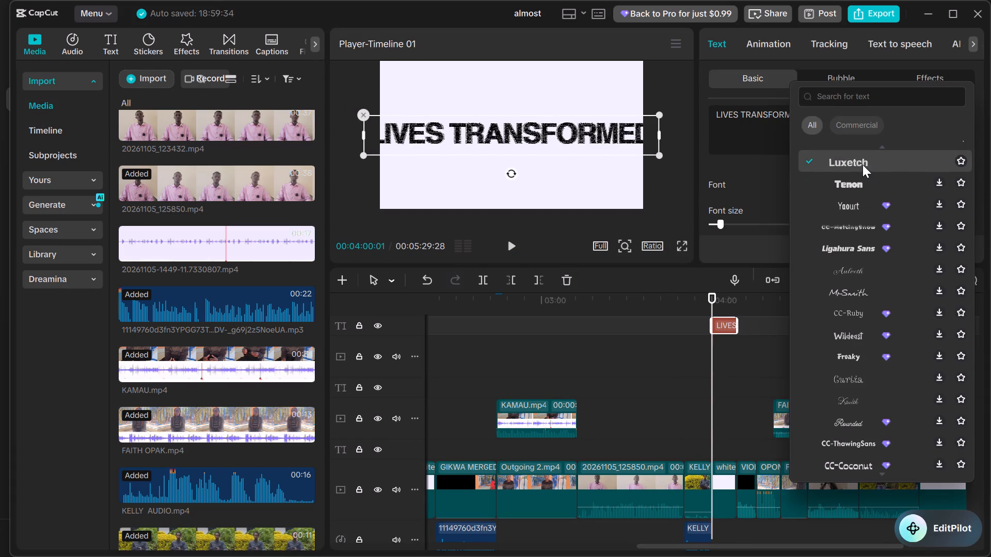
scroll(887, 285, up, 4)
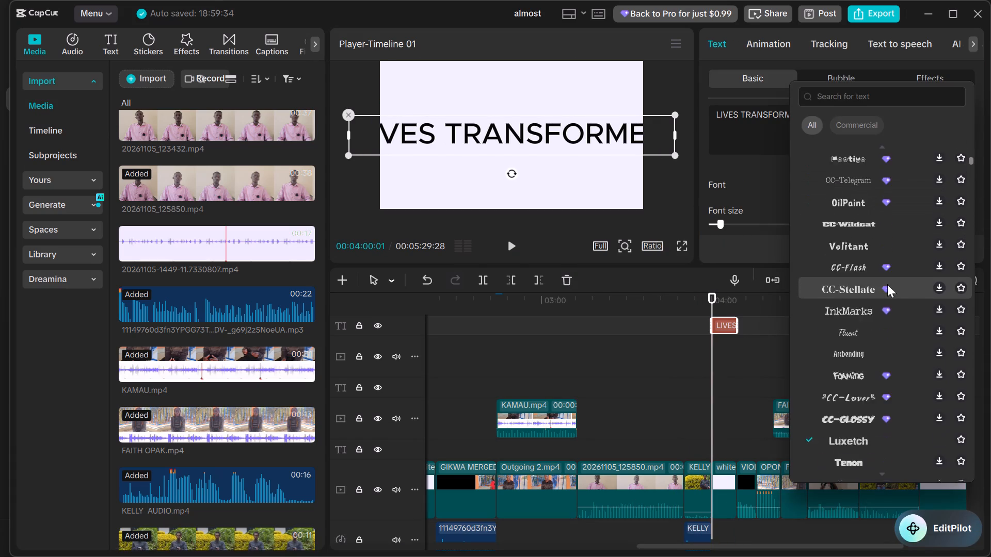
scroll(887, 284, up, 4)
scroll(887, 284, down, 1)
scroll(887, 284, up, 2)
scroll(888, 284, down, 20)
scroll(888, 284, down, 8)
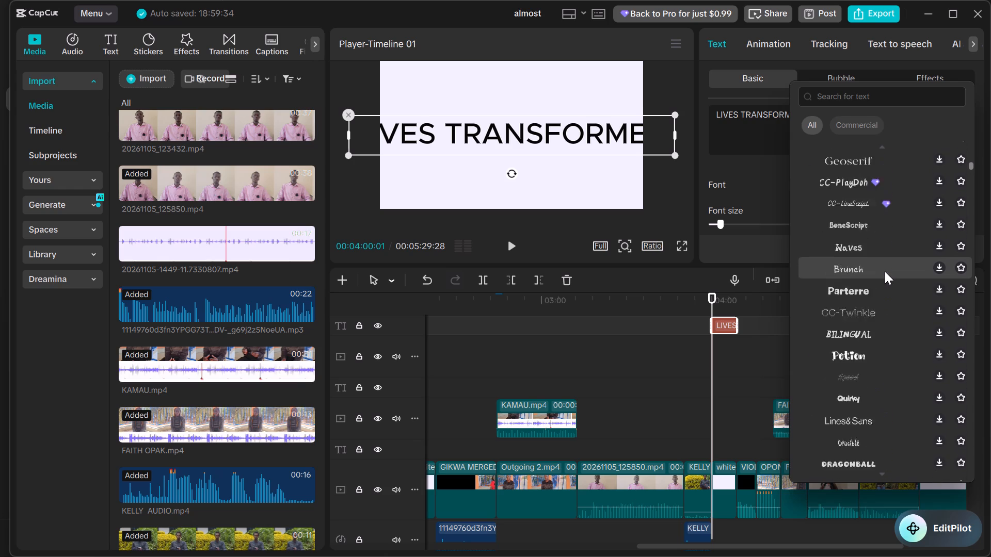
scroll(885, 271, down, 20)
scroll(885, 271, down, 17)
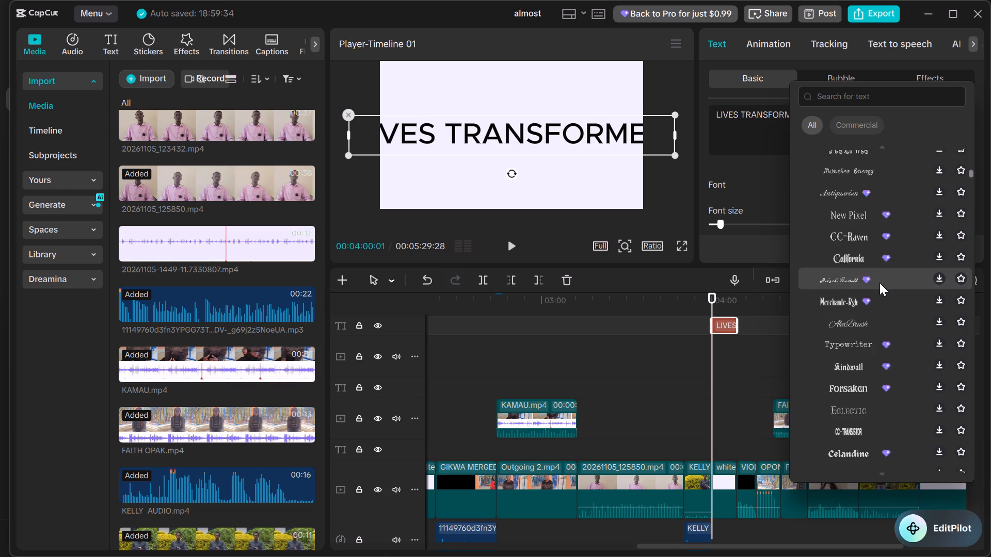
scroll(880, 283, down, 9)
scroll(875, 273, down, 18)
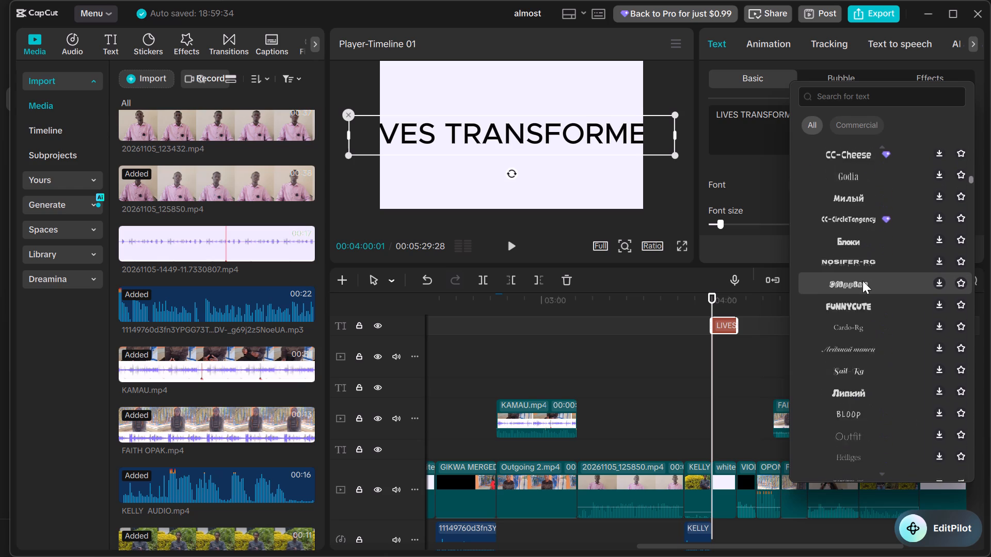
scroll(862, 281, down, 3)
click(885, 335)
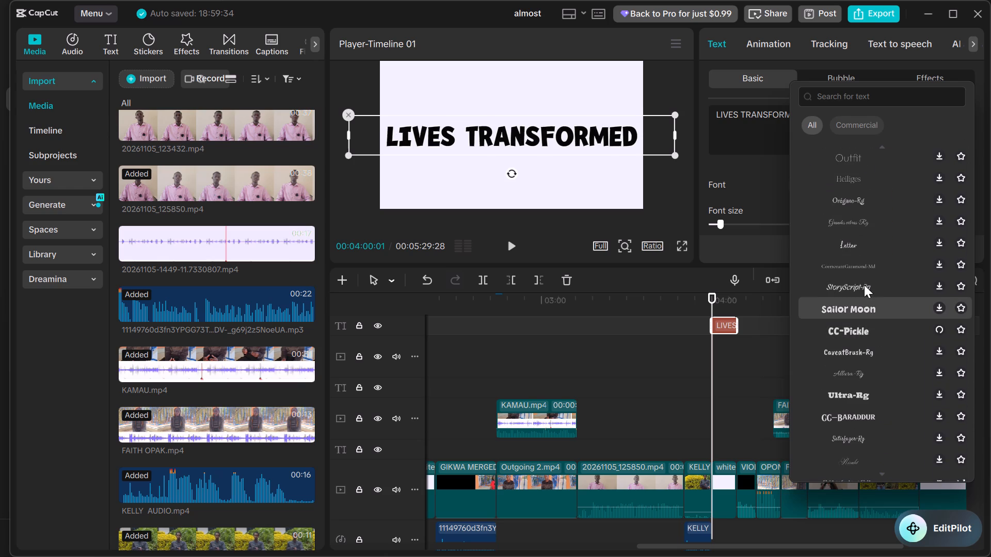
scroll(861, 281, down, 14)
scroll(860, 277, up, 1)
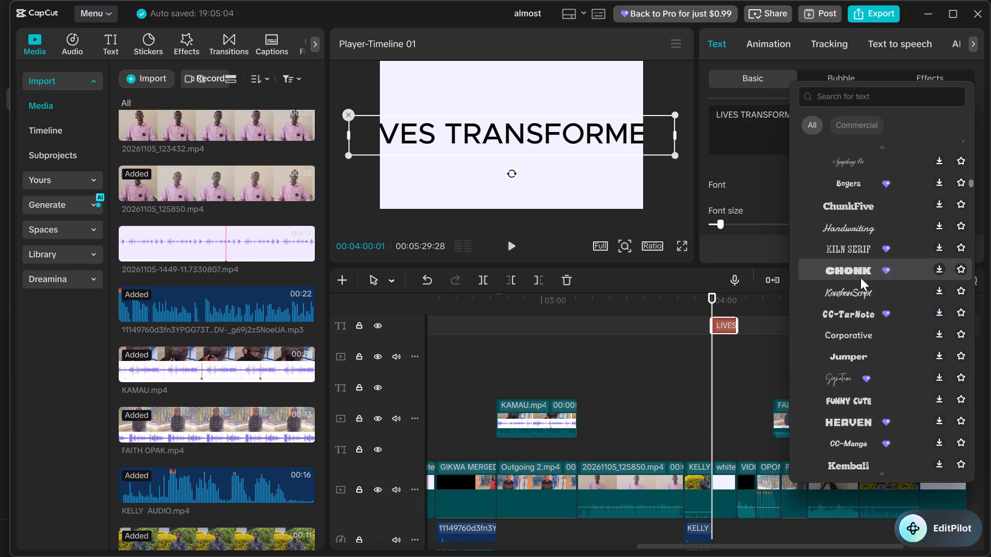
scroll(860, 277, up, 5)
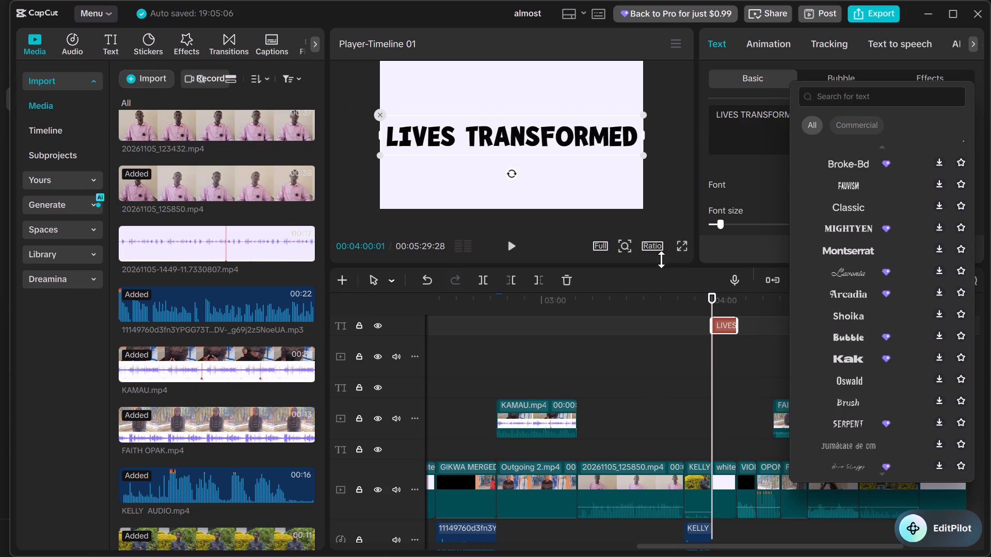
Scale the LIVES TRANSFORMED title down on the canvas so it sits within the frame with side margins.
drag(642, 152, 600, 141)
click(765, 30)
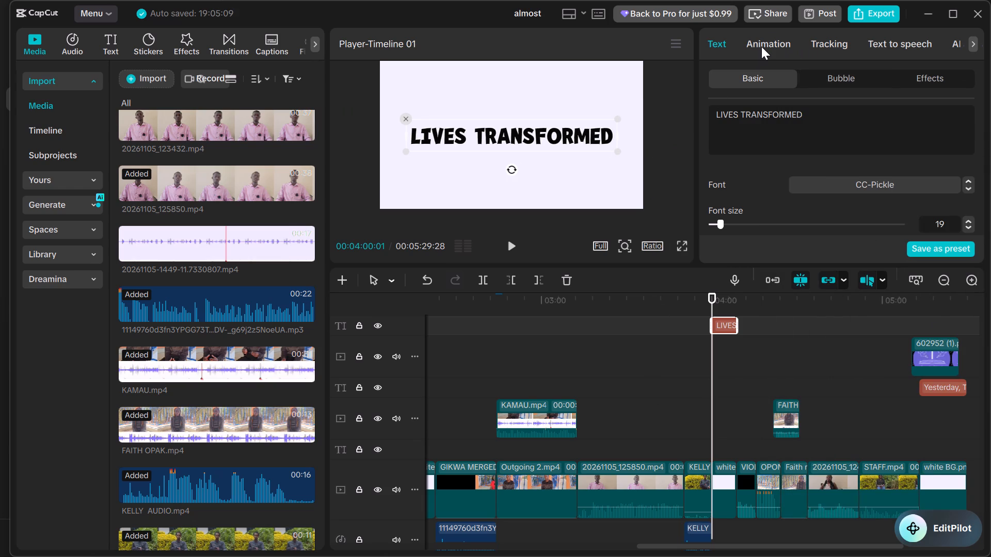
Open the LIVES TRANSFORMED title's animation options, and place the playhead at the start of the KELLY clip.
click(762, 45)
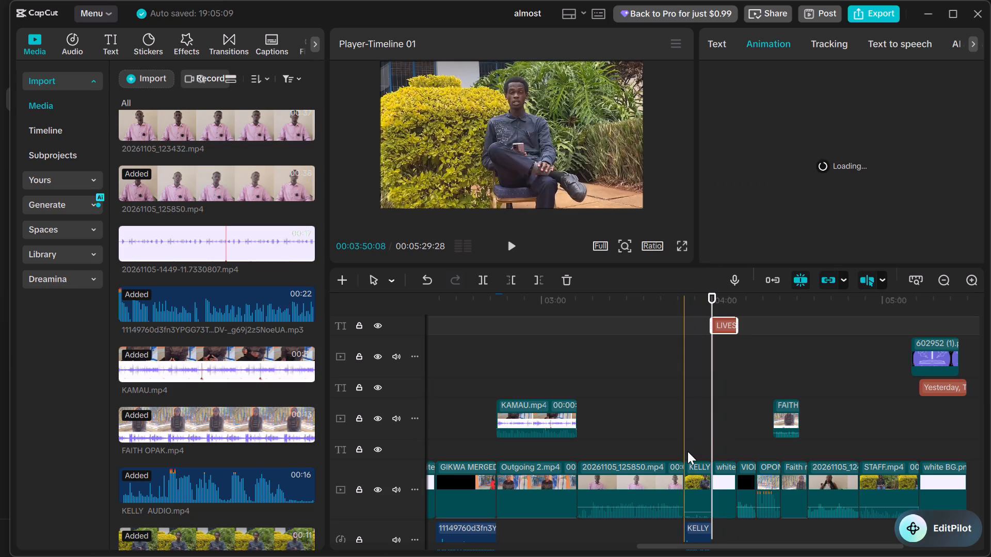
click(688, 451)
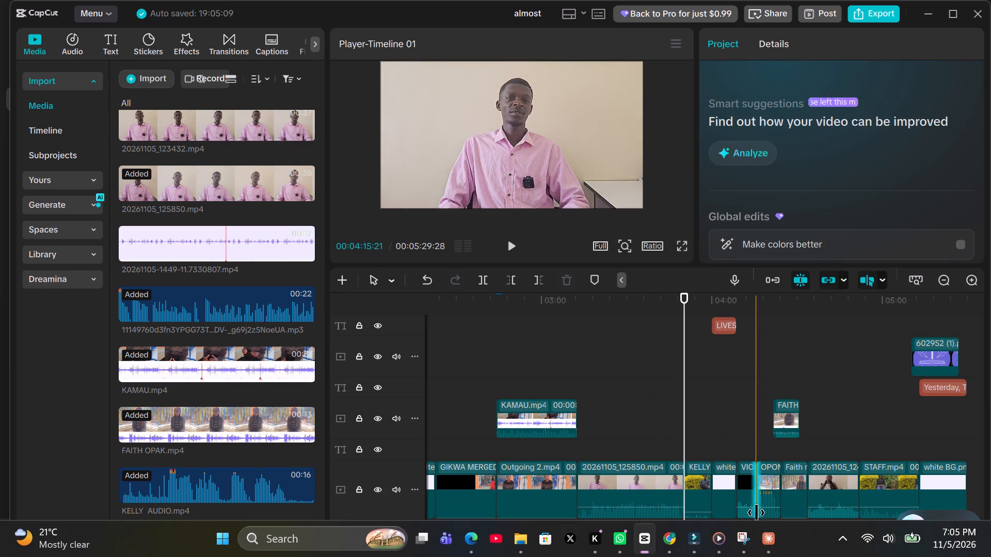
Switch to Chrome's Noise Reducer page and start a Snipping Tool screen recording framed around the pink-shirt interview's waveform.
click(662, 540)
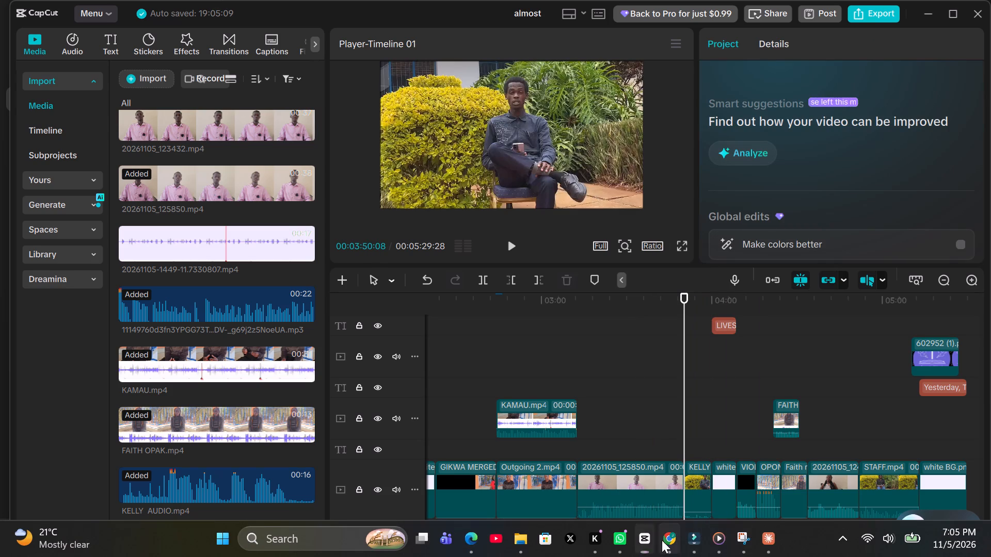
scroll(450, 363, down, 3)
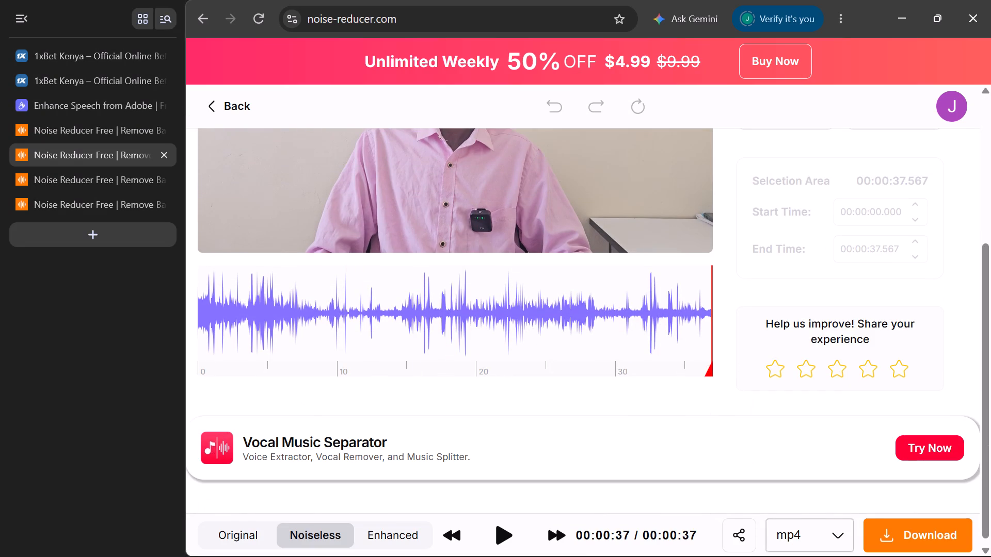
click(745, 549)
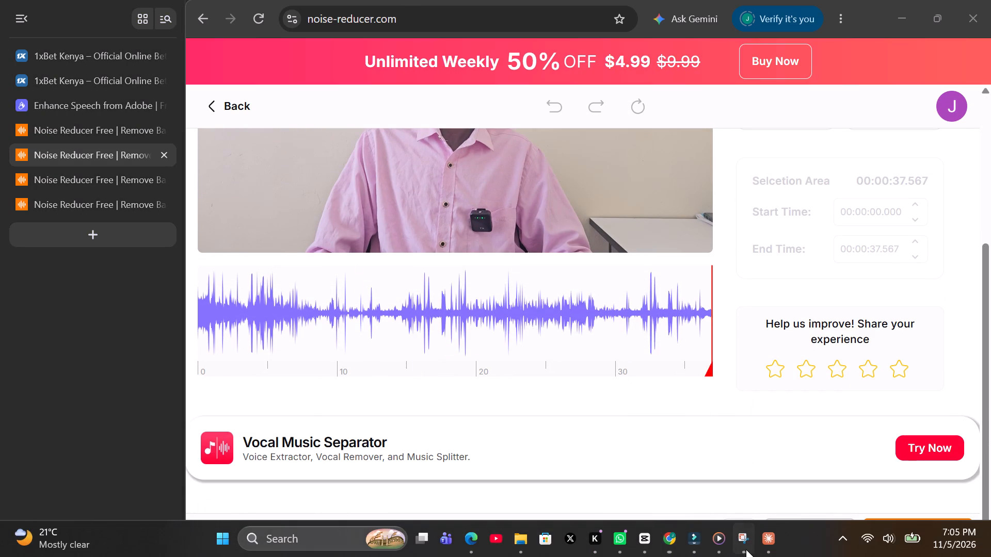
click(222, 310)
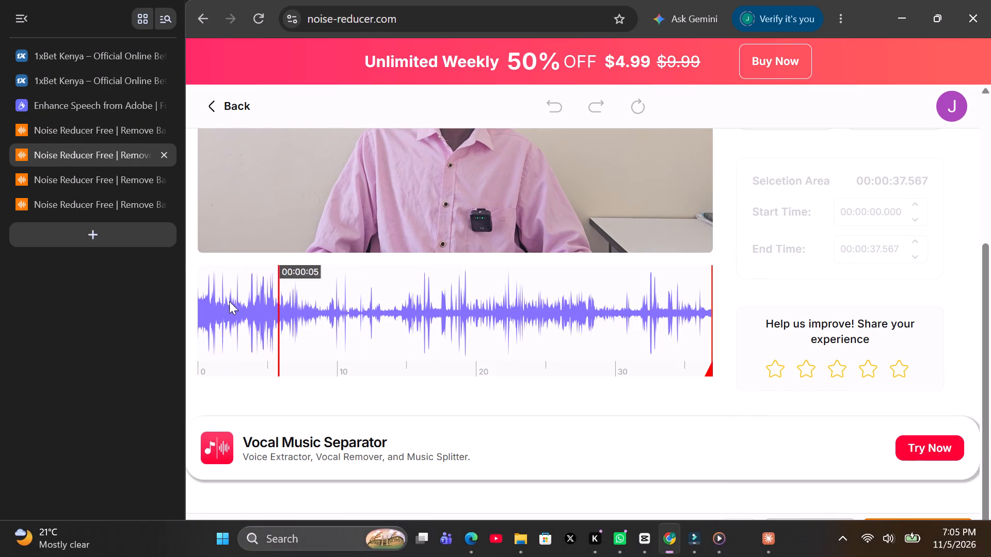
drag(190, 248, 189, 258)
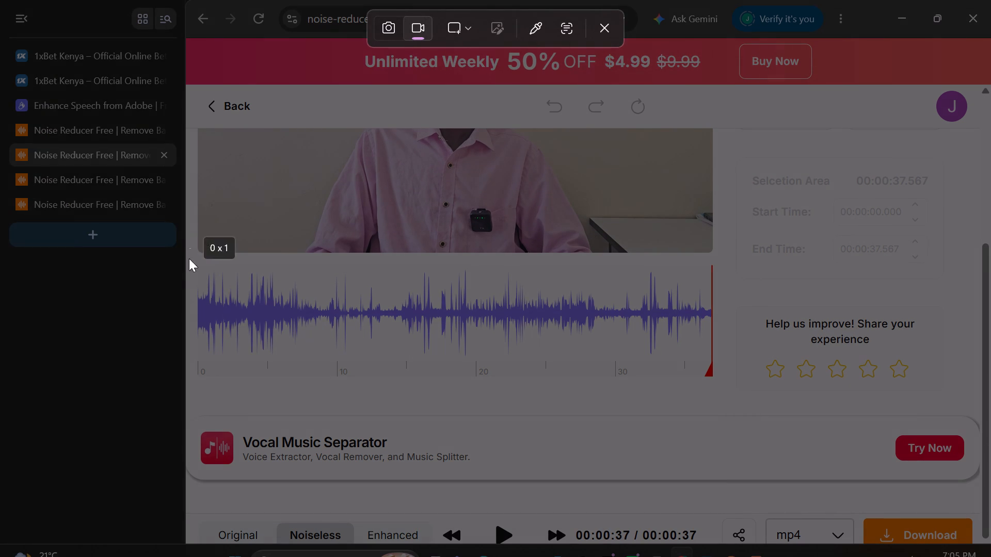
drag(189, 258, 711, 397)
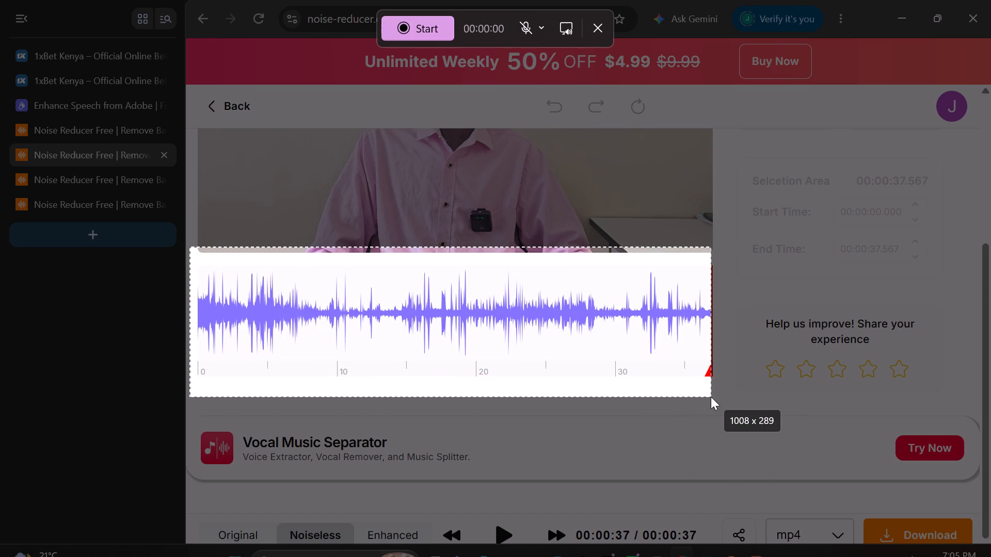
drag(711, 397, 721, 395)
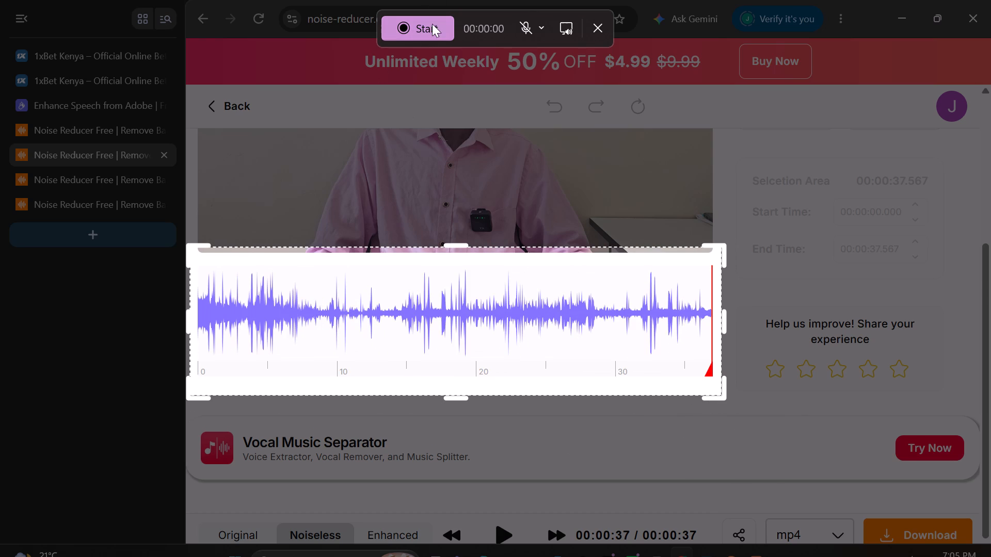
click(422, 29)
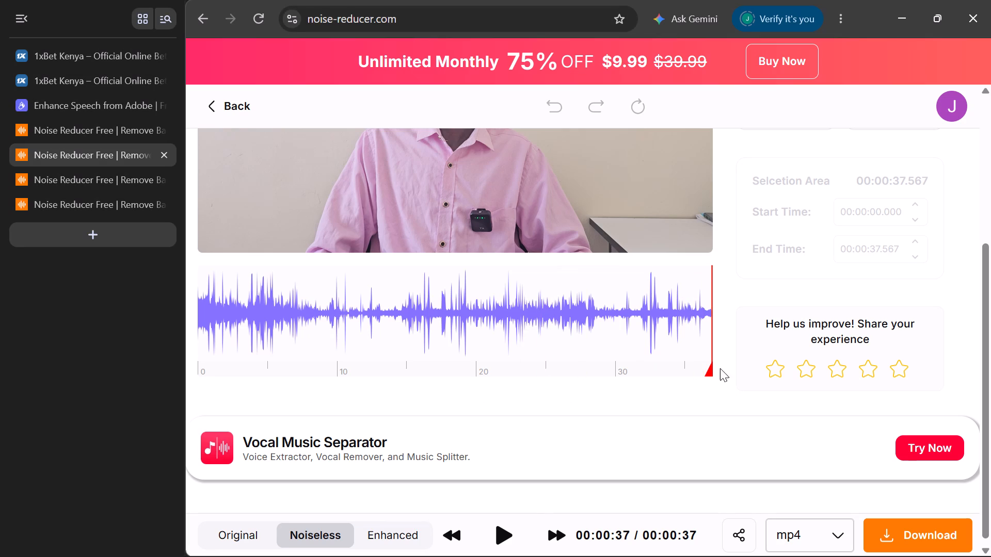
Play the Noiseless version from 00:00:00 to its end while recording, and stop the recording.
drag(711, 373, 147, 350)
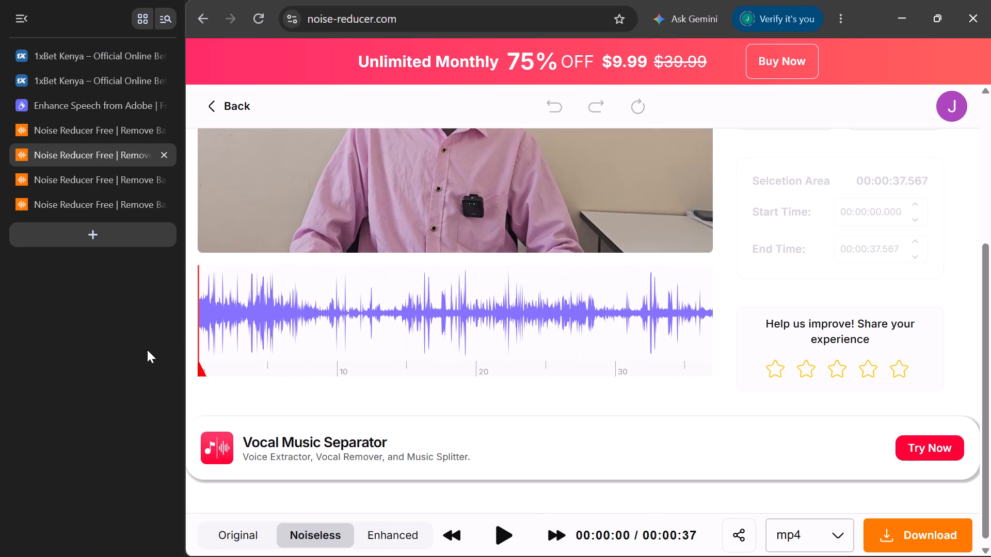
drag(147, 350, 140, 345)
key(space)
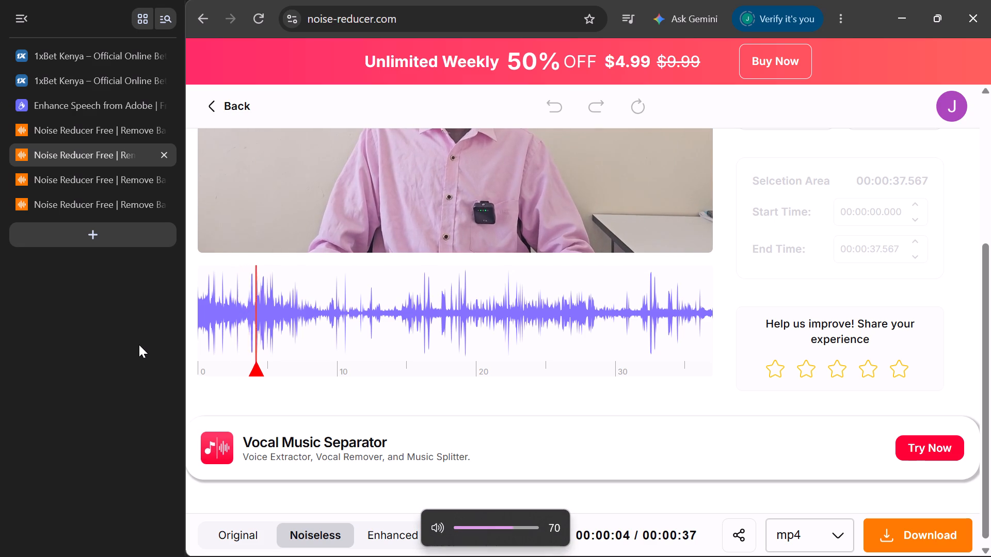
scroll(422, 313, up, 3)
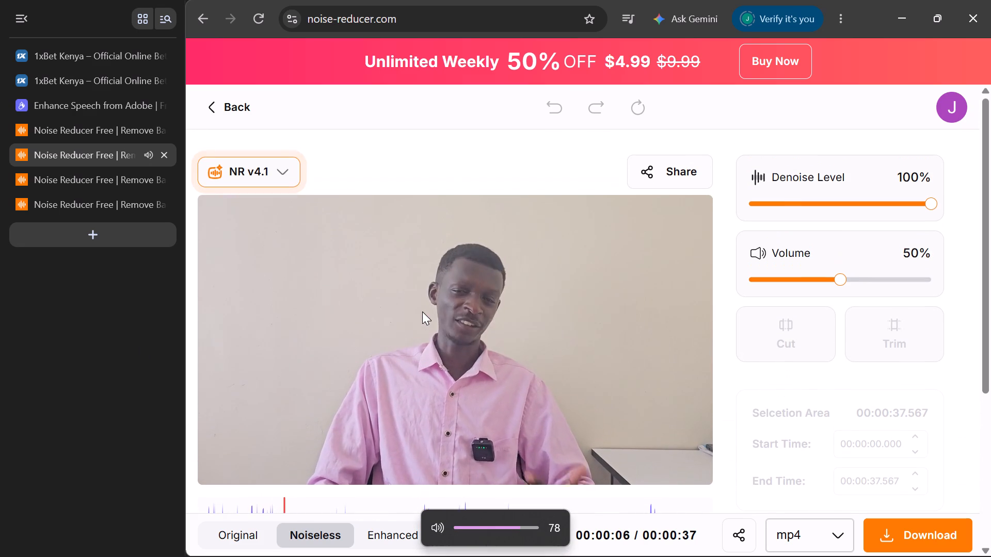
scroll(422, 312, down, 1)
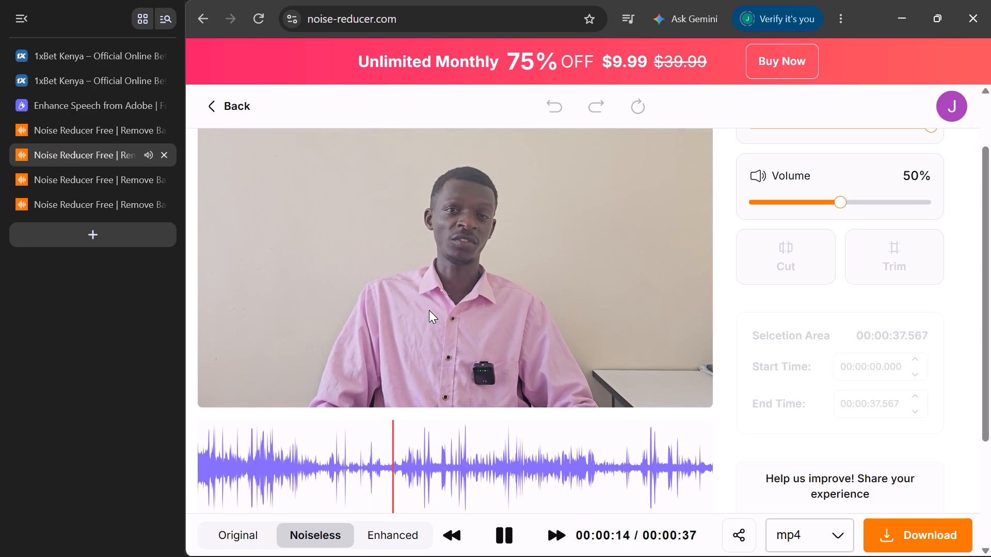
scroll(429, 310, down, 2)
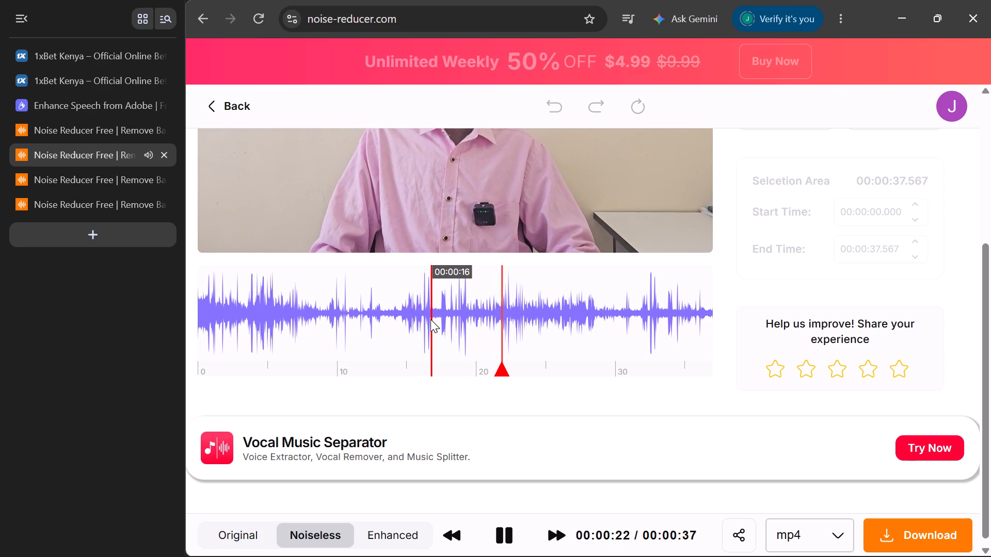
scroll(431, 329, up, 1)
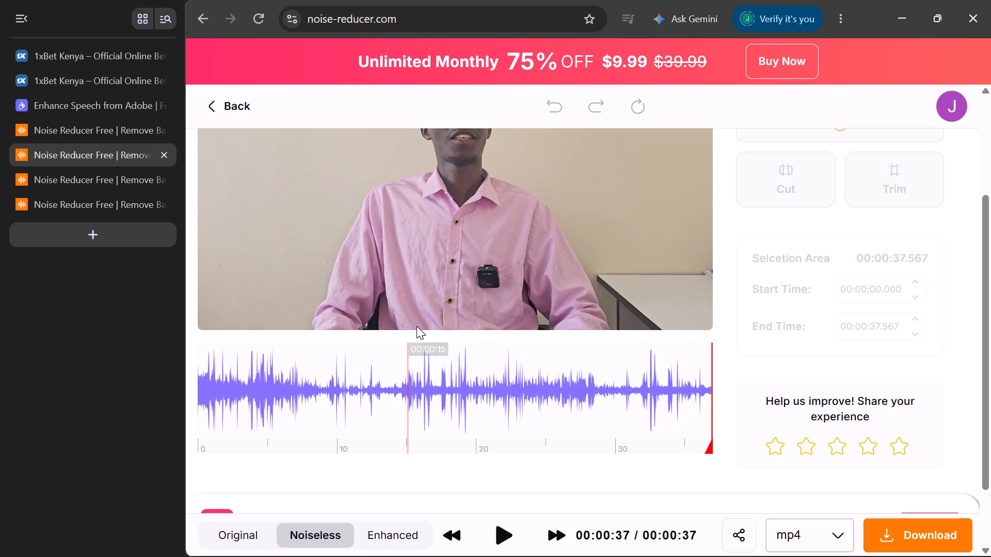
click(439, 28)
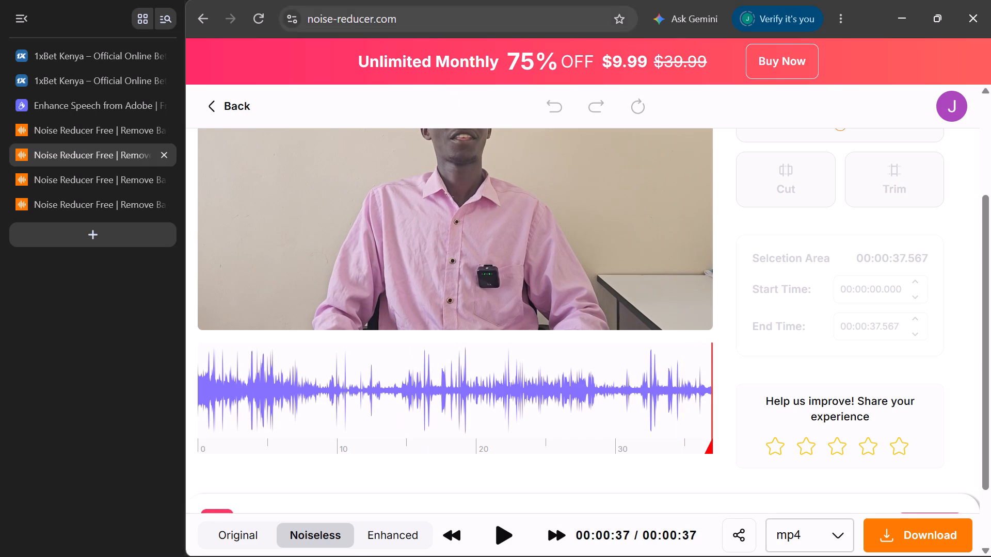
Save the recording as josh 1 in MP4 format in the GIKWA MERGED USED folder.
key(ctrl+s)
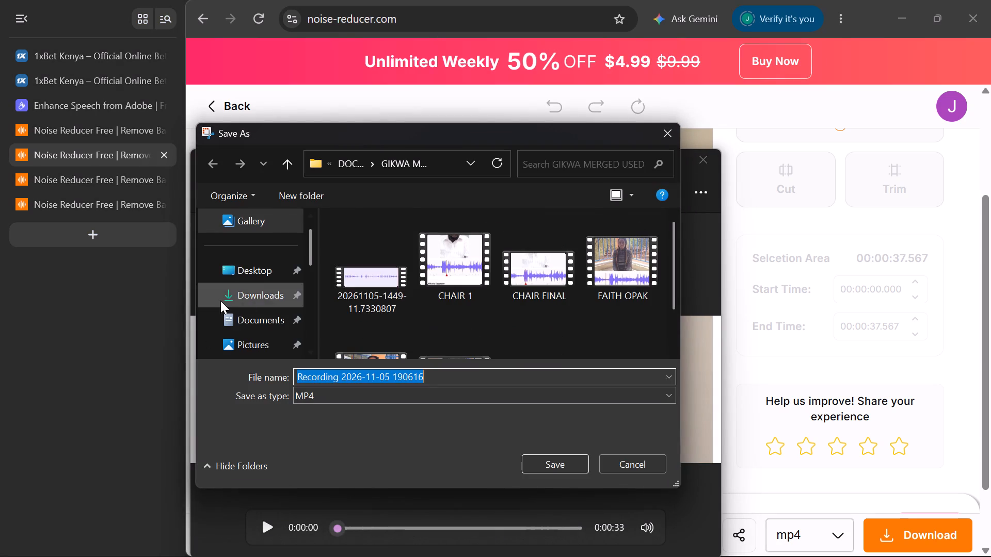
key(BackSpace)
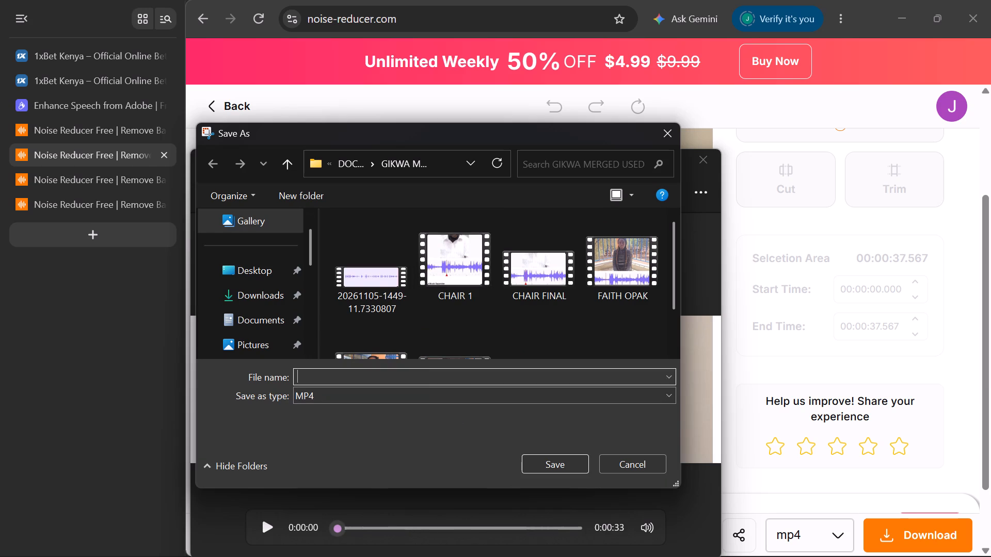
text(josh 1)
key(Return)
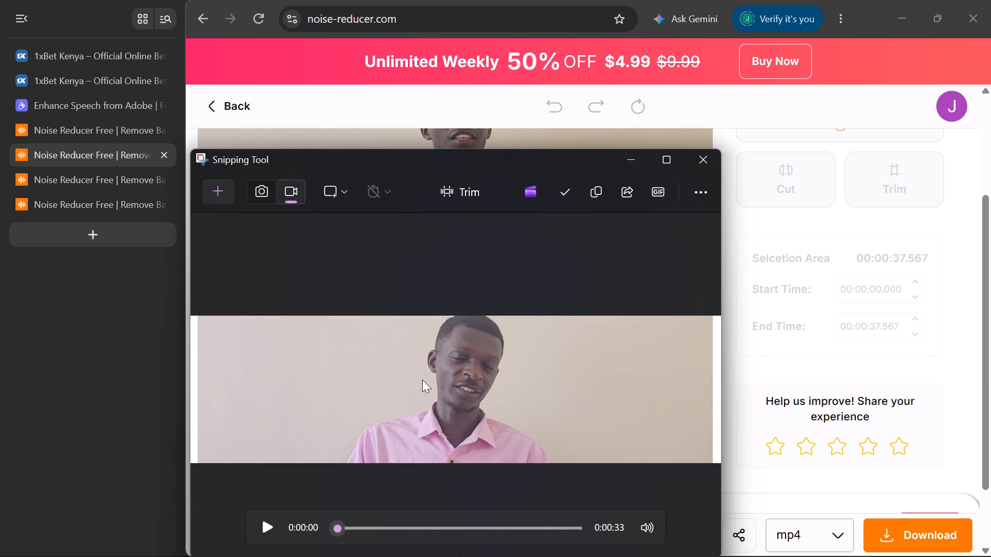
Switch to CapCut, import josh 1 from the GIKWA MERGED USED folder and place it above the start of the 20261105_125850 clip.
click(646, 543)
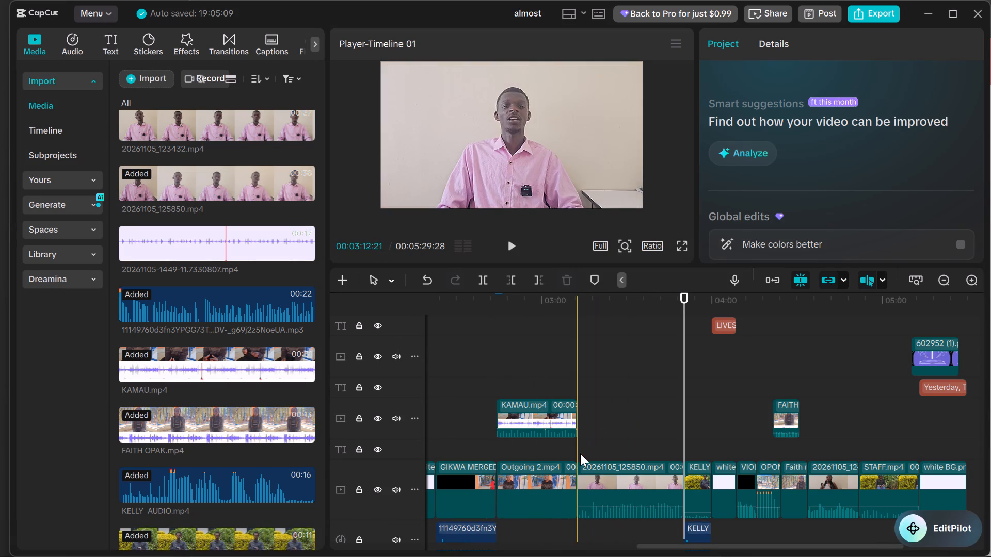
click(580, 453)
click(134, 74)
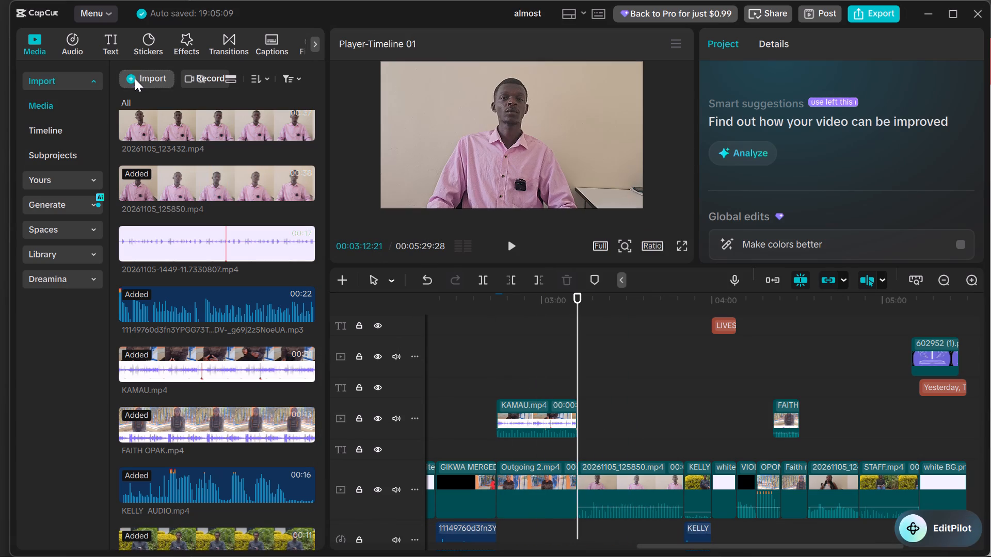
click(161, 110)
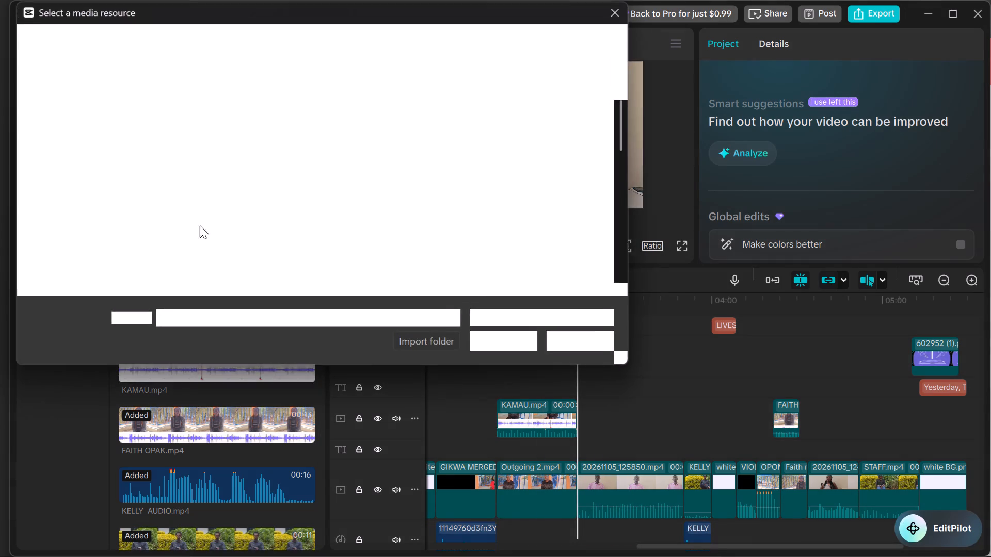
click(283, 151)
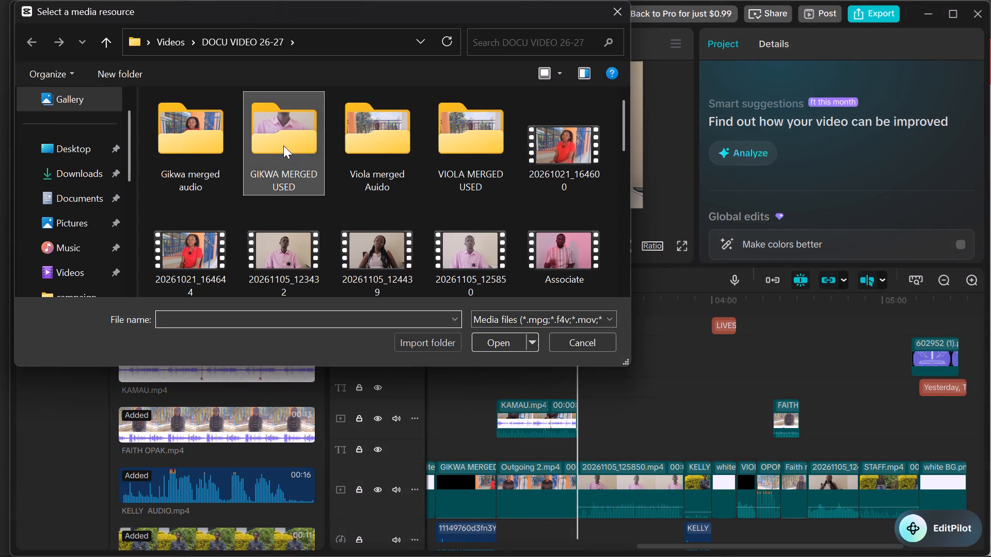
click(283, 145)
double_click(282, 125)
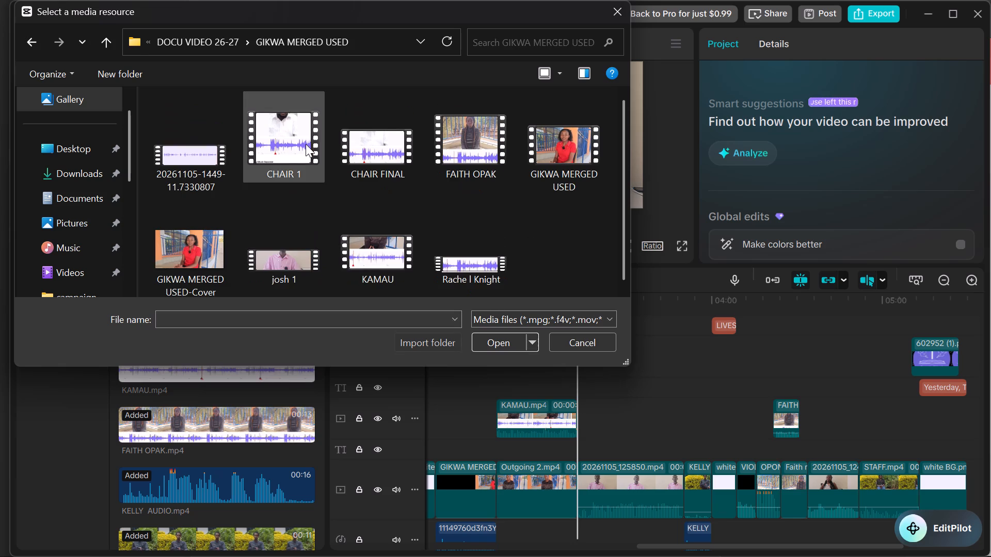
click(285, 259)
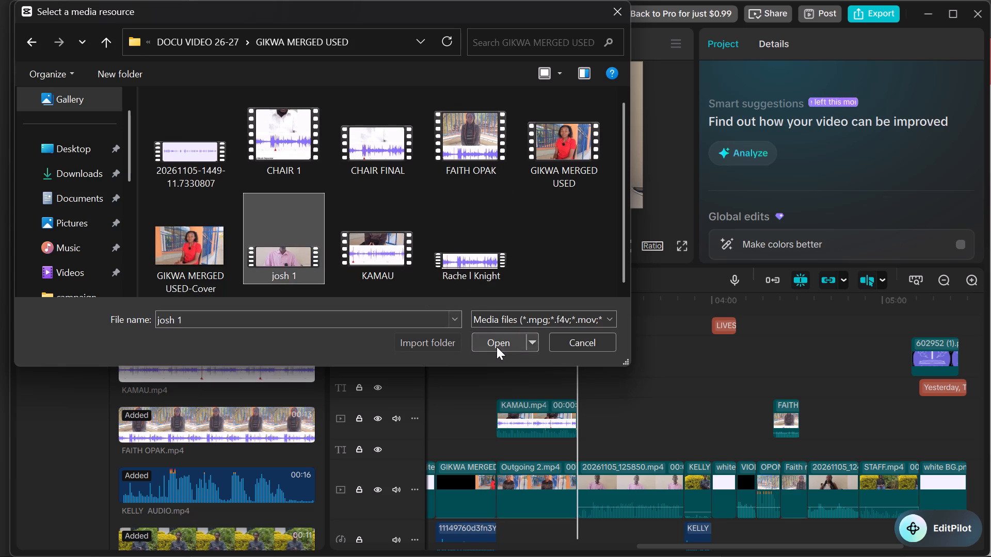
click(497, 347)
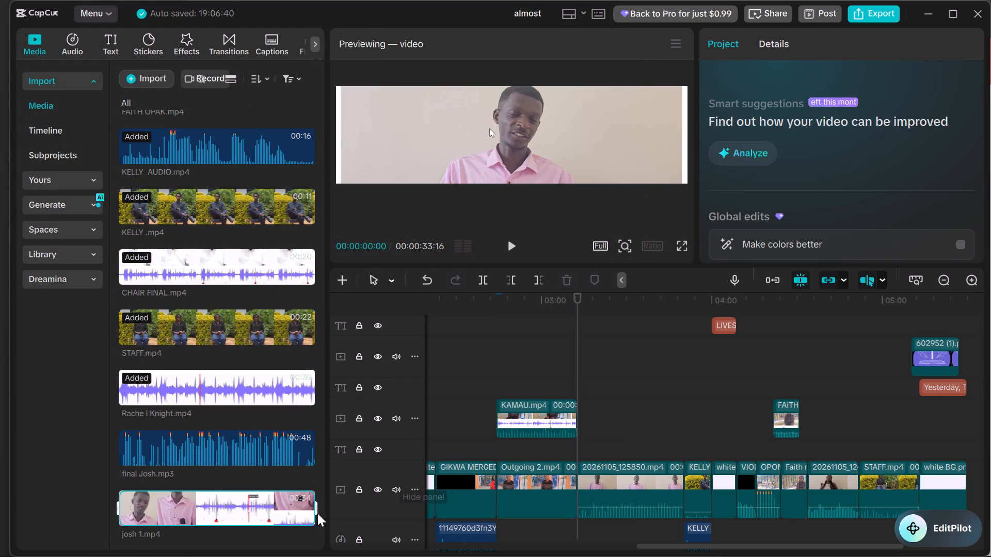
click(302, 514)
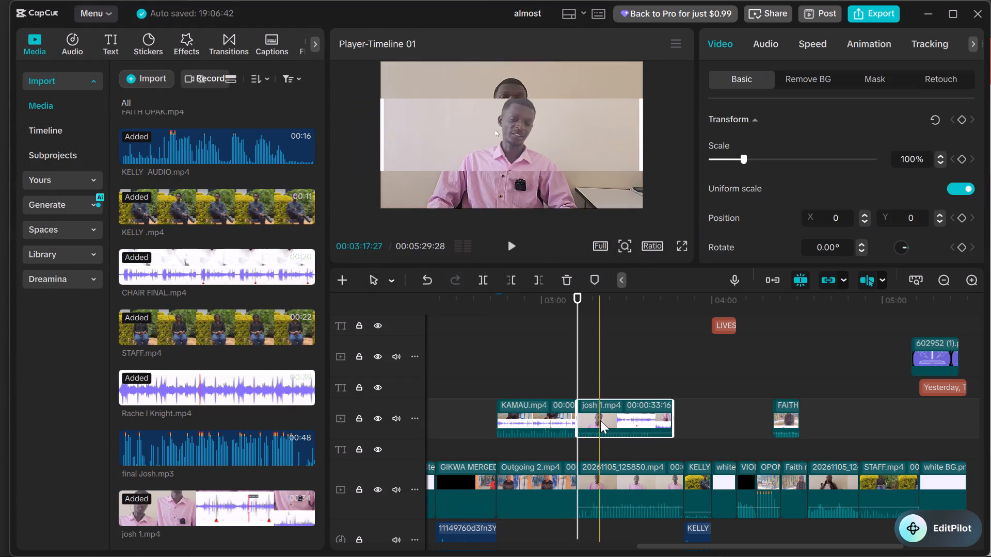
Select the josh 1 and 20261105_125850 clips together, preview their alignment and sync video and audio.
ctrl+click(606, 472)
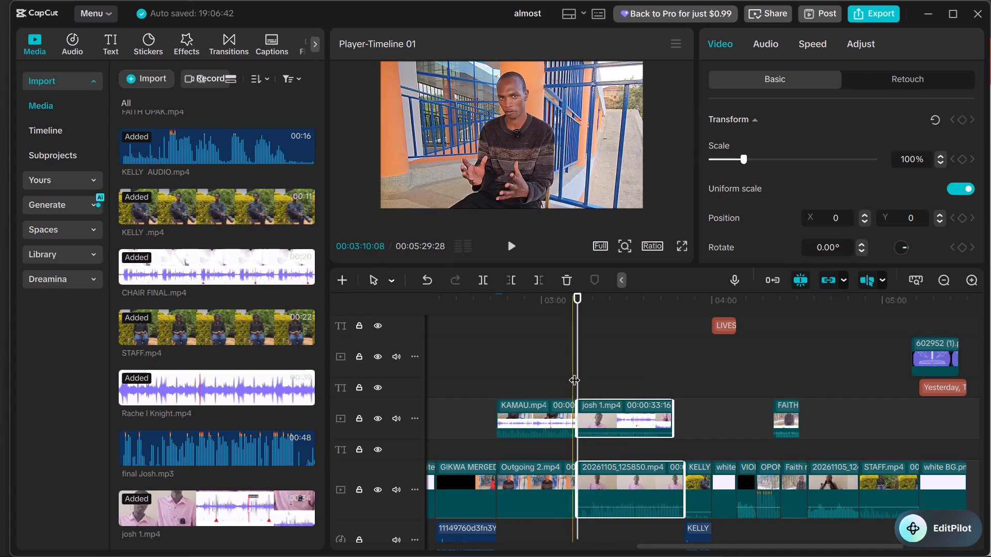
click(576, 374)
key(space)
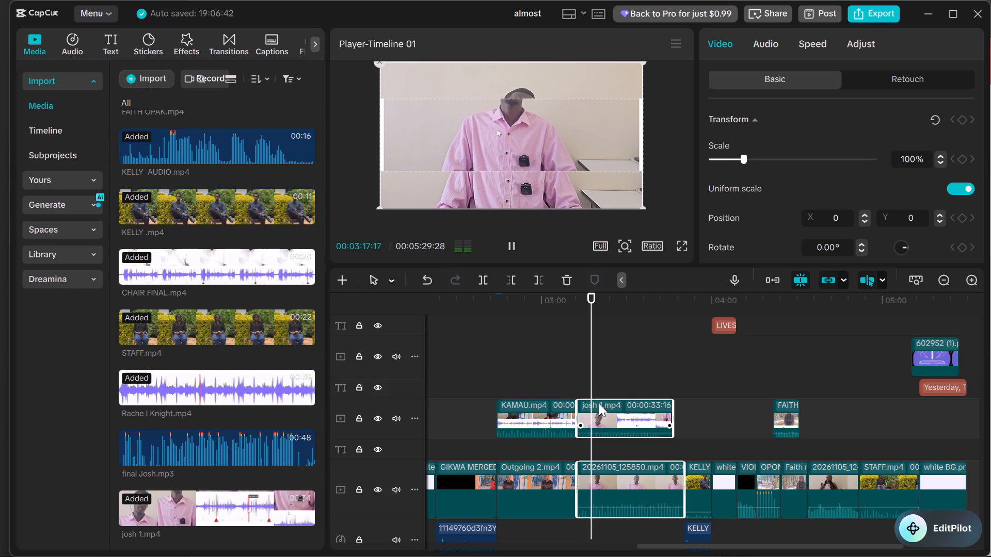
key(space)
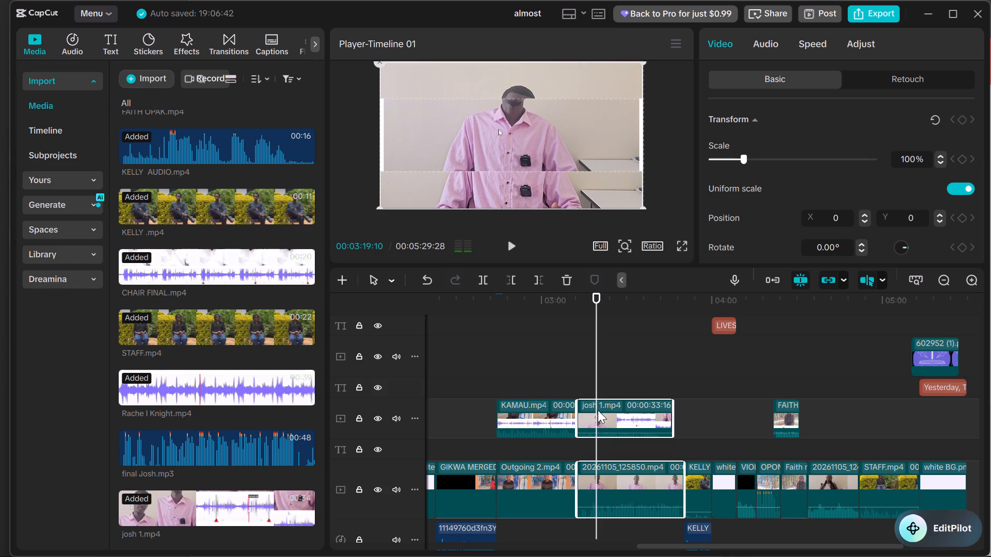
right_click(628, 467)
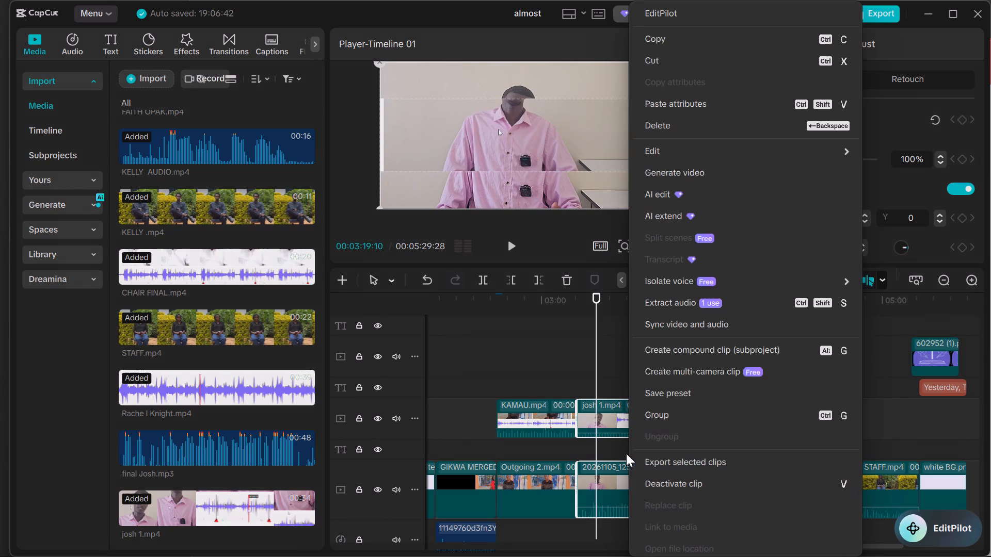
click(651, 315)
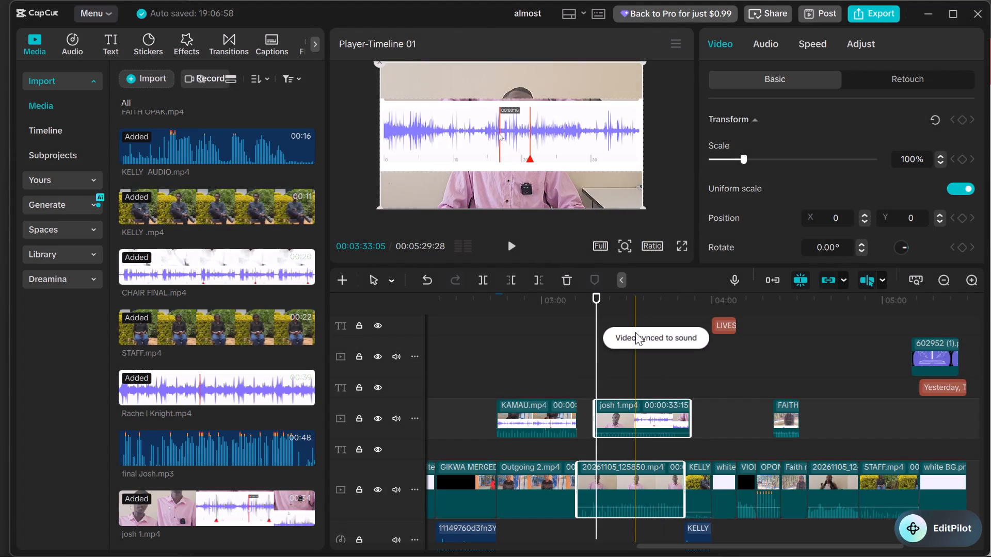
Preview the opening of the 20261105_125850 clip and trim its start to about 00:03:16.
click(577, 374)
key(space)
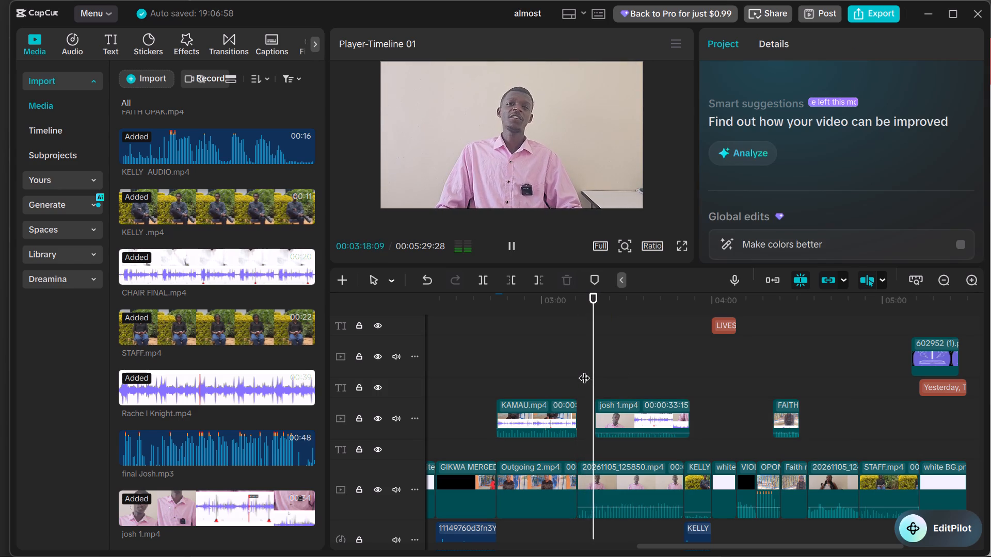
key(space)
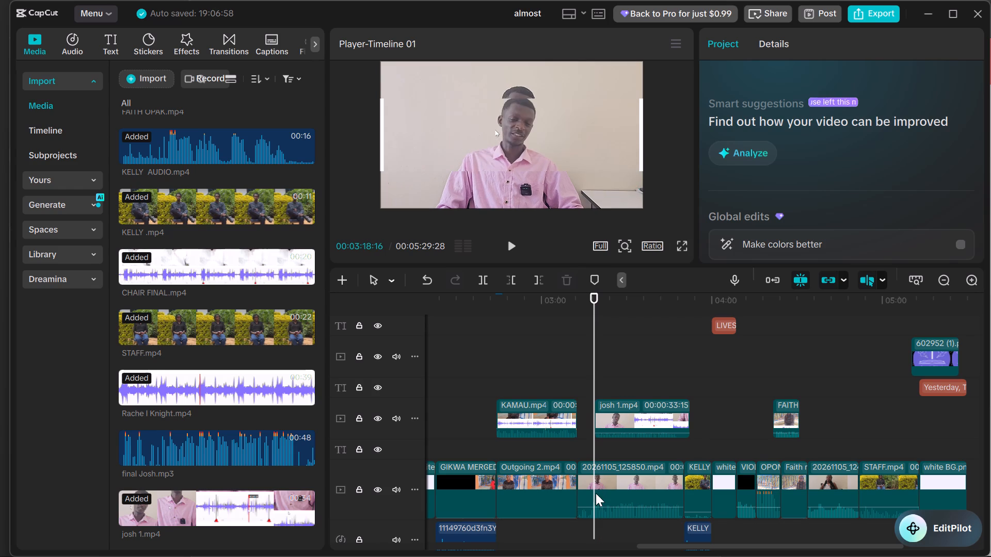
click(589, 484)
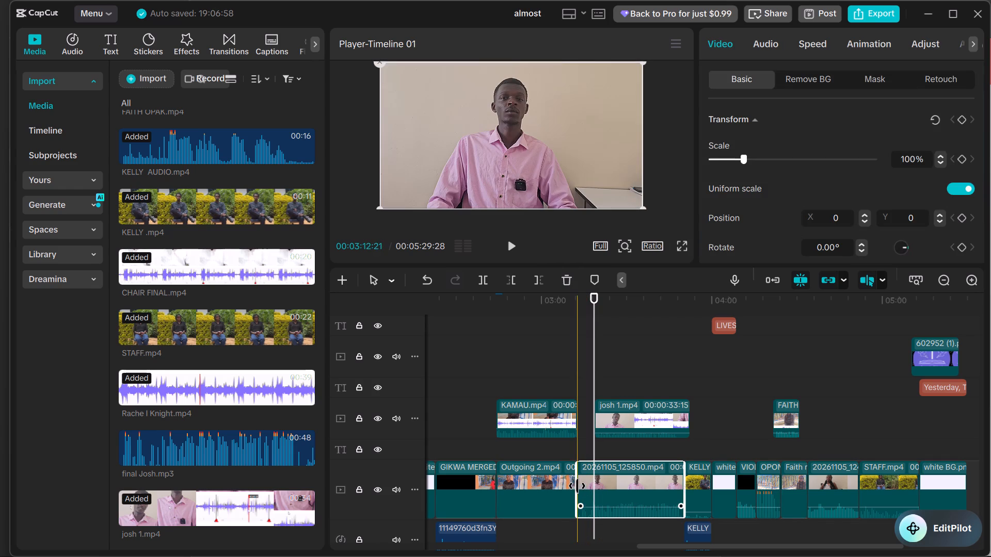
drag(577, 486, 587, 489)
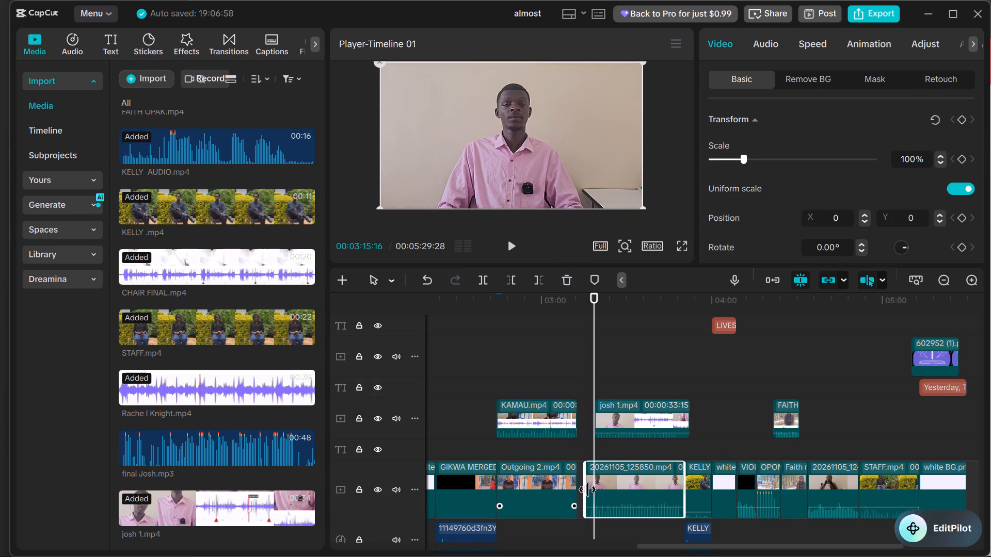
drag(587, 489, 590, 484)
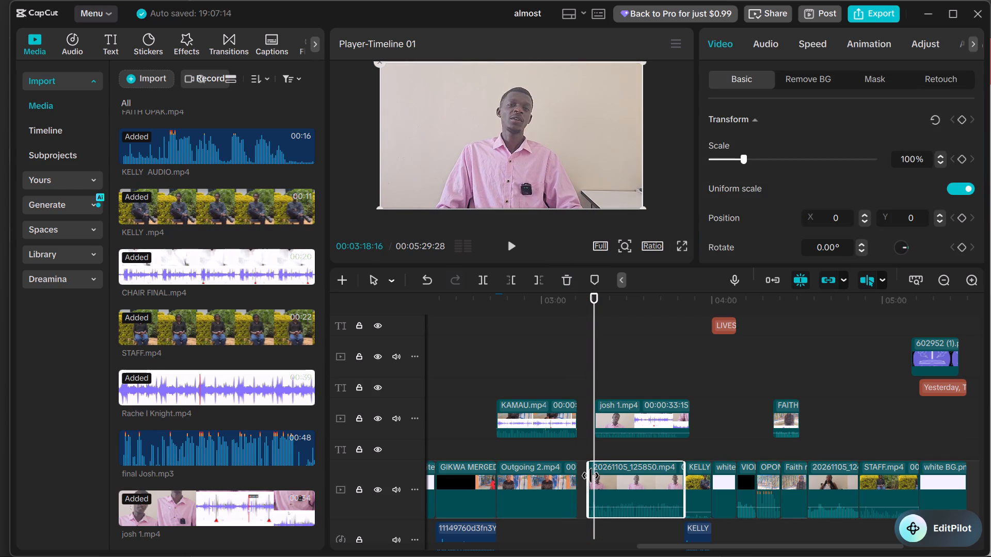
Preview the trimmed opening of the 20261105_125850 clip and trim its start further to 00:03:17:27.
click(579, 372)
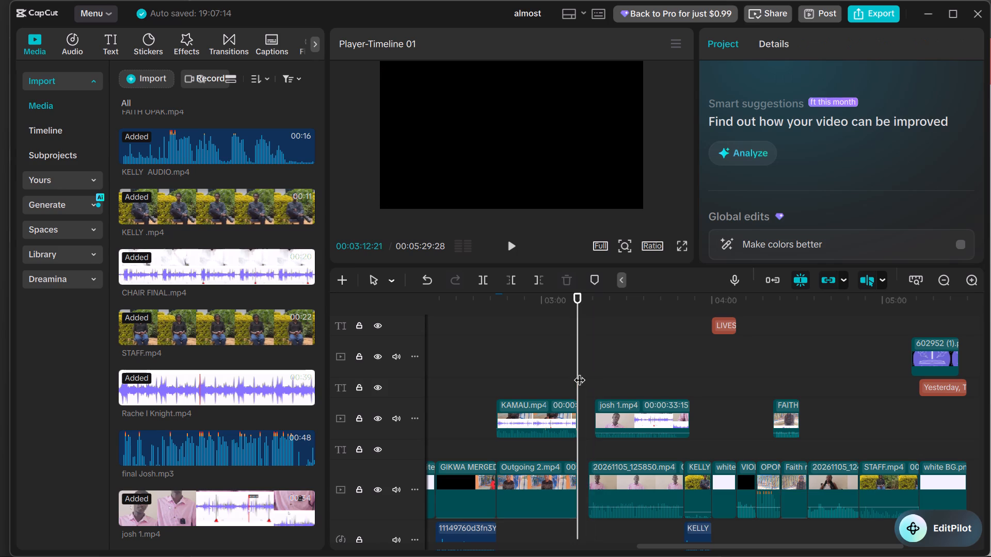
key(space)
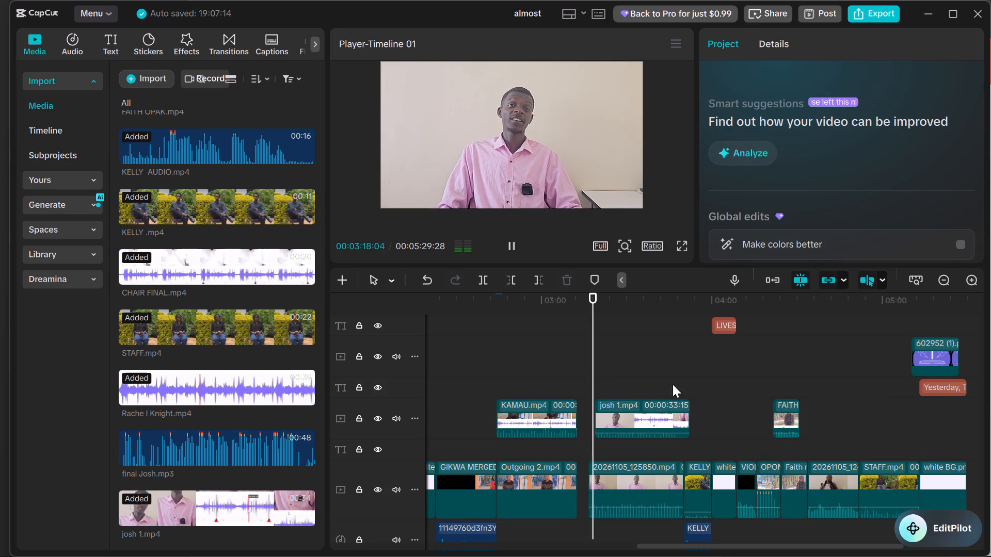
key(space)
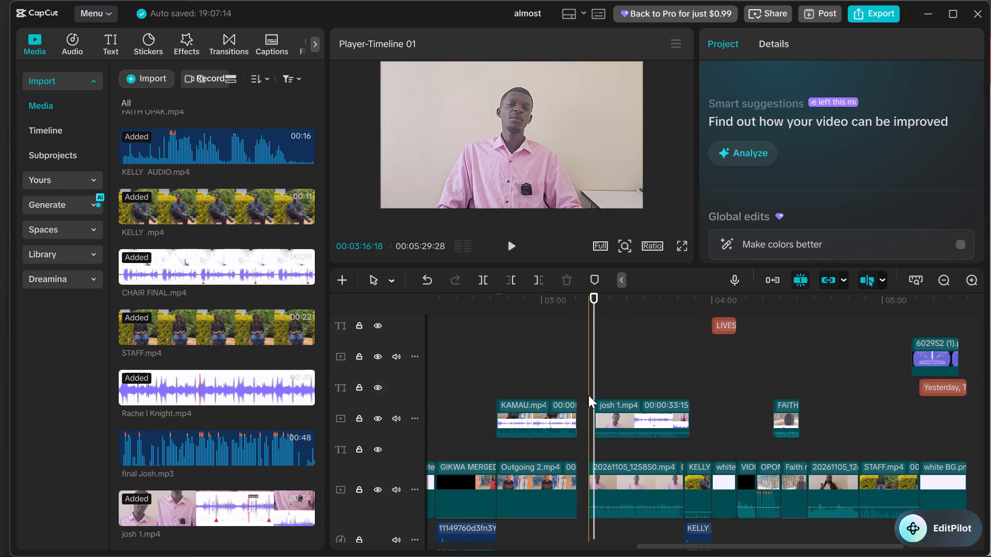
click(585, 385)
key(space)
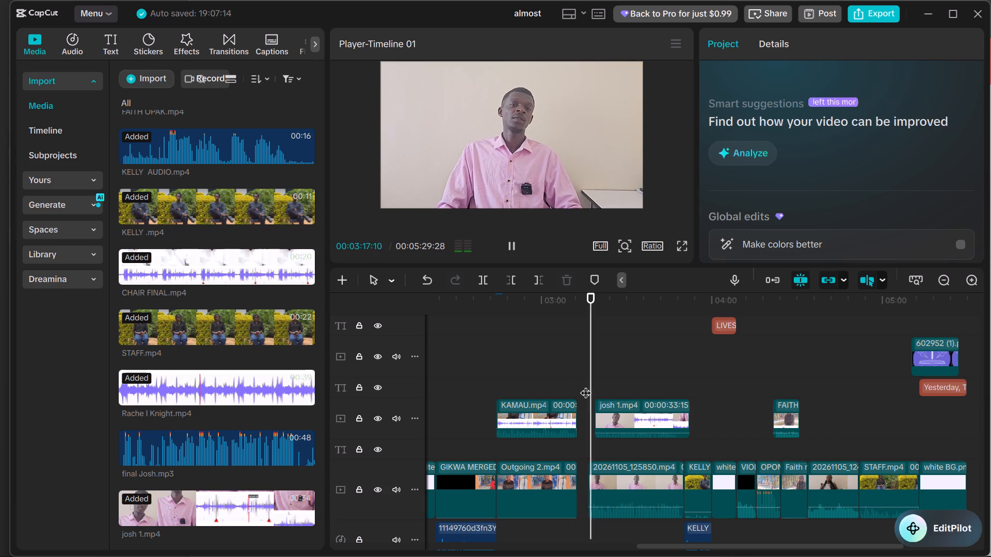
key(space)
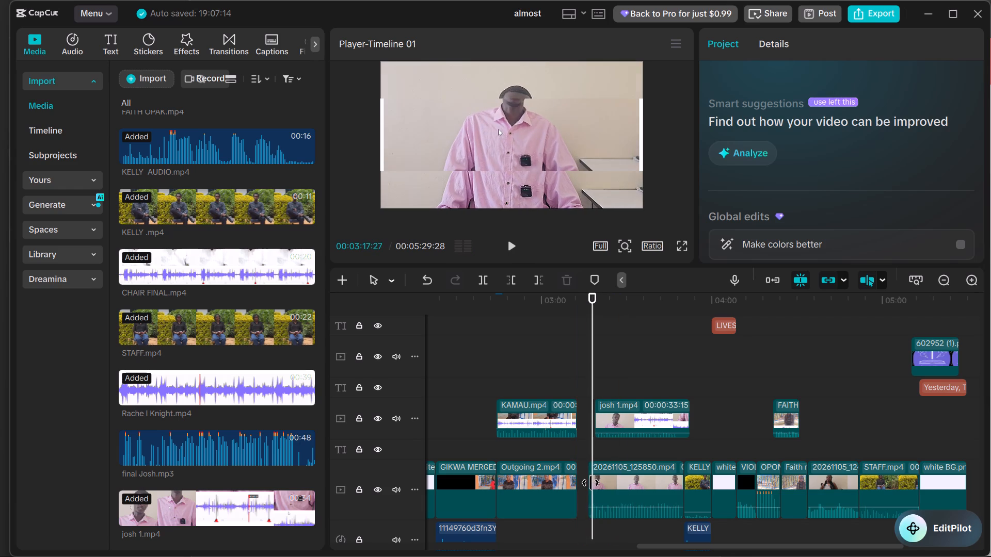
click(590, 483)
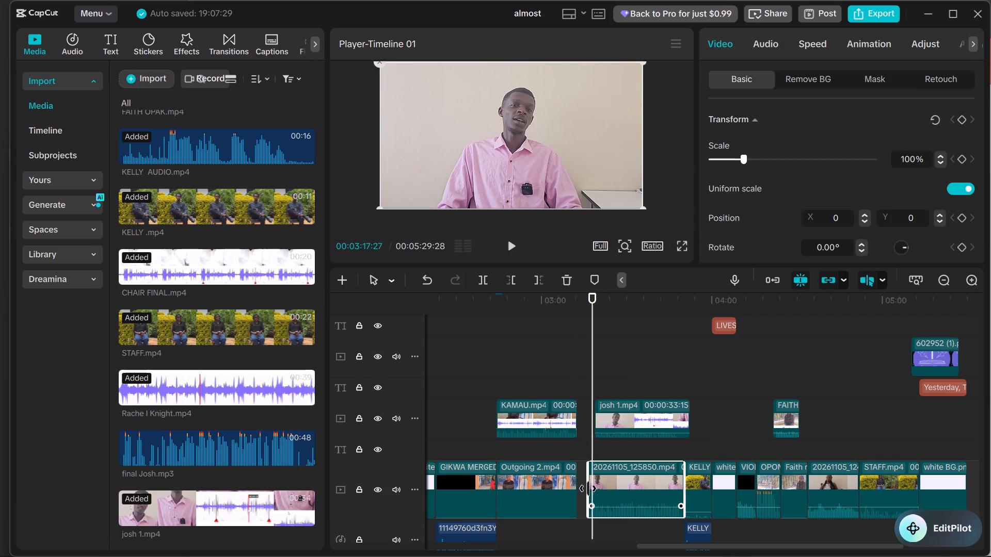
key(q)
key(space)
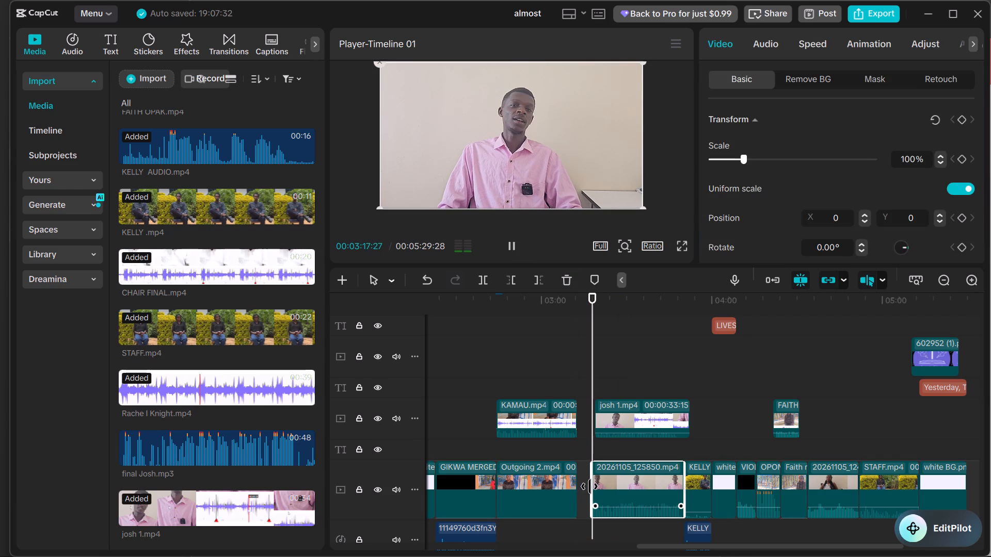
key(space)
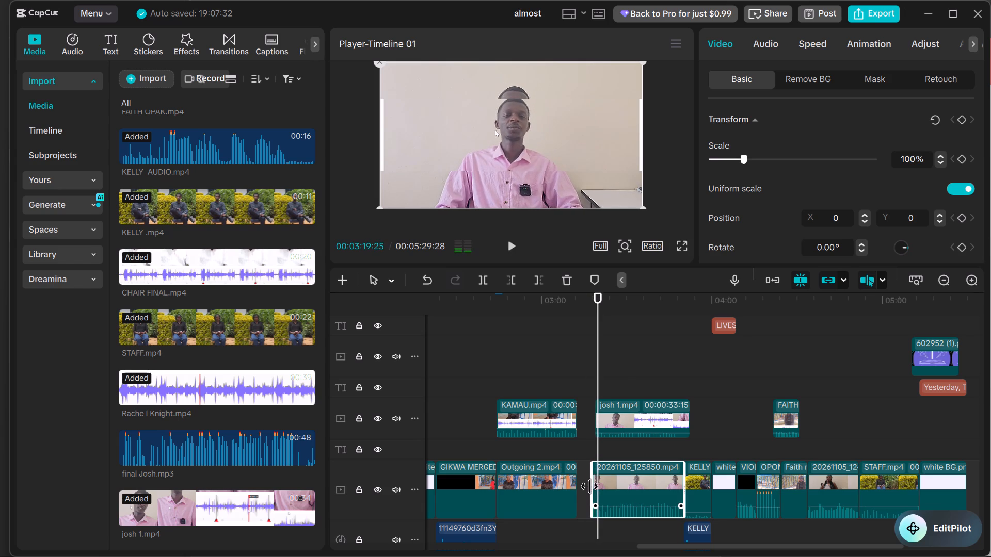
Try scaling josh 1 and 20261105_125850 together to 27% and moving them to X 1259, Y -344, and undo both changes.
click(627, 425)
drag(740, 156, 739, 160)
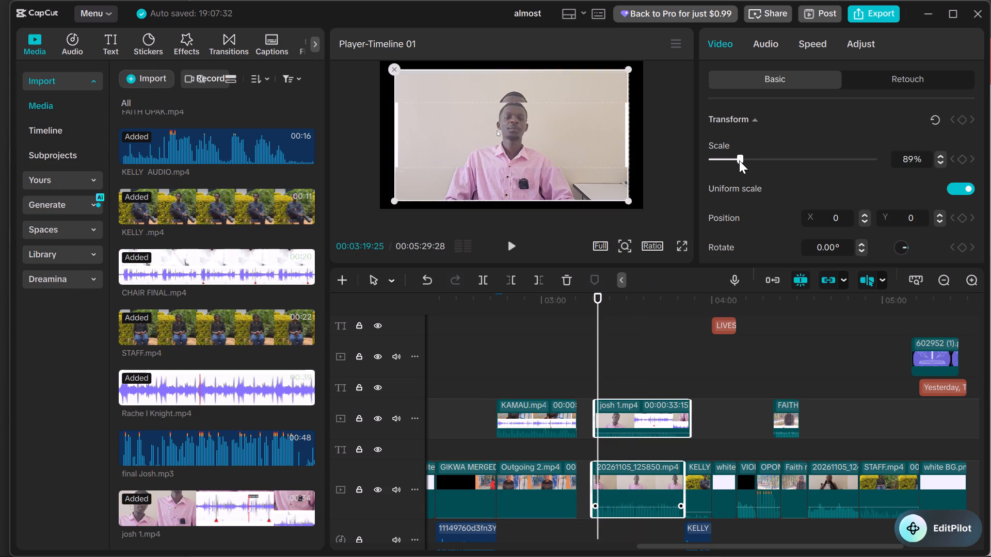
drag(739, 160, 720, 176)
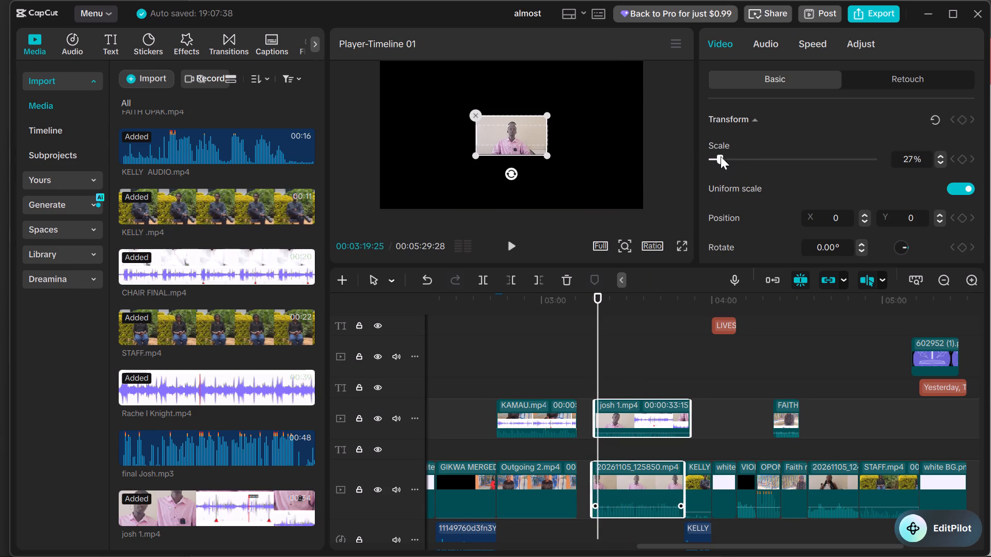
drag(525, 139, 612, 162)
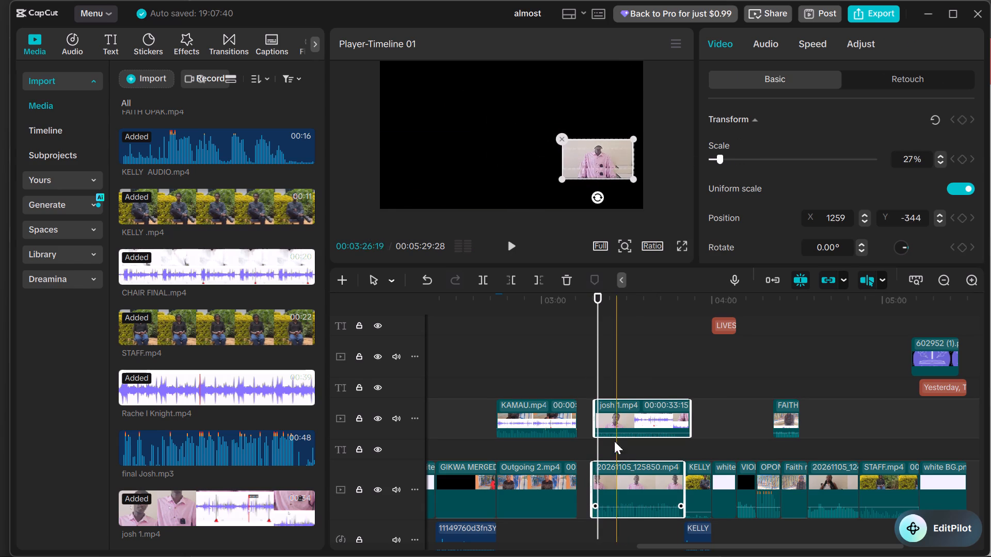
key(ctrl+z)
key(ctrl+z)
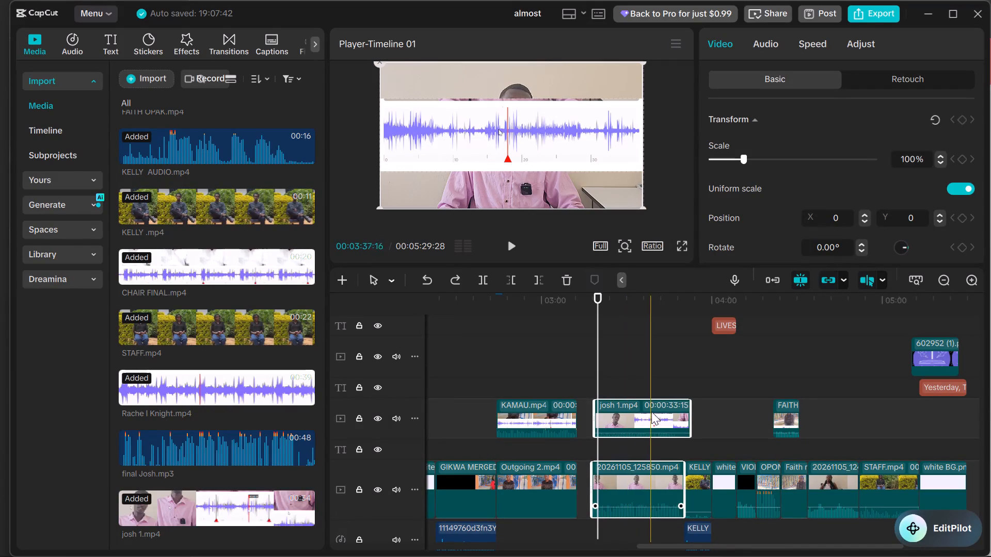
Scale only the josh 1 overlay to 14% and move it out of the frame to X 1864, Y -1326.
click(619, 370)
click(626, 414)
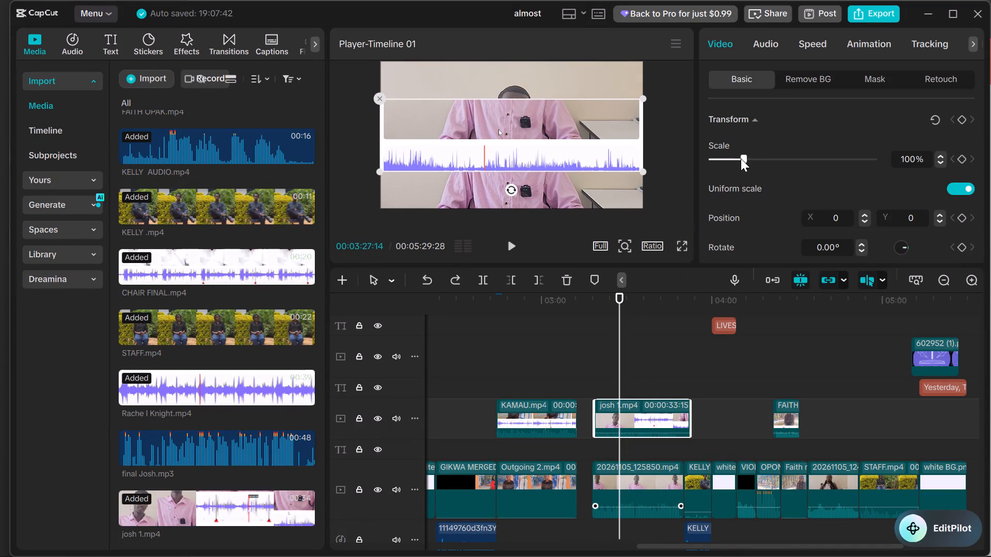
drag(742, 158, 714, 170)
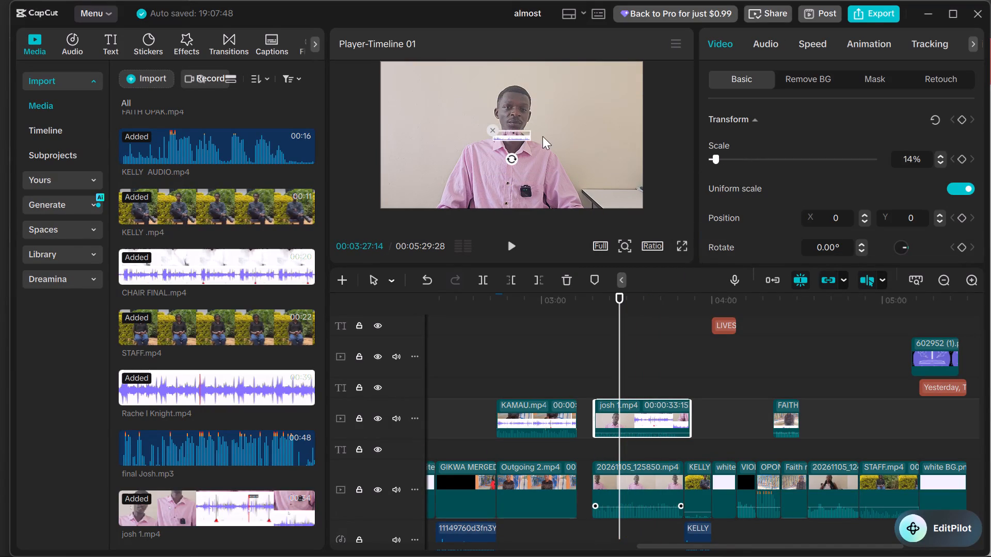
drag(507, 132, 635, 222)
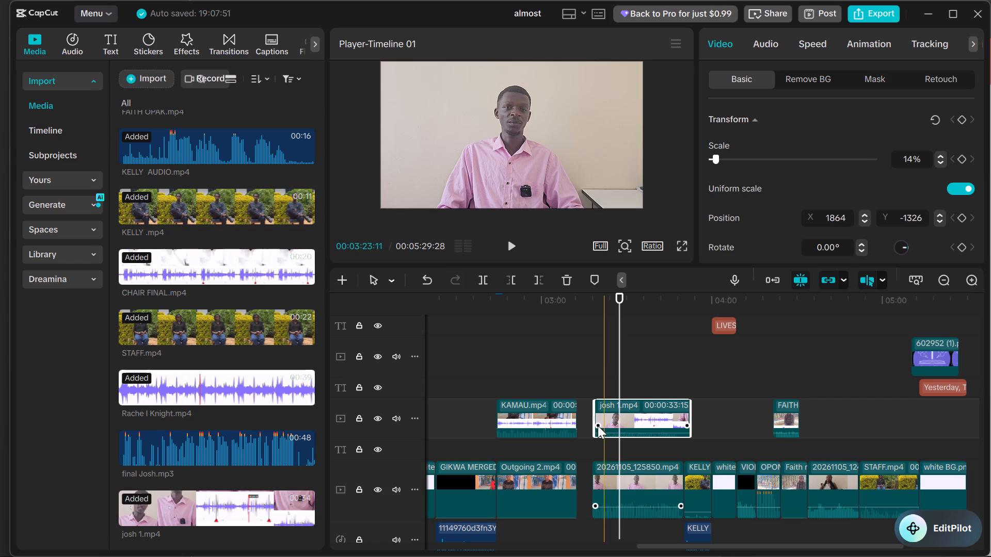
Play from the start of josh 1 and lower the 20261105_125850 clip's own audio volume to silence it.
click(595, 382)
key(space)
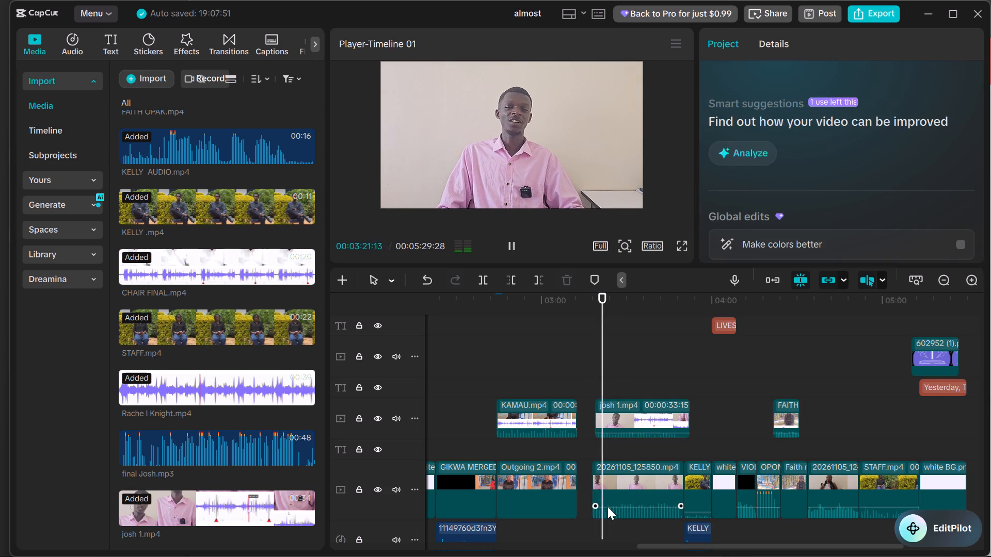
drag(622, 508, 624, 520)
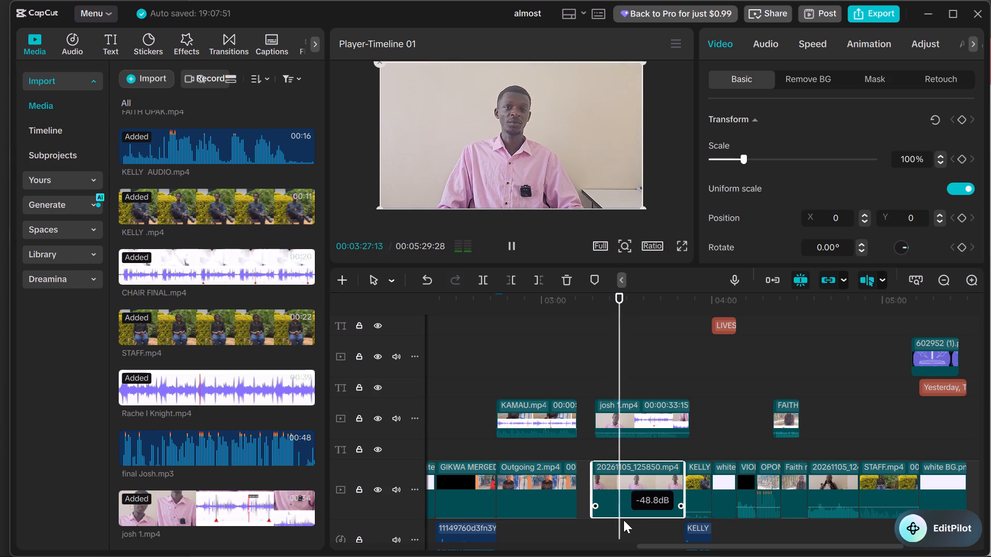
drag(624, 520, 625, 519)
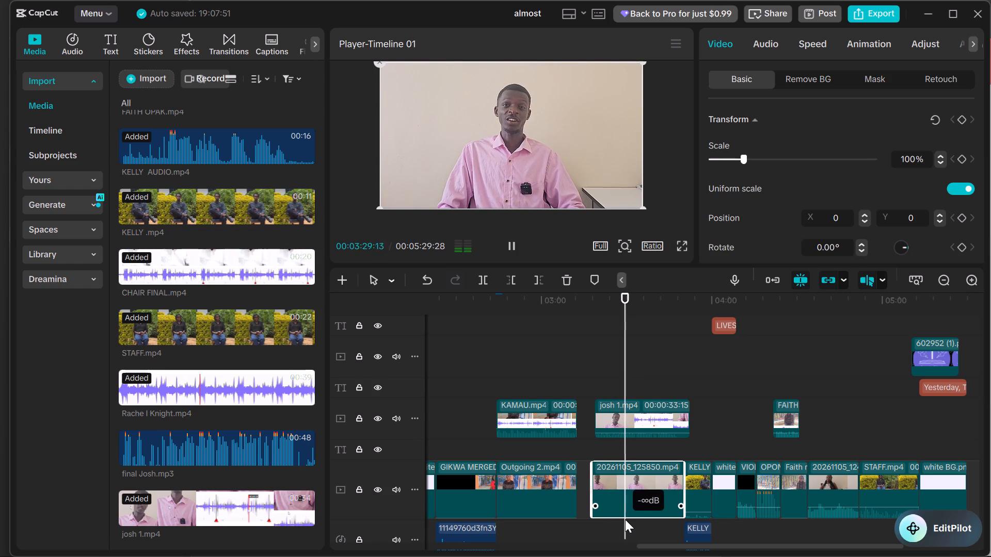
drag(625, 519, 636, 497)
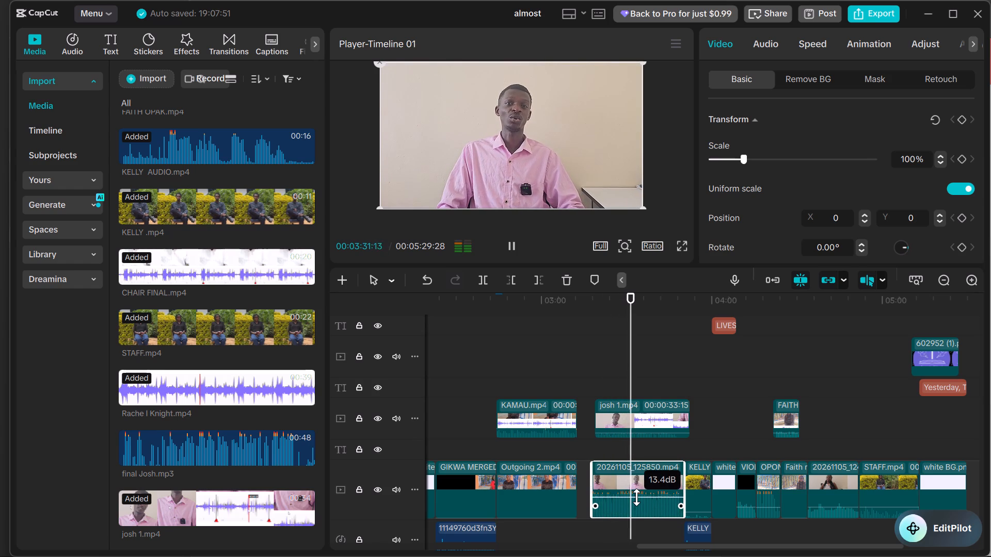
drag(636, 497, 632, 515)
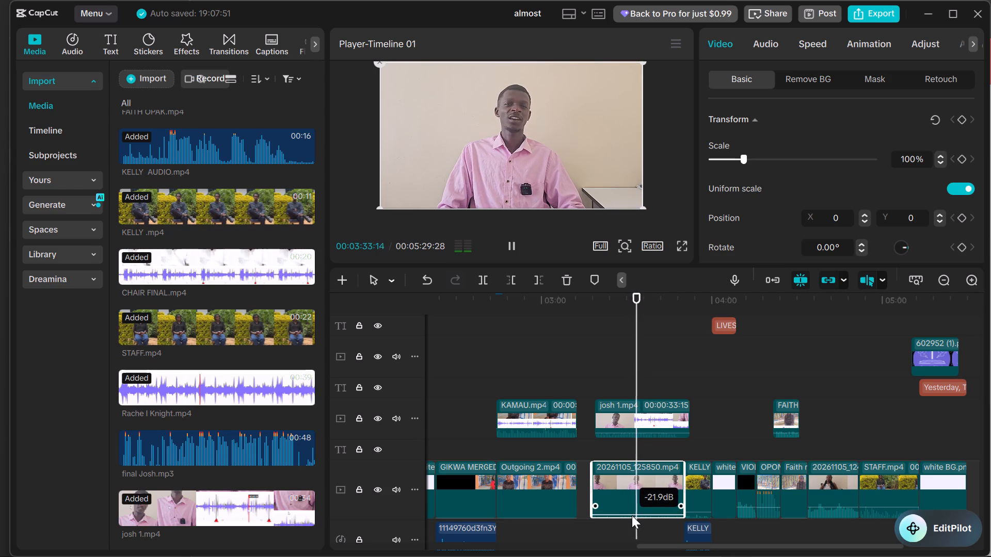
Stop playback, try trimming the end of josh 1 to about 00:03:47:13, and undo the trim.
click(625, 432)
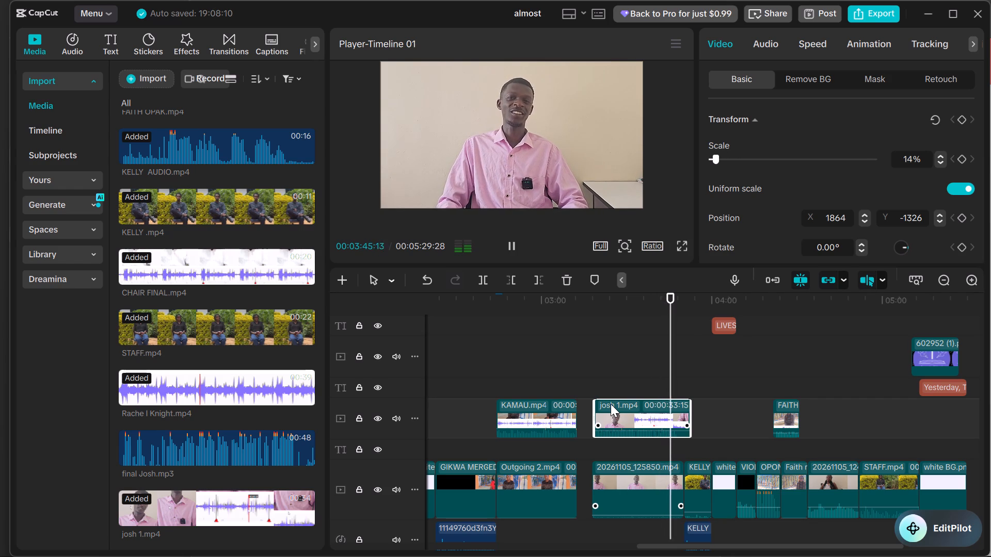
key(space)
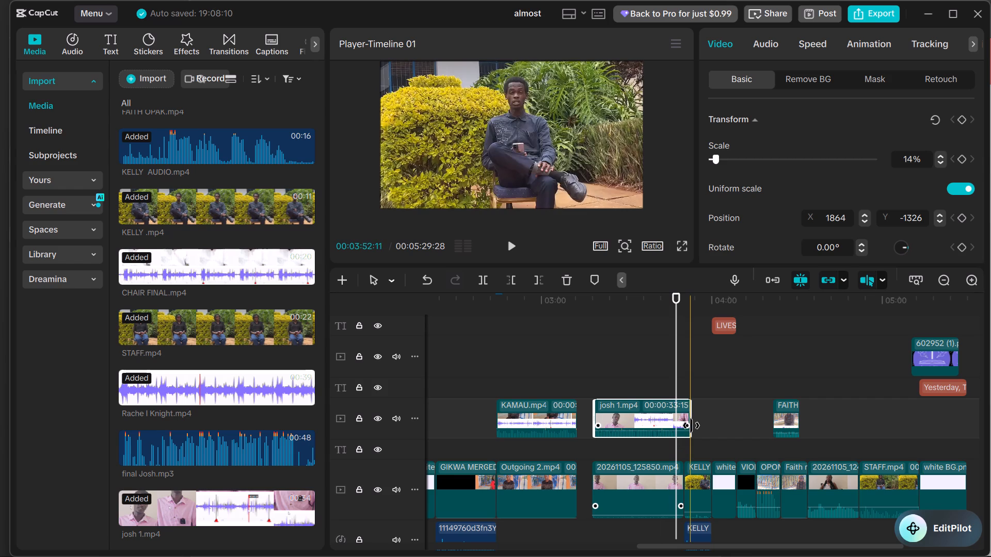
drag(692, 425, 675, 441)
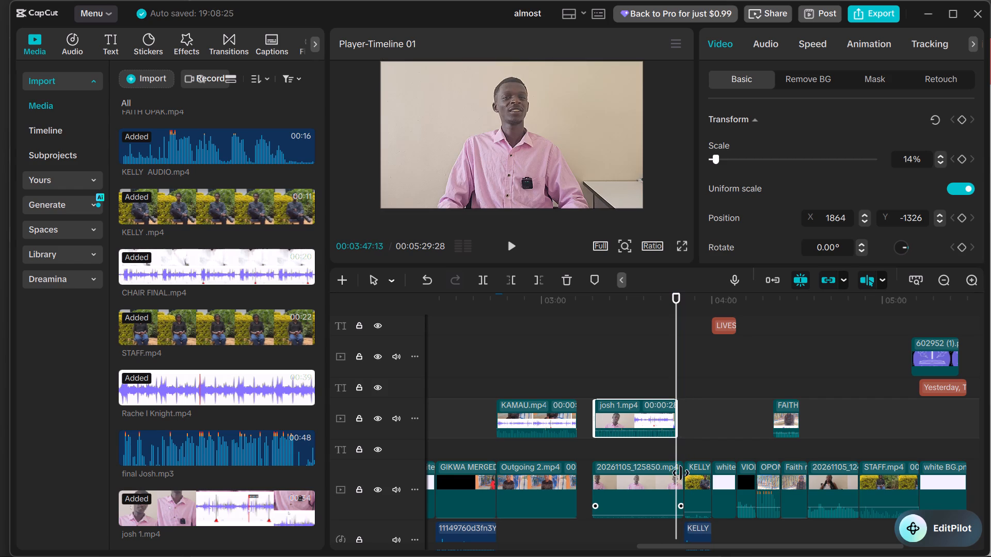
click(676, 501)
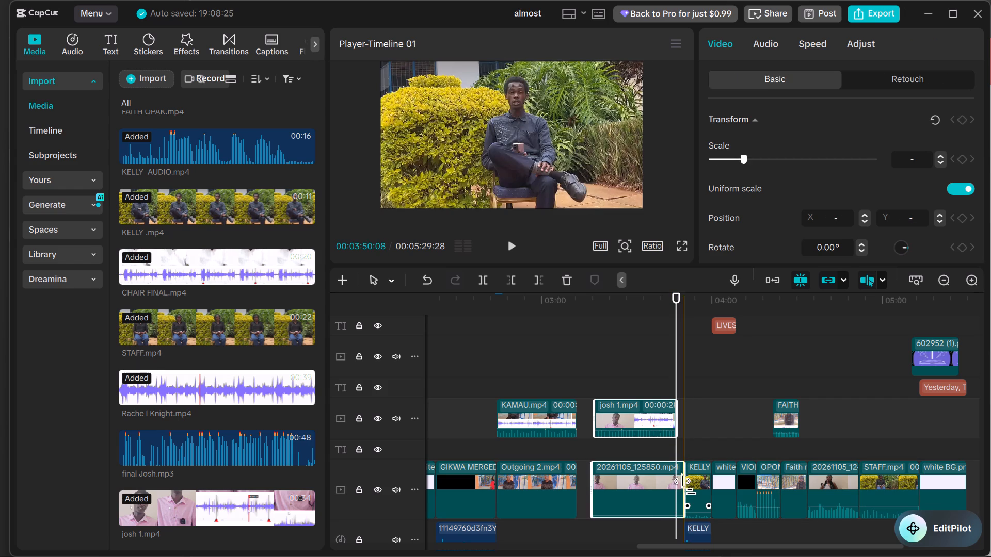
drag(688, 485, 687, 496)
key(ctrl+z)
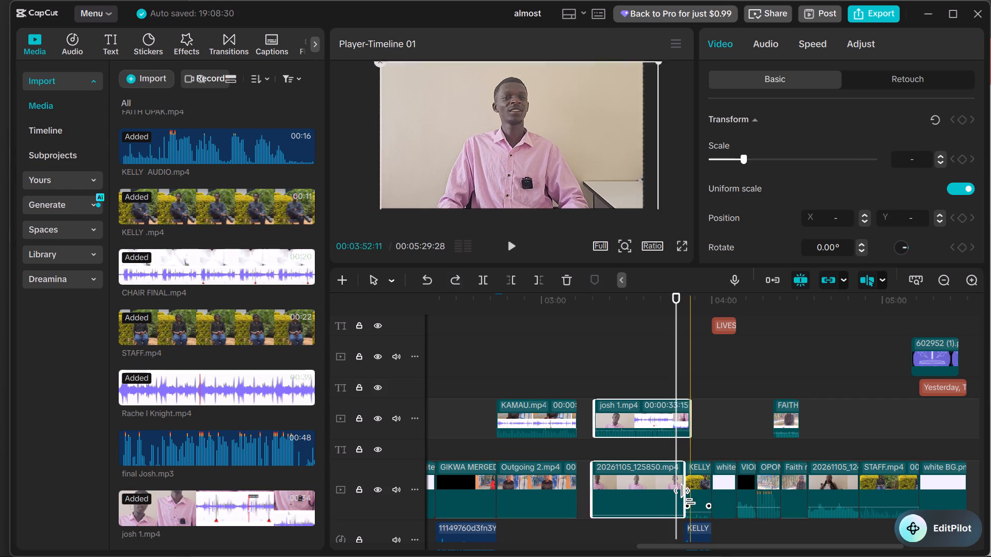
Trim the ends of josh 1 and the 20261105_125850 clip to about 00:03:48.
click(707, 387)
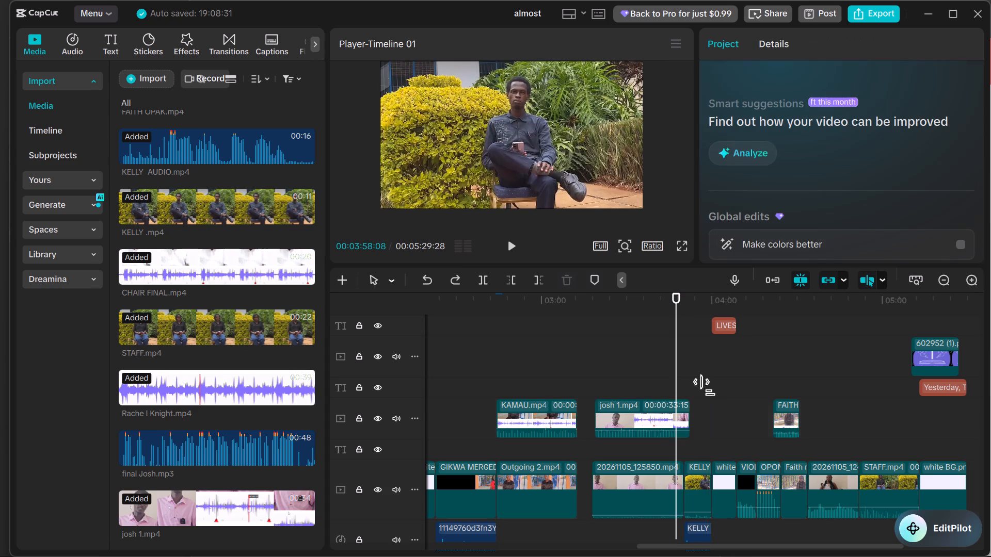
click(678, 415)
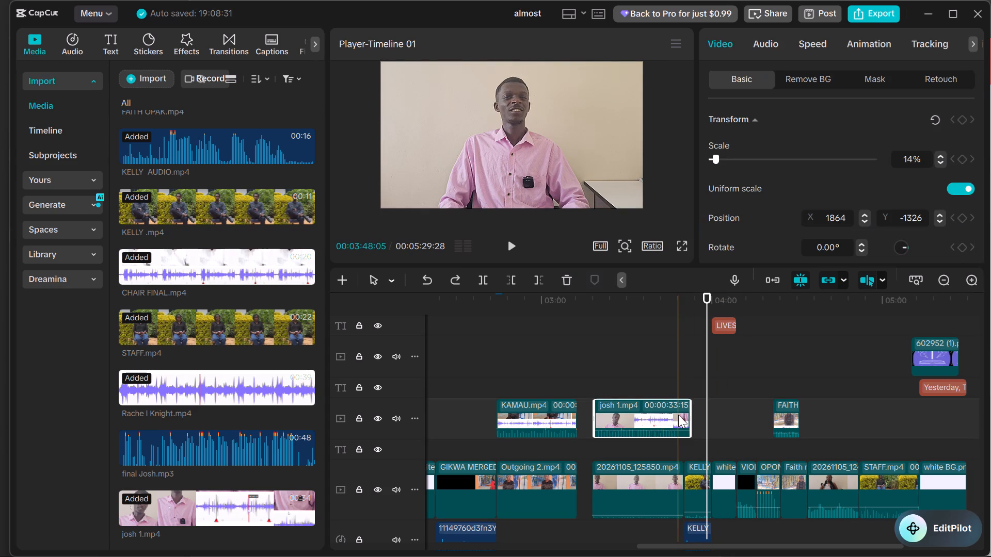
key(w)
click(677, 480)
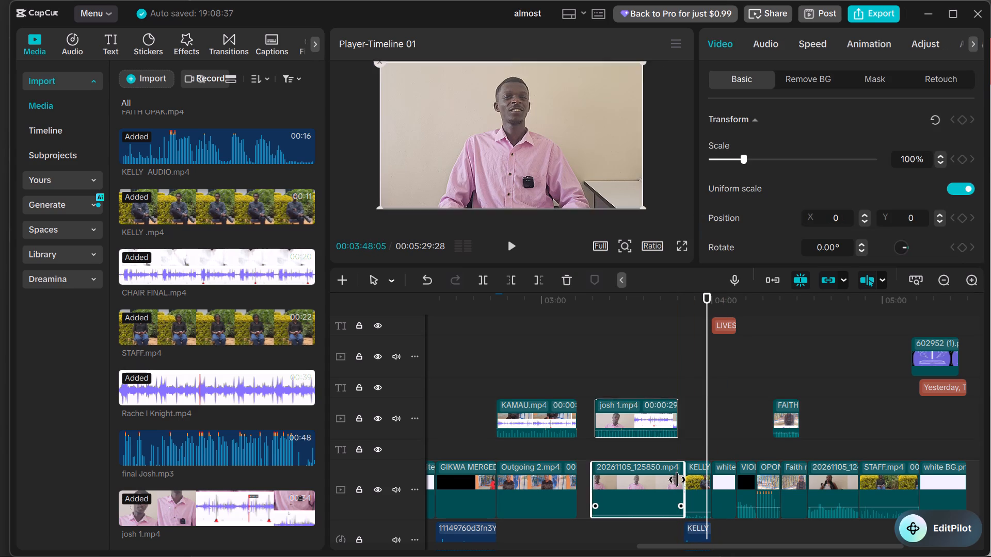
key(w)
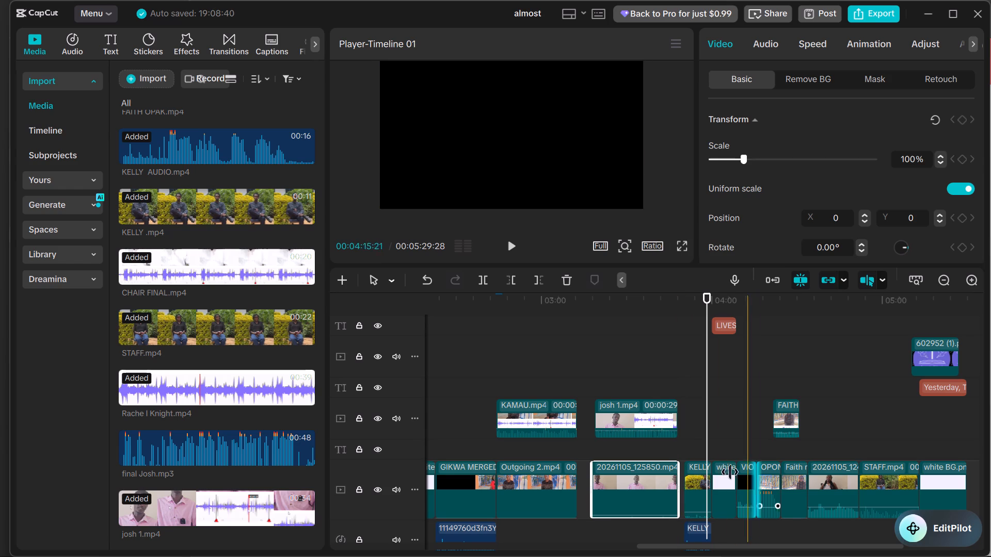
Close the gaps before and after the 20261105_125850 clip on the main track.
right_click(587, 476)
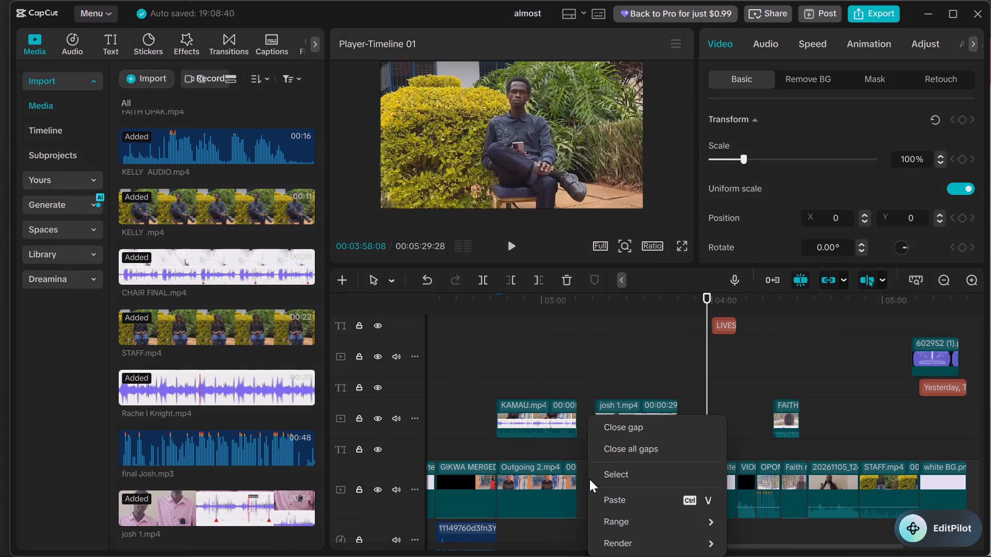
click(627, 416)
click(576, 505)
click(582, 498)
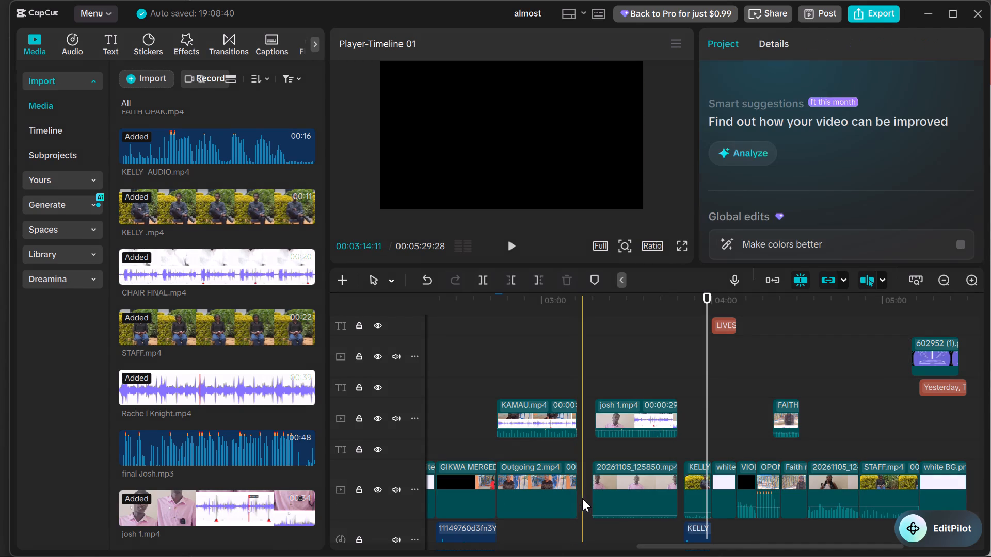
right_click(582, 498)
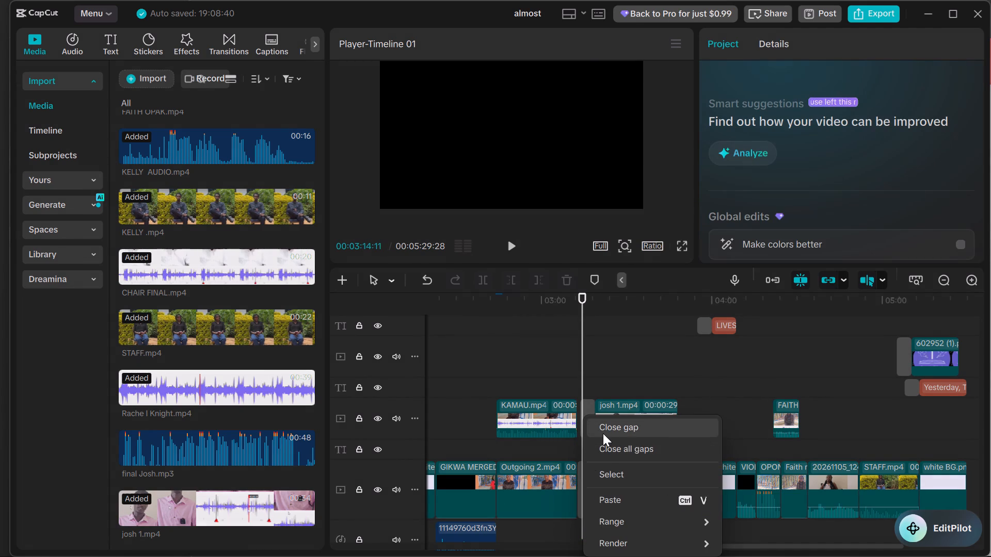
click(603, 432)
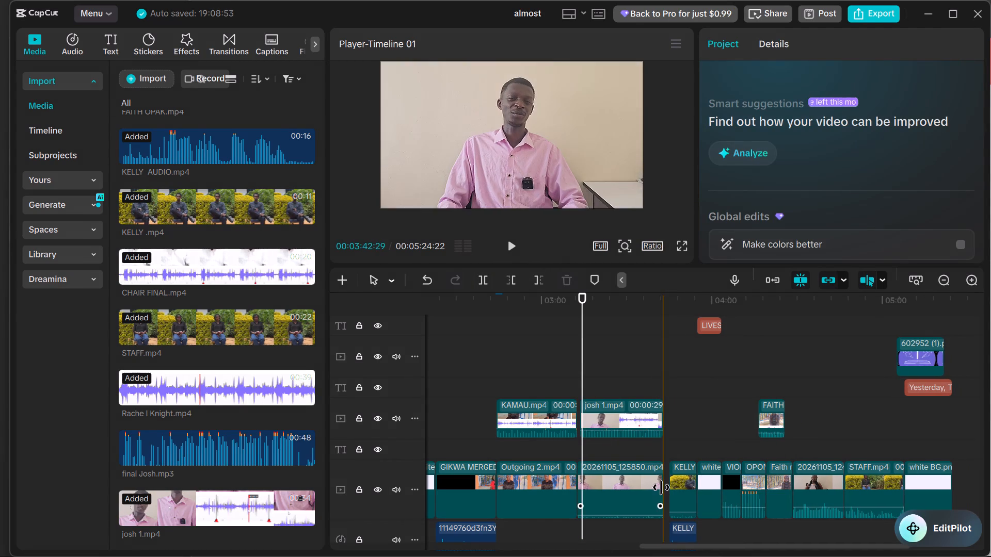
right_click(667, 496)
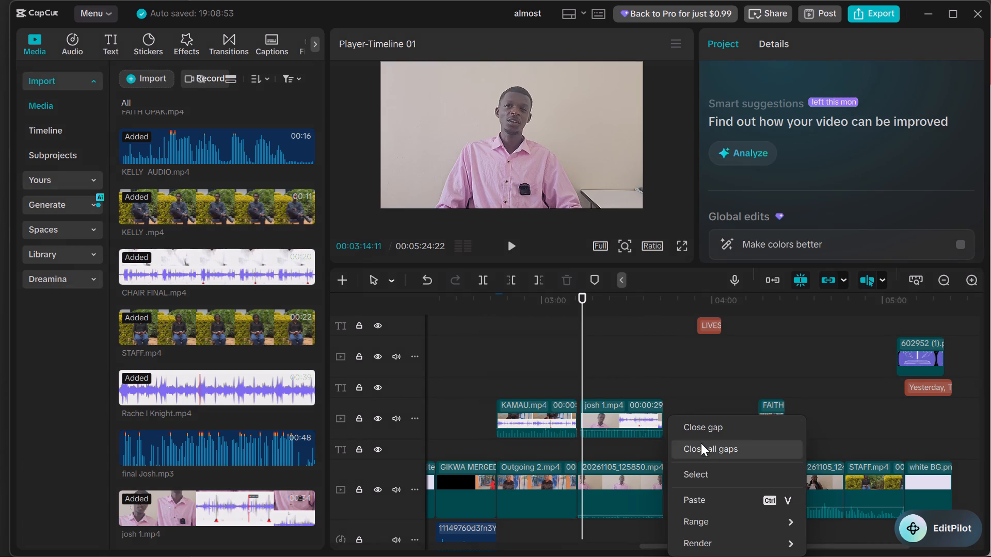
click(702, 434)
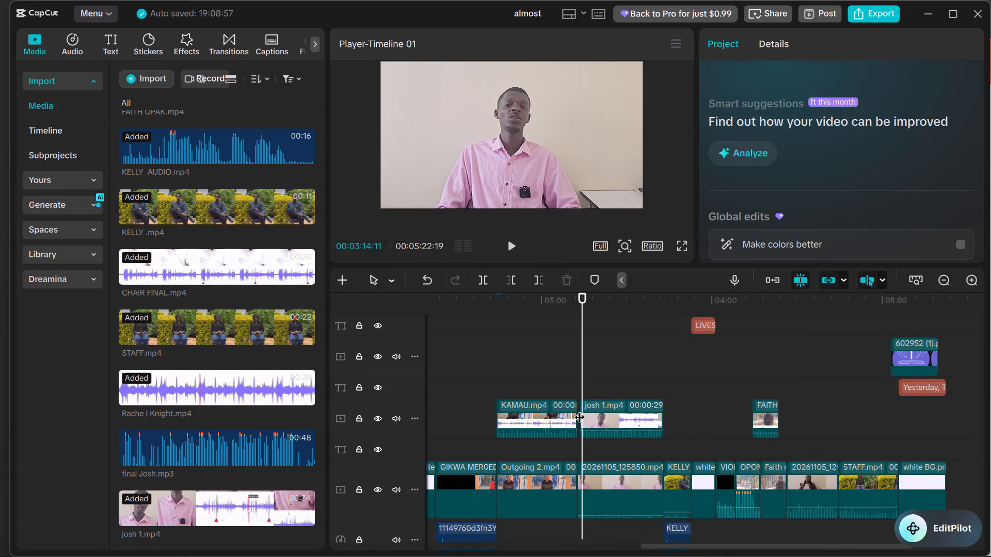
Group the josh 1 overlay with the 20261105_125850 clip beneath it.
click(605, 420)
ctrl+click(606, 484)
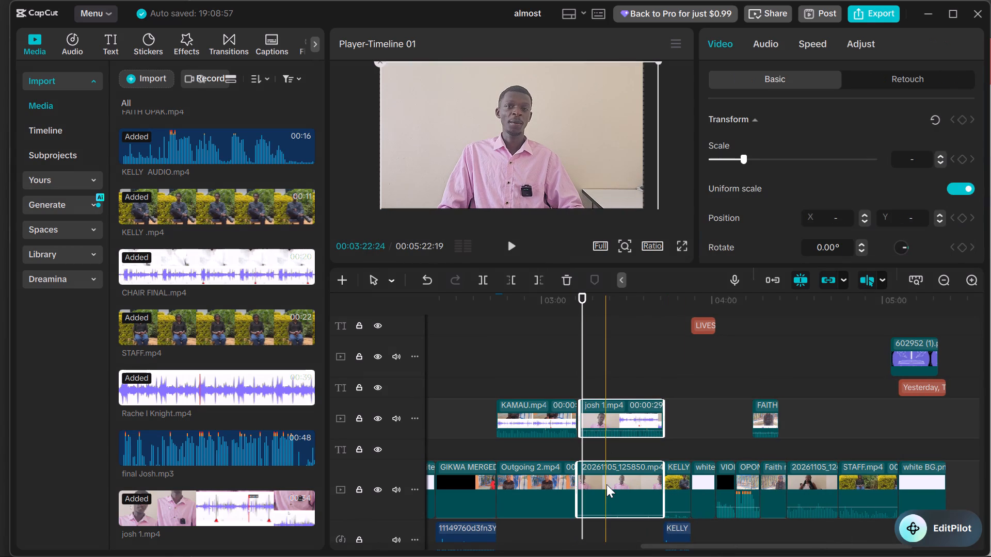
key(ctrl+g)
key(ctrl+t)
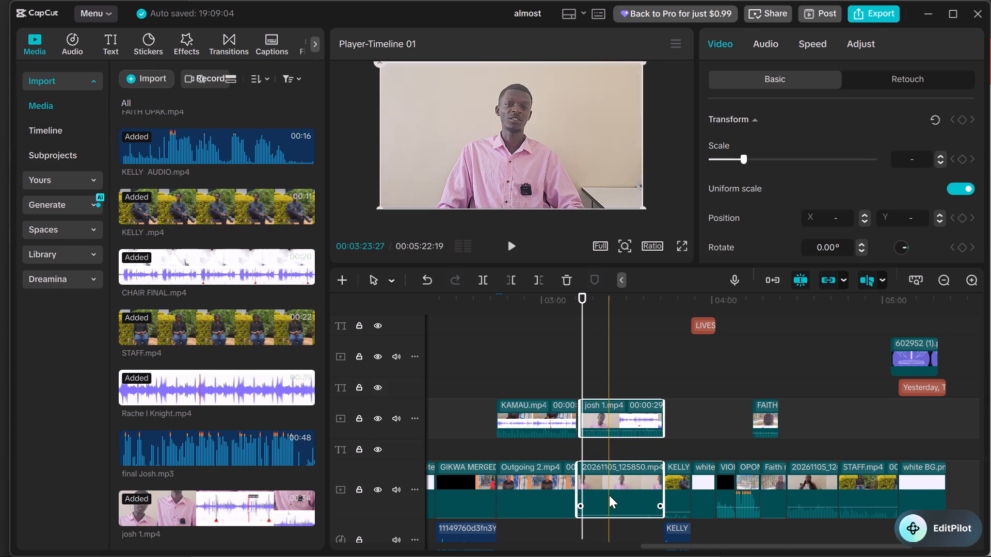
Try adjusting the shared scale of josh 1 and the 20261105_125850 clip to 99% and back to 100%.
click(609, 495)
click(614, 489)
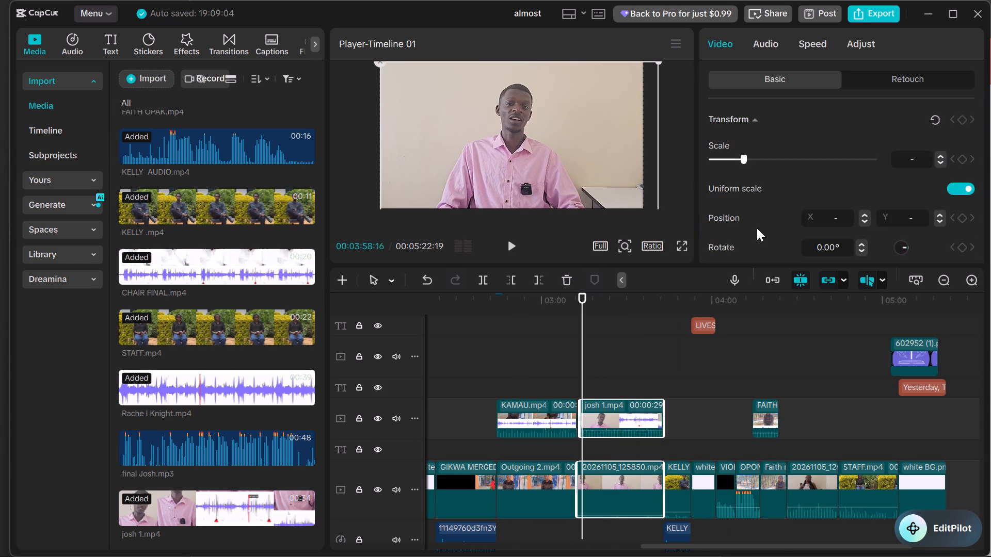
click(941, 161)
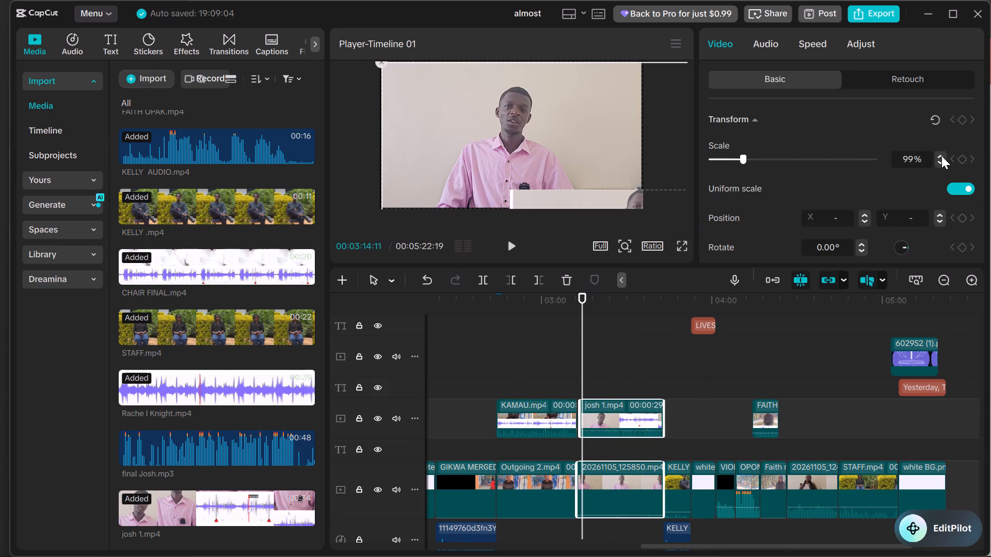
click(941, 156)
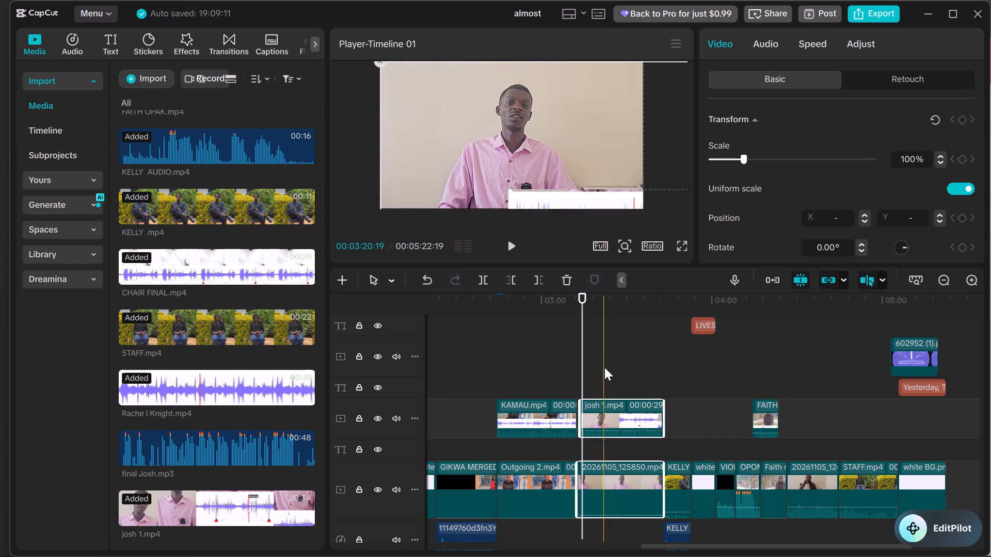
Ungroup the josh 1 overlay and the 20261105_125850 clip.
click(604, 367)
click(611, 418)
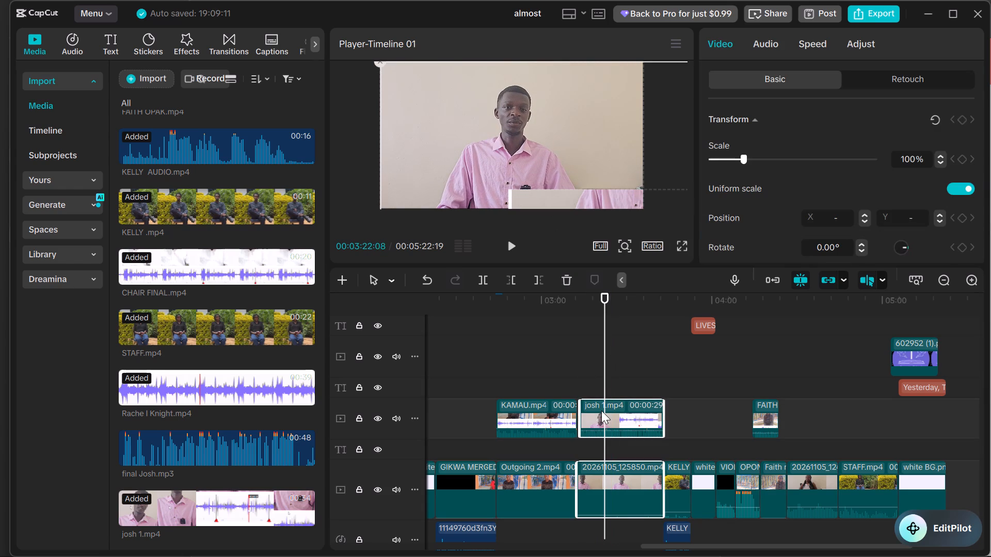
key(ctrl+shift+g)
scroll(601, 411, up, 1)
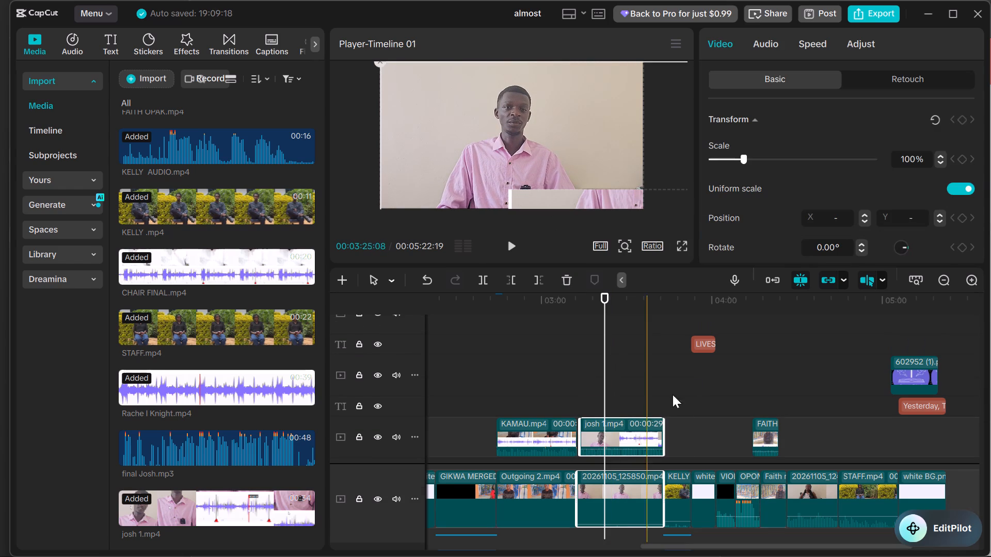
Scale only the josh 1 overlay to 16% so it sits outside the frame.
click(645, 383)
click(627, 436)
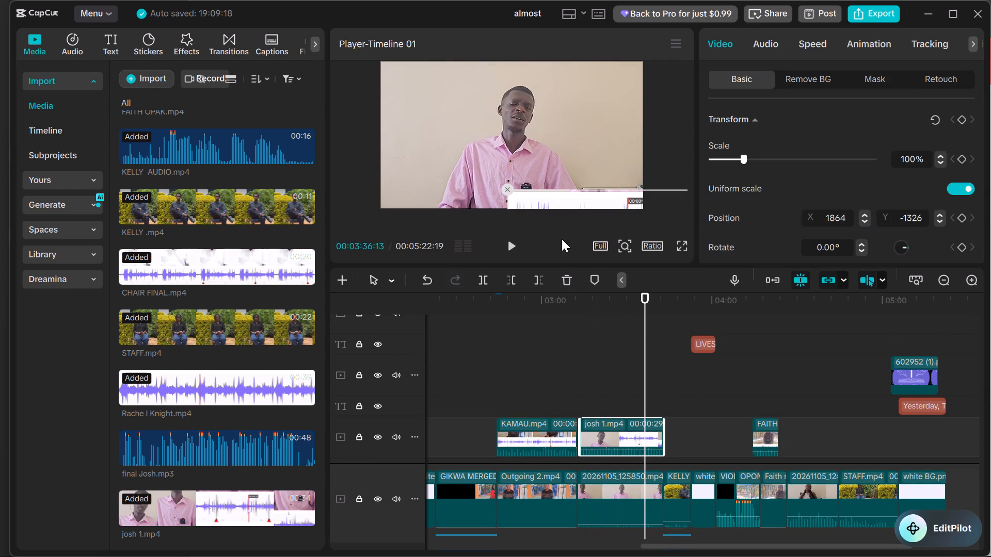
drag(742, 160, 716, 171)
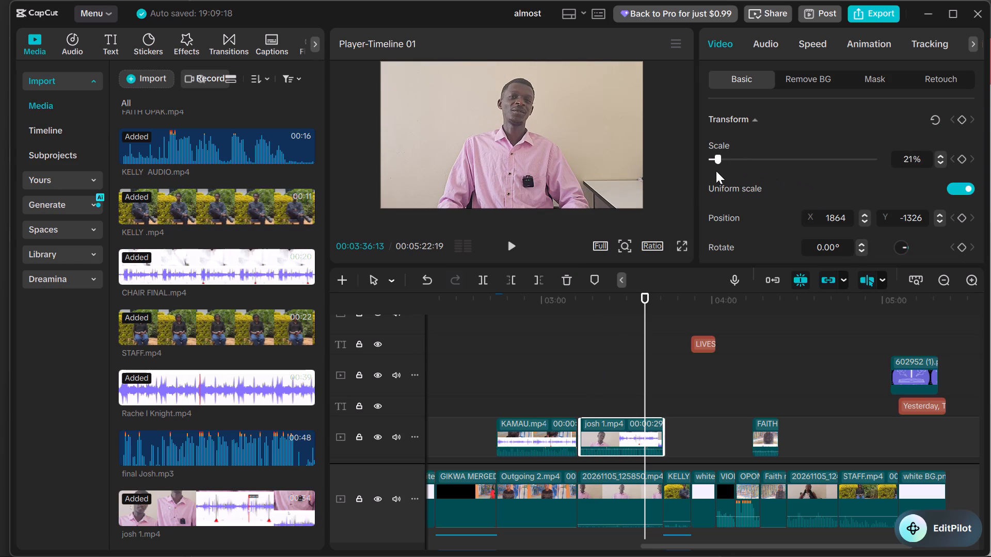
drag(716, 171, 714, 175)
click(714, 175)
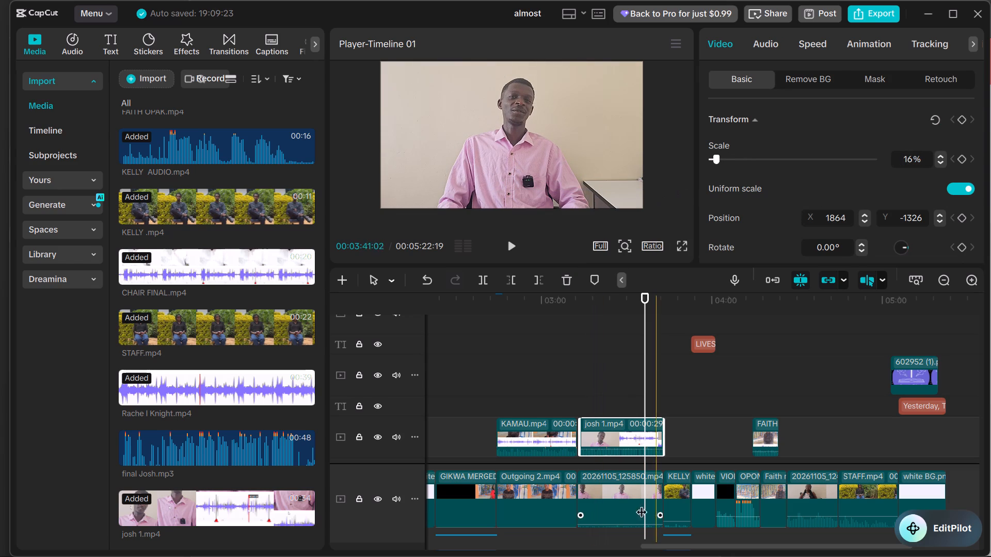
Group the 20261105_125850 clip with the josh 1 overlay, then clear the selection.
click(633, 504)
click(710, 423)
click(597, 503)
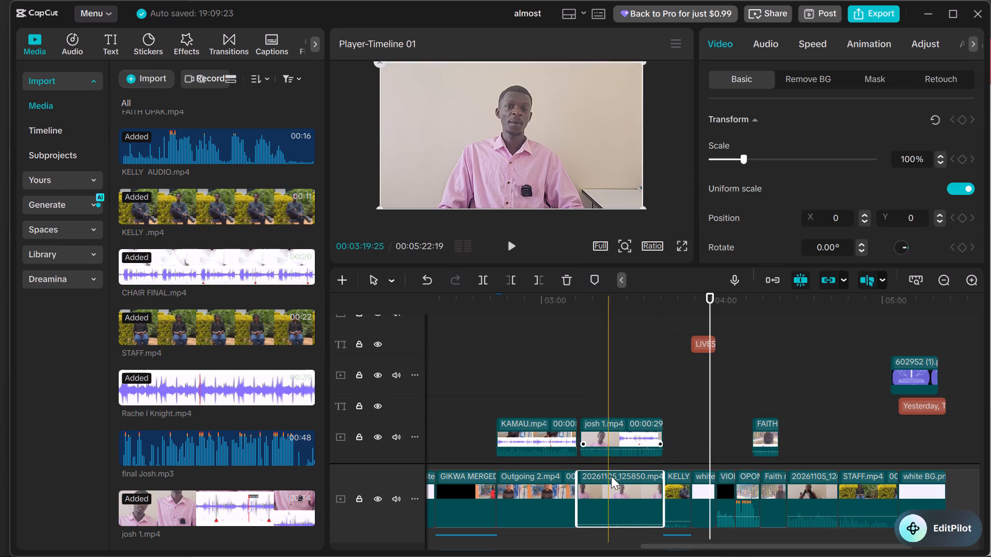
click(614, 435)
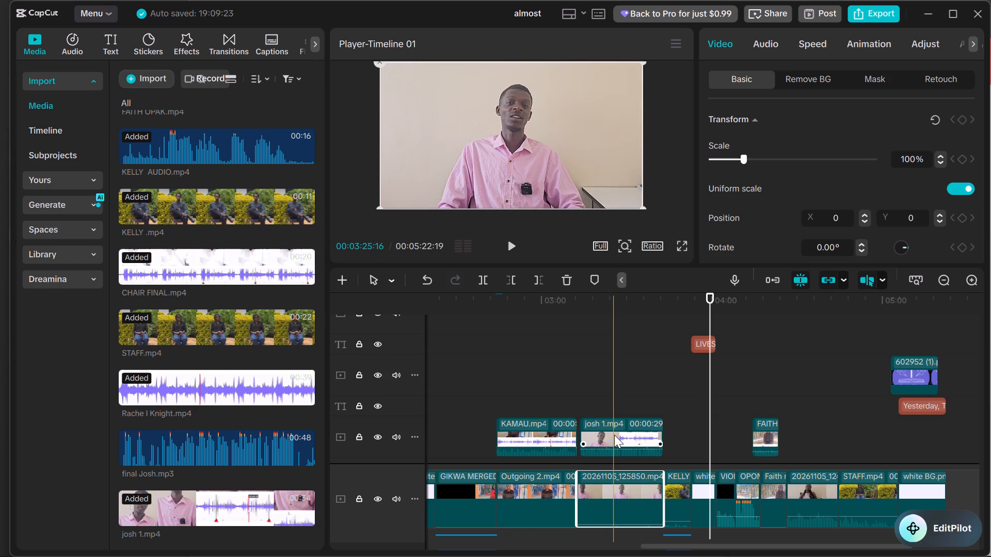
key(ctrl+g)
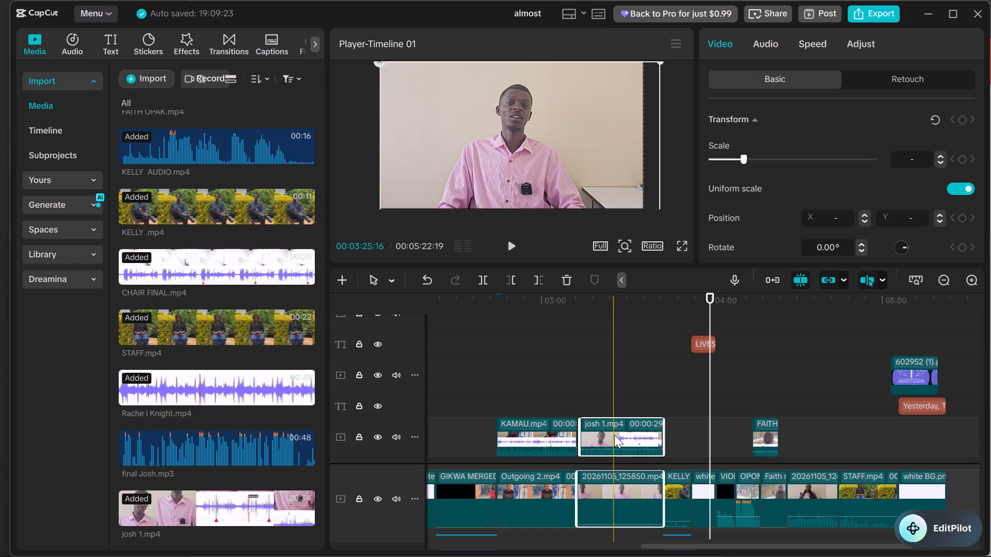
click(537, 438)
click(632, 378)
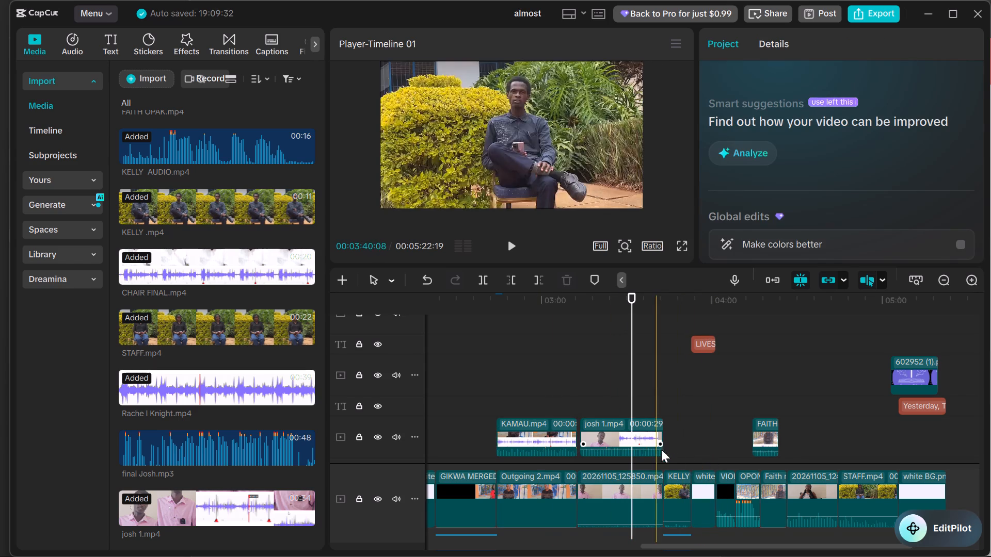
Enlarge the main-track KELLY clip to 157% and reframe the seated speaker at about X -259, Y -466.
click(673, 487)
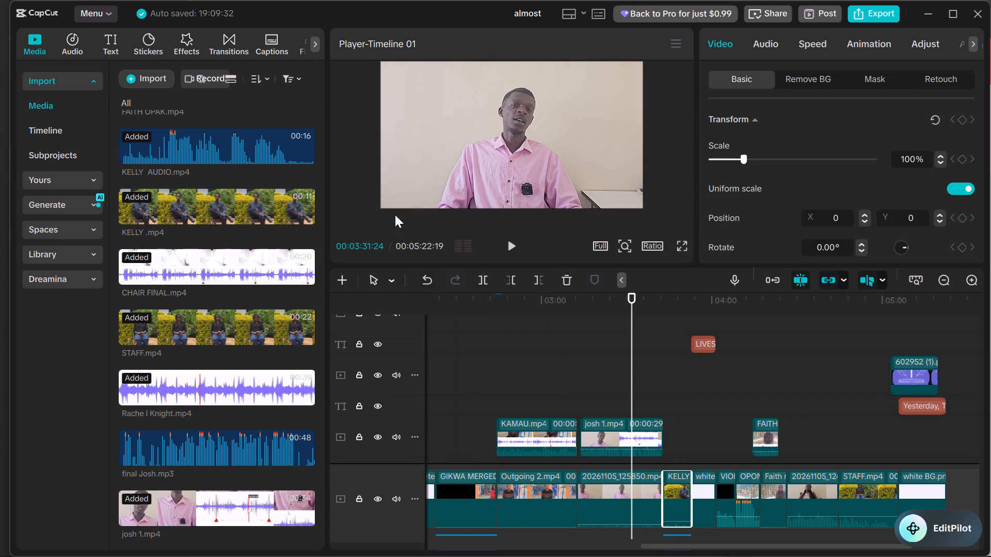
click(683, 392)
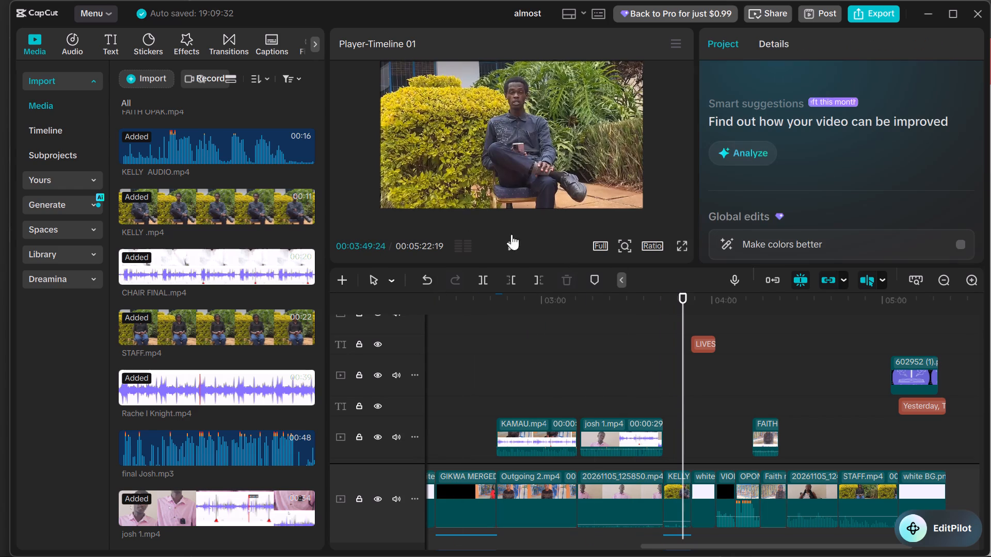
click(684, 480)
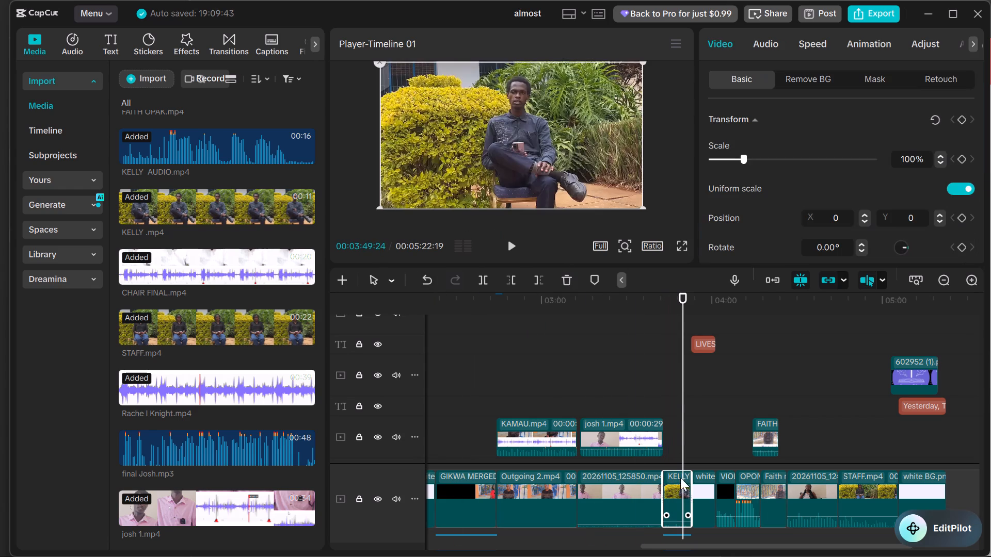
drag(381, 209, 357, 212)
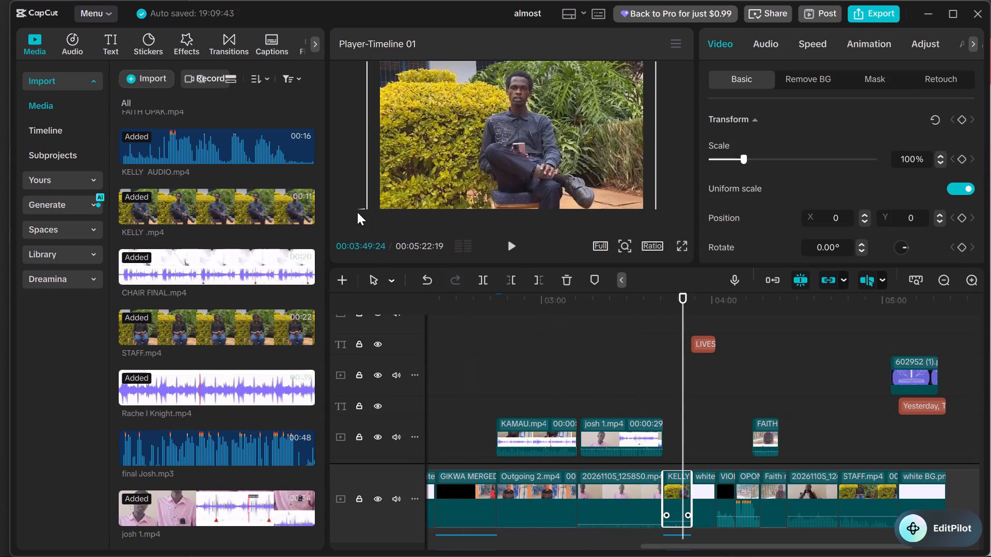
drag(357, 212, 354, 216)
drag(505, 154, 489, 176)
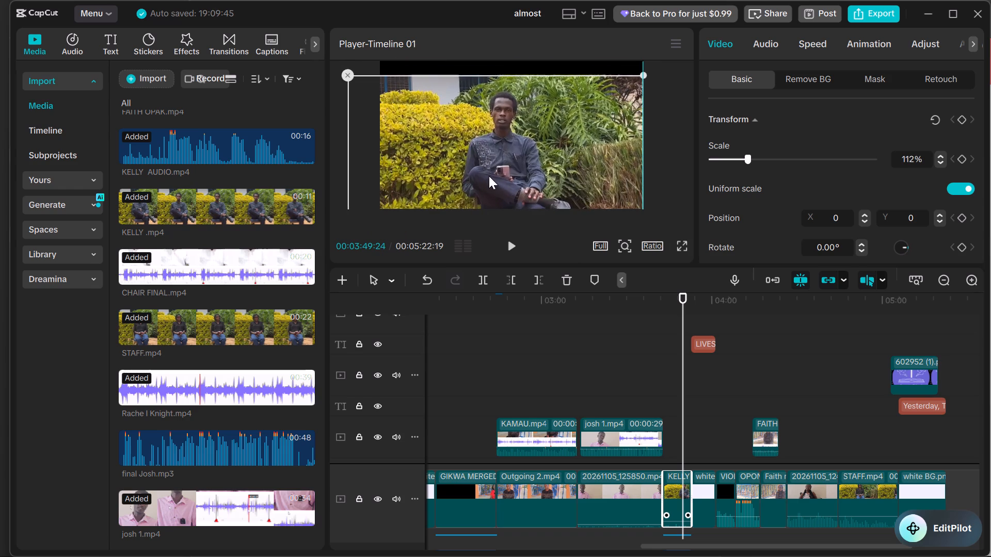
drag(489, 176, 497, 202)
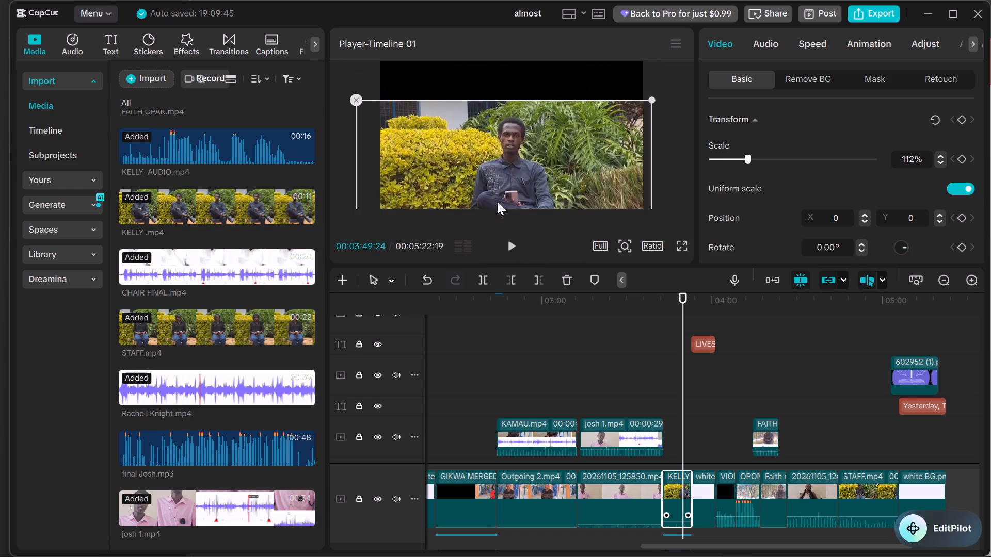
drag(497, 202, 485, 167)
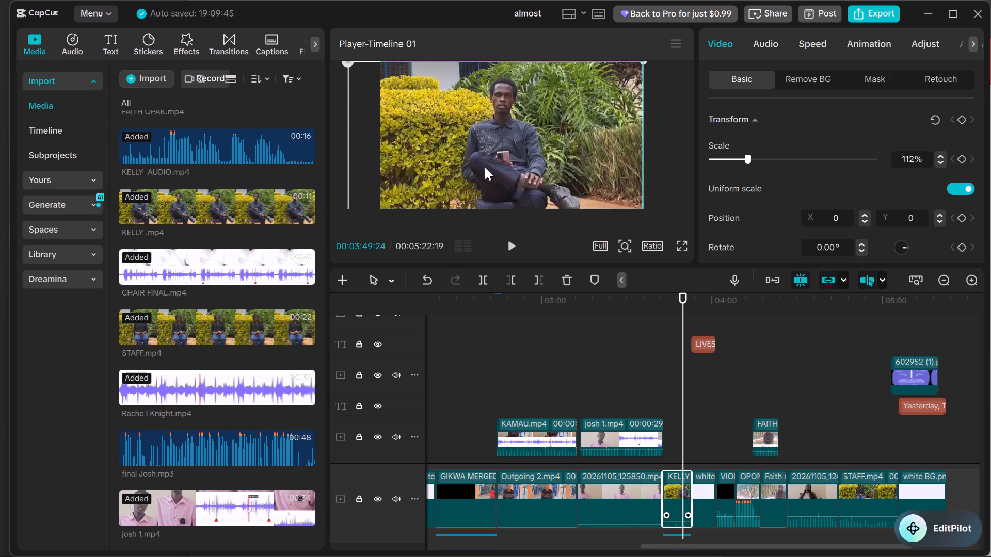
drag(485, 167, 486, 178)
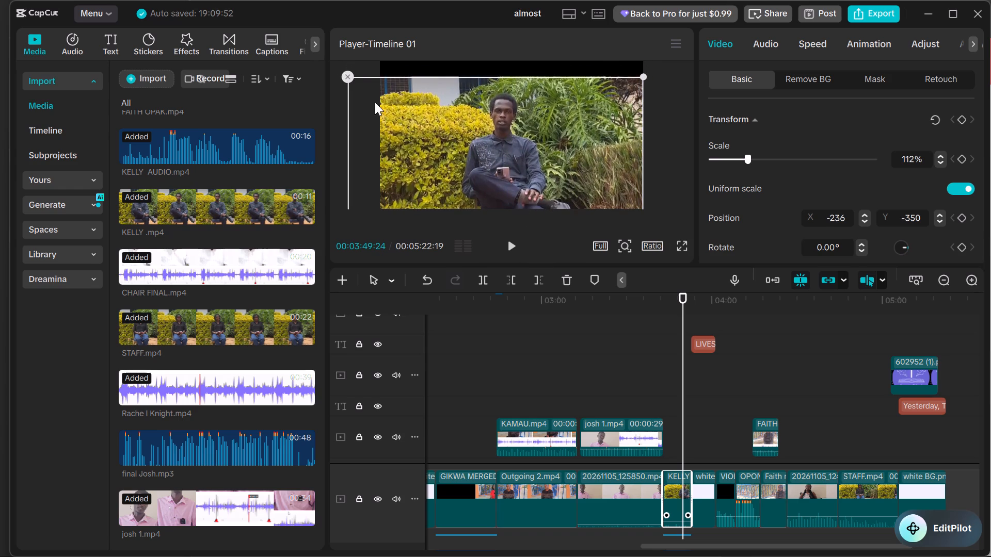
drag(646, 79, 658, 54)
drag(573, 127, 567, 127)
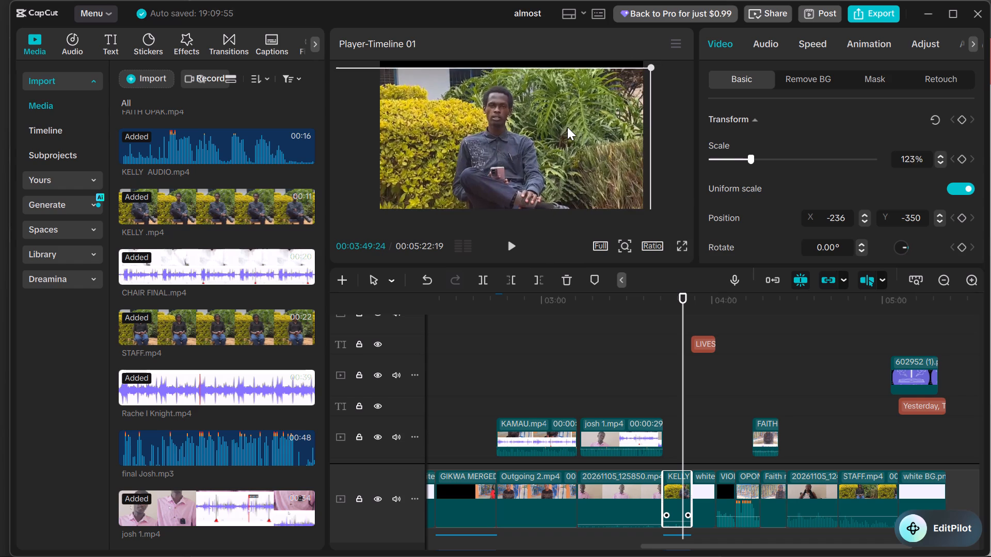
drag(567, 127, 570, 119)
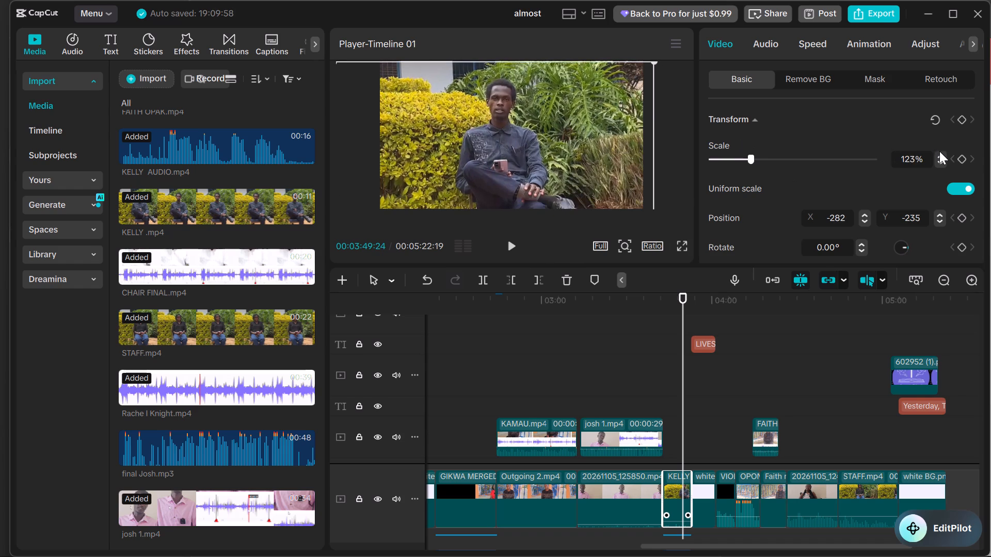
click(939, 151)
click(940, 153)
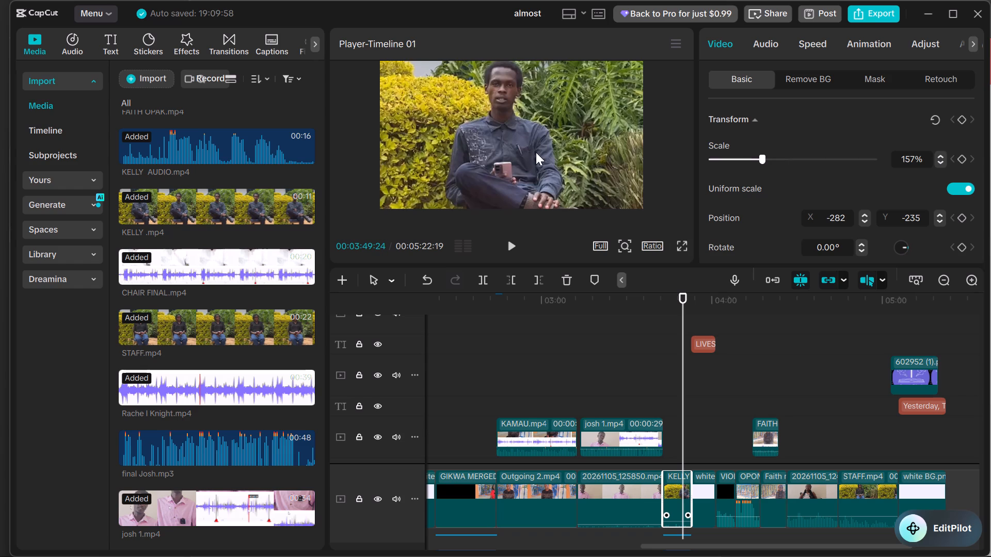
drag(537, 146, 539, 162)
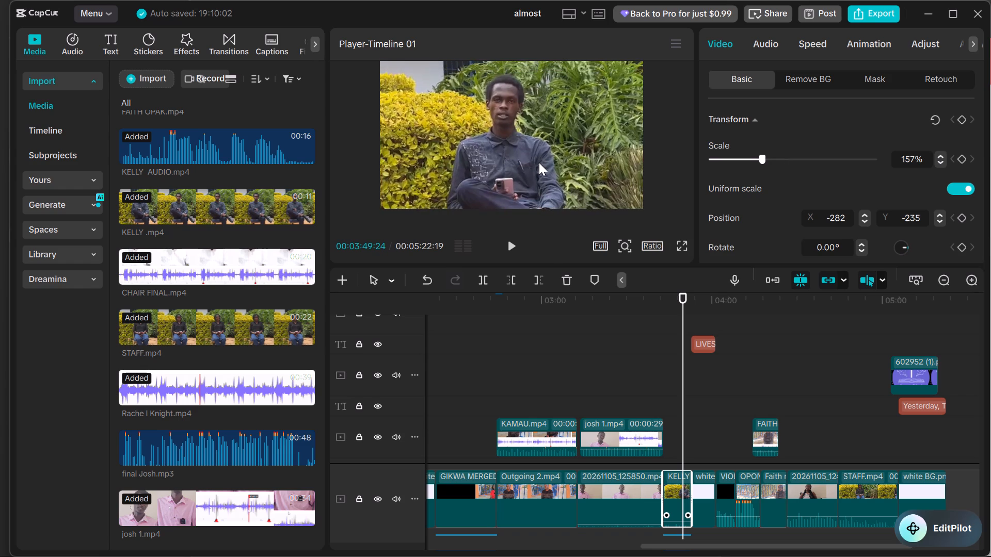
Play back the timeline from the start of the KELLY clip through to the LIVES TRANSFORMED title.
click(663, 363)
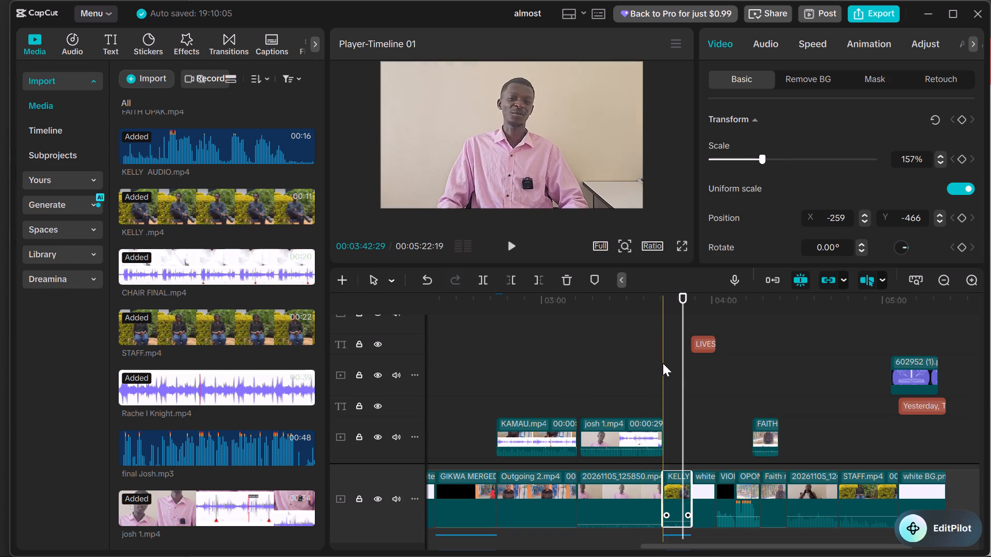
key(space)
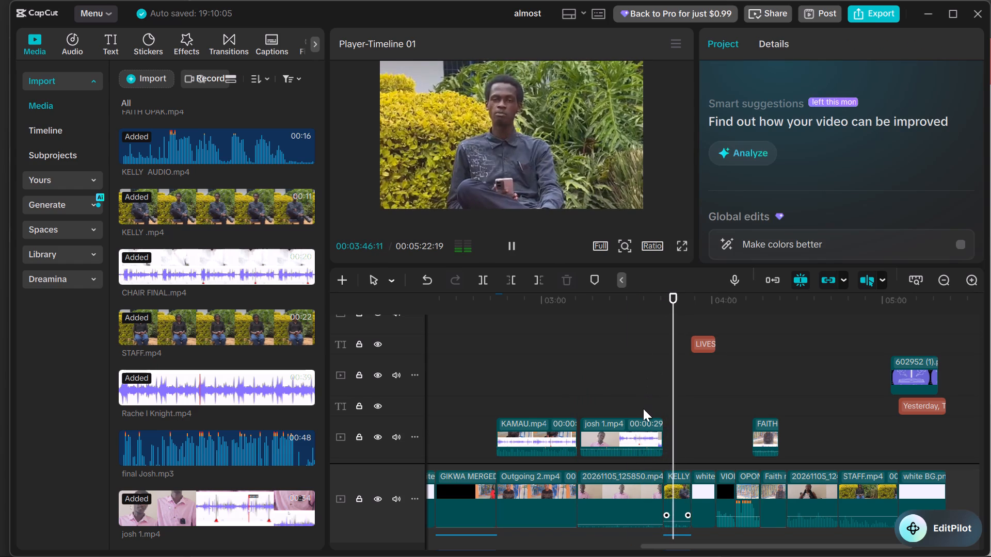
click(682, 485)
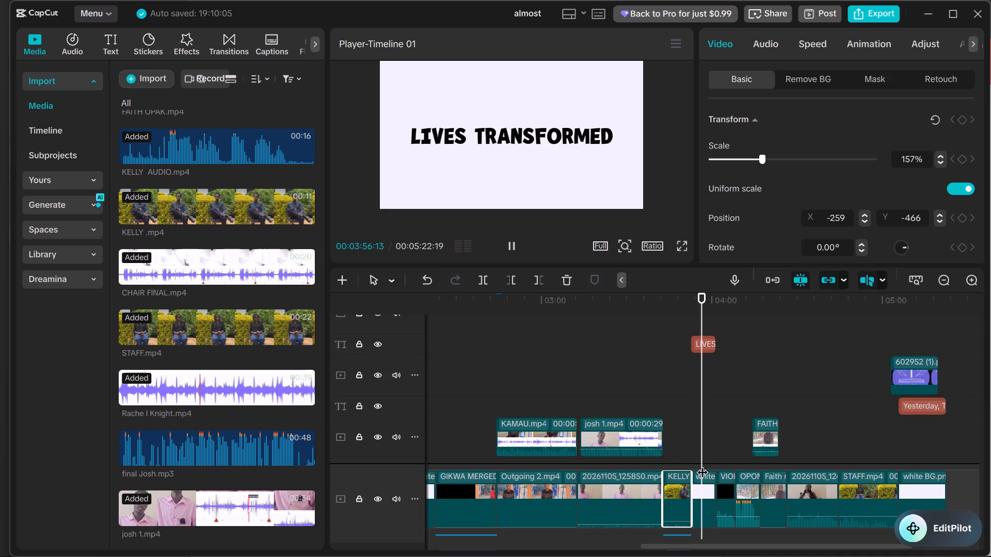
click(716, 455)
key(v)
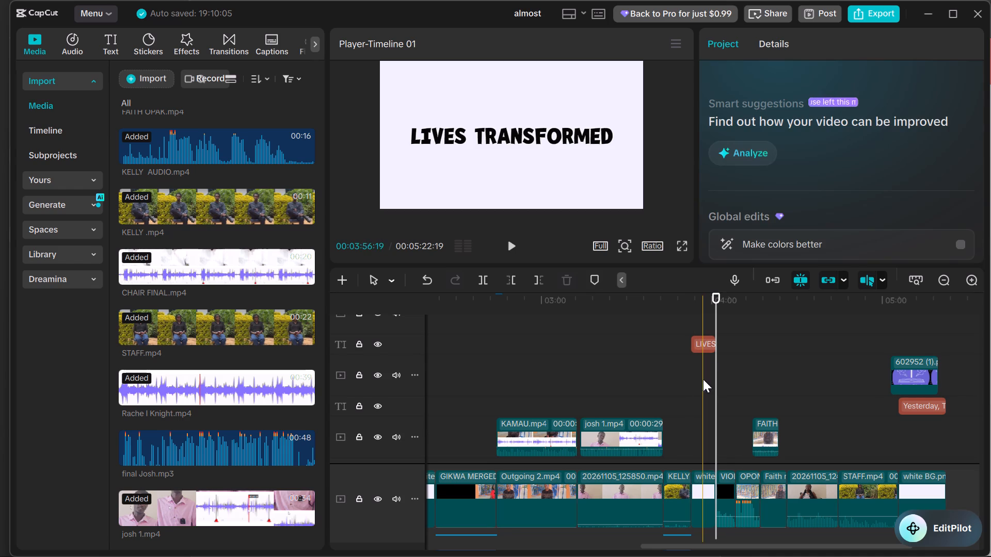
Return to the beginning of the timeline and select the CUK-CU Opening Video clip.
scroll(836, 423, down, 3)
scroll(829, 426, up, 1)
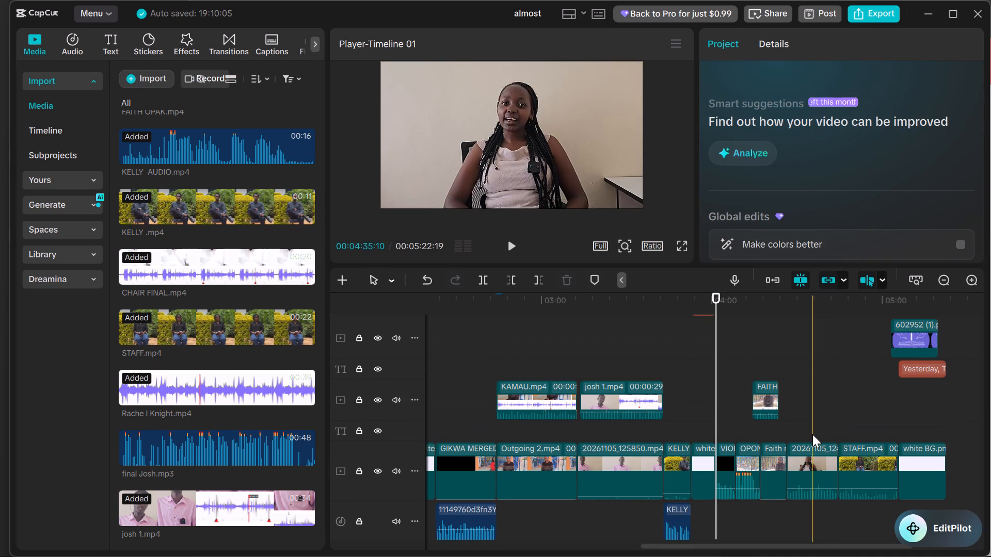
scroll(812, 434, down, 3)
click(461, 390)
drag(461, 390, 426, 405)
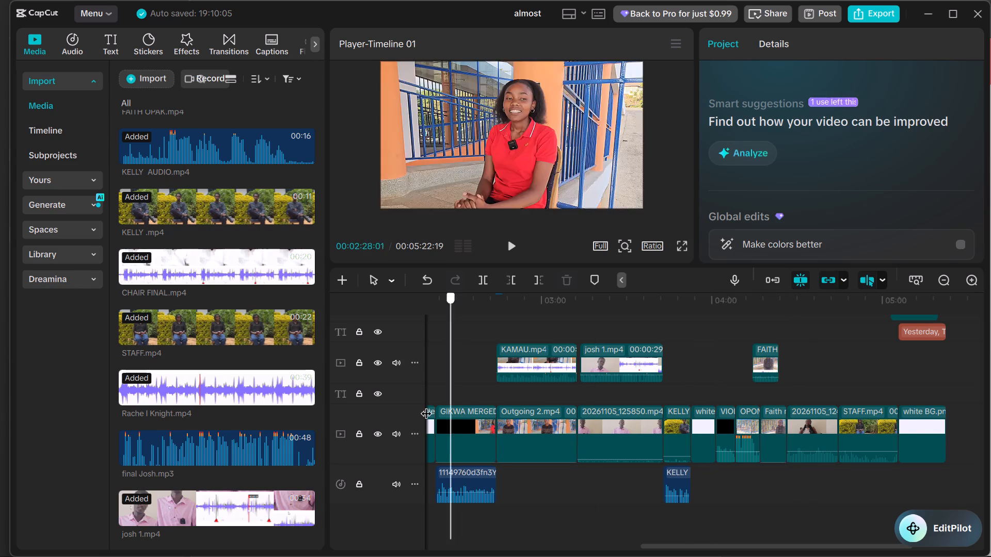
drag(426, 405, 420, 423)
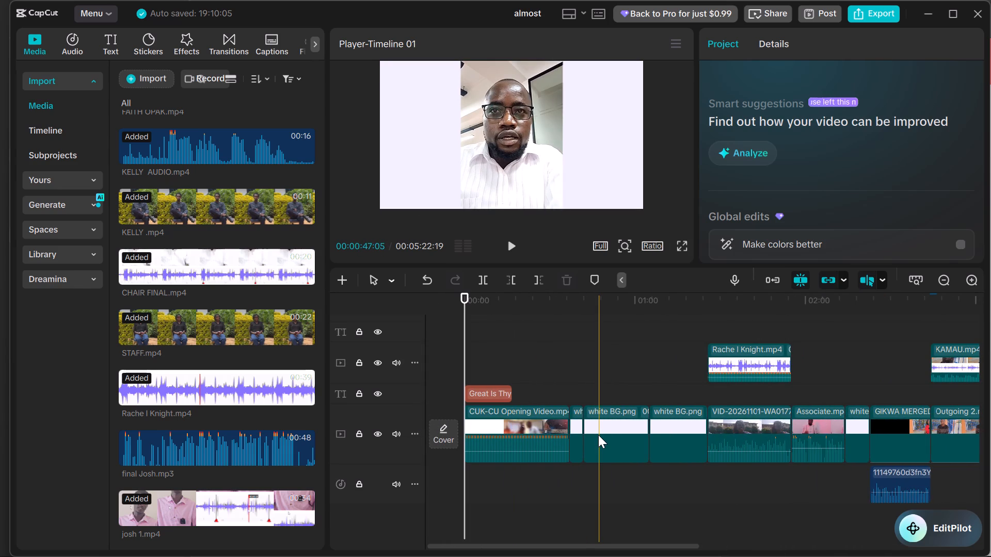
click(529, 452)
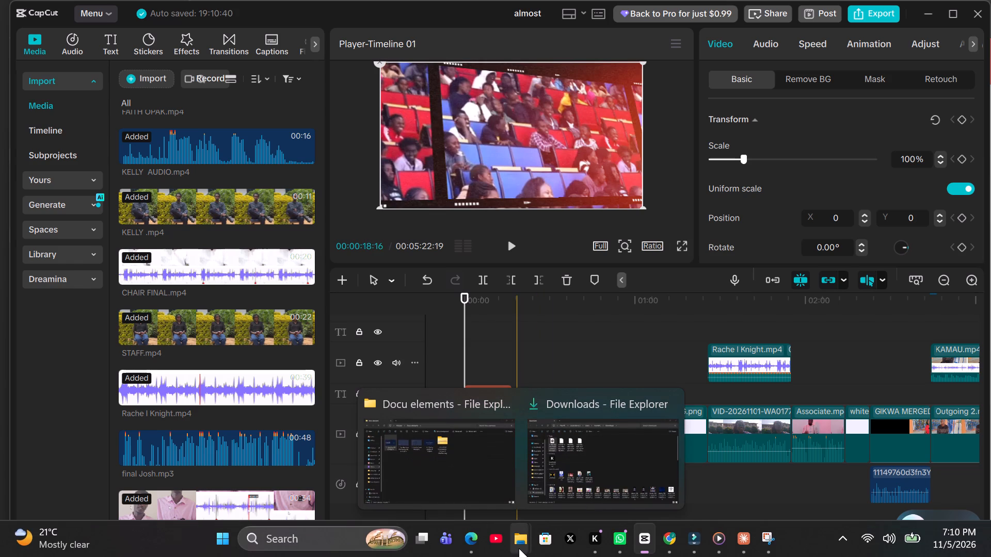
Switch to File Explorer and view the graphics in the Docu elements folder.
click(519, 549)
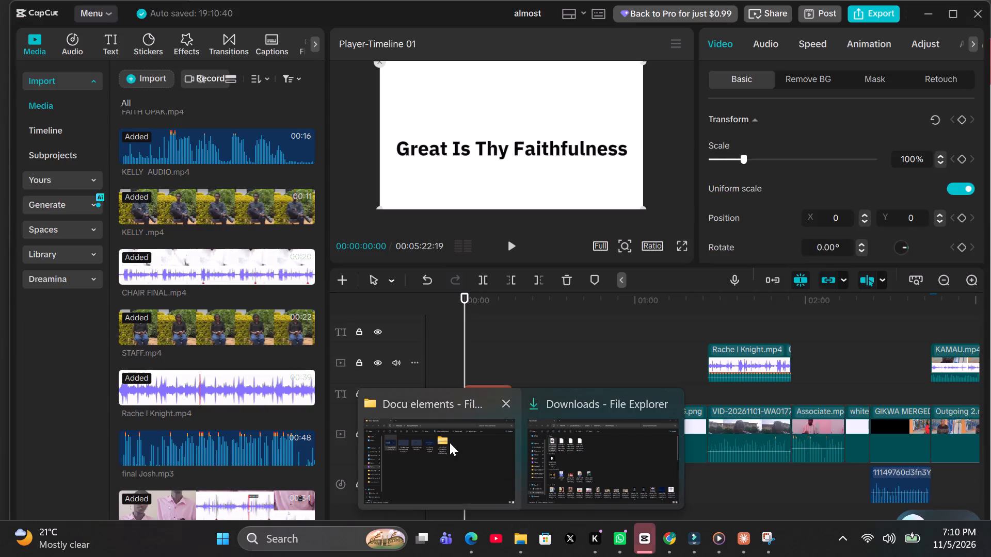
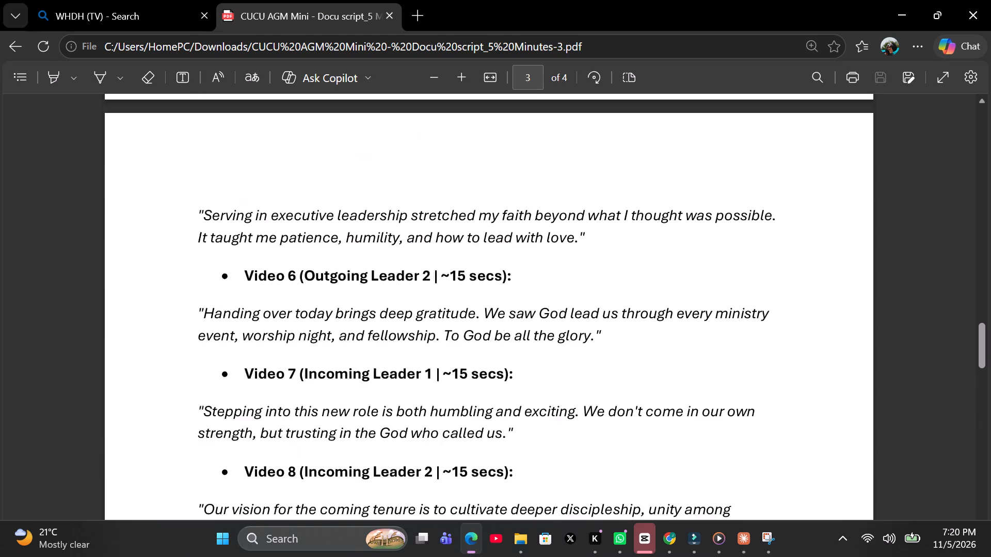
scroll(338, 268, up, 17)
scroll(342, 271, up, 6)
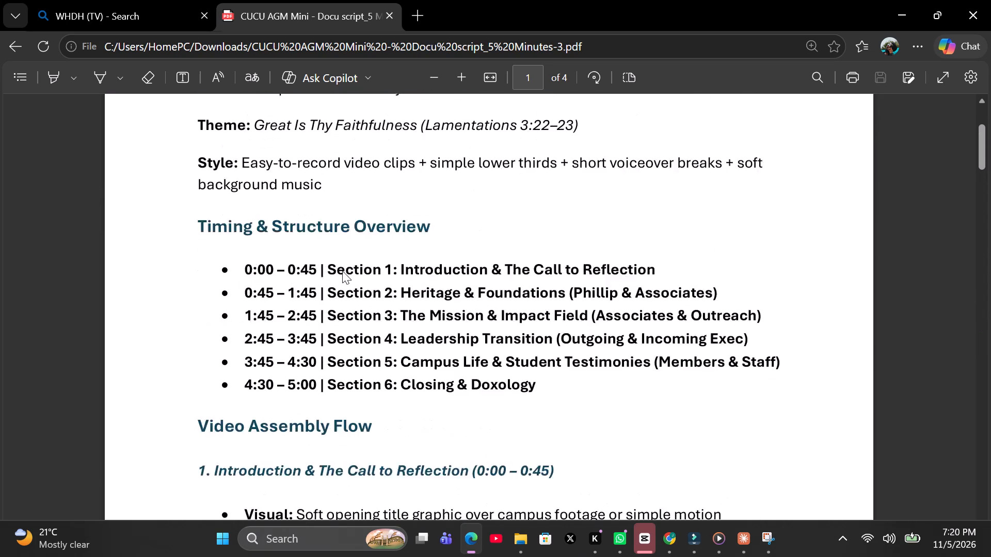
scroll(343, 272, down, 6)
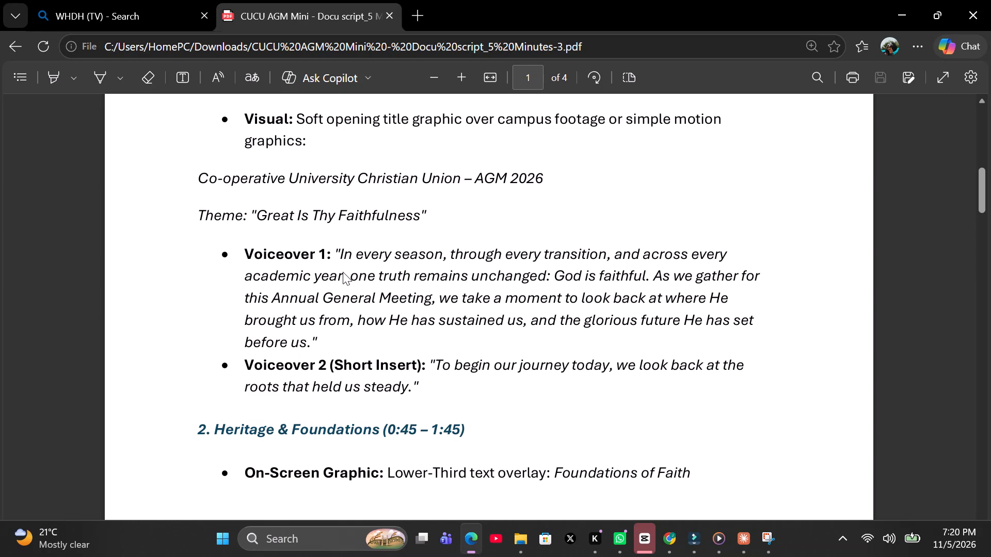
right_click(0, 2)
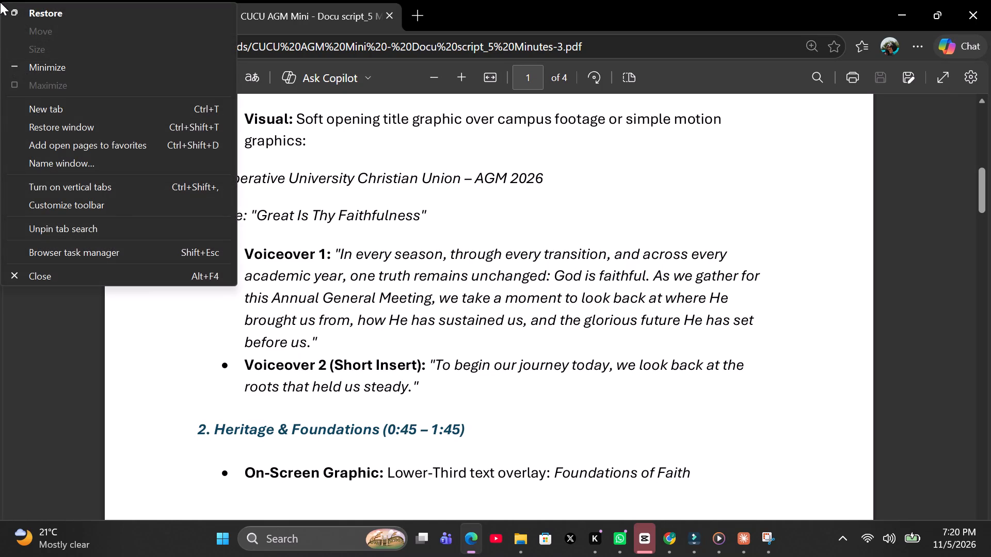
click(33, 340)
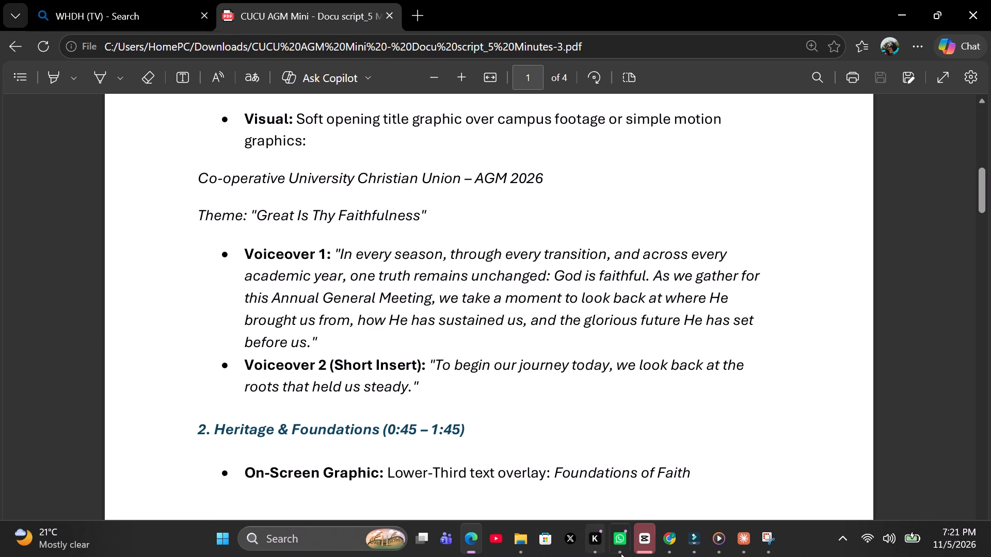
Switch to CapCut and preview the opening video with its "Great Is Thy Faithfulness" title.
click(642, 545)
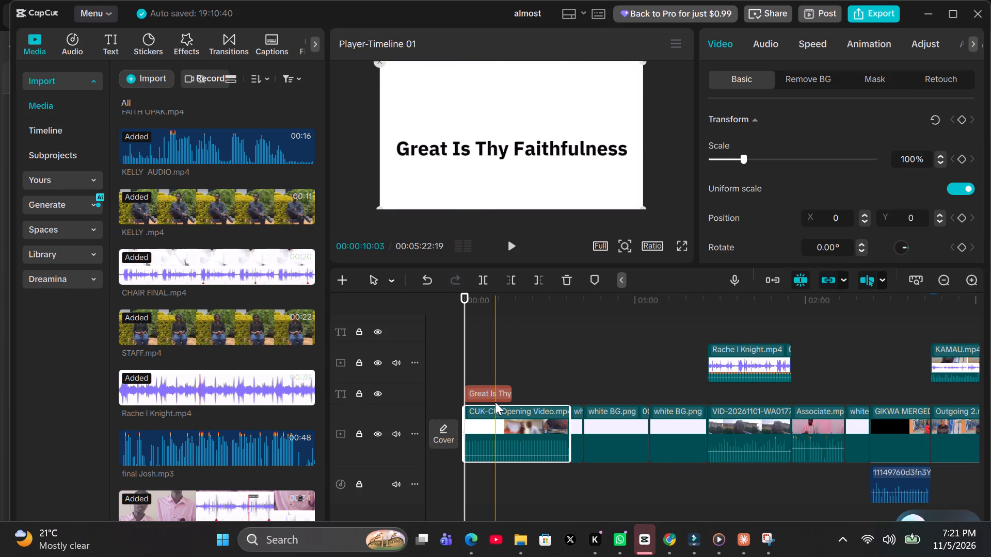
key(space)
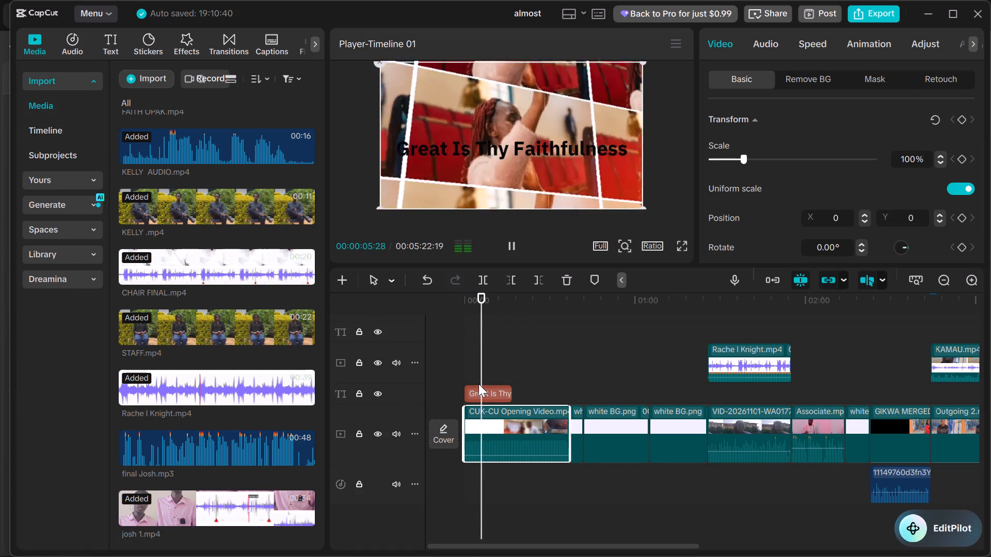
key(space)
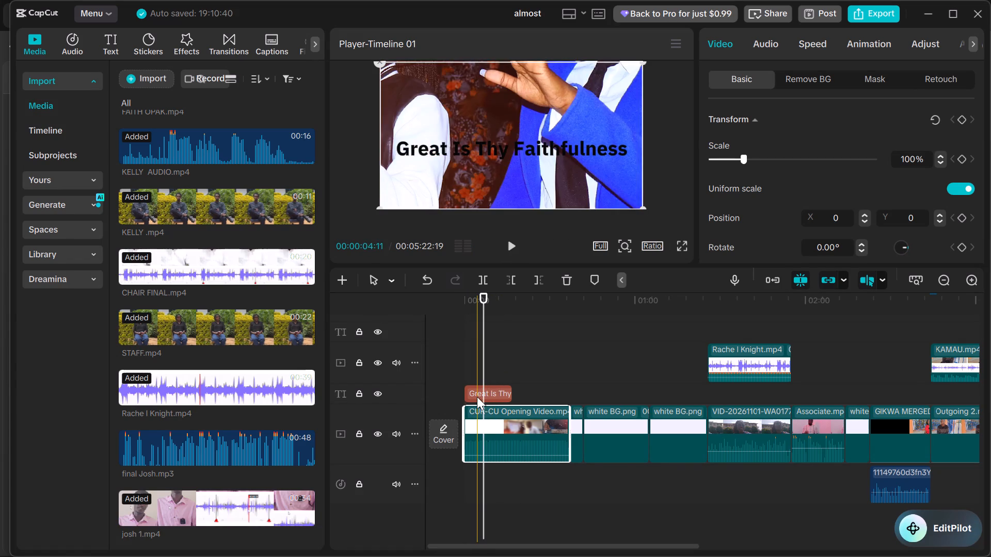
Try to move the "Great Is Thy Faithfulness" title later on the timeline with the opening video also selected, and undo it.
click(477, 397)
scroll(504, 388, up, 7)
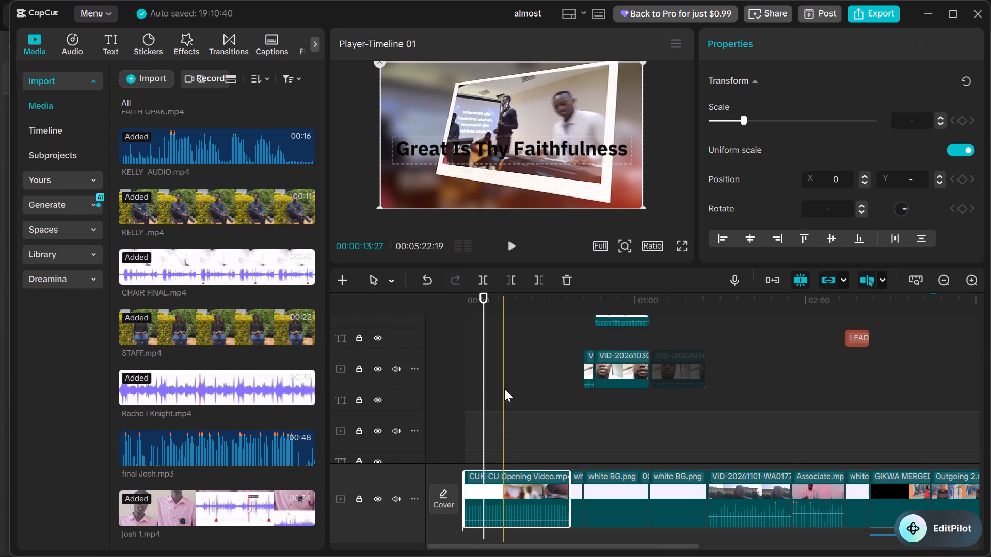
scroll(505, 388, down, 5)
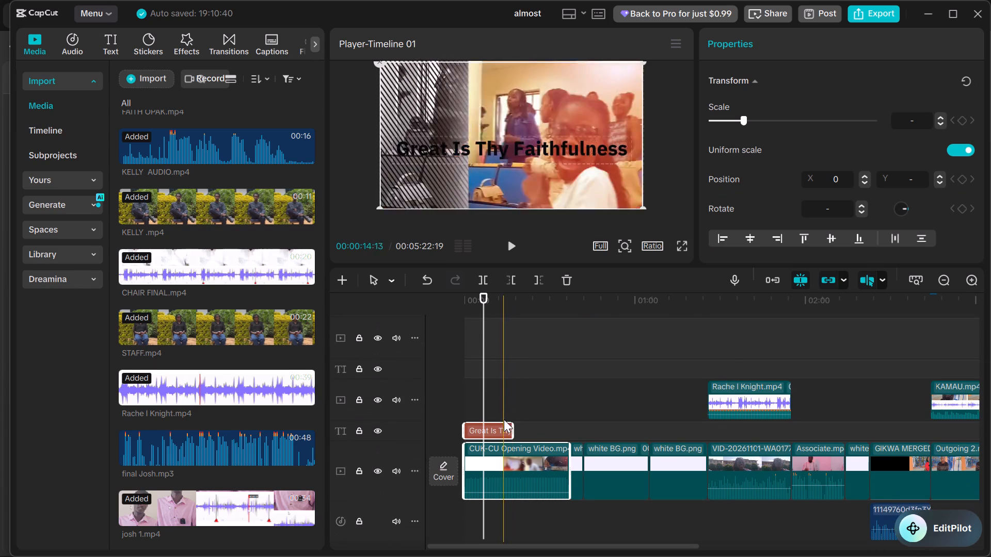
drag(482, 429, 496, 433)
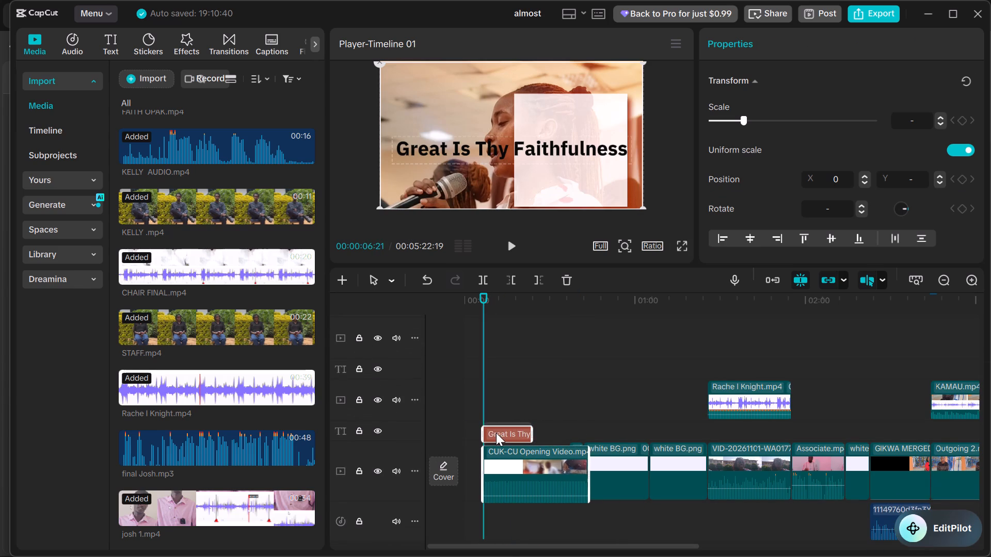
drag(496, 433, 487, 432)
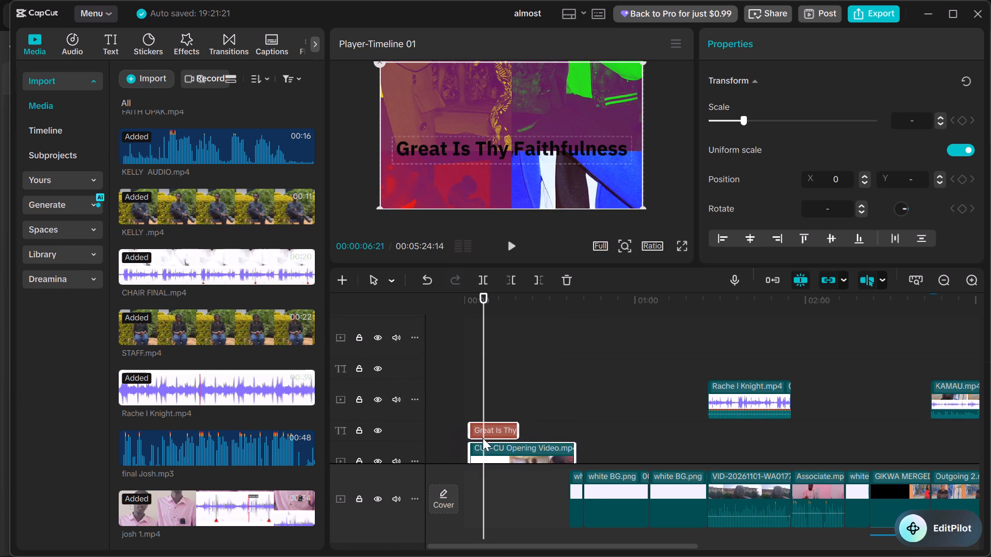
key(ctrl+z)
Deselect the opening video and move only the "Great Is Thy Faithfulness" title to start where the opening video ends.
right_click(522, 477)
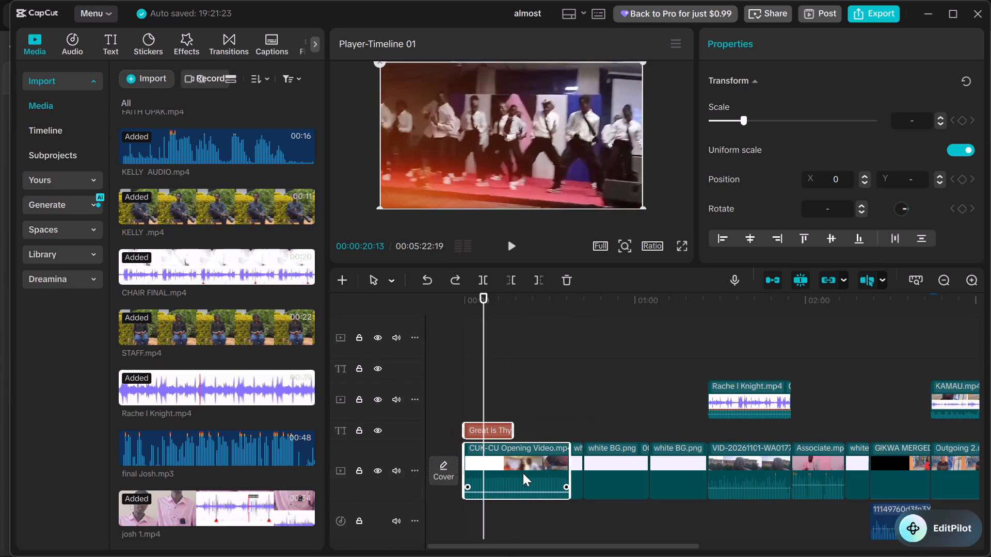
click(567, 426)
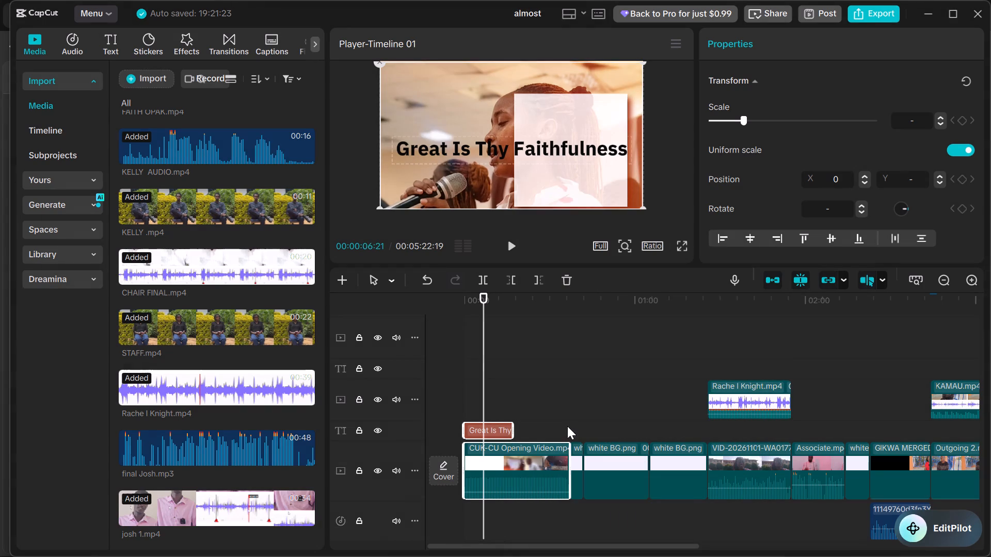
right_click(541, 449)
click(577, 455)
click(549, 416)
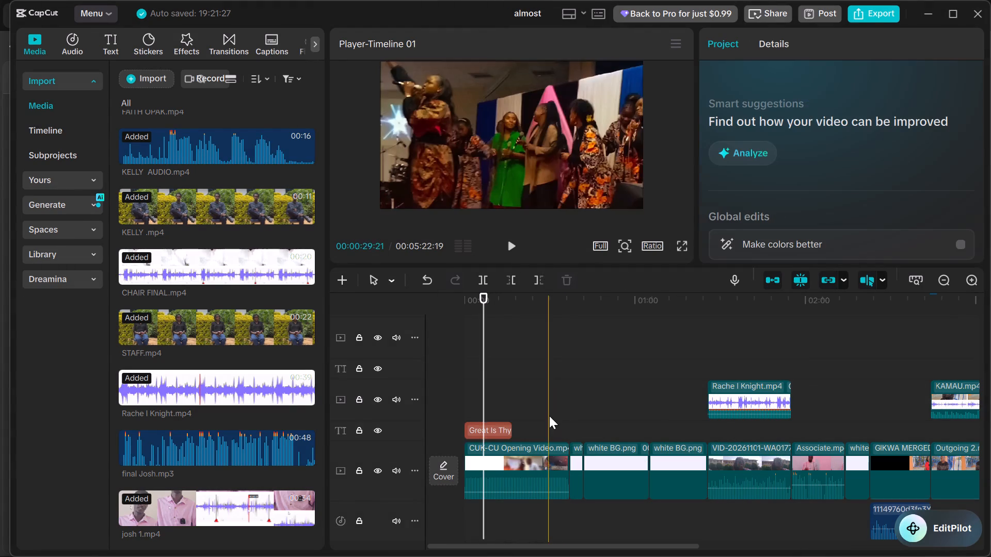
click(505, 425)
drag(497, 430, 571, 429)
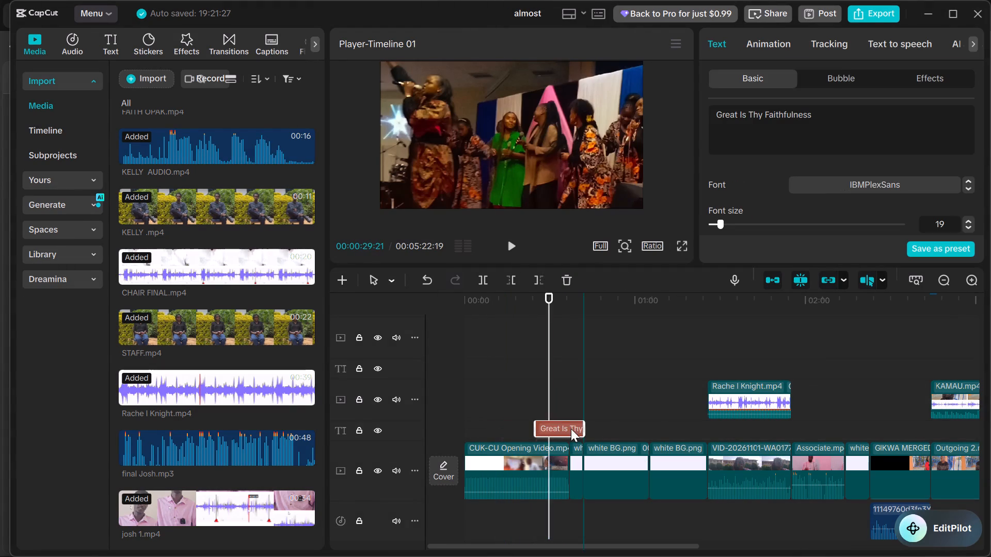
drag(571, 429, 601, 440)
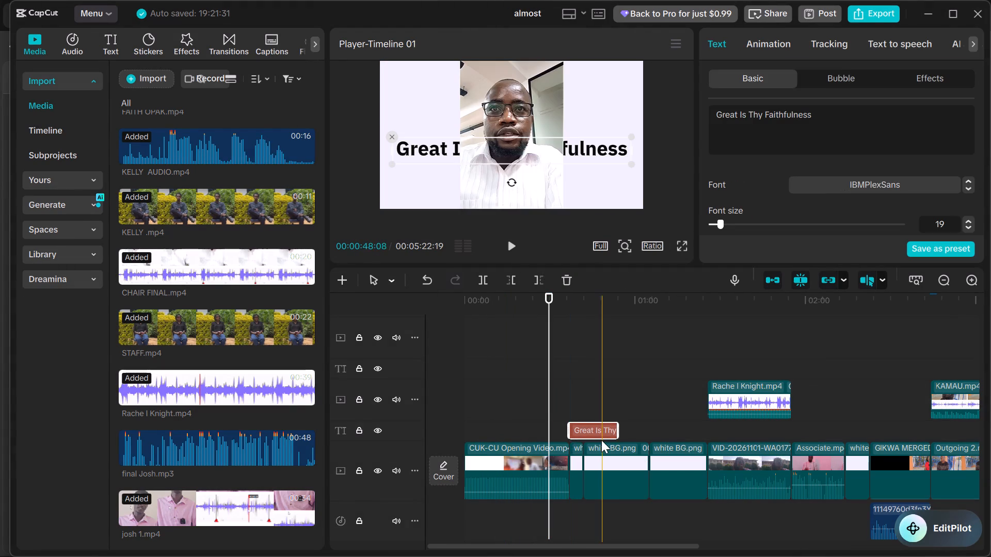
Shorten the "Great Is Thy Faithfulness" title so it ends with the short white background clip beneath it.
drag(615, 430, 584, 440)
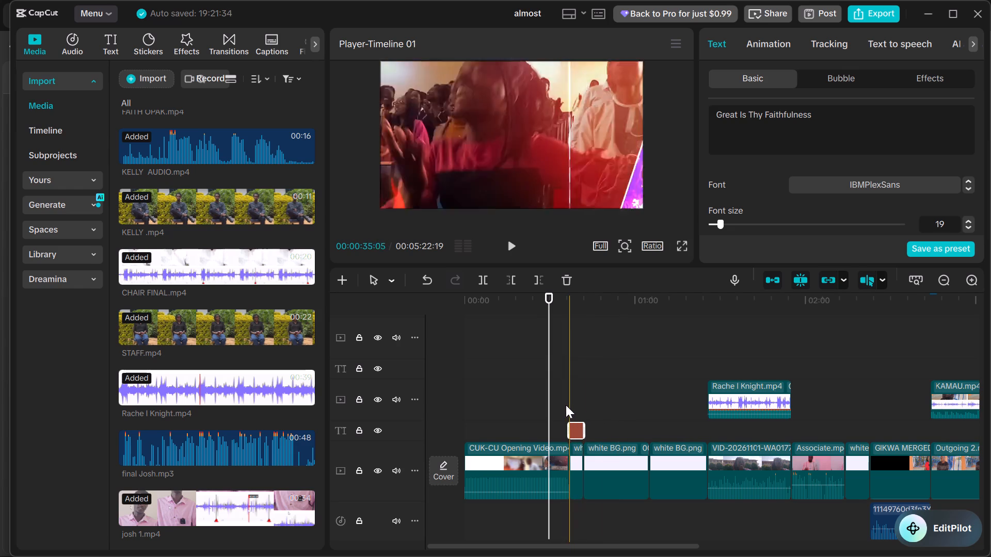
click(566, 405)
drag(569, 400, 579, 390)
click(577, 424)
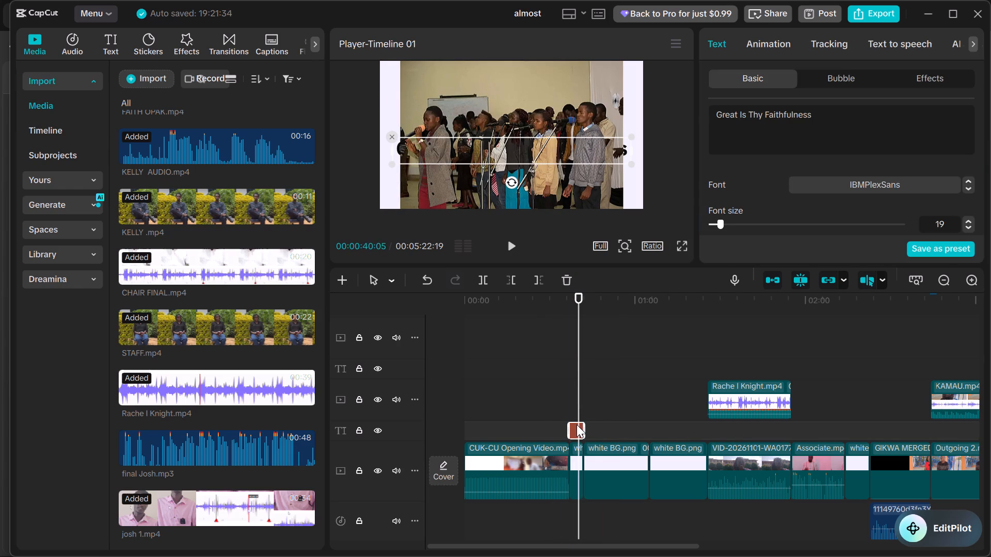
Return the playhead to the start of the timeline and watch the opening video in full screen.
scroll(553, 386, up, 2)
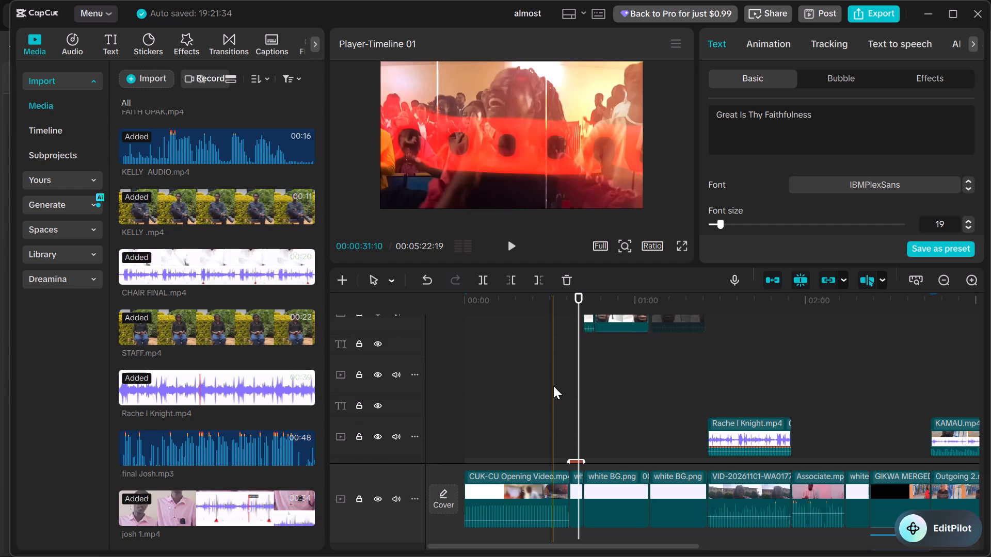
scroll(553, 386, up, 1)
click(468, 478)
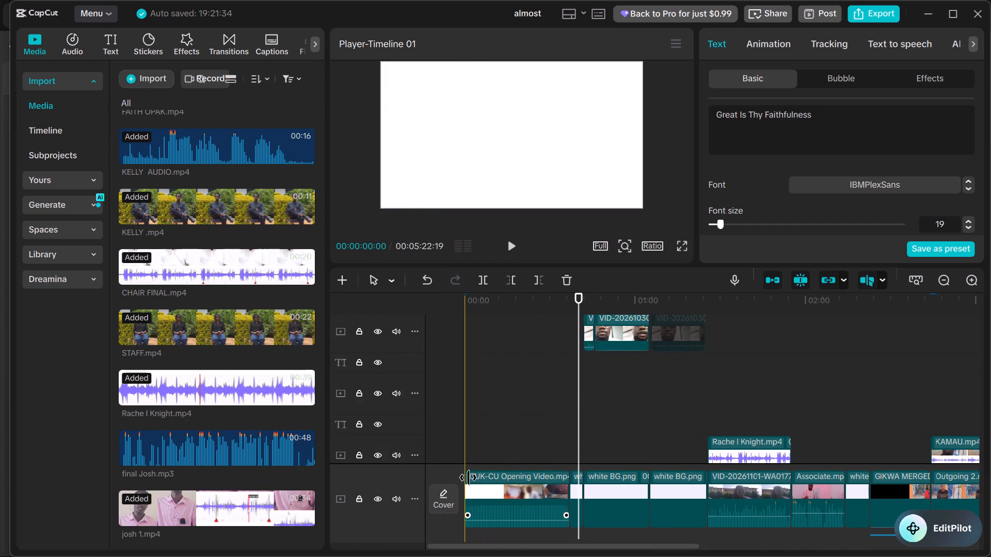
drag(467, 480, 462, 485)
click(455, 437)
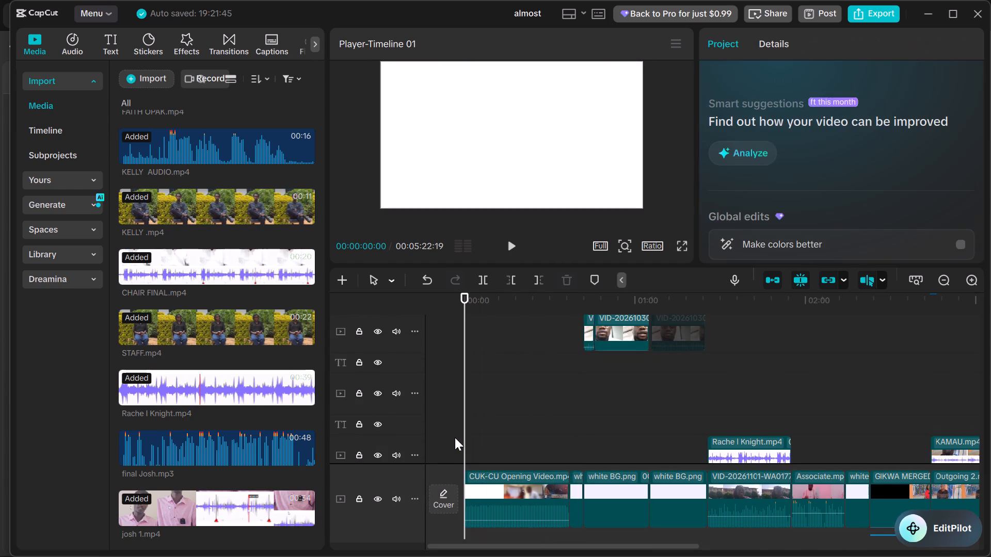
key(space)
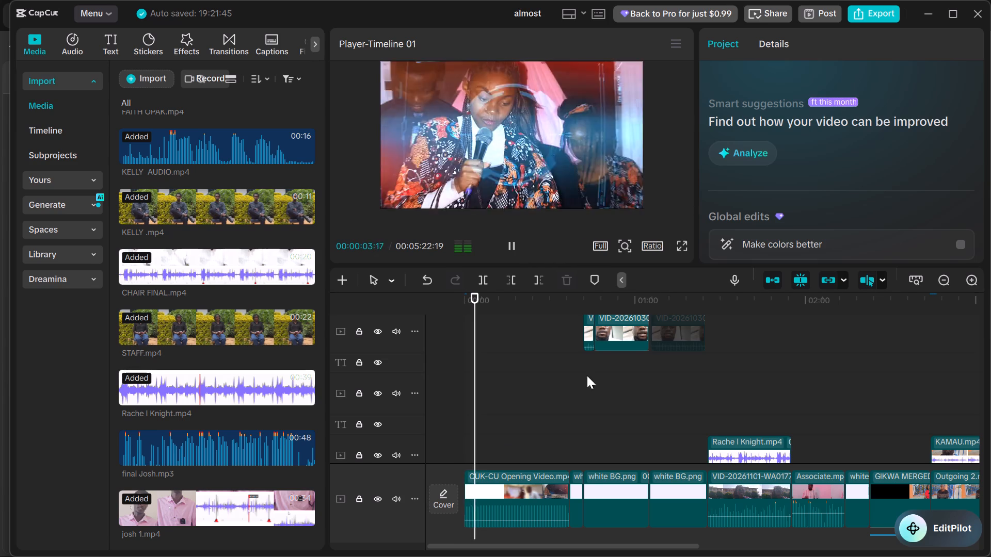
click(677, 253)
click(682, 246)
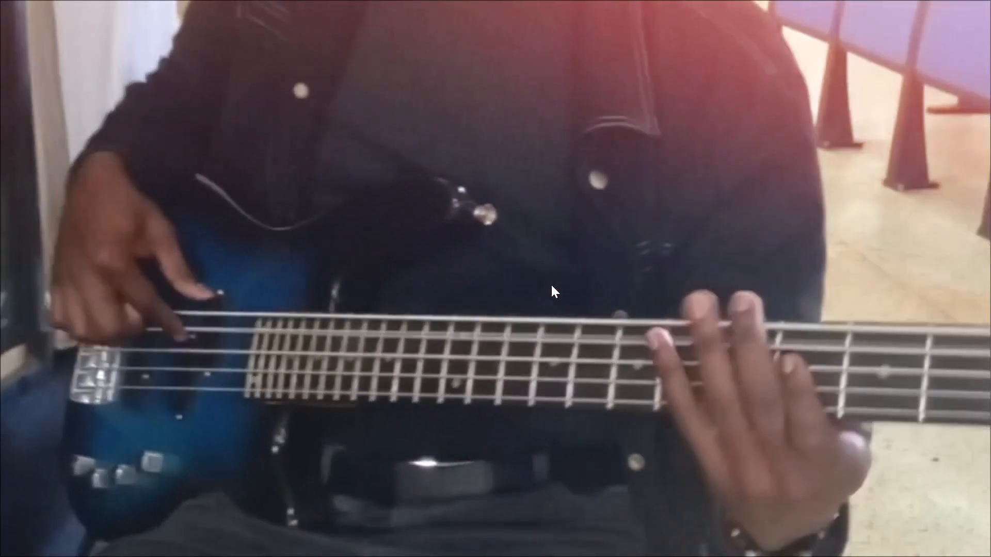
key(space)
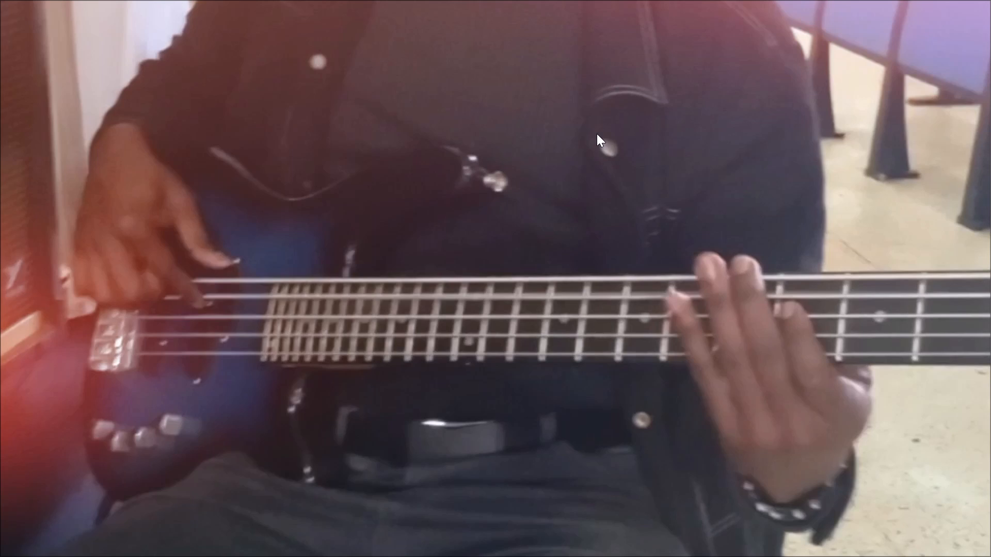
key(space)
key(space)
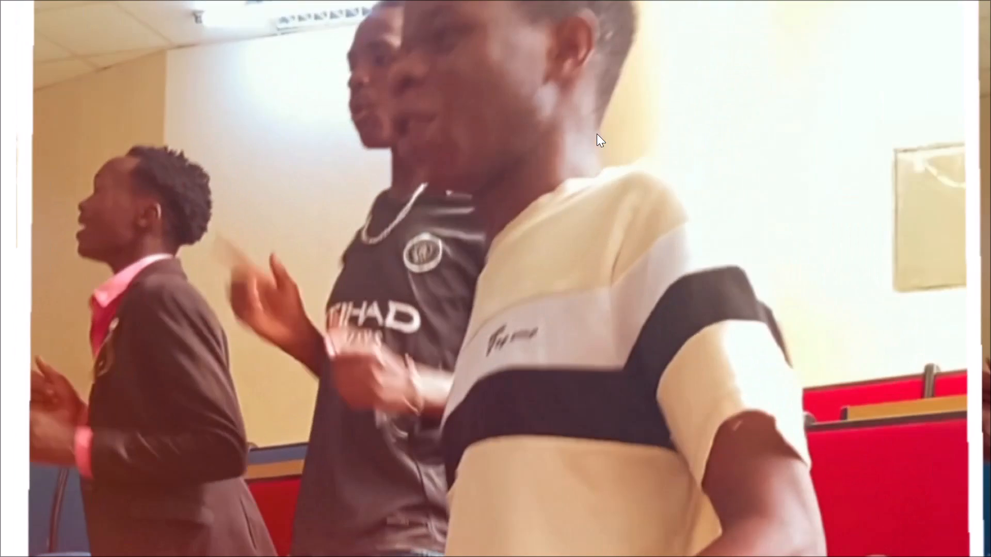
Rewind the full-screen preview to the beginning and watch the opening video again.
double_click(366, 457)
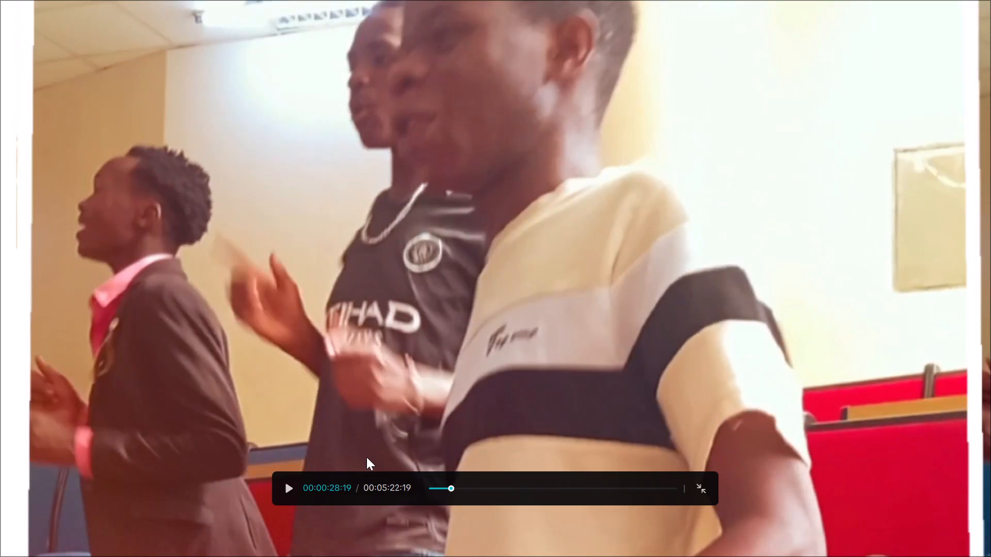
drag(452, 486, 419, 488)
click(419, 488)
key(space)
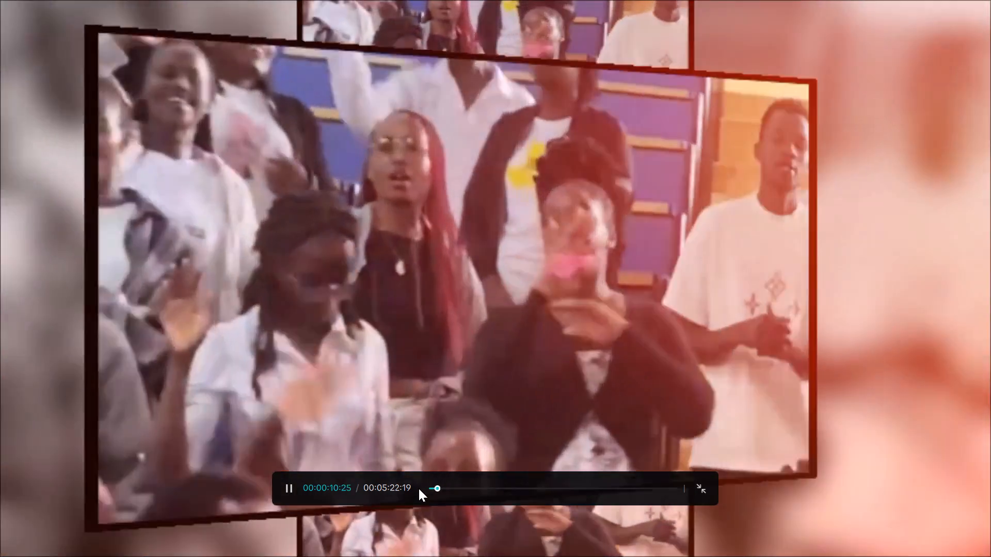
click(430, 489)
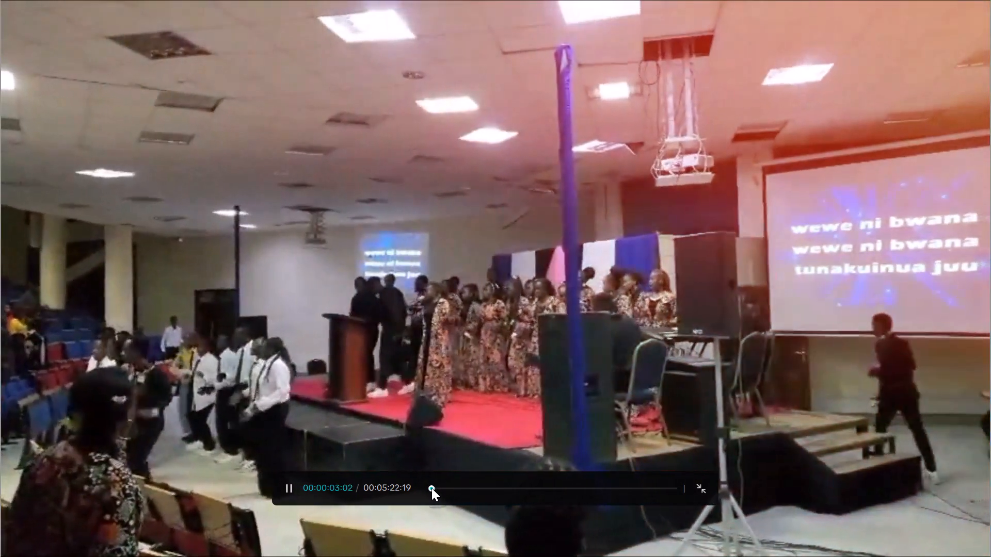
drag(431, 488, 418, 486)
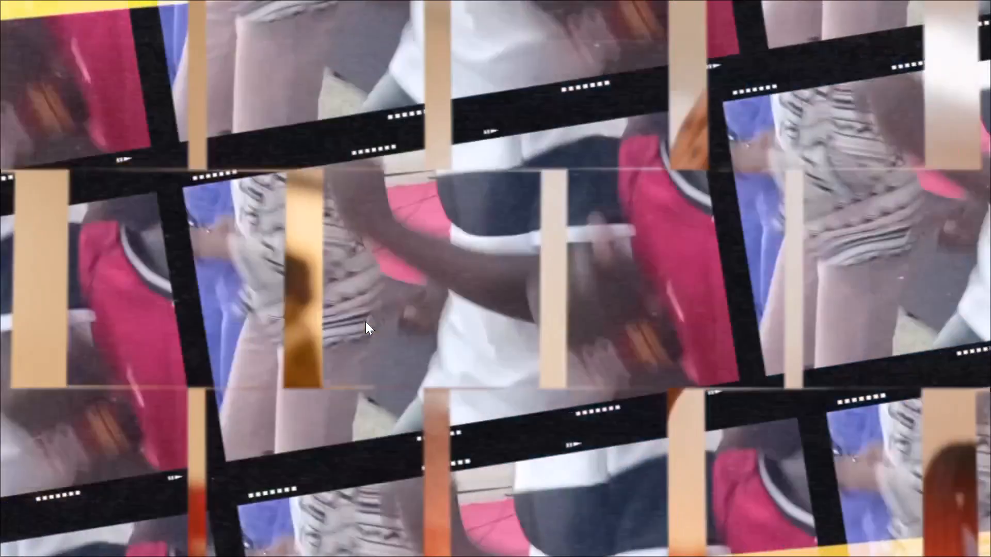
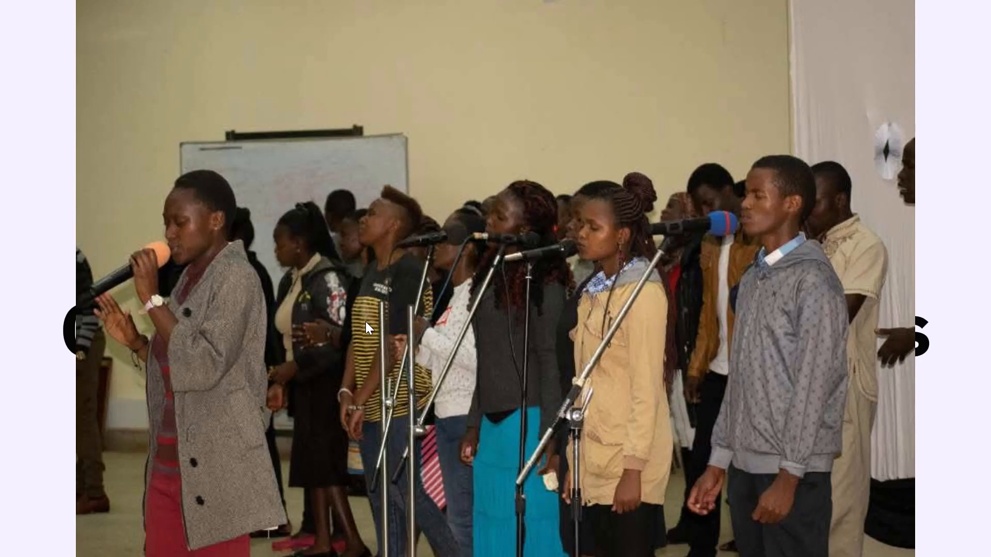
Exit the full-screen preview and move the "Great Is Thy Faithfulness" title to the very start of the timeline.
key(Escape)
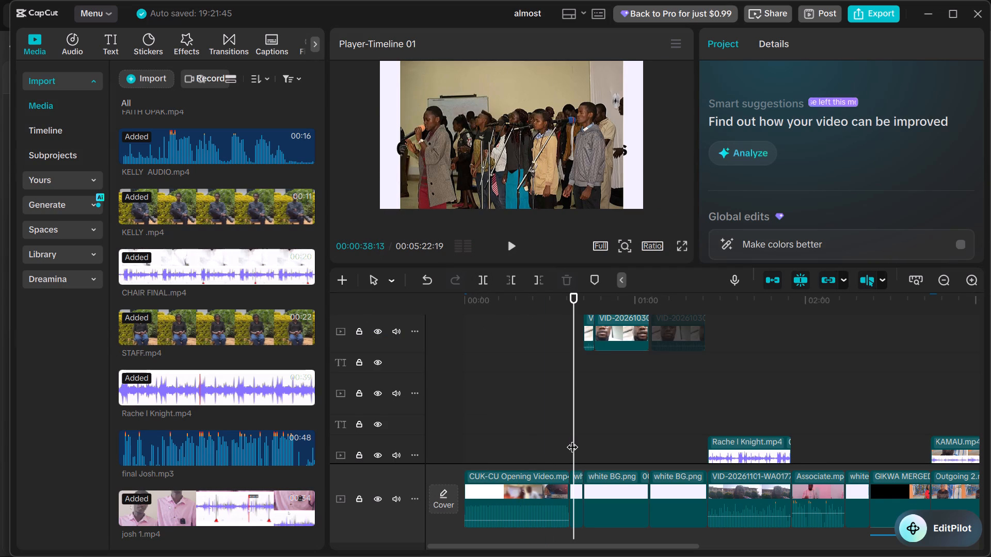
scroll(572, 439, up, 8)
scroll(572, 439, down, 14)
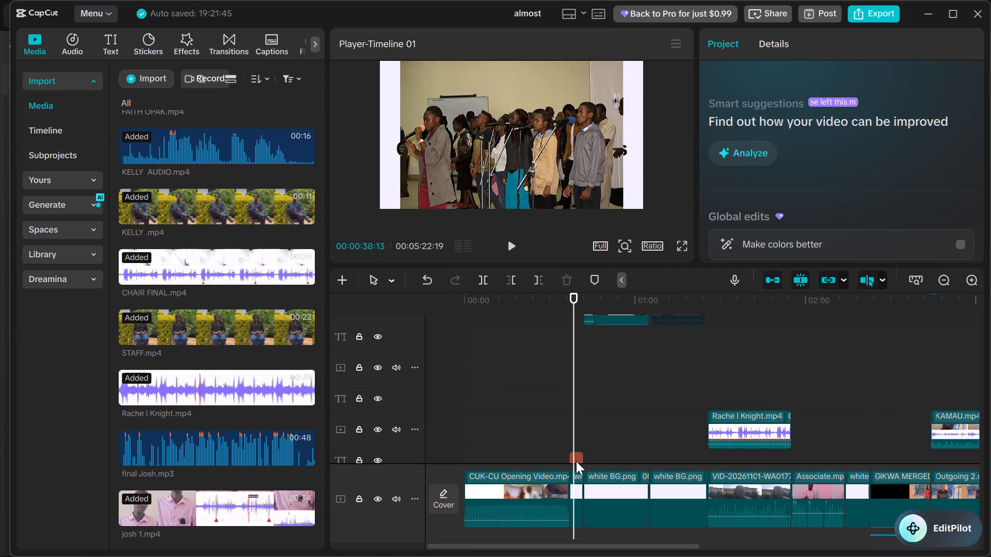
click(576, 461)
click(578, 446)
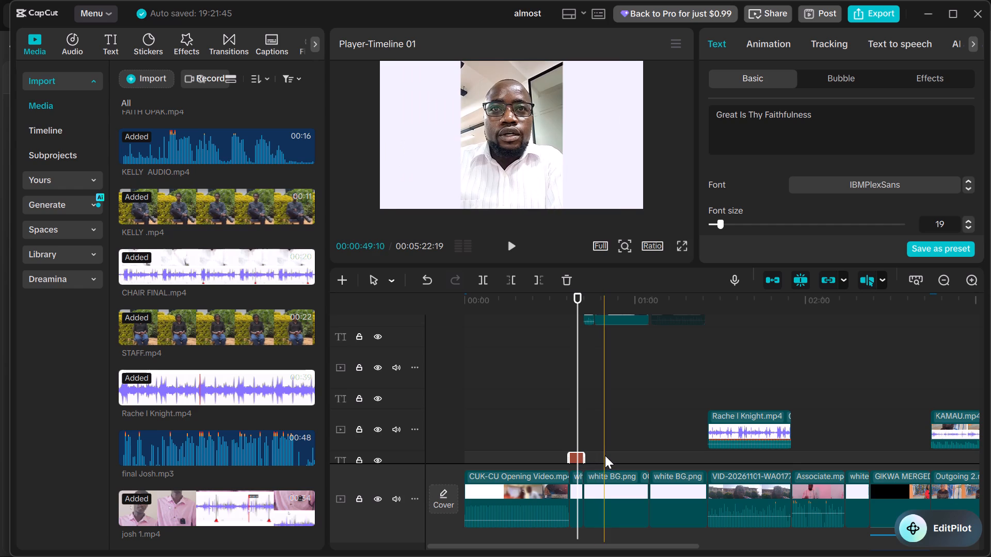
click(576, 460)
click(578, 459)
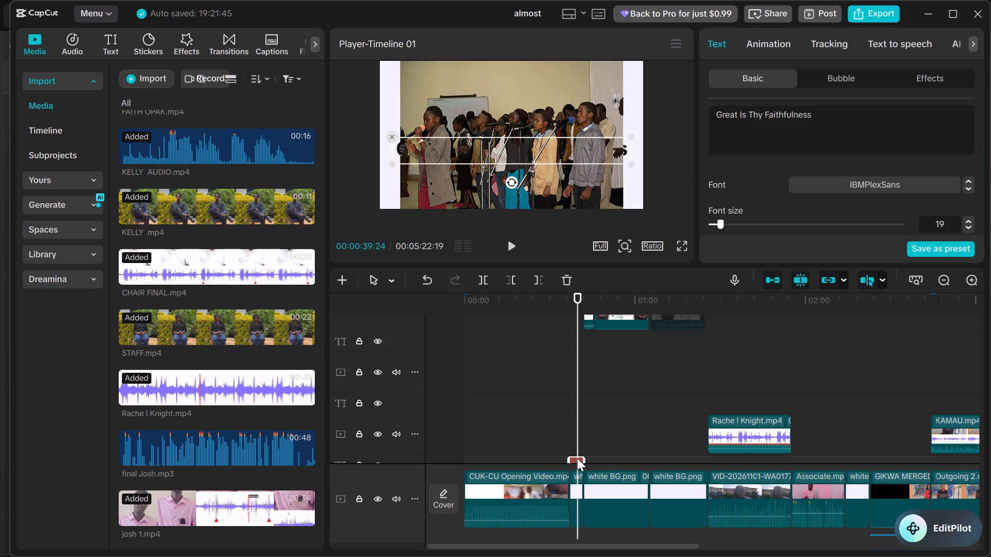
drag(577, 458, 578, 438)
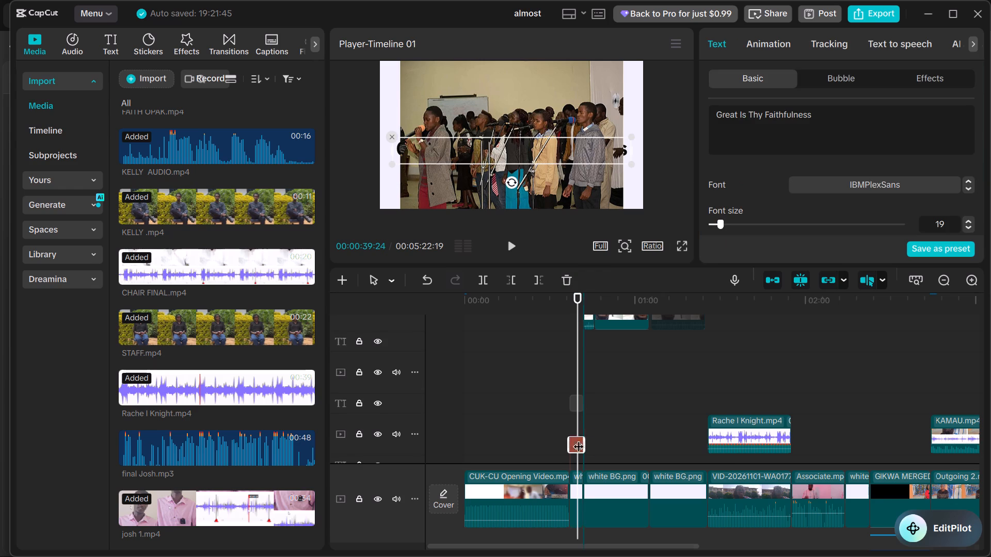
drag(578, 404, 602, 404)
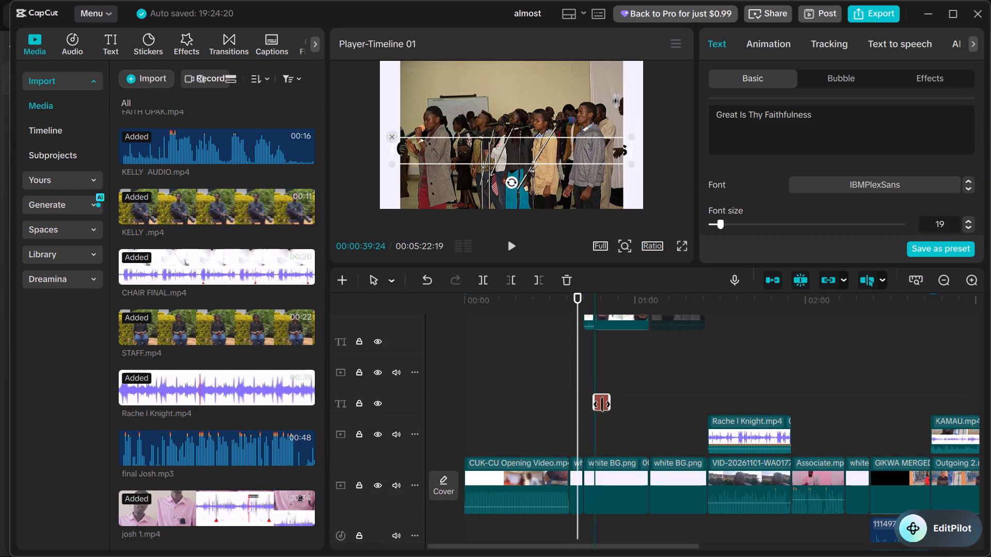
drag(602, 404, 474, 425)
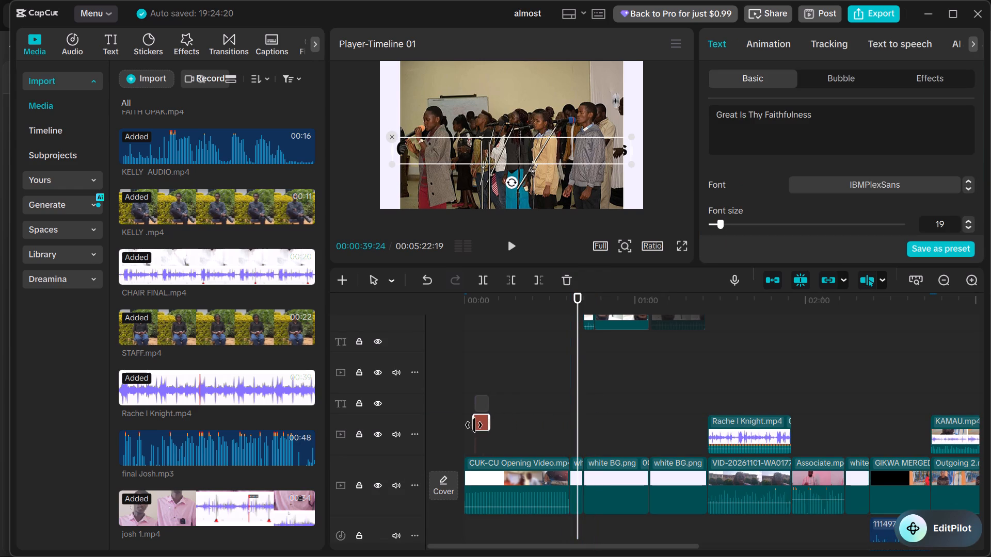
drag(474, 425, 468, 427)
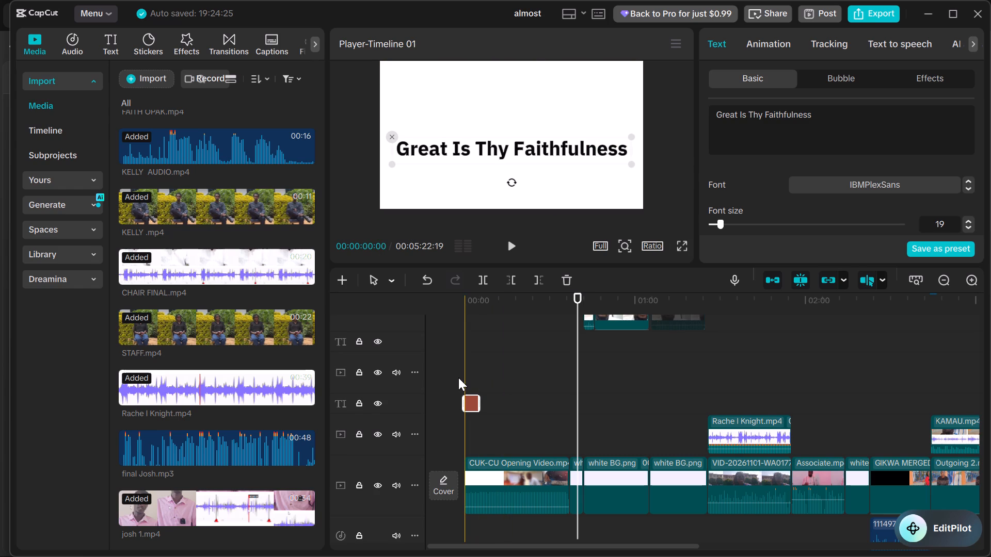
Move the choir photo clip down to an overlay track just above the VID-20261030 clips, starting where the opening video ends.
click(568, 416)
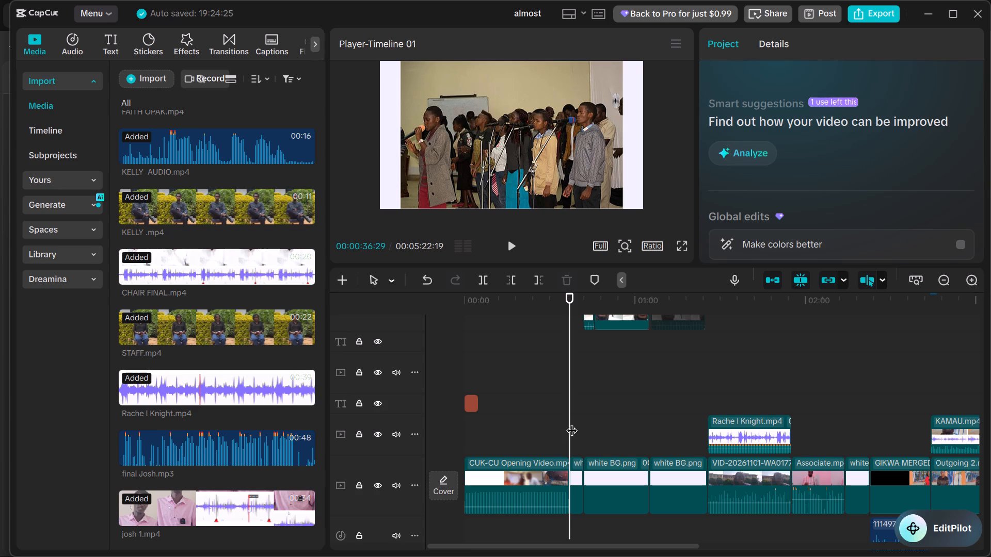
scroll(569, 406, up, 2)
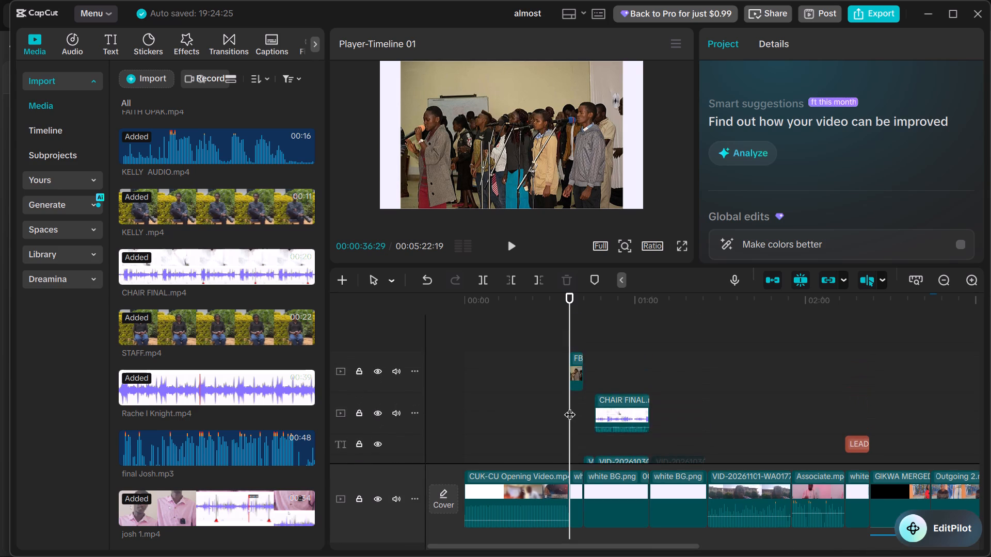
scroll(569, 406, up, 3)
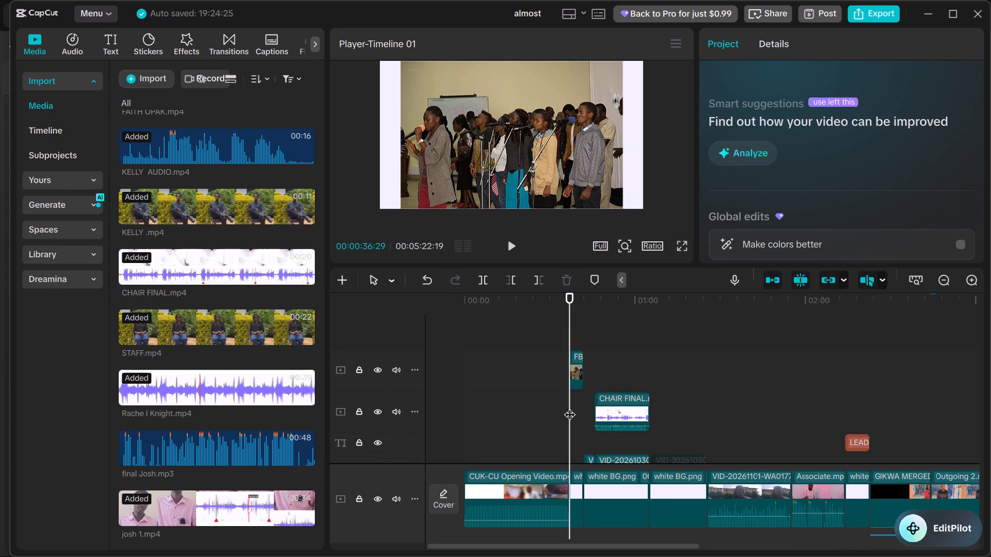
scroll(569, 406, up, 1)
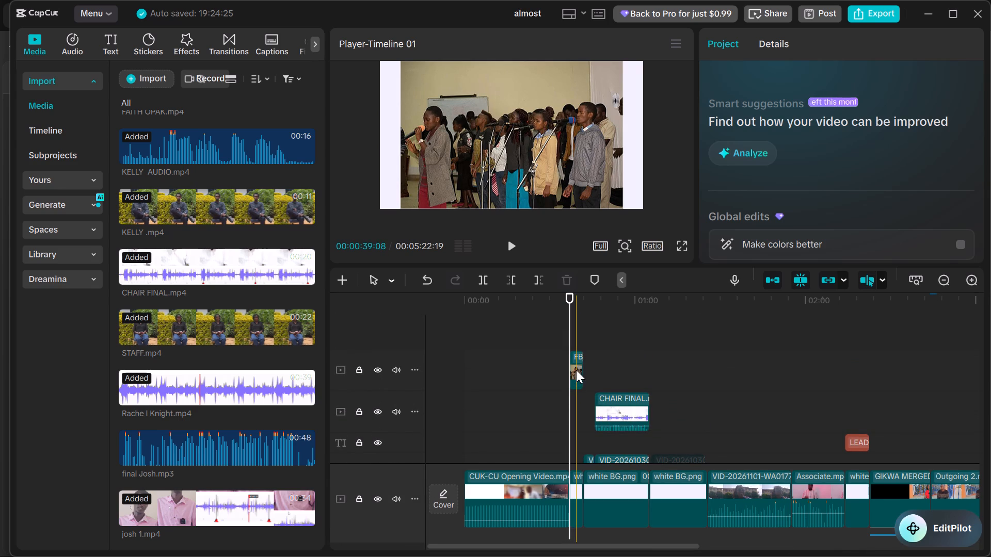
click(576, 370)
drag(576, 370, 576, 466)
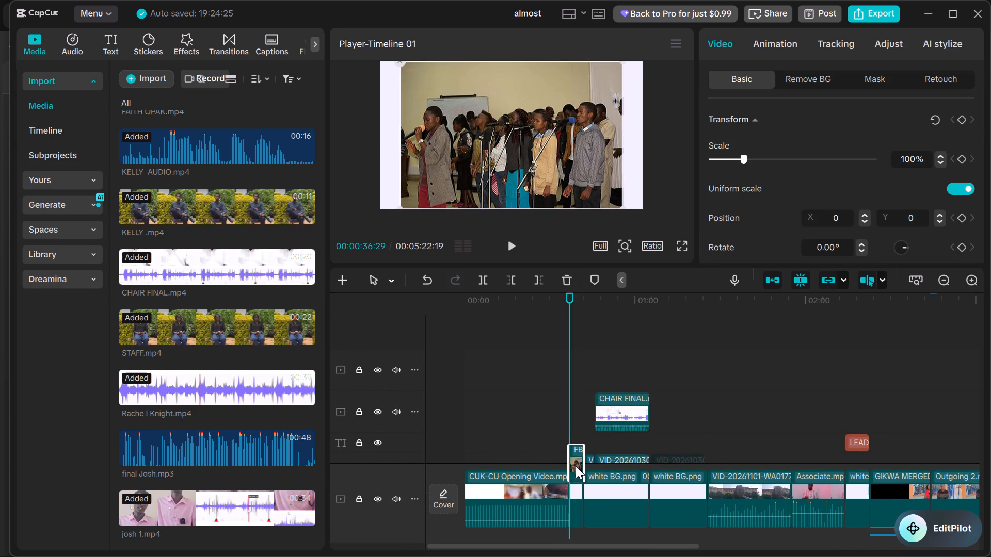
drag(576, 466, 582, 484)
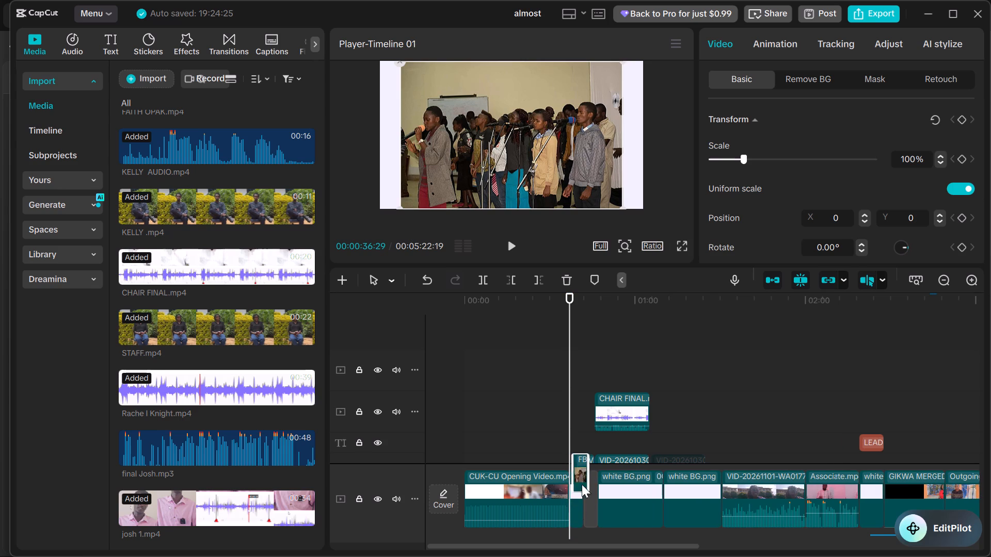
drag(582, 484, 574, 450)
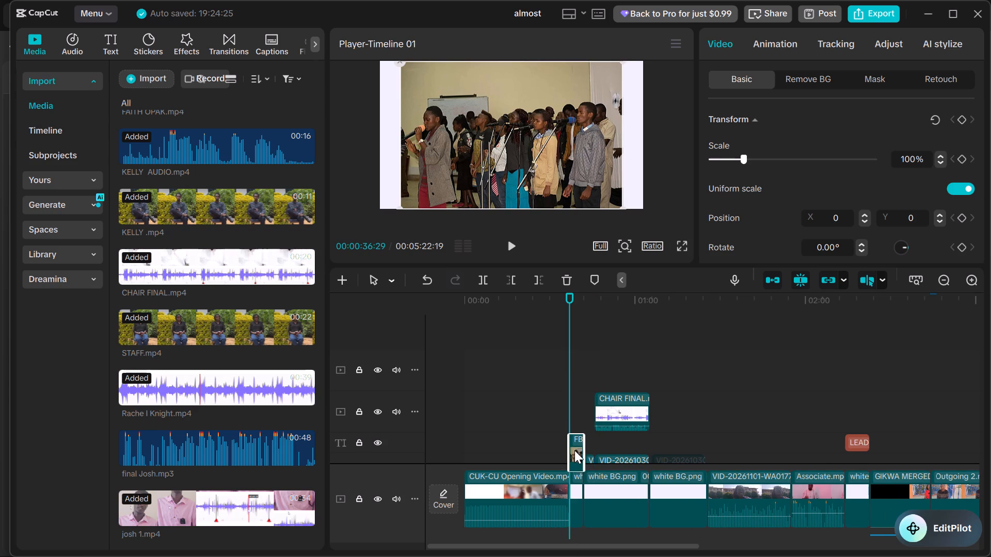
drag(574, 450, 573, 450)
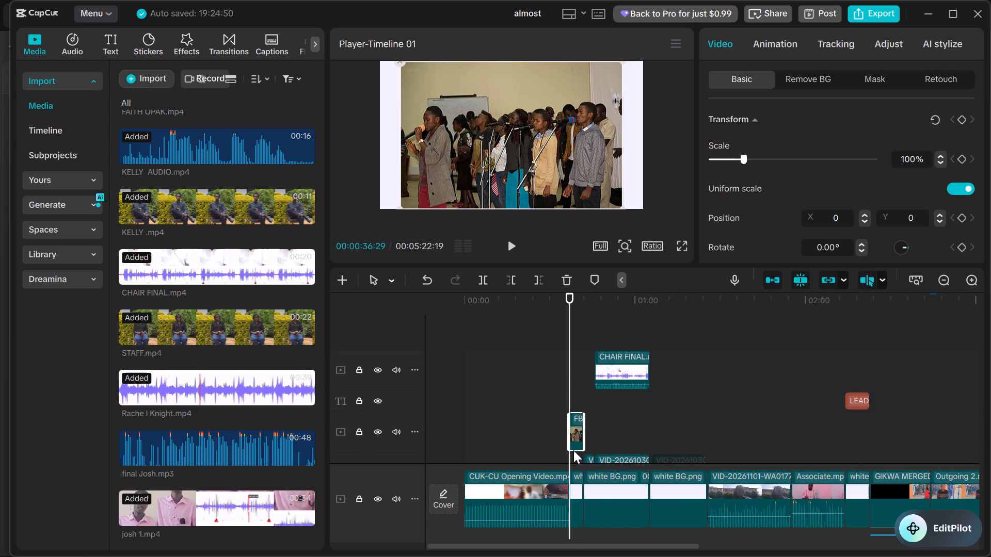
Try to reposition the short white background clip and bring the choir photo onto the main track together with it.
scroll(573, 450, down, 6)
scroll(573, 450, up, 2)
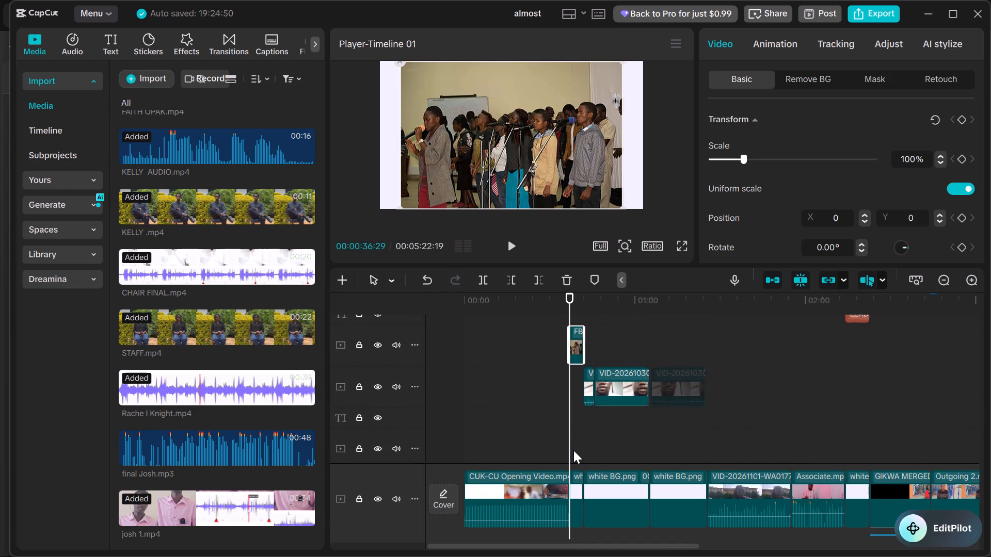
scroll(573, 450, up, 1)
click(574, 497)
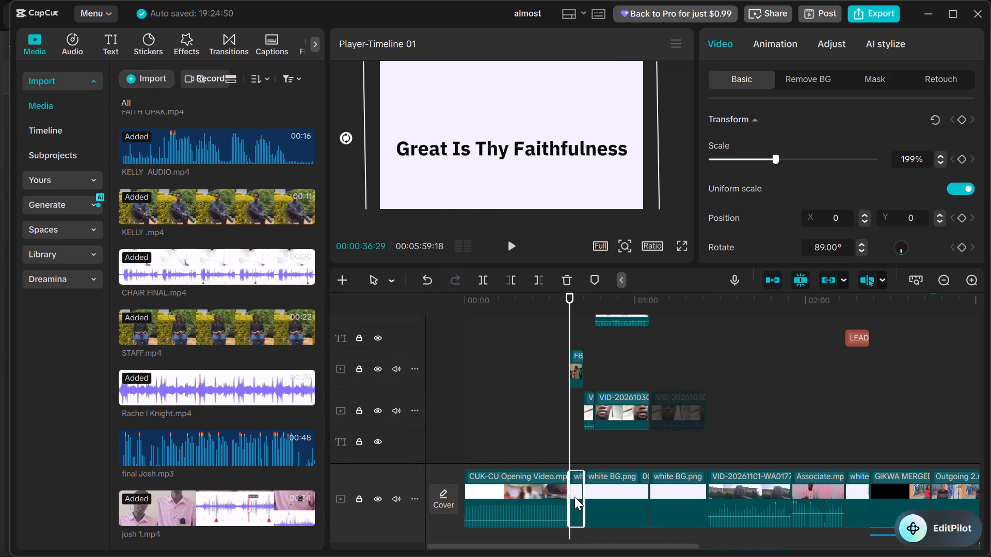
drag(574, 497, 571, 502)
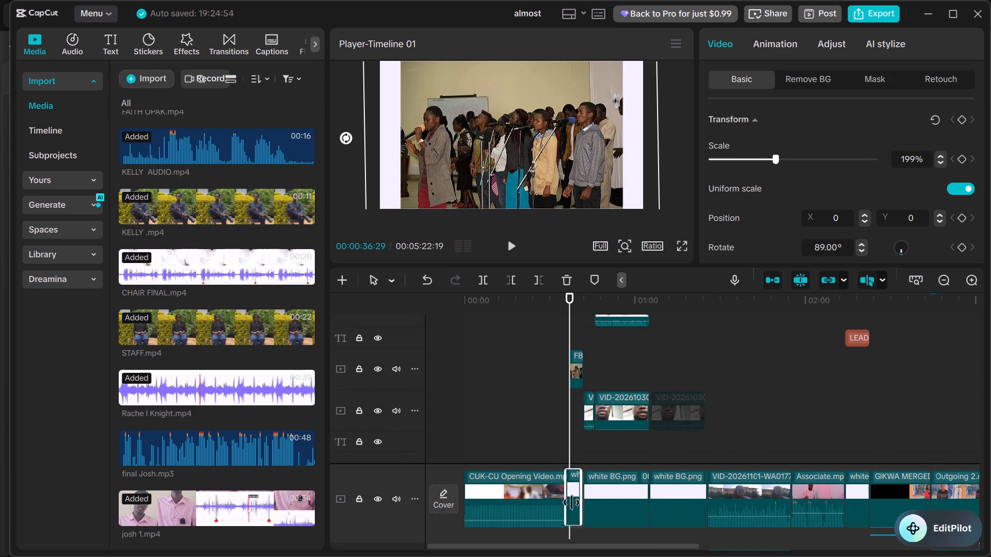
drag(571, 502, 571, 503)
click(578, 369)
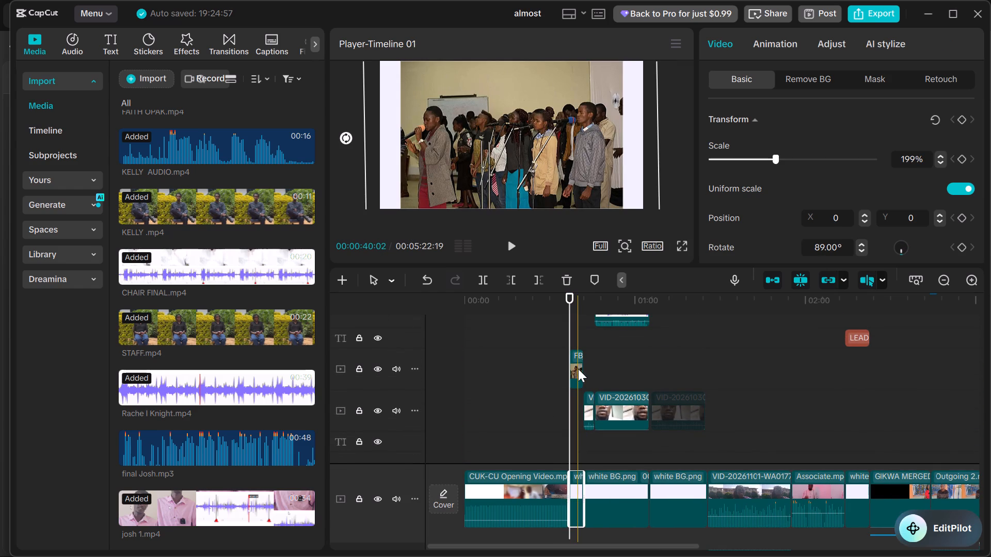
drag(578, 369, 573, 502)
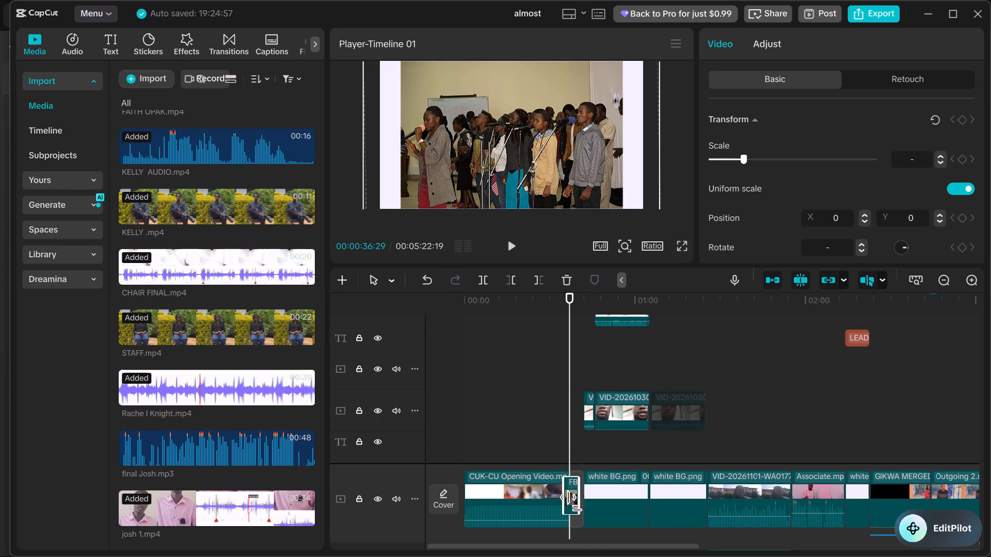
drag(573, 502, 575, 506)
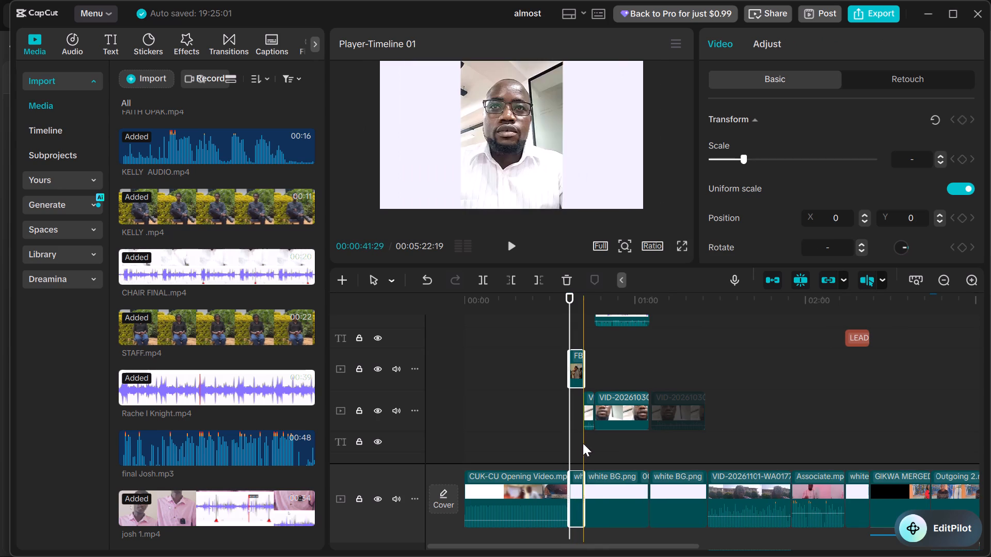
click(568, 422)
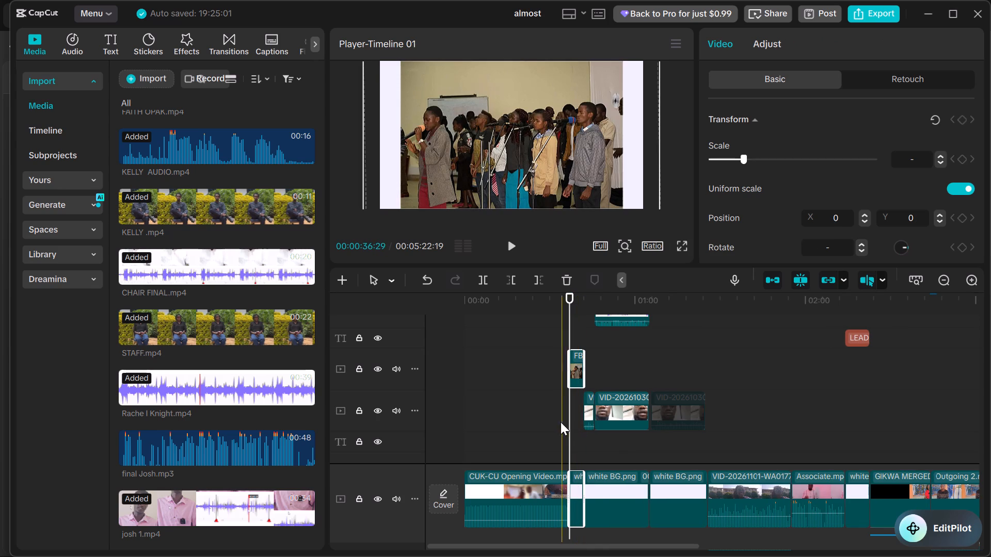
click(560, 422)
Swap the choir photo and the short white background clip, putting the photo on the main track and the white clip directly above it.
click(577, 377)
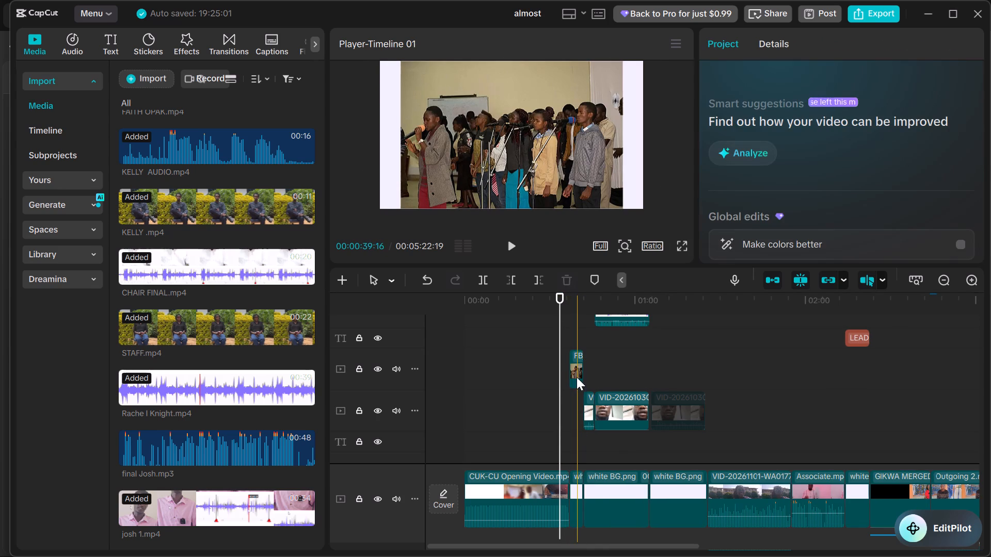
drag(577, 369, 582, 504)
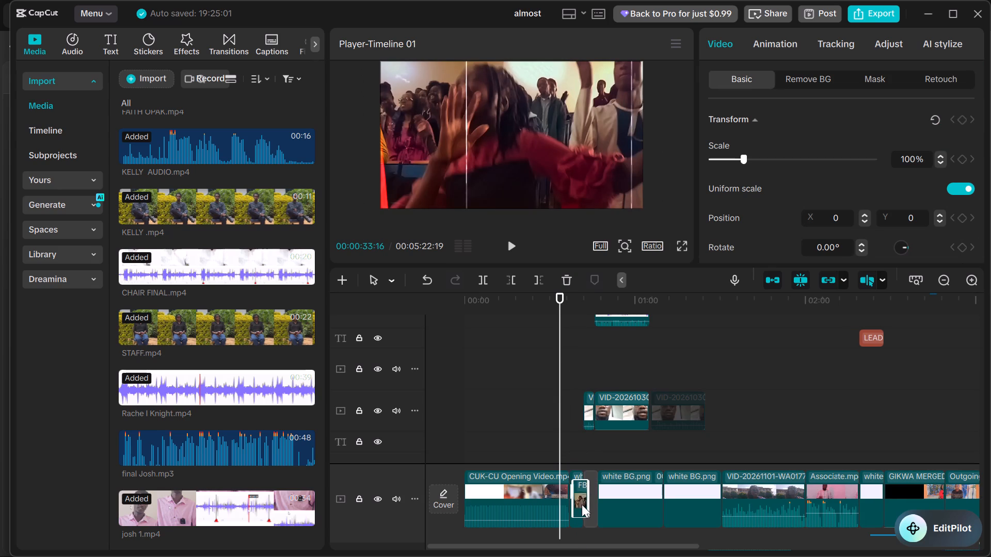
drag(582, 504, 582, 504)
click(577, 495)
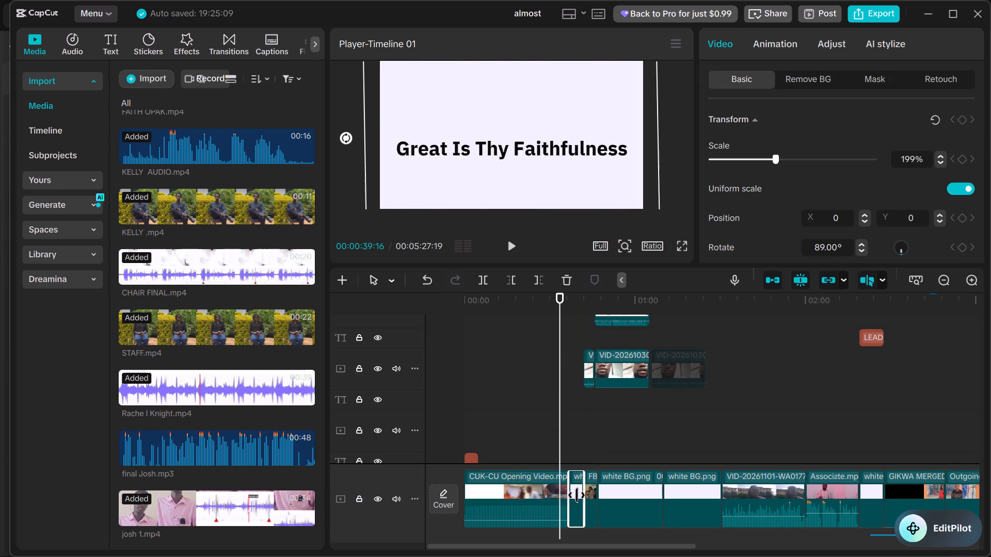
drag(577, 496, 582, 445)
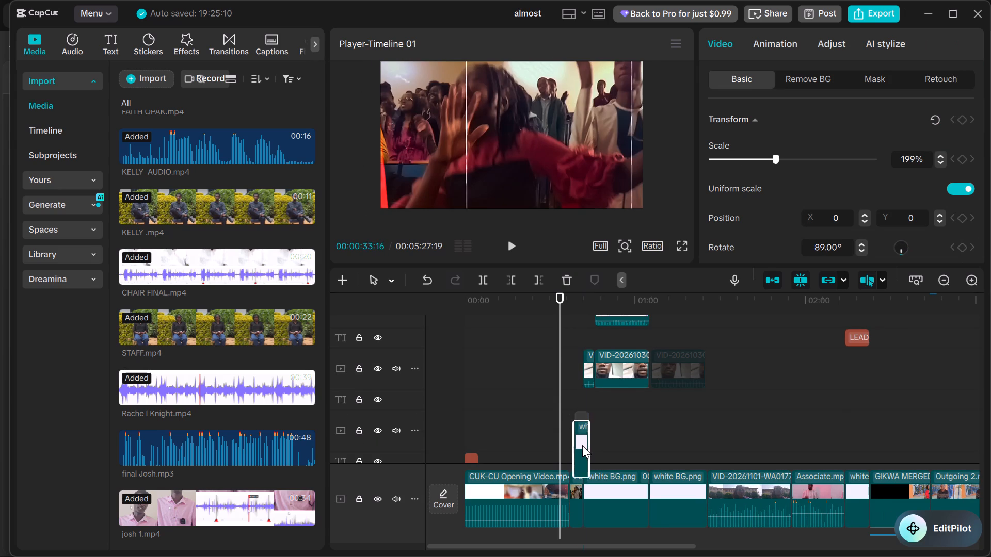
drag(582, 445, 580, 437)
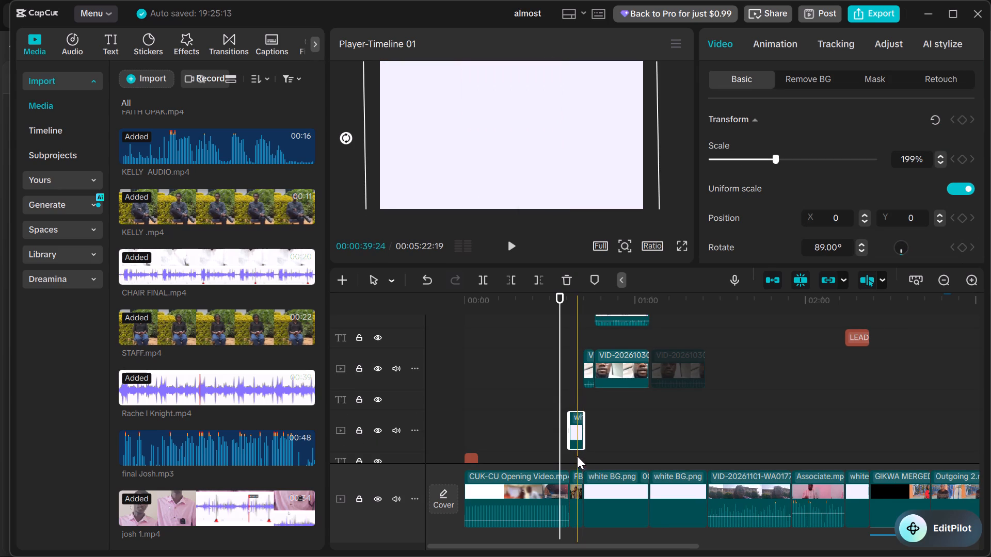
Add a Rectangle mask to the short white background clip and widen it to span the full width of the frame.
click(570, 467)
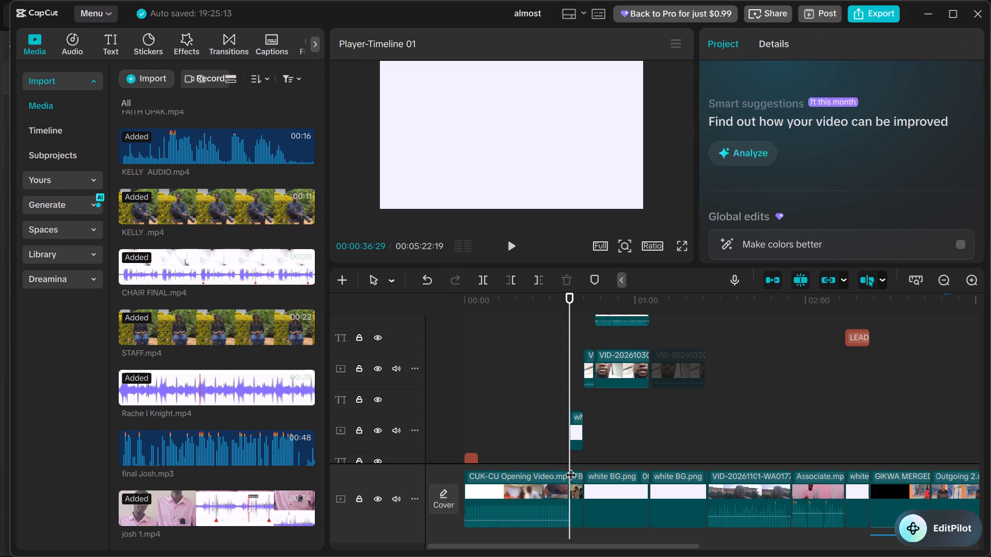
click(574, 433)
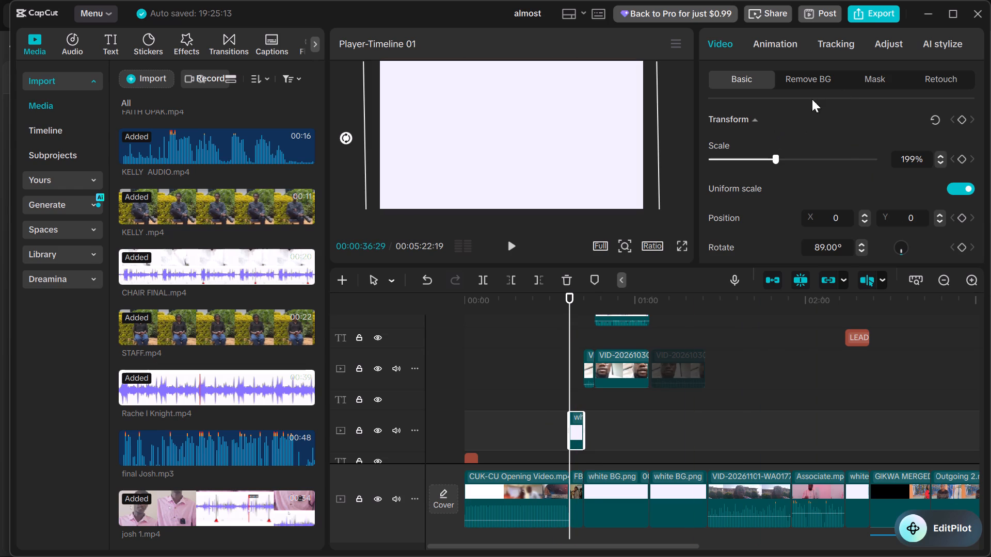
click(785, 46)
click(692, 37)
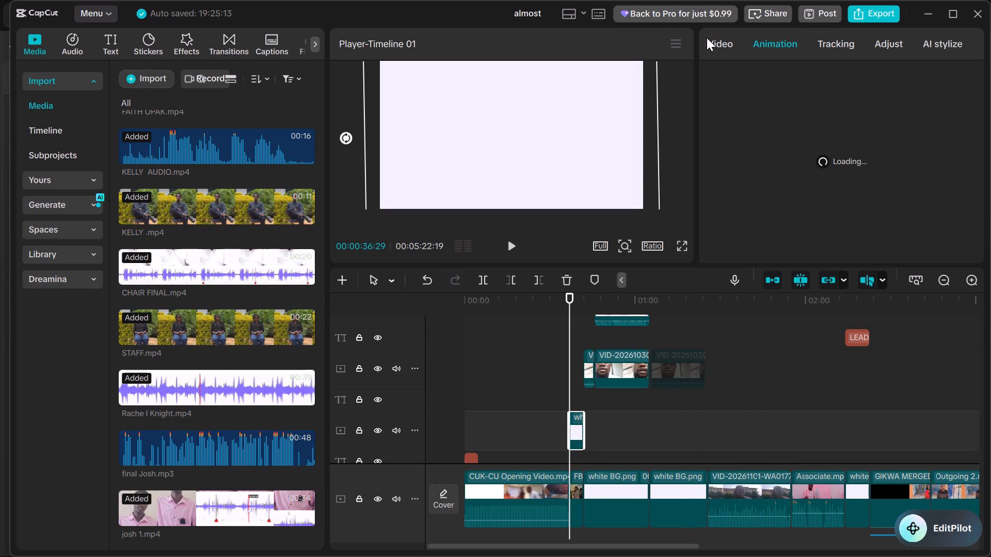
click(707, 38)
click(876, 74)
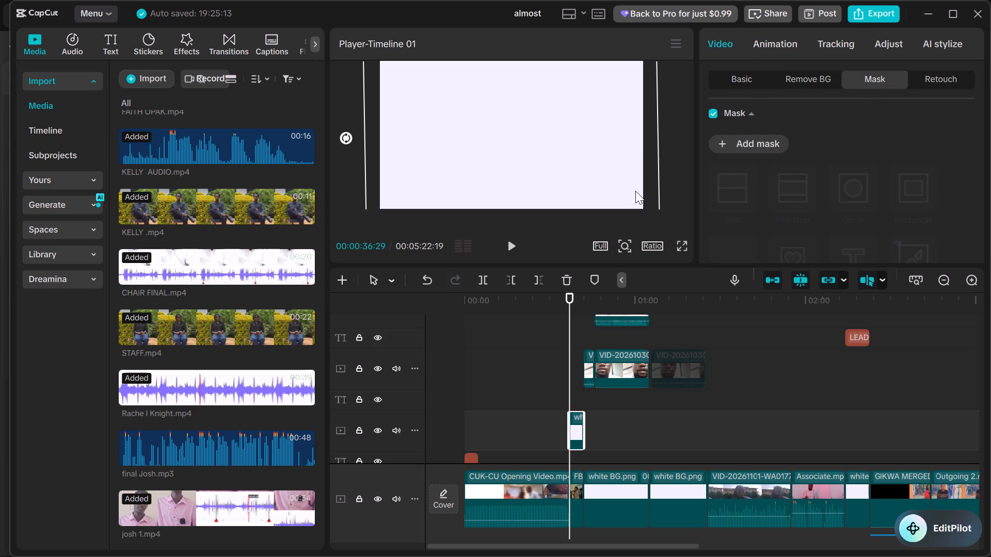
click(734, 137)
click(804, 185)
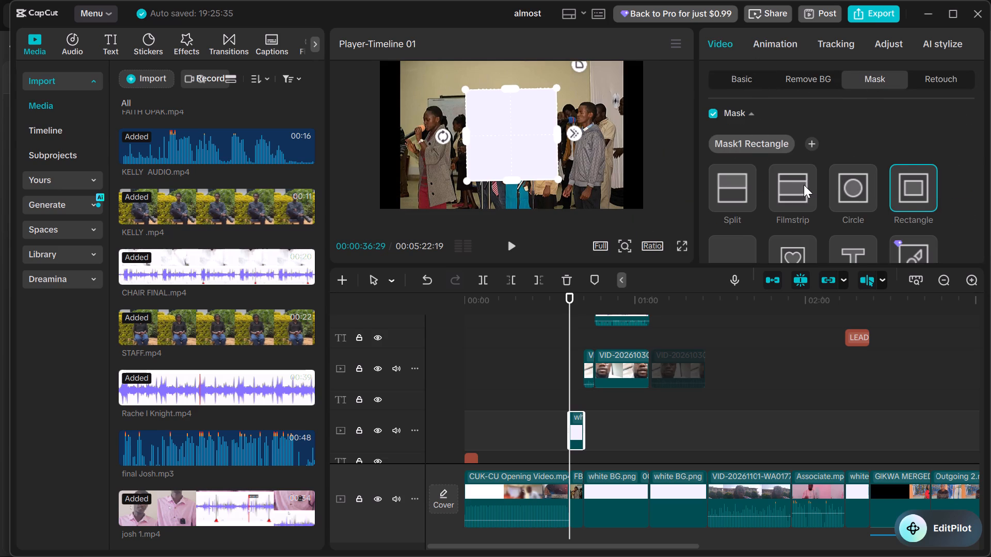
click(900, 189)
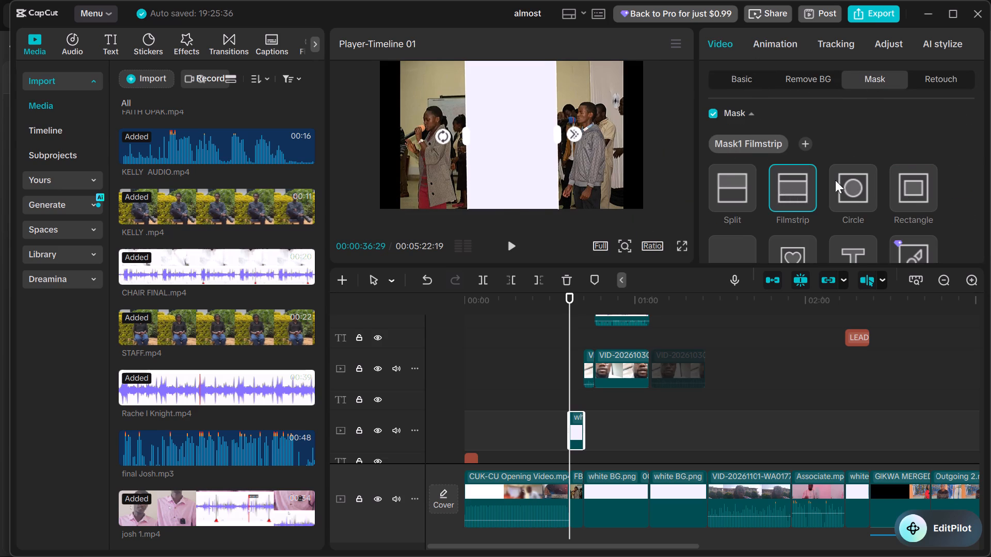
drag(559, 132, 592, 145)
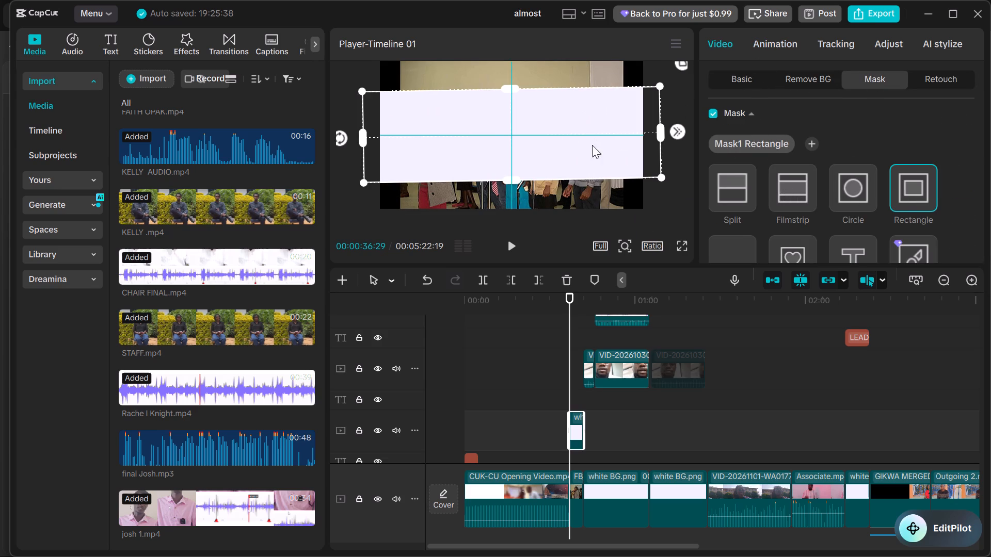
Resize the rectangle mask on the short white background clip so it extends past all edges of the frame.
drag(592, 145, 593, 154)
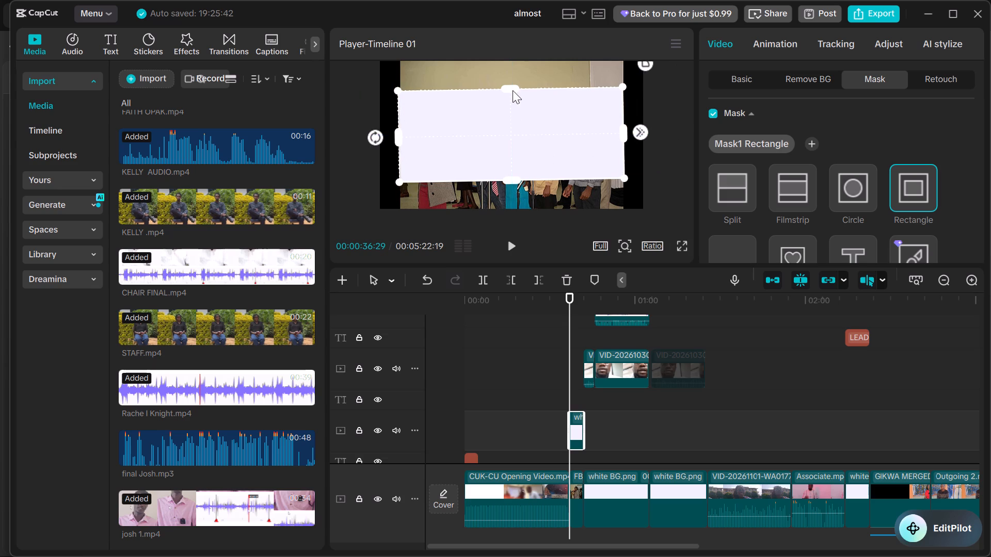
drag(512, 86, 506, 69)
drag(625, 136, 641, 133)
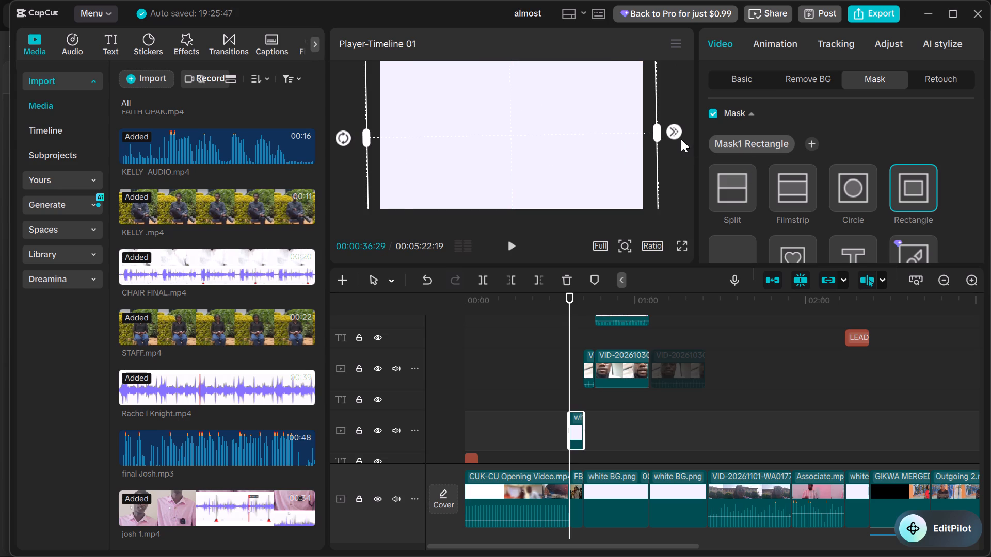
click(334, 138)
click(338, 137)
Reverse the rectangle mask on the short white background clip so the choir photo shows inside the masked area.
right_click(924, 181)
scroll(872, 195, down, 5)
scroll(872, 196, up, 1)
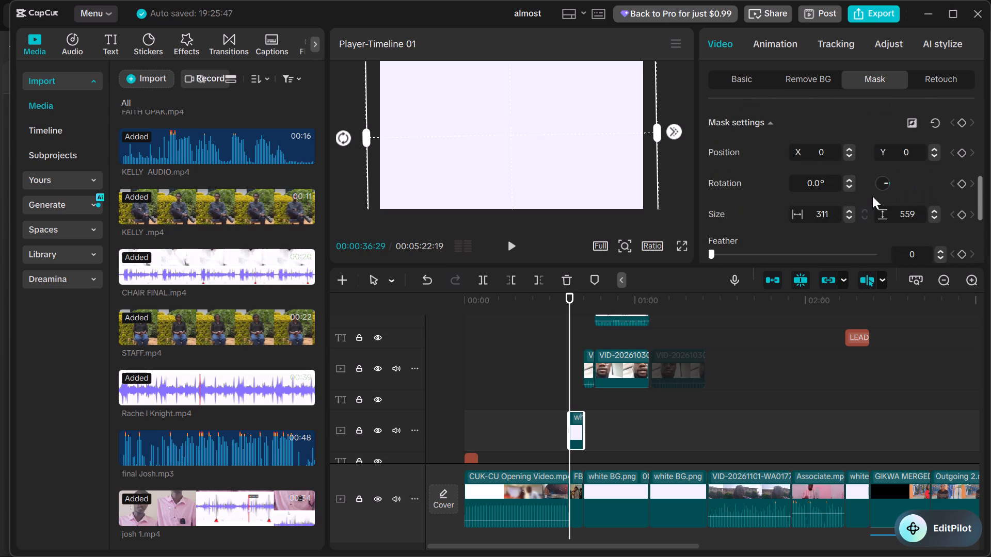
scroll(905, 131, up, 2)
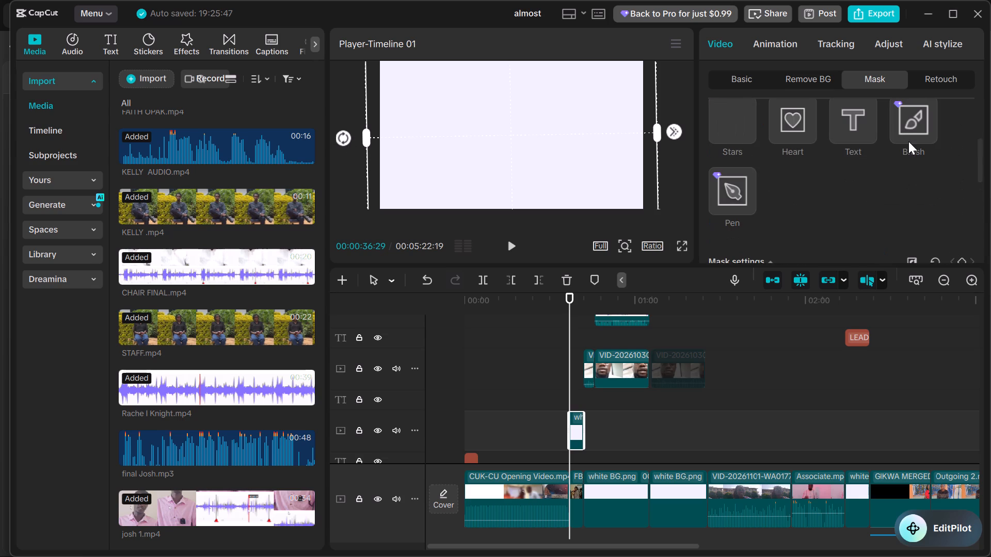
scroll(908, 141, down, 1)
click(908, 191)
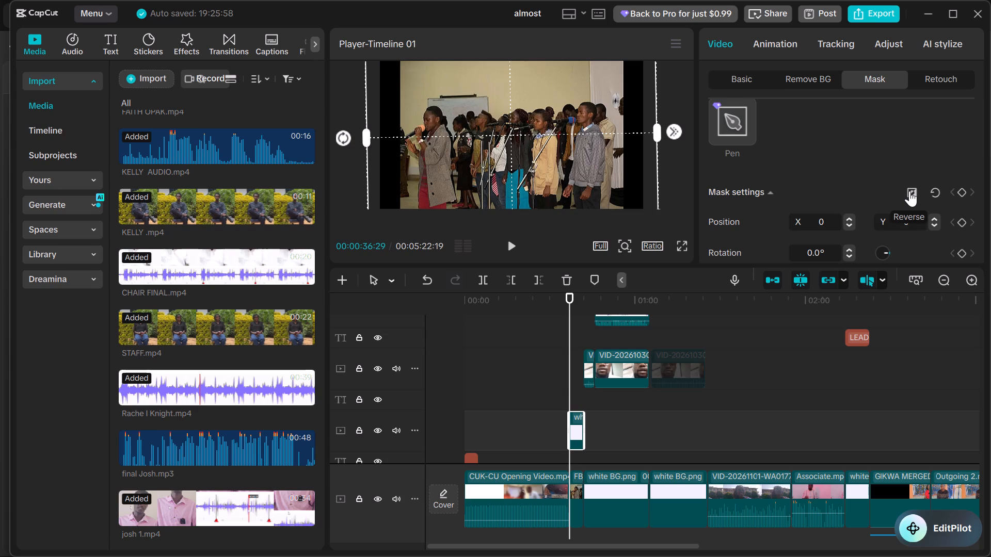
click(909, 191)
click(909, 191)
Narrow the reversed mask to the choir photo's width, leaving white strips only on both sides of it.
drag(657, 129, 668, 128)
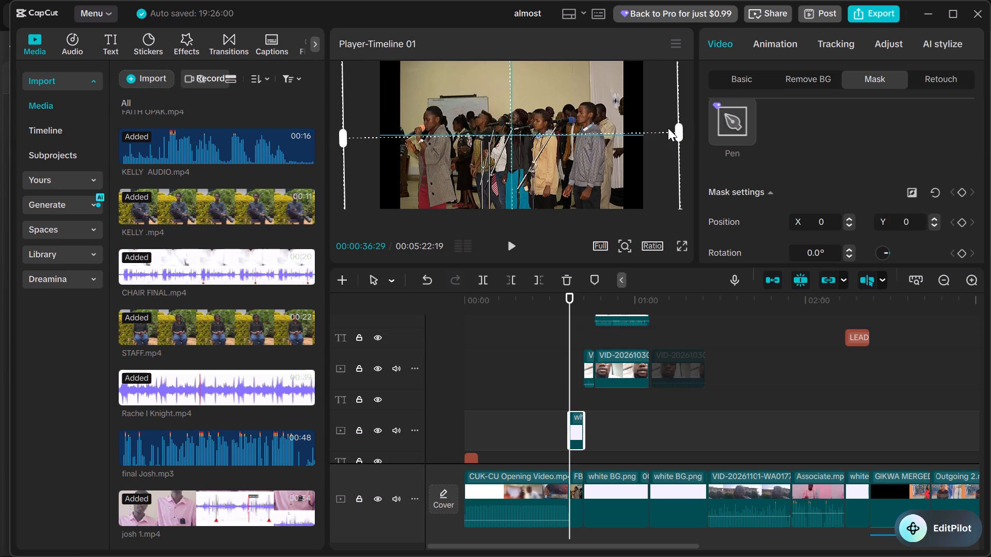
drag(668, 128, 640, 137)
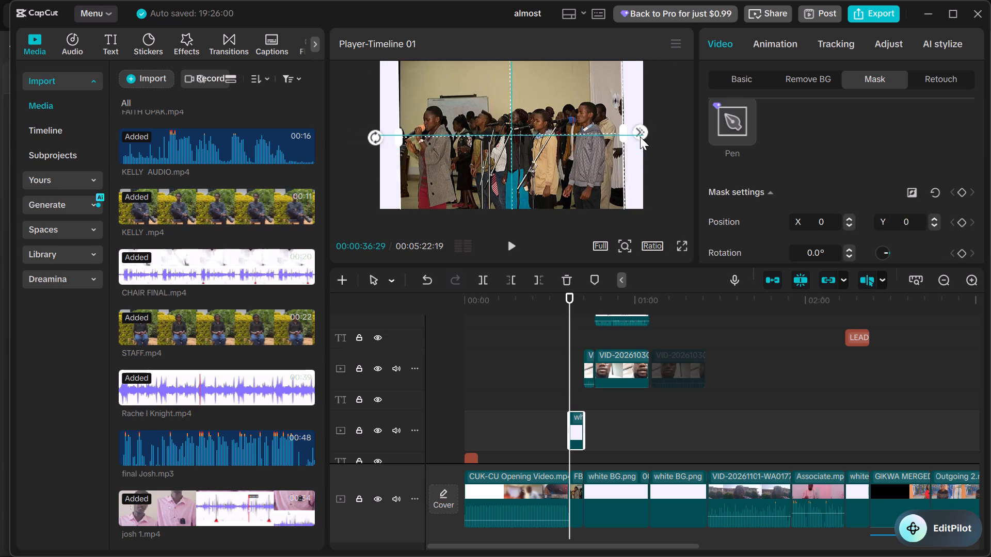
drag(640, 137, 640, 140)
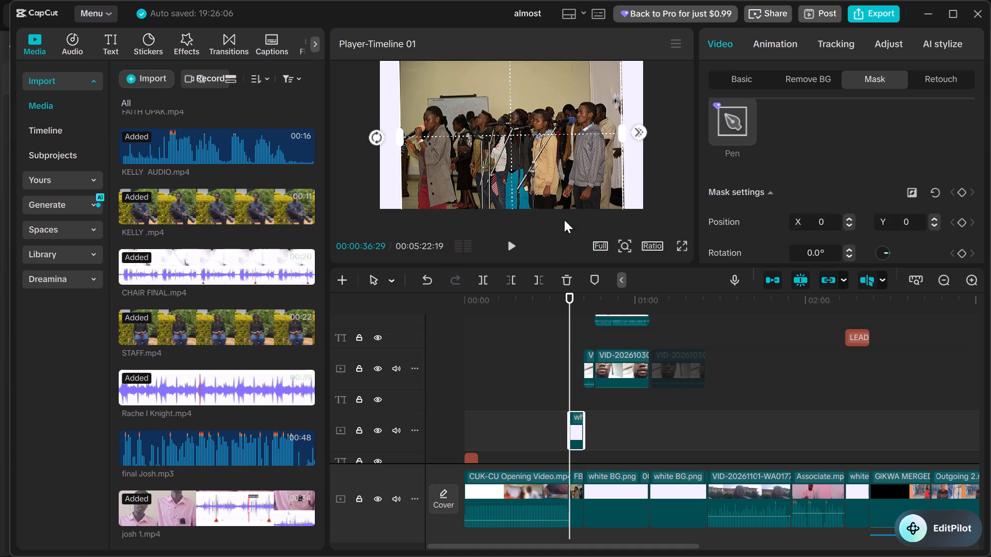
Play back and examine the choir photo section with its white side strips, zooming into that part of the timeline.
click(552, 385)
key(space)
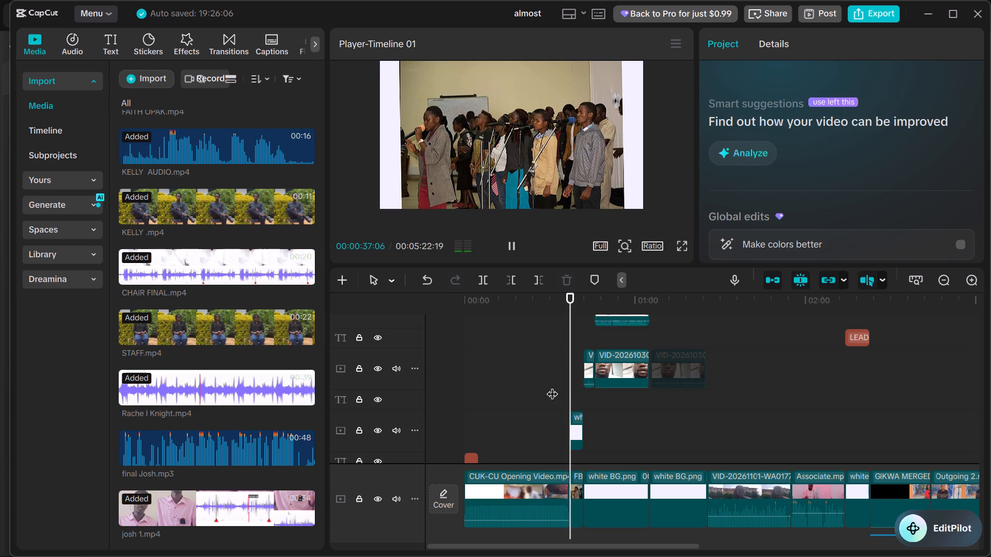
key(space)
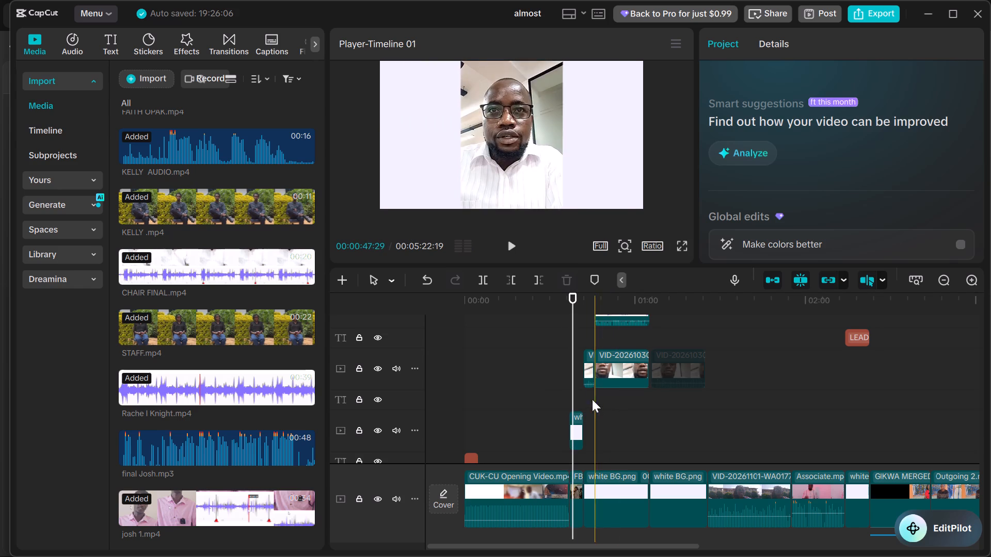
click(566, 401)
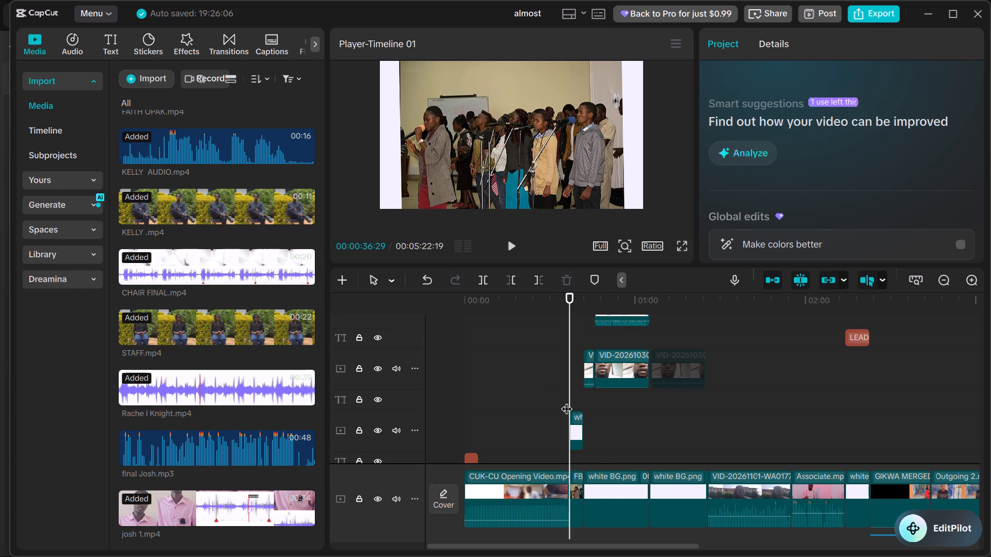
scroll(569, 401, down, 3)
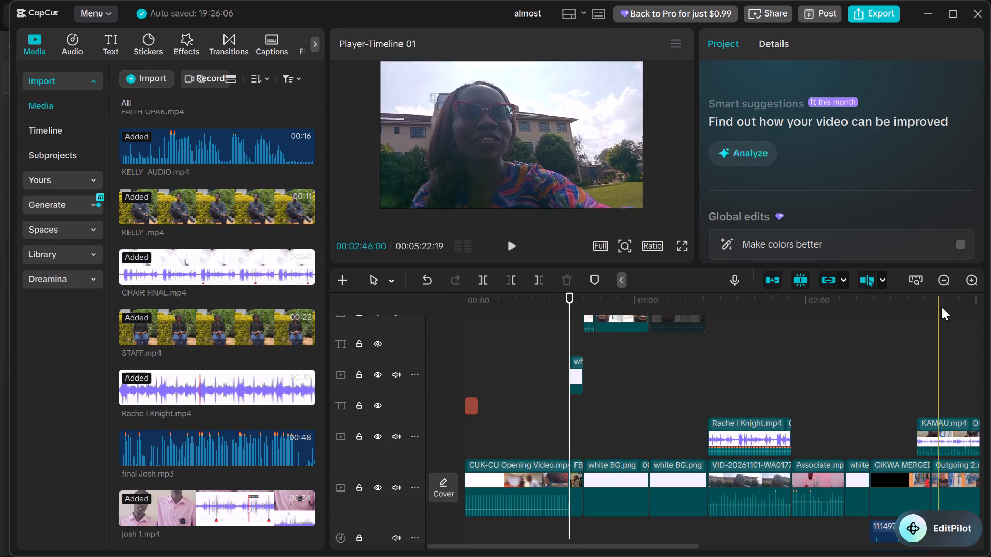
triple_click(973, 283)
click(973, 283)
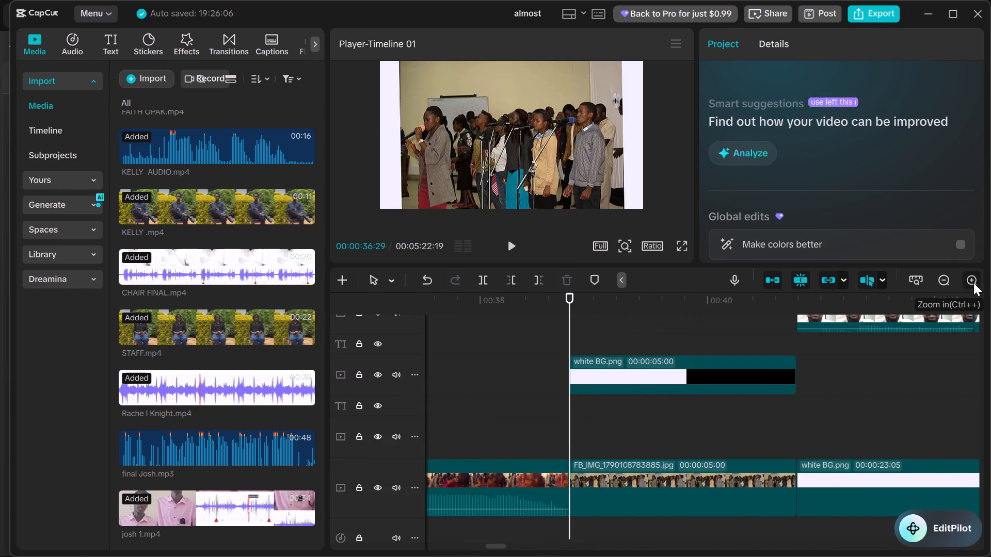
click(727, 445)
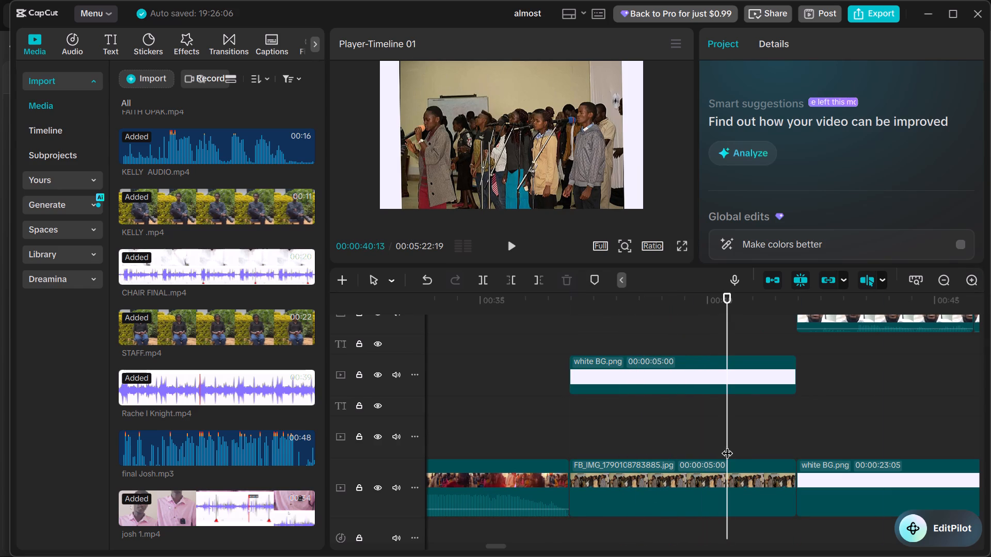
Switch to File Explorer, look through the photos in the Pictures folder and preview FB_IMG_1790109028352.jpg.
click(514, 538)
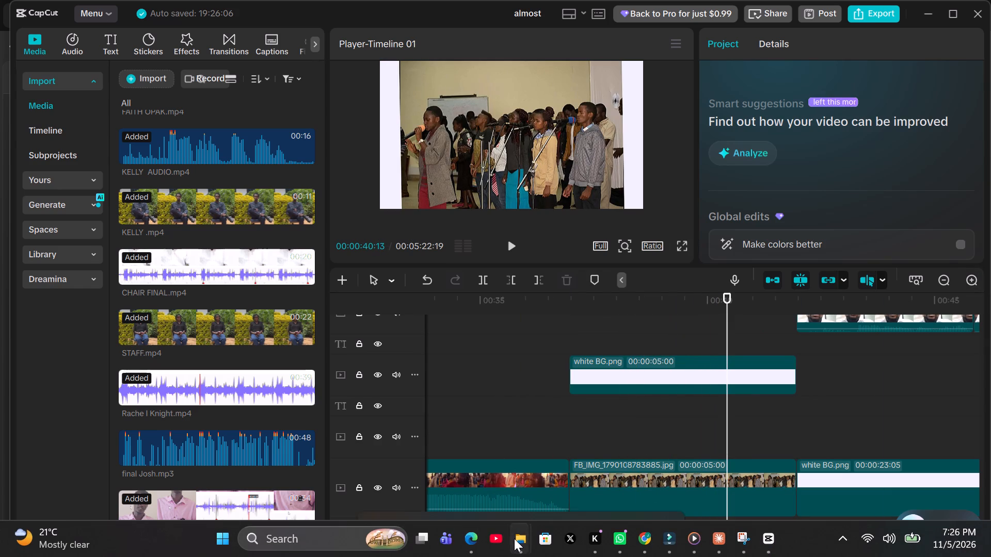
click(465, 474)
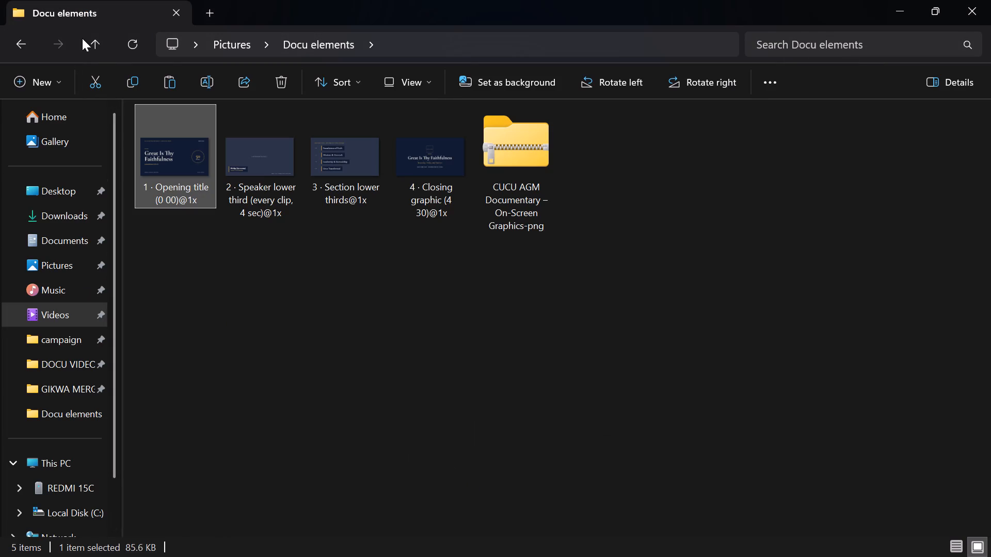
click(88, 46)
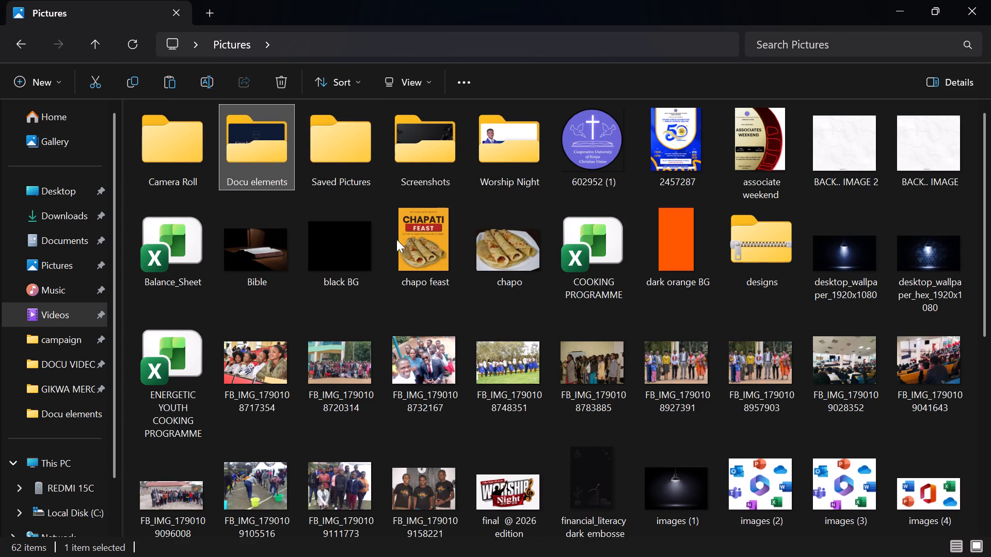
scroll(476, 322, down, 1)
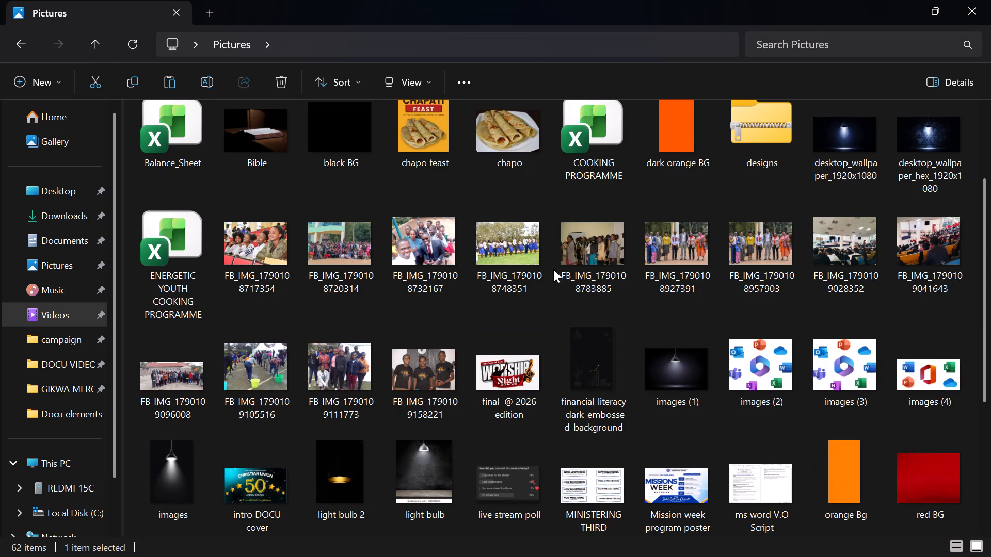
double_click(855, 247)
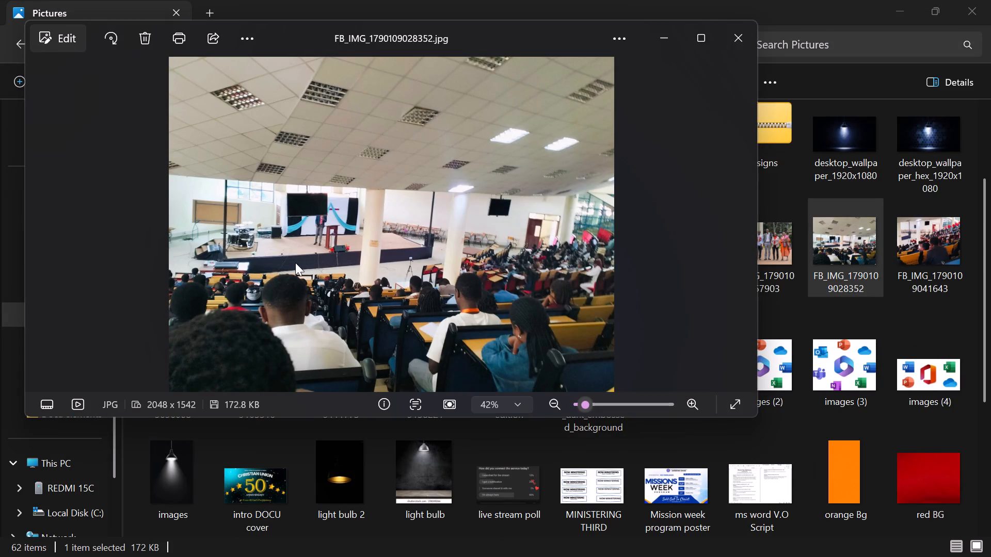
click(727, 36)
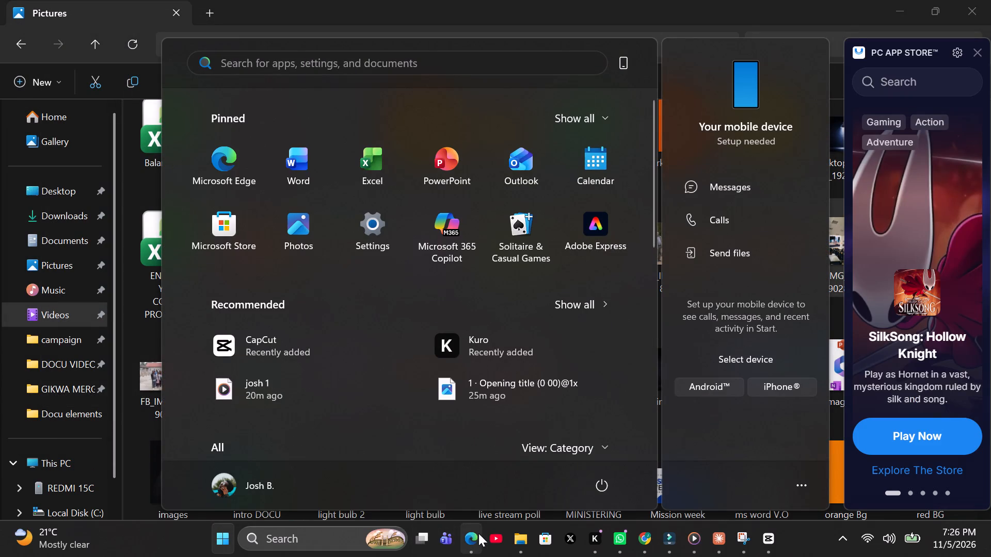
Switch to the script PDF in Edge and read the timing overview and the Introduction & The Call to Reflection section.
click(473, 537)
scroll(471, 382, up, 9)
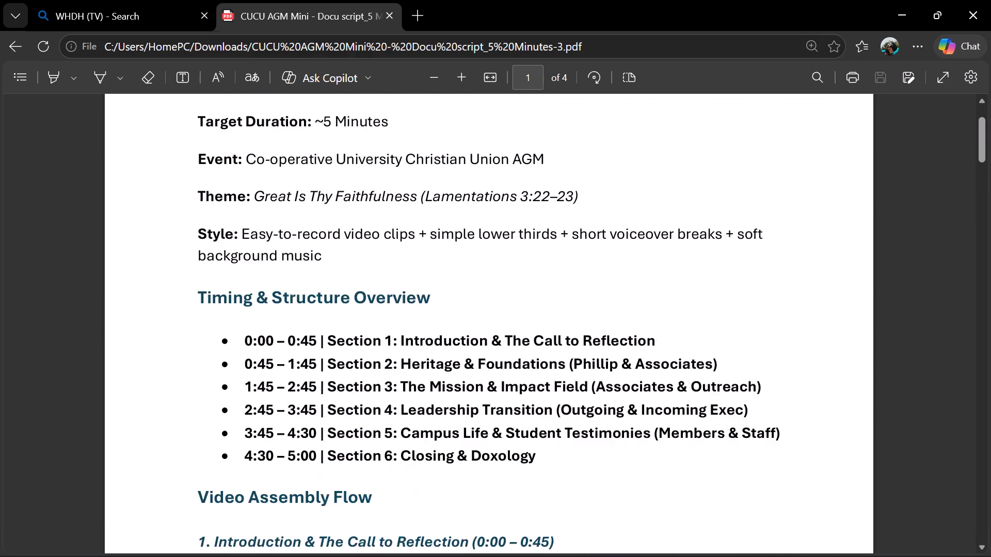
scroll(483, 368, up, 3)
scroll(491, 369, down, 2)
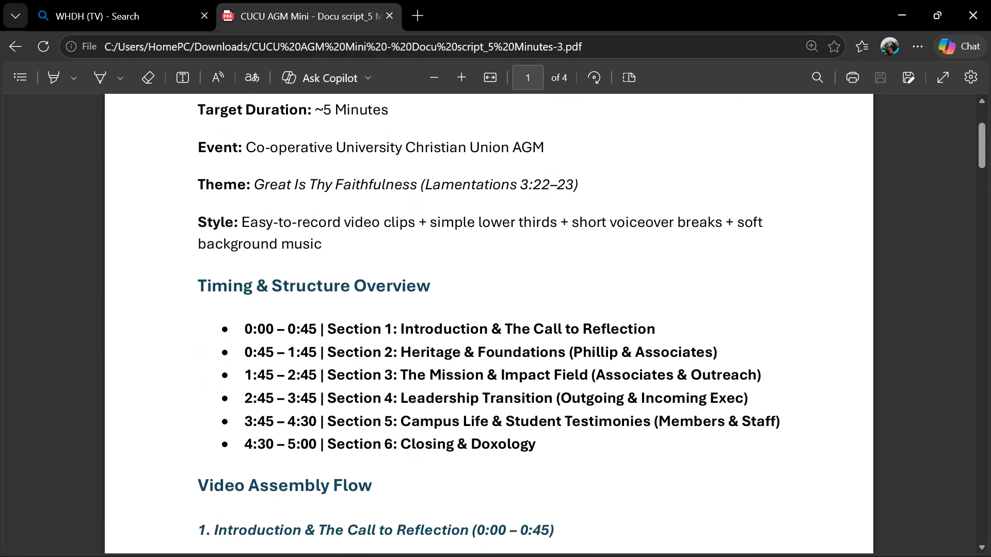
scroll(495, 369, down, 6)
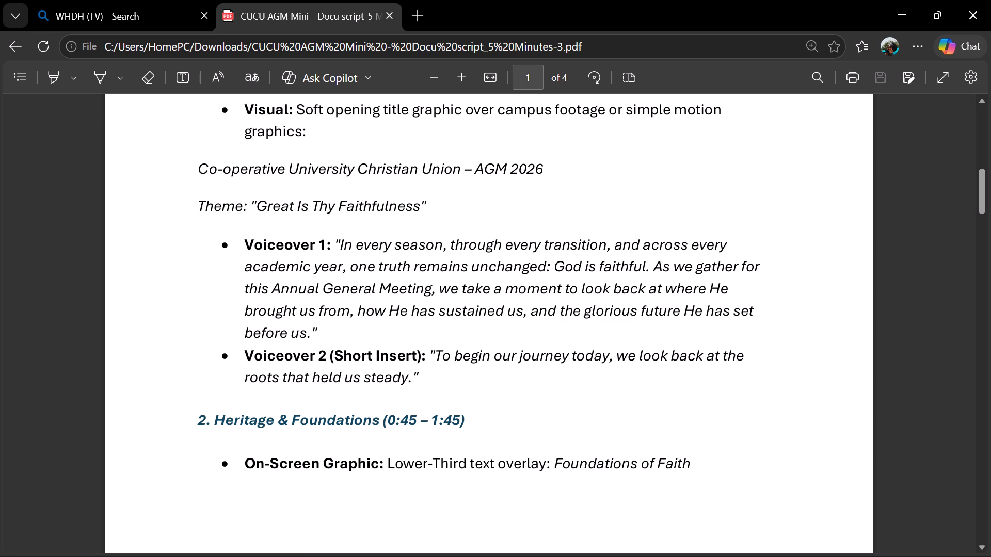
Switch back to CapCut, leave the project for the home page and try to browse down to the Projects list.
click(770, 550)
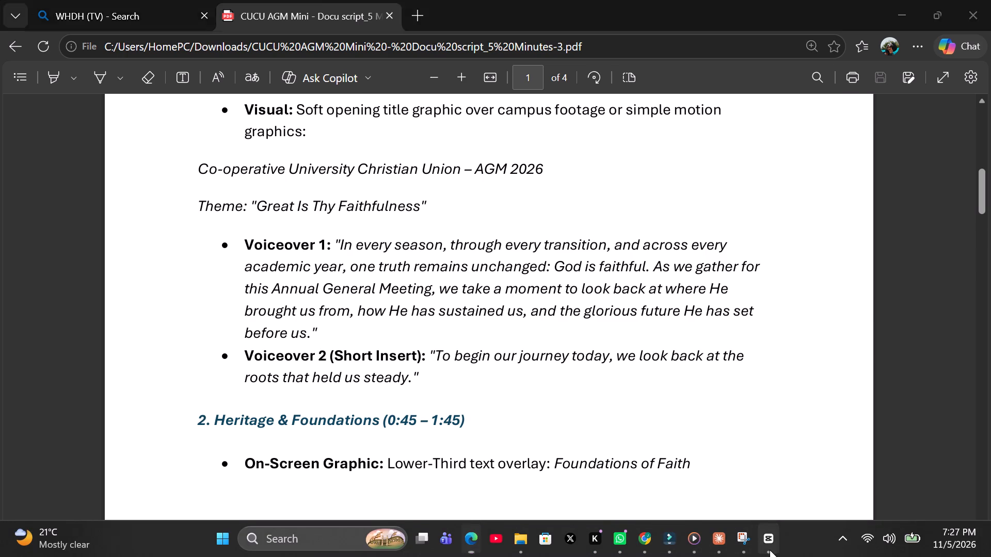
click(110, 15)
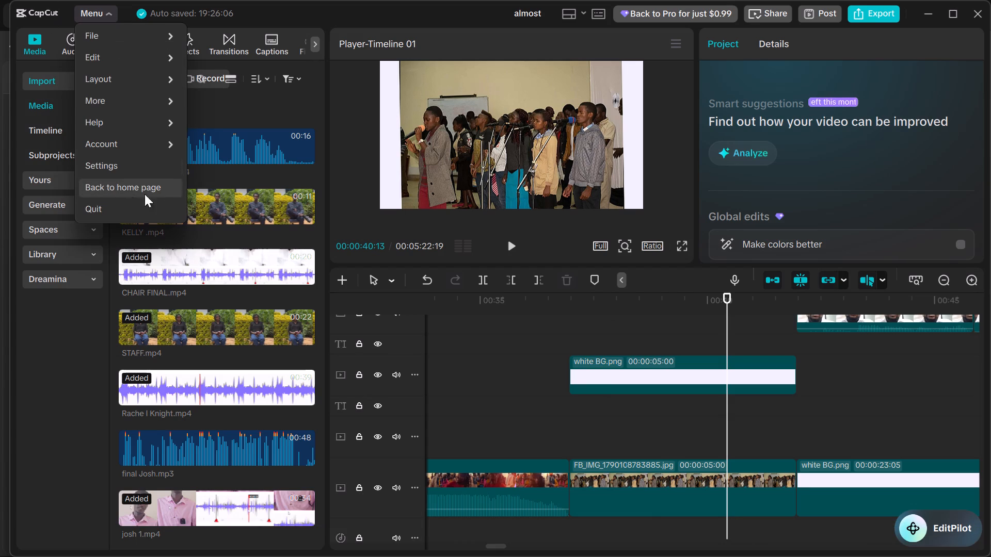
click(125, 189)
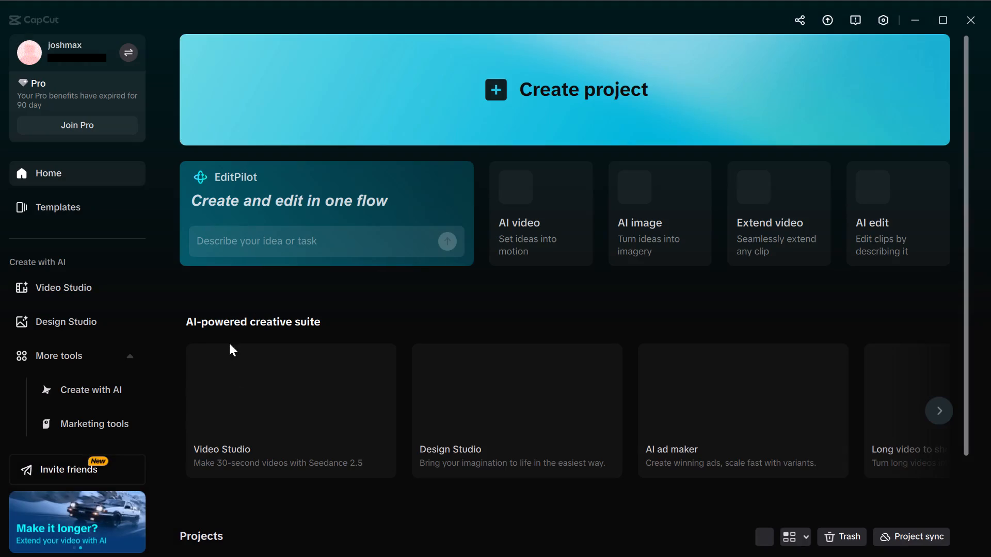
scroll(299, 359, down, 4)
scroll(457, 500, down, 2)
scroll(461, 485, up, 5)
scroll(387, 293, down, 9)
click(964, 285)
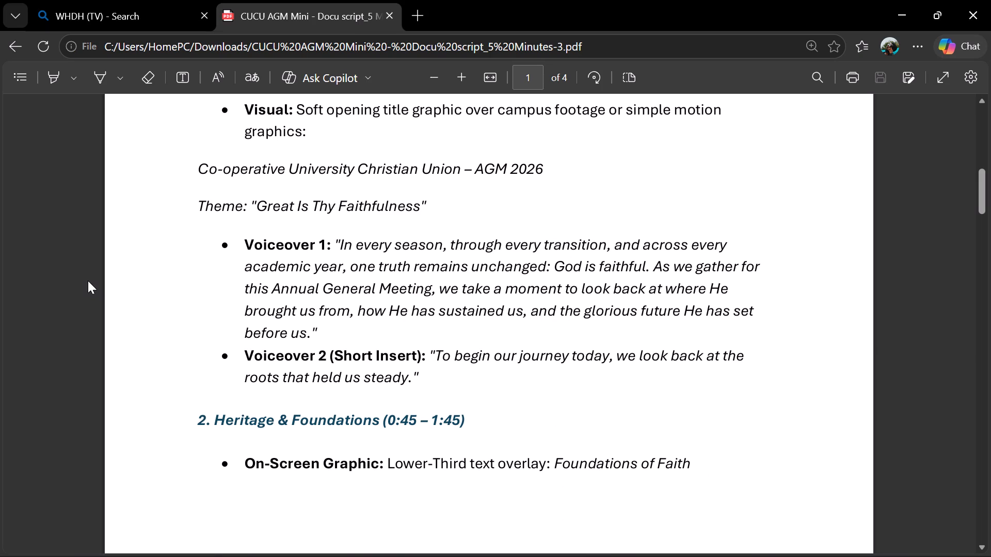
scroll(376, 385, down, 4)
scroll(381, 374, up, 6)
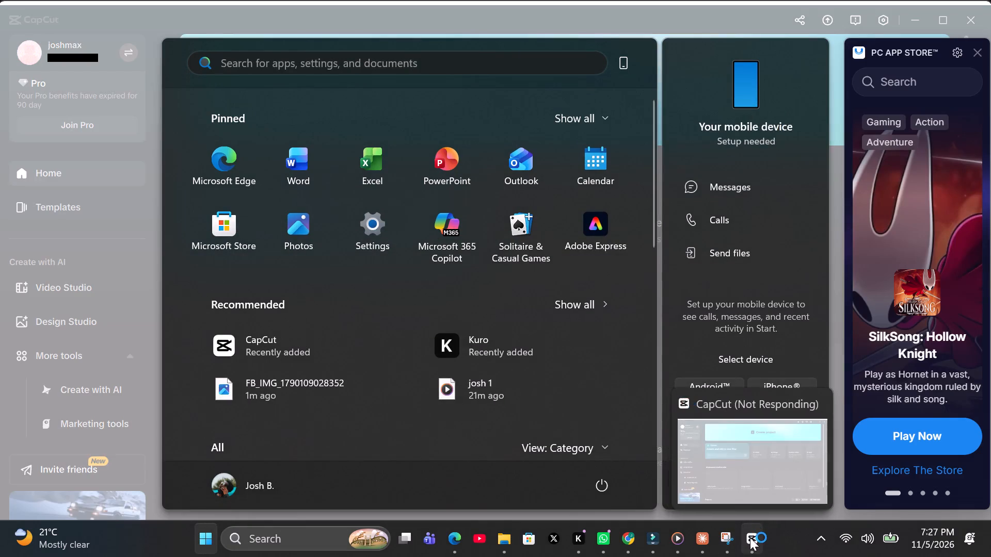
Close the frozen CapCut window from the taskbar.
right_click(750, 537)
drag(725, 479, 728, 485)
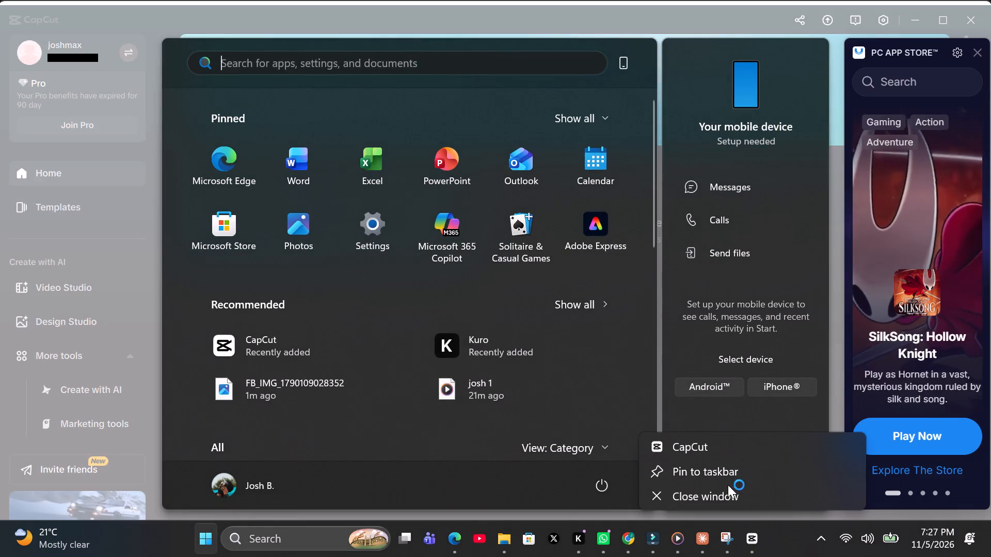
click(734, 495)
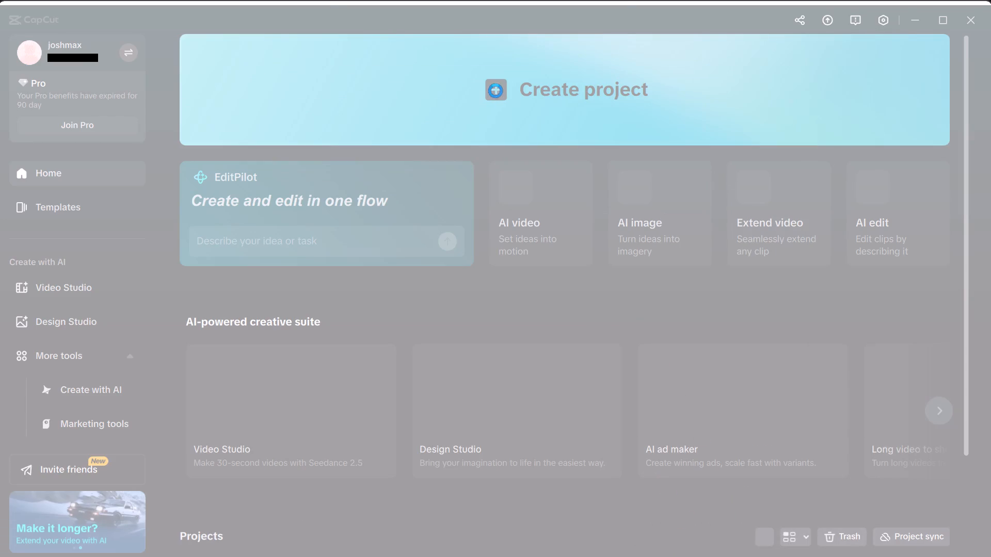
click(427, 303)
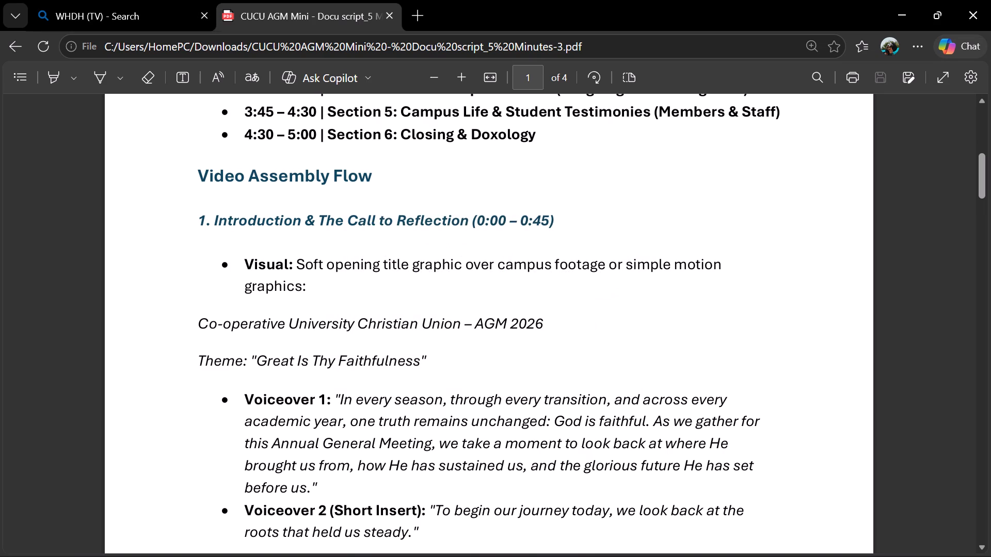
In the script PDF in Edge, read the section timings and the Introduction & The Call to Reflection section.
scroll(270, 384, down, 2)
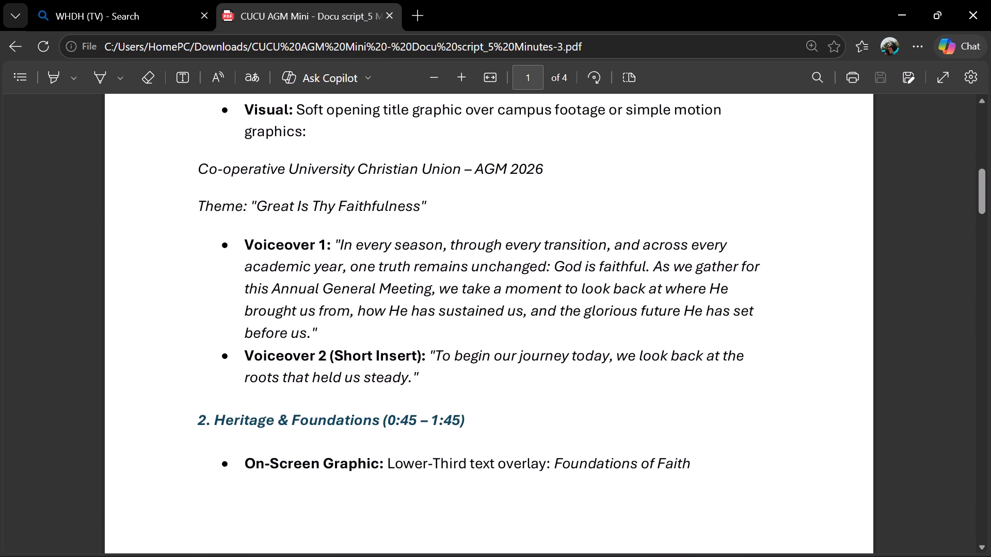
scroll(297, 413, up, 3)
scroll(295, 409, down, 1)
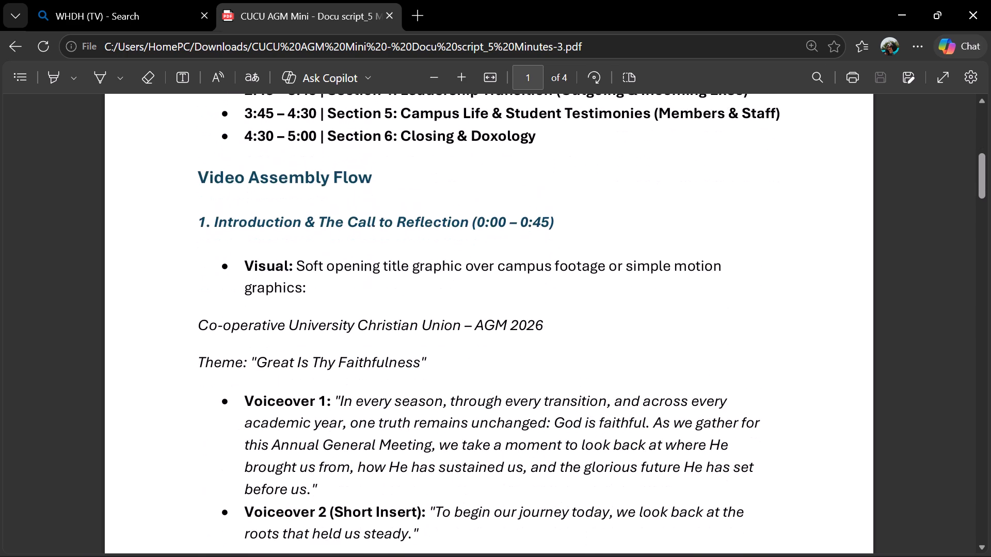
scroll(295, 409, down, 1)
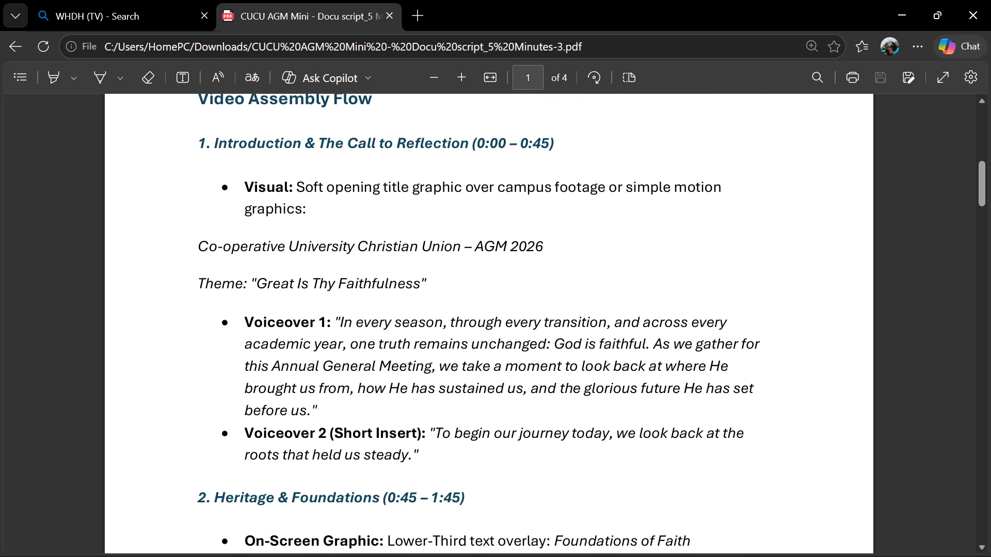
scroll(295, 415, up, 2)
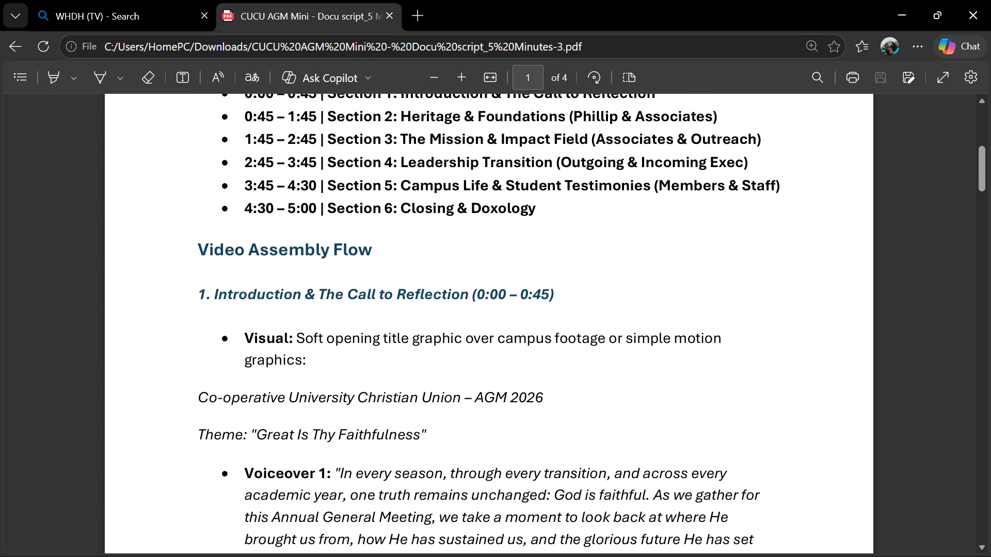
drag(319, 217, 237, 207)
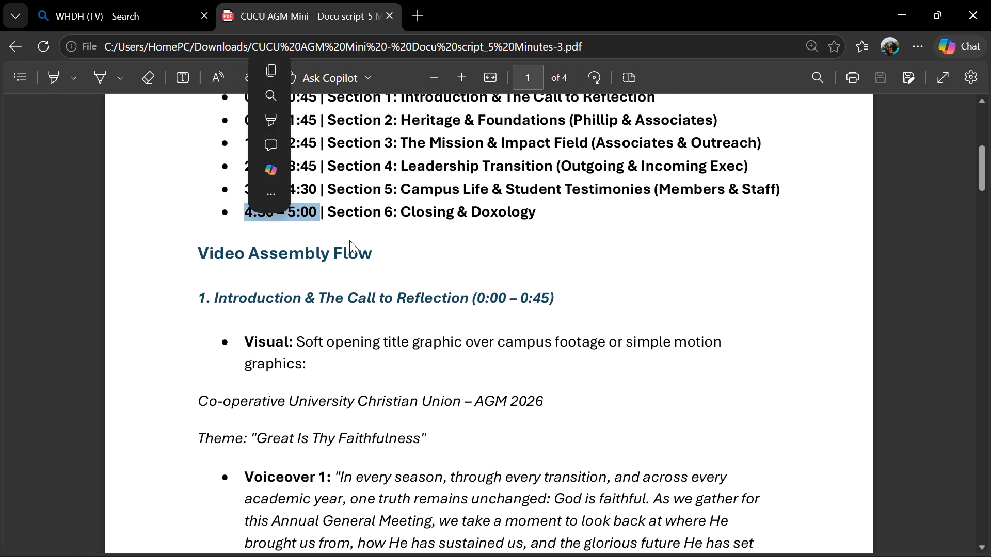
click(438, 244)
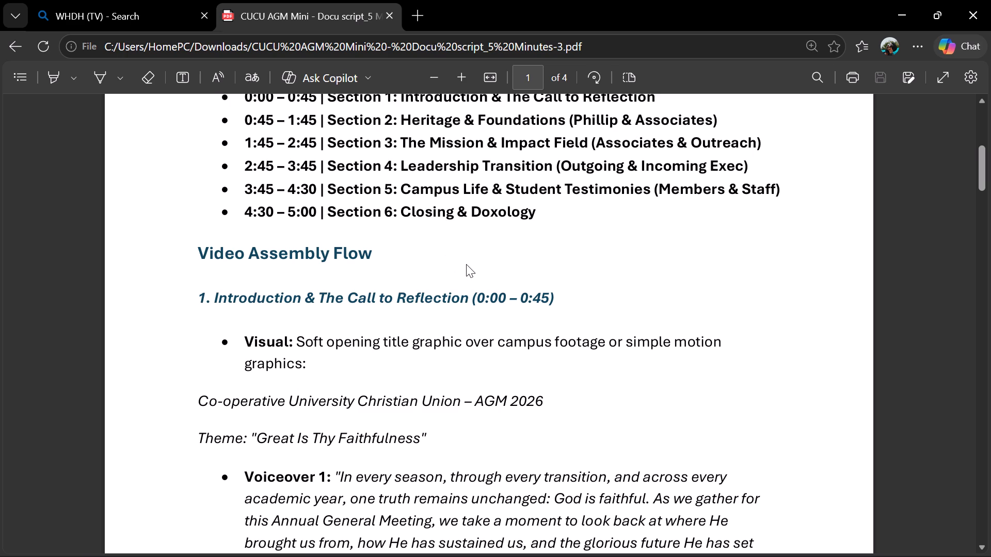
scroll(462, 276, down, 1)
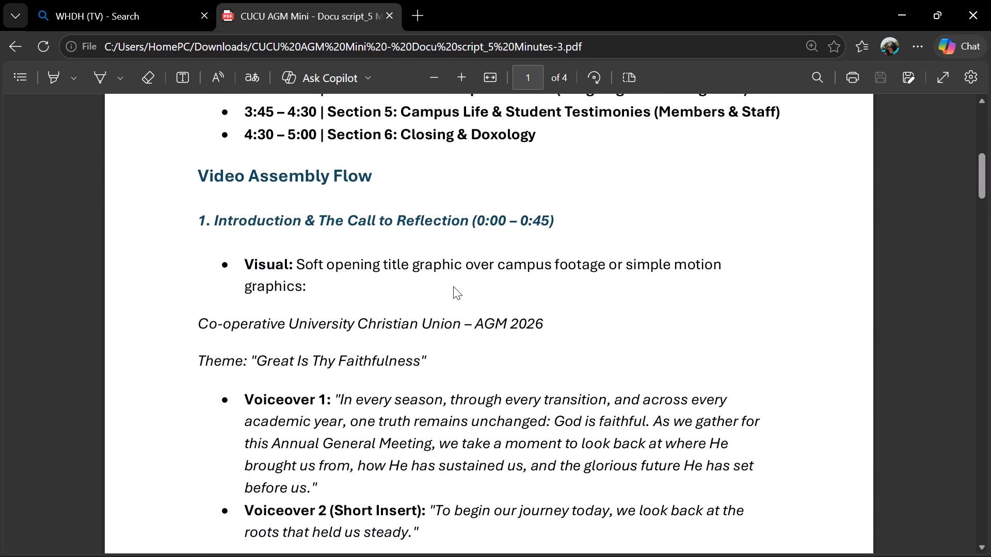
scroll(450, 292, down, 1)
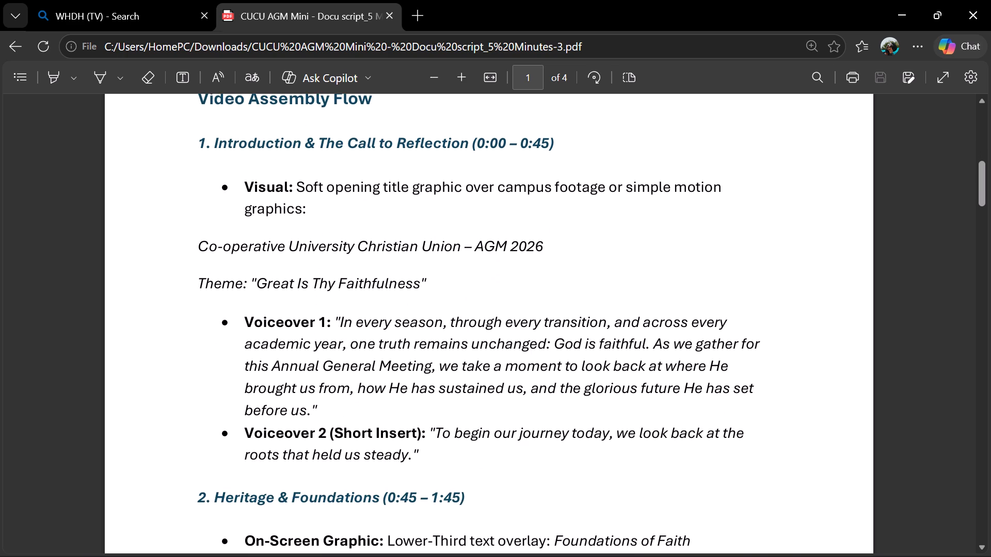
Select the script text from the heading "1. Introduction & The Call to Reflection" through the end of Voiceover 2.
drag(201, 145, 519, 341)
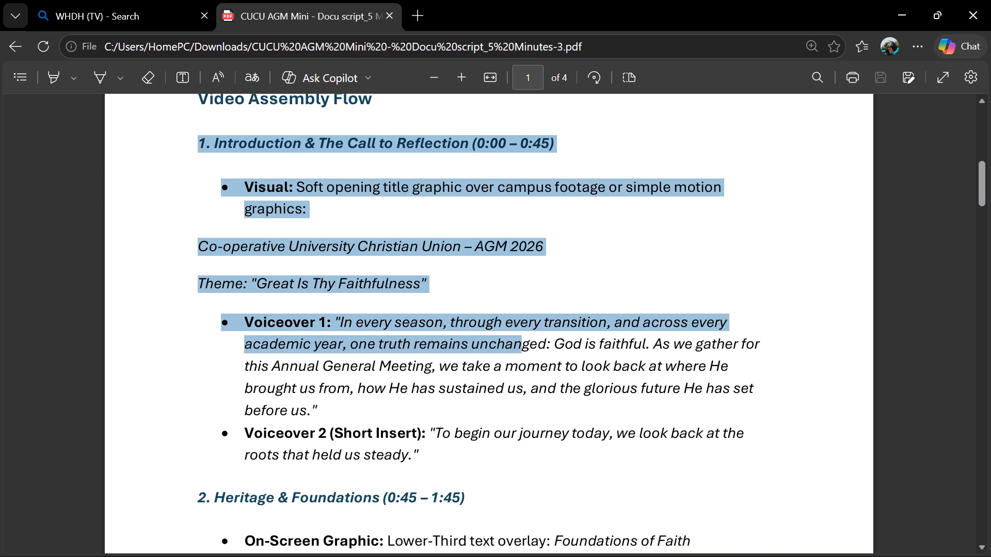
drag(519, 341, 633, 436)
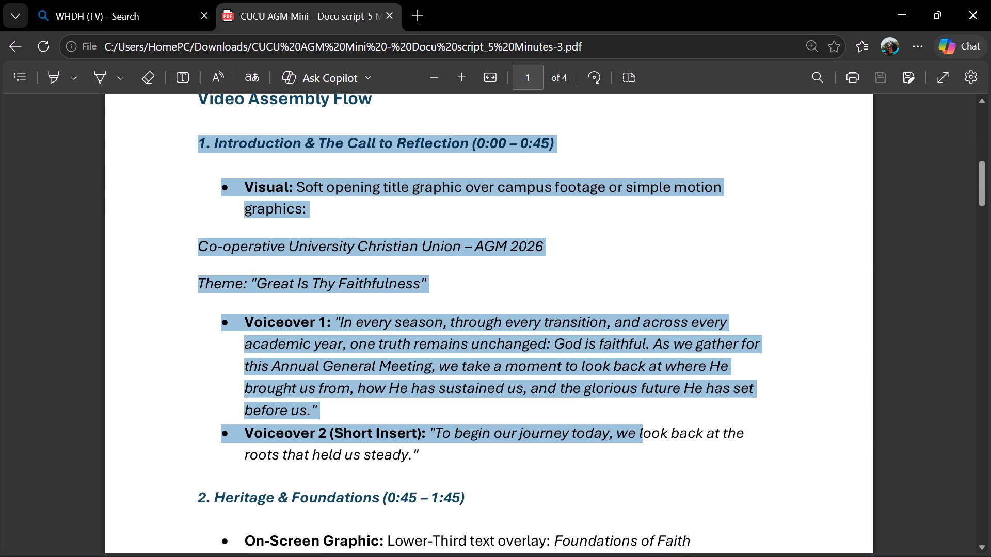
drag(633, 436, 499, 458)
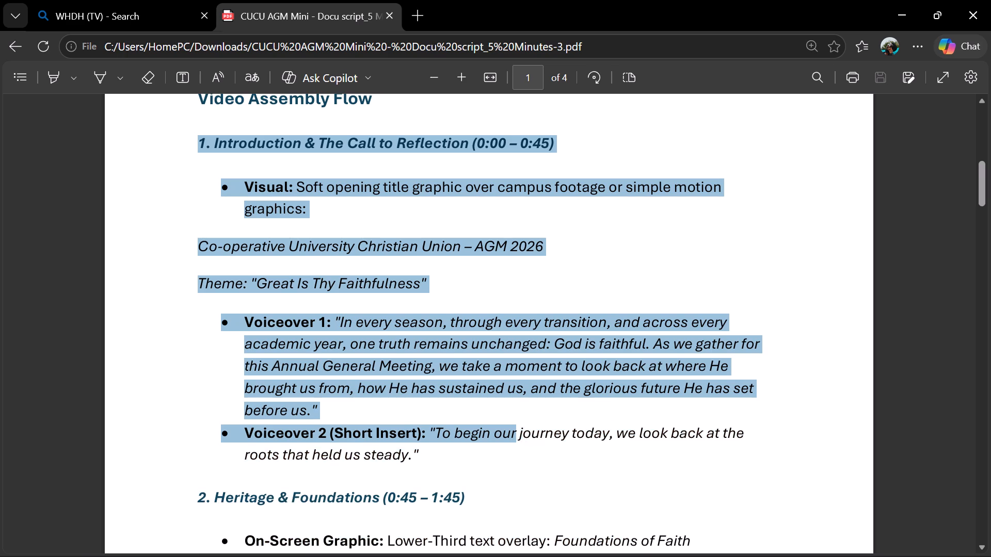